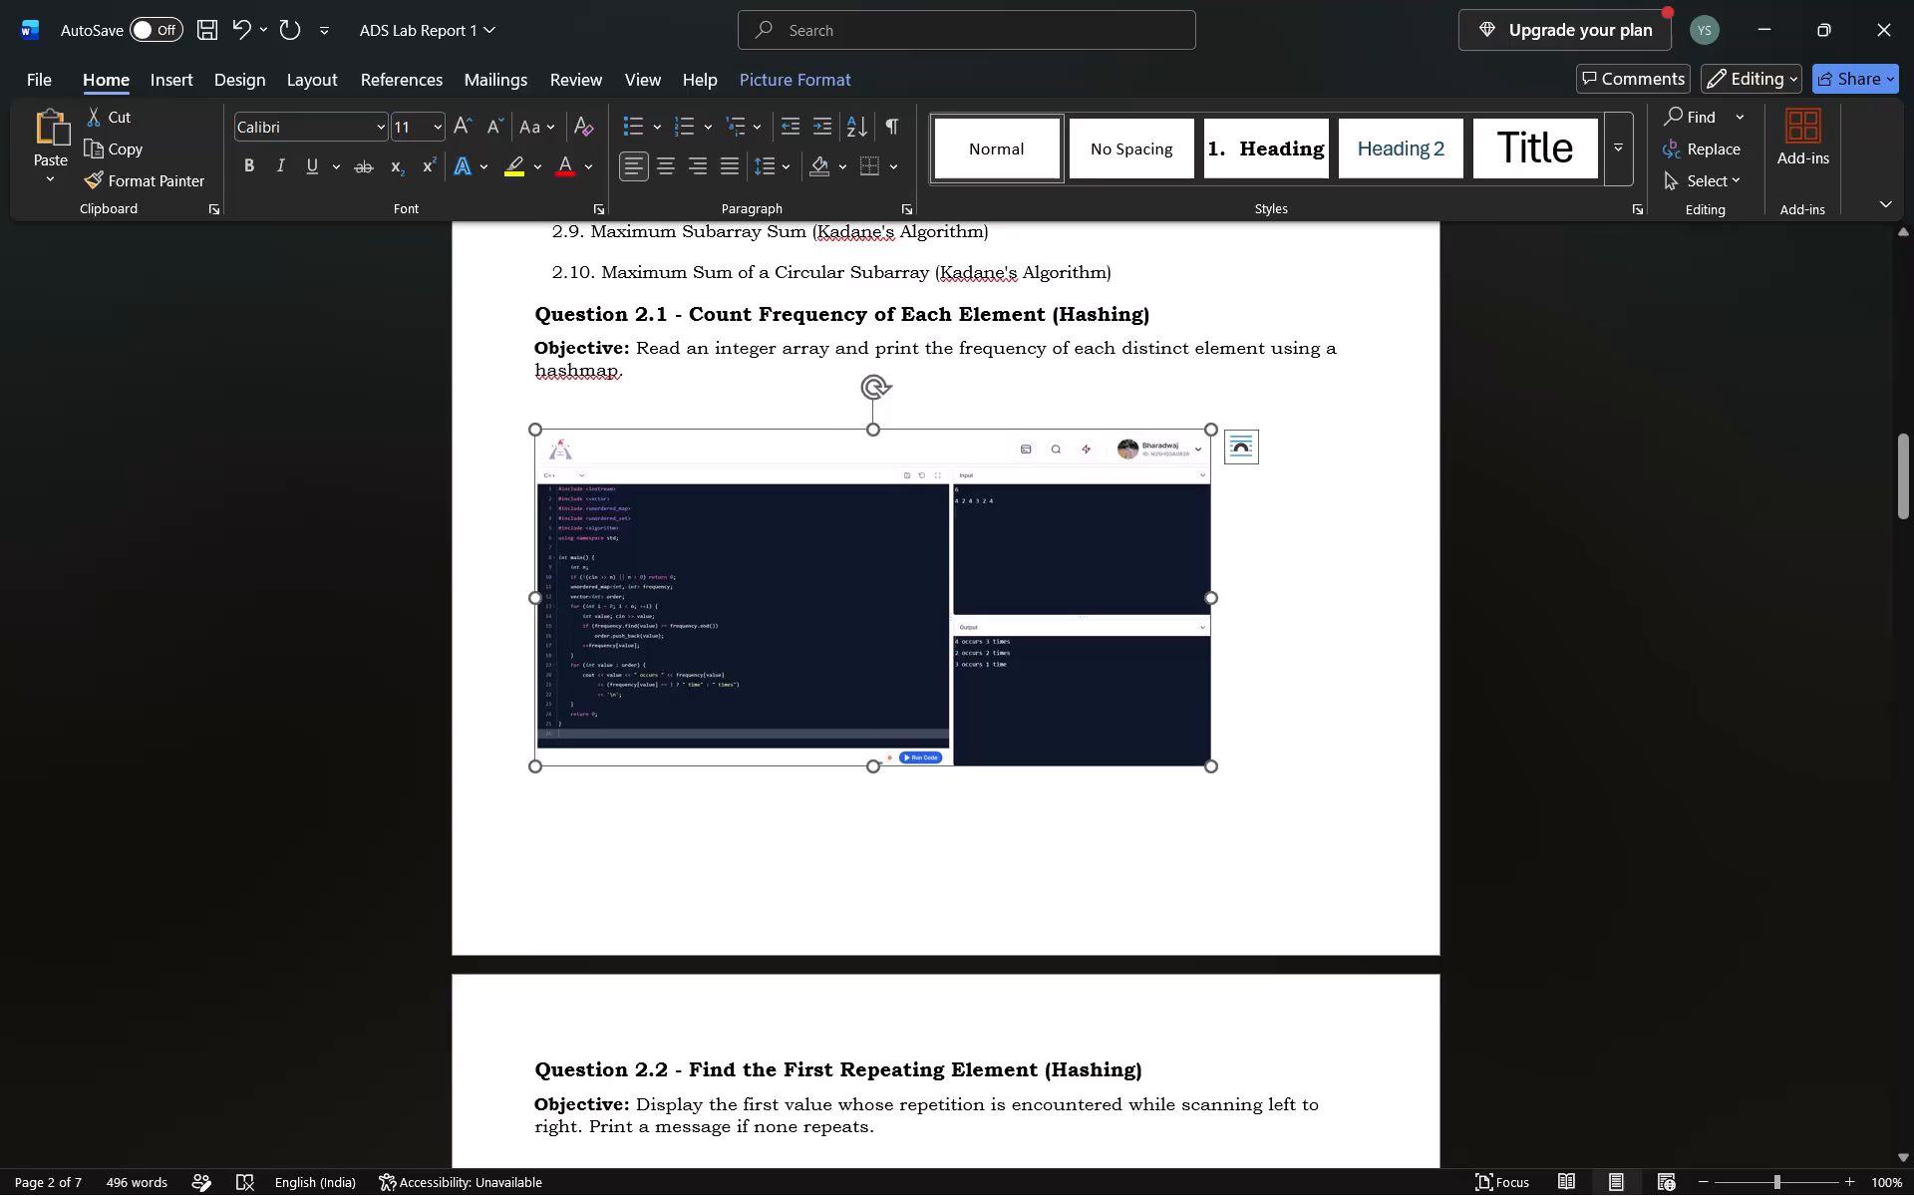
Enlarge the code screenshot under Question 2.1 proportionally, keeping its upper-left corner in place.
left_click_drag(1211, 768, 1288, 809)
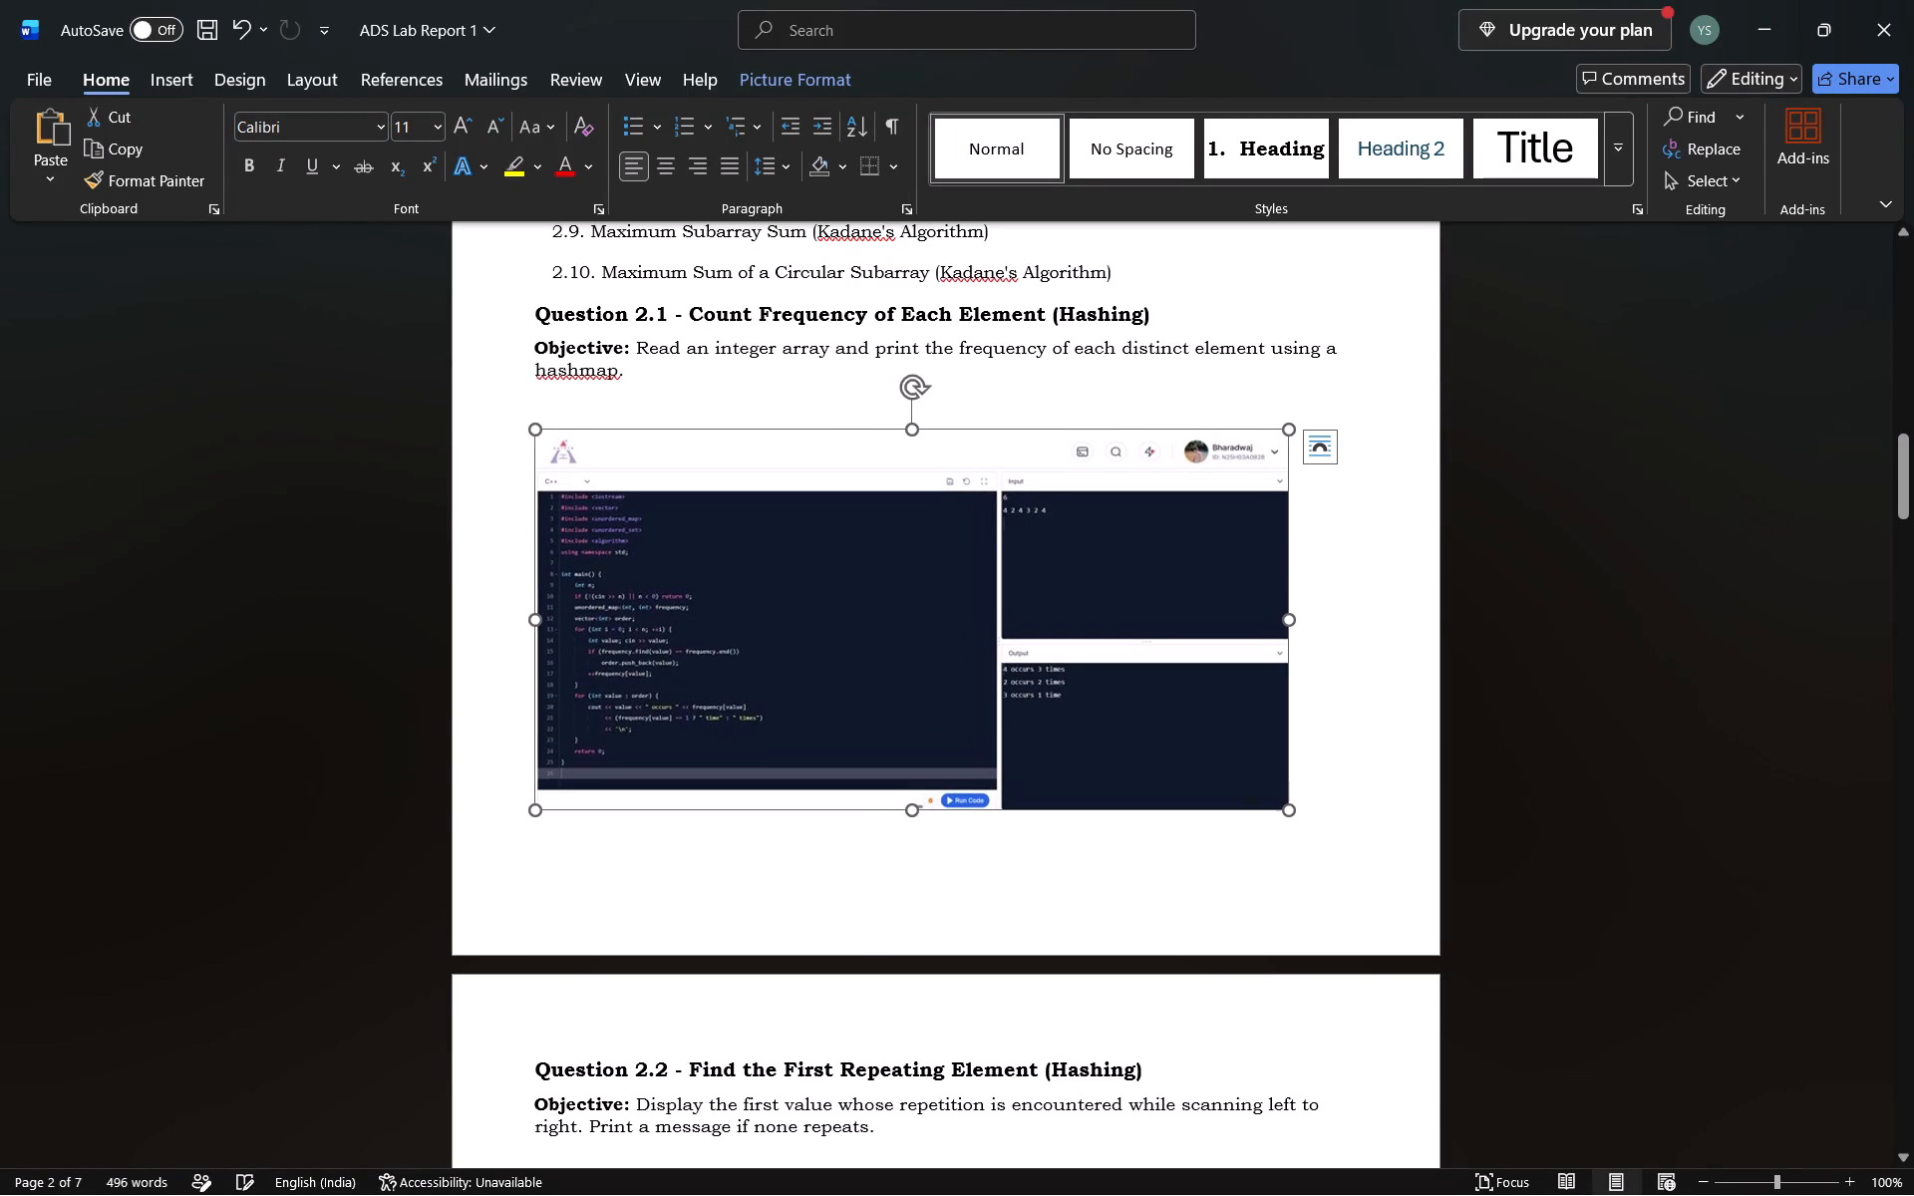
Draw a rectangle about 0.68 cm high and 2.12 cm wide over the account badge in the Question 2.1 screenshot.
left_click(178, 71)
left_click(322, 147)
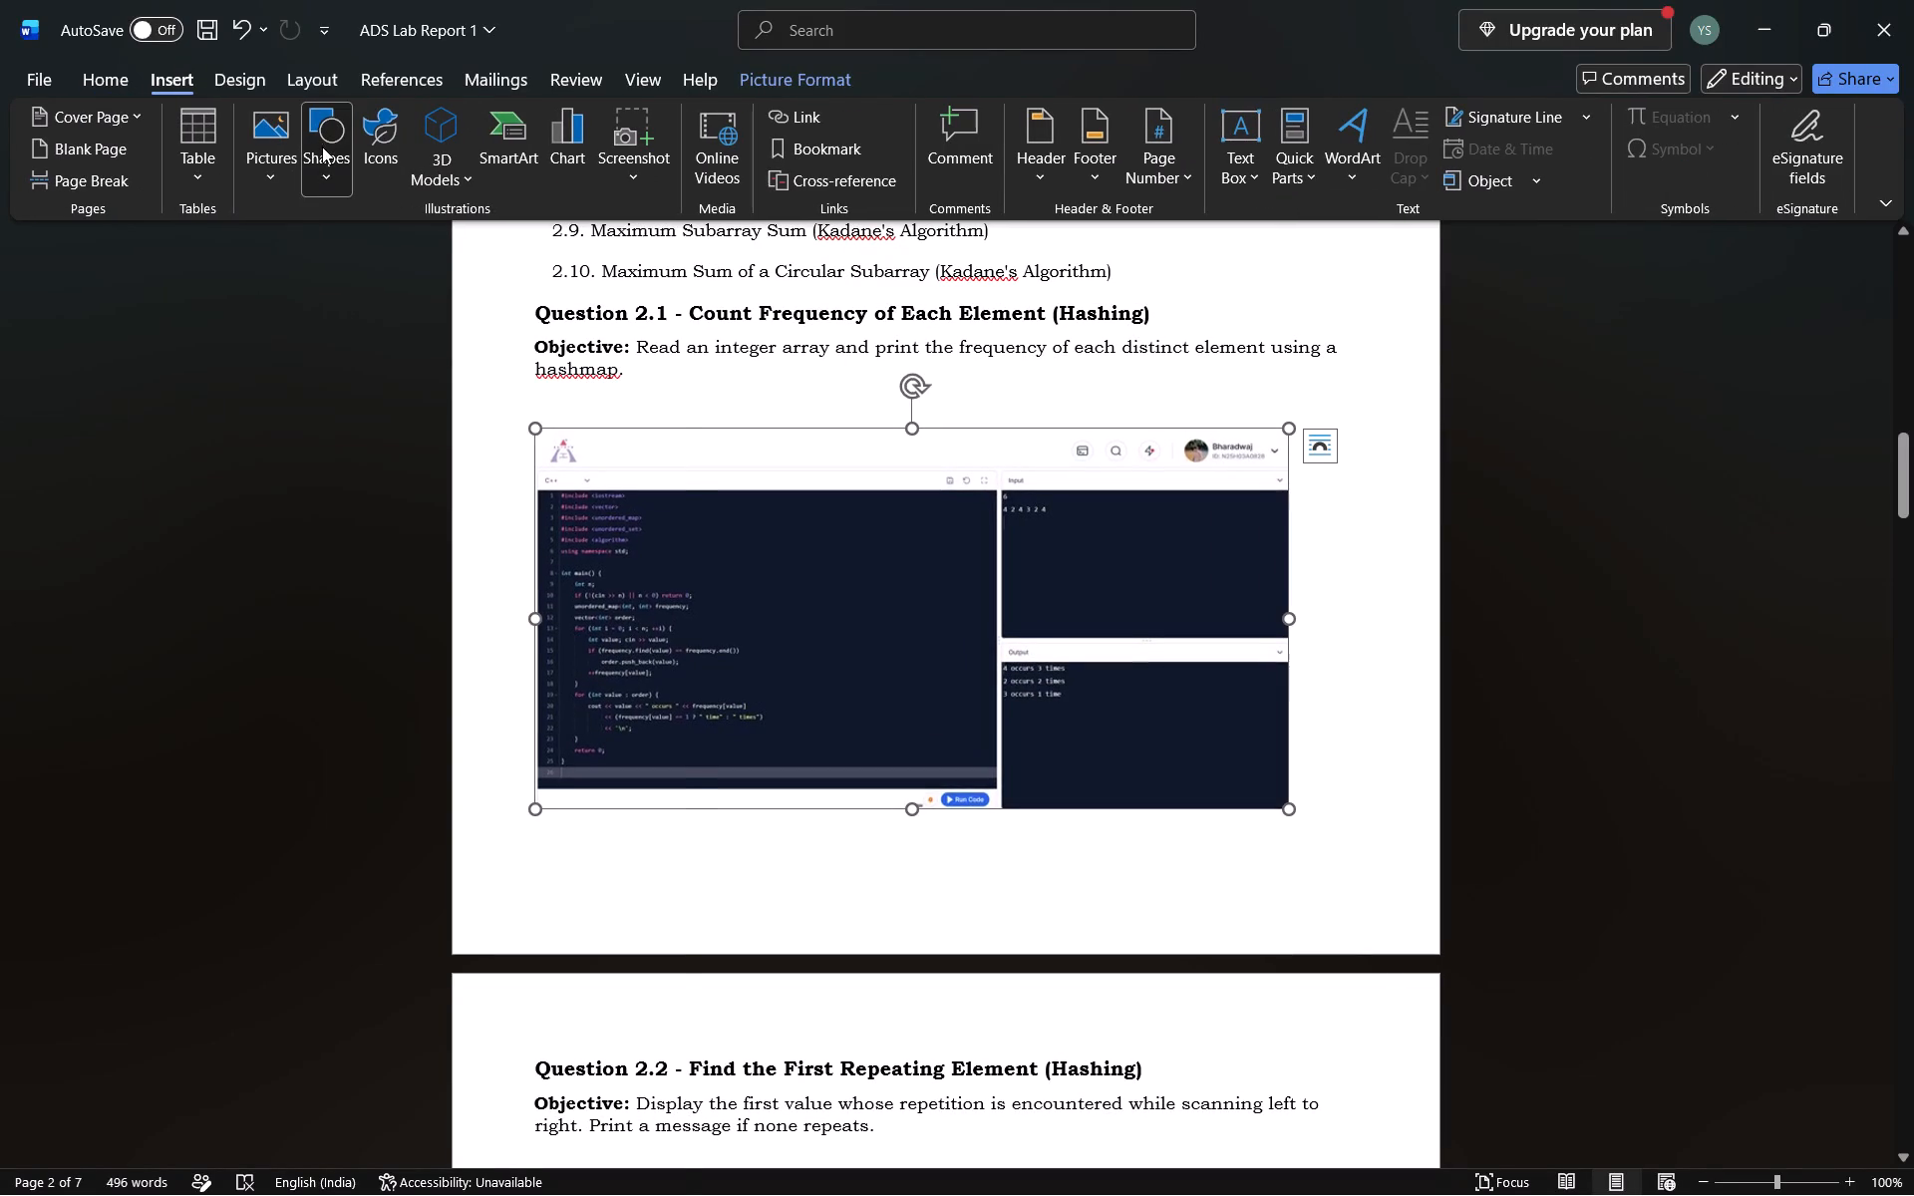
left_click(405, 258)
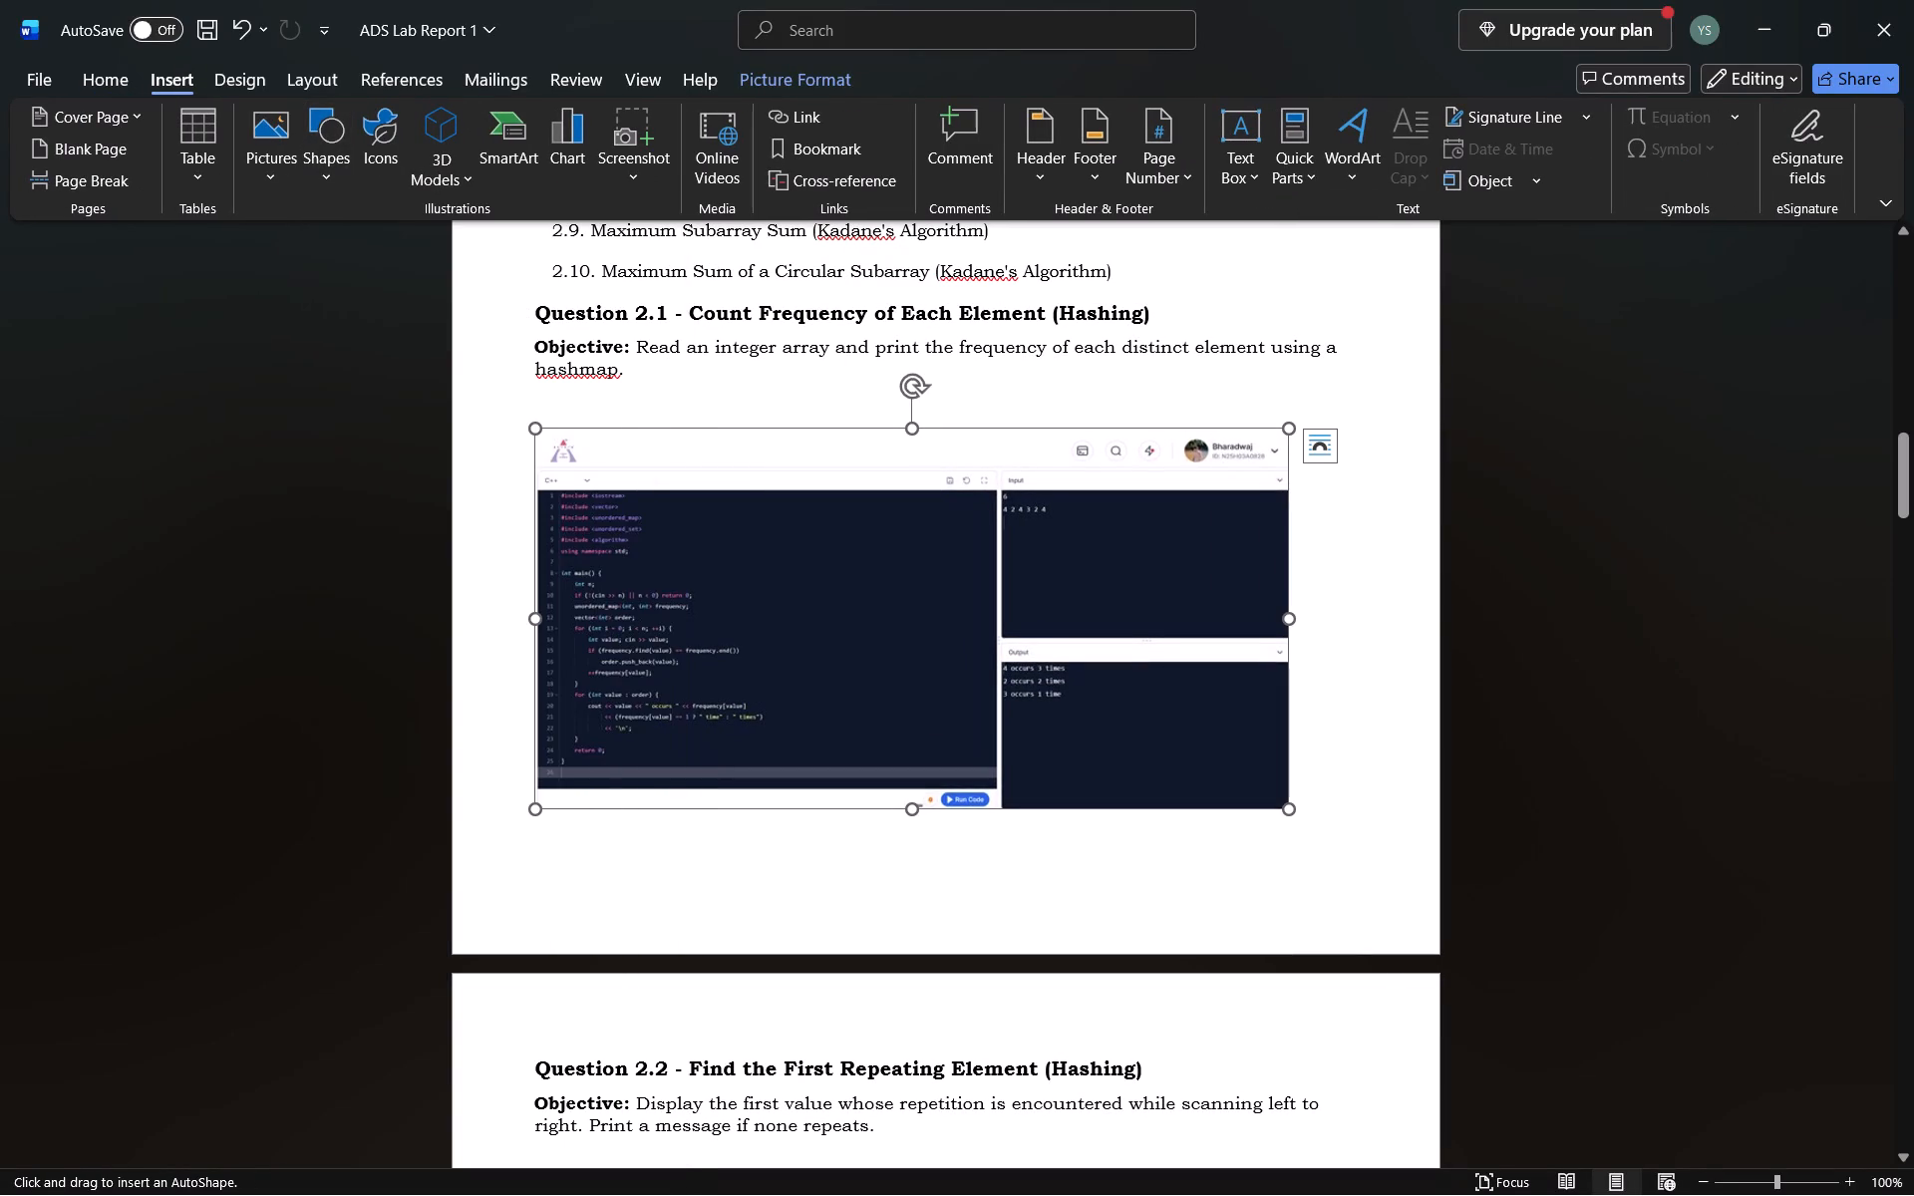
left_click_drag(1178, 435, 1272, 468)
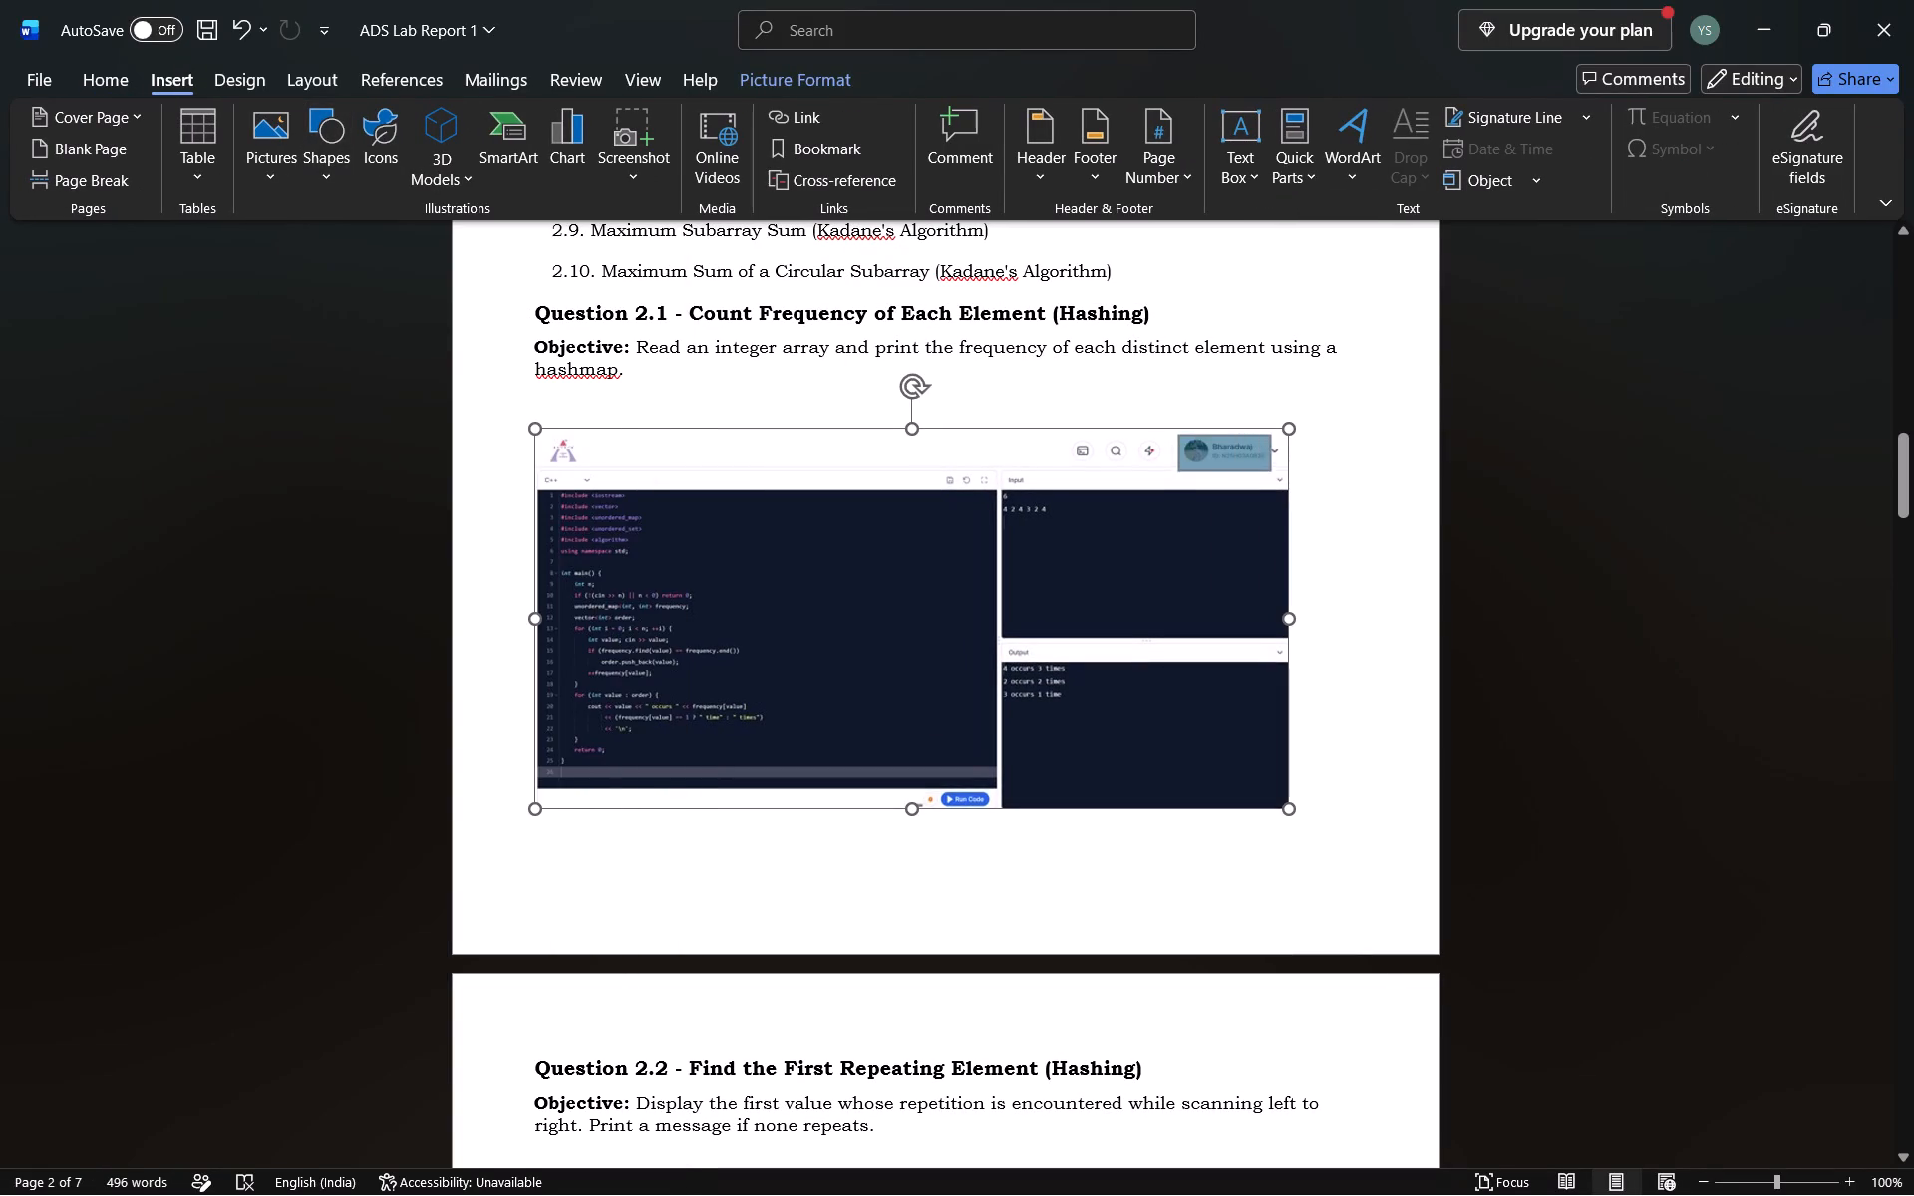
left_click_drag(1272, 468, 1277, 467)
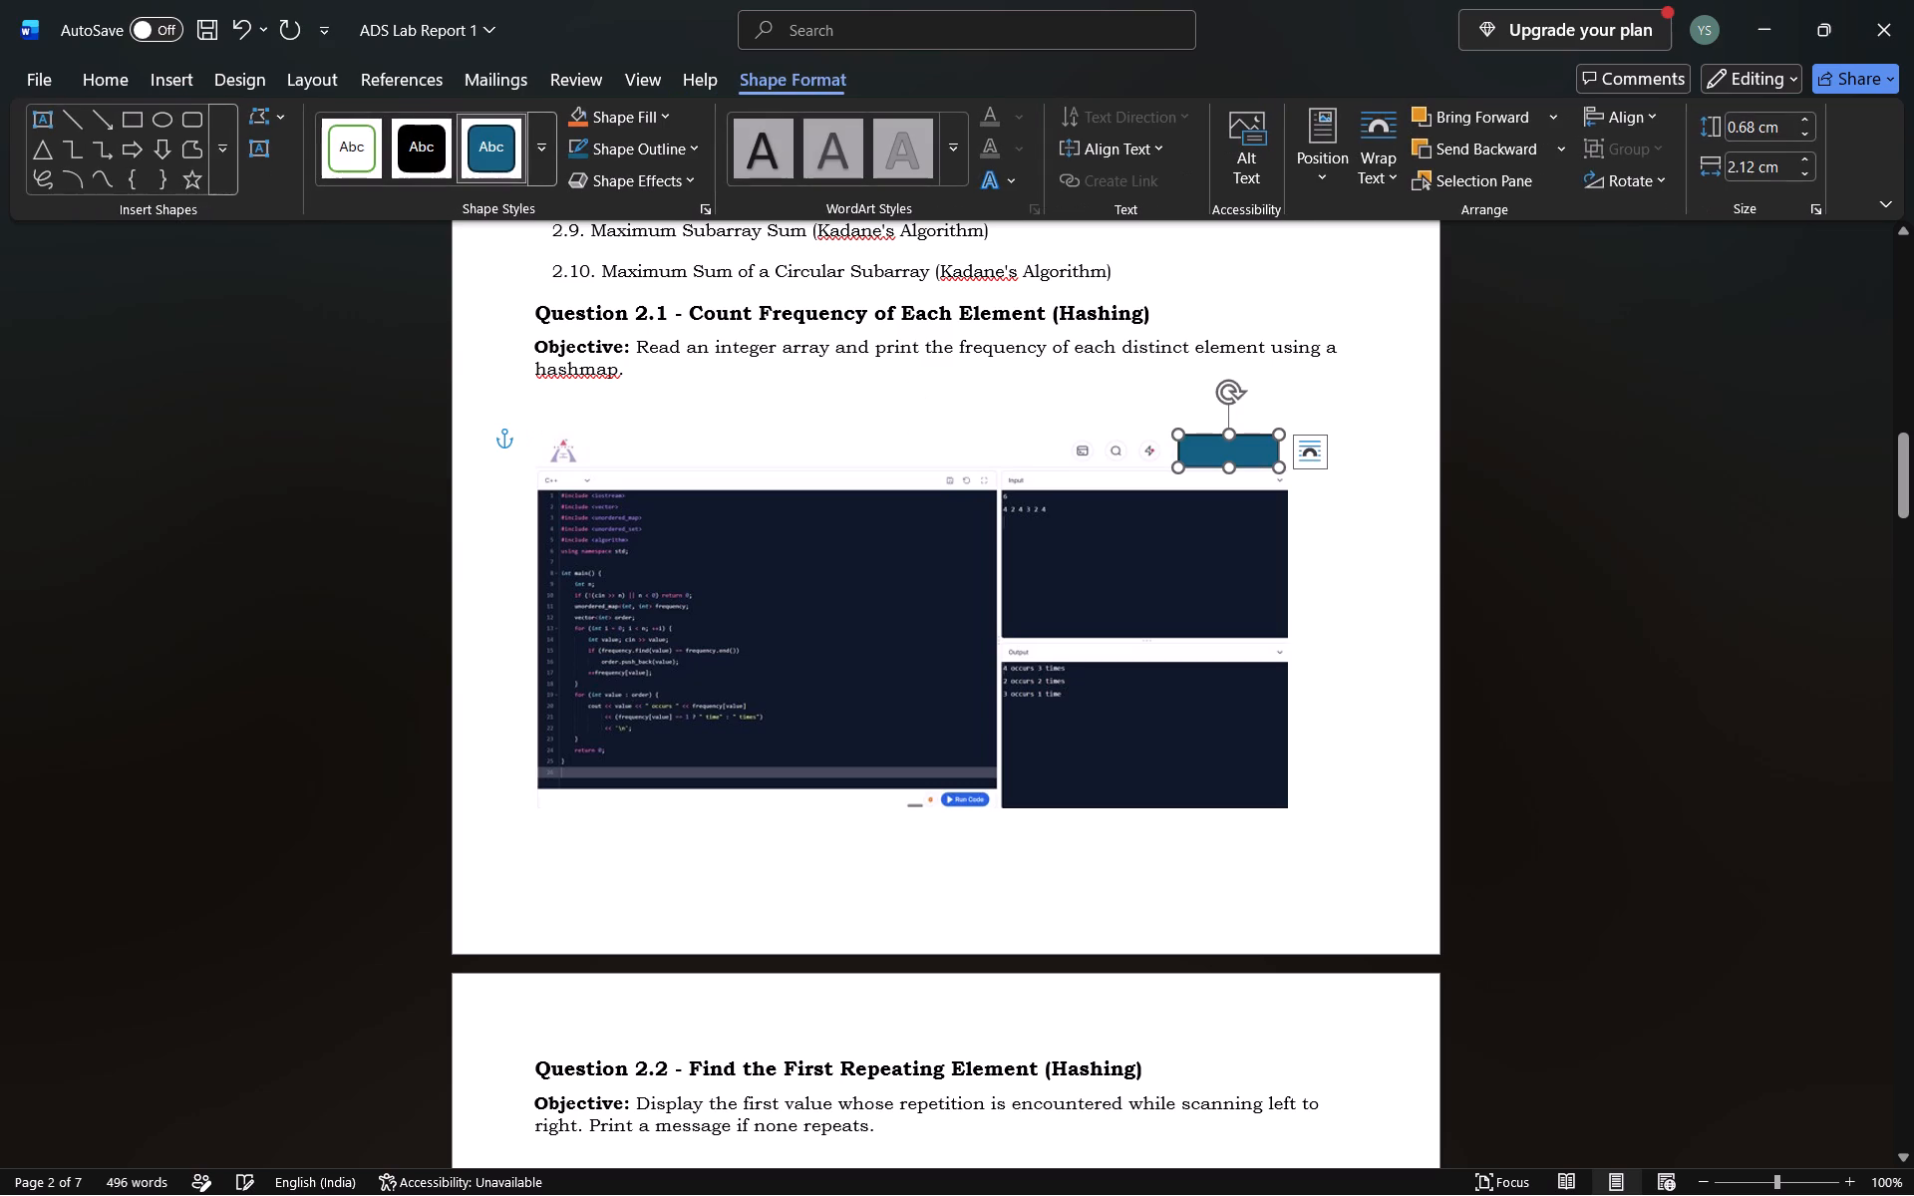
Set the rectangle over the Question 2.1 account badge to No Outline and No Fill.
right_click(1259, 462)
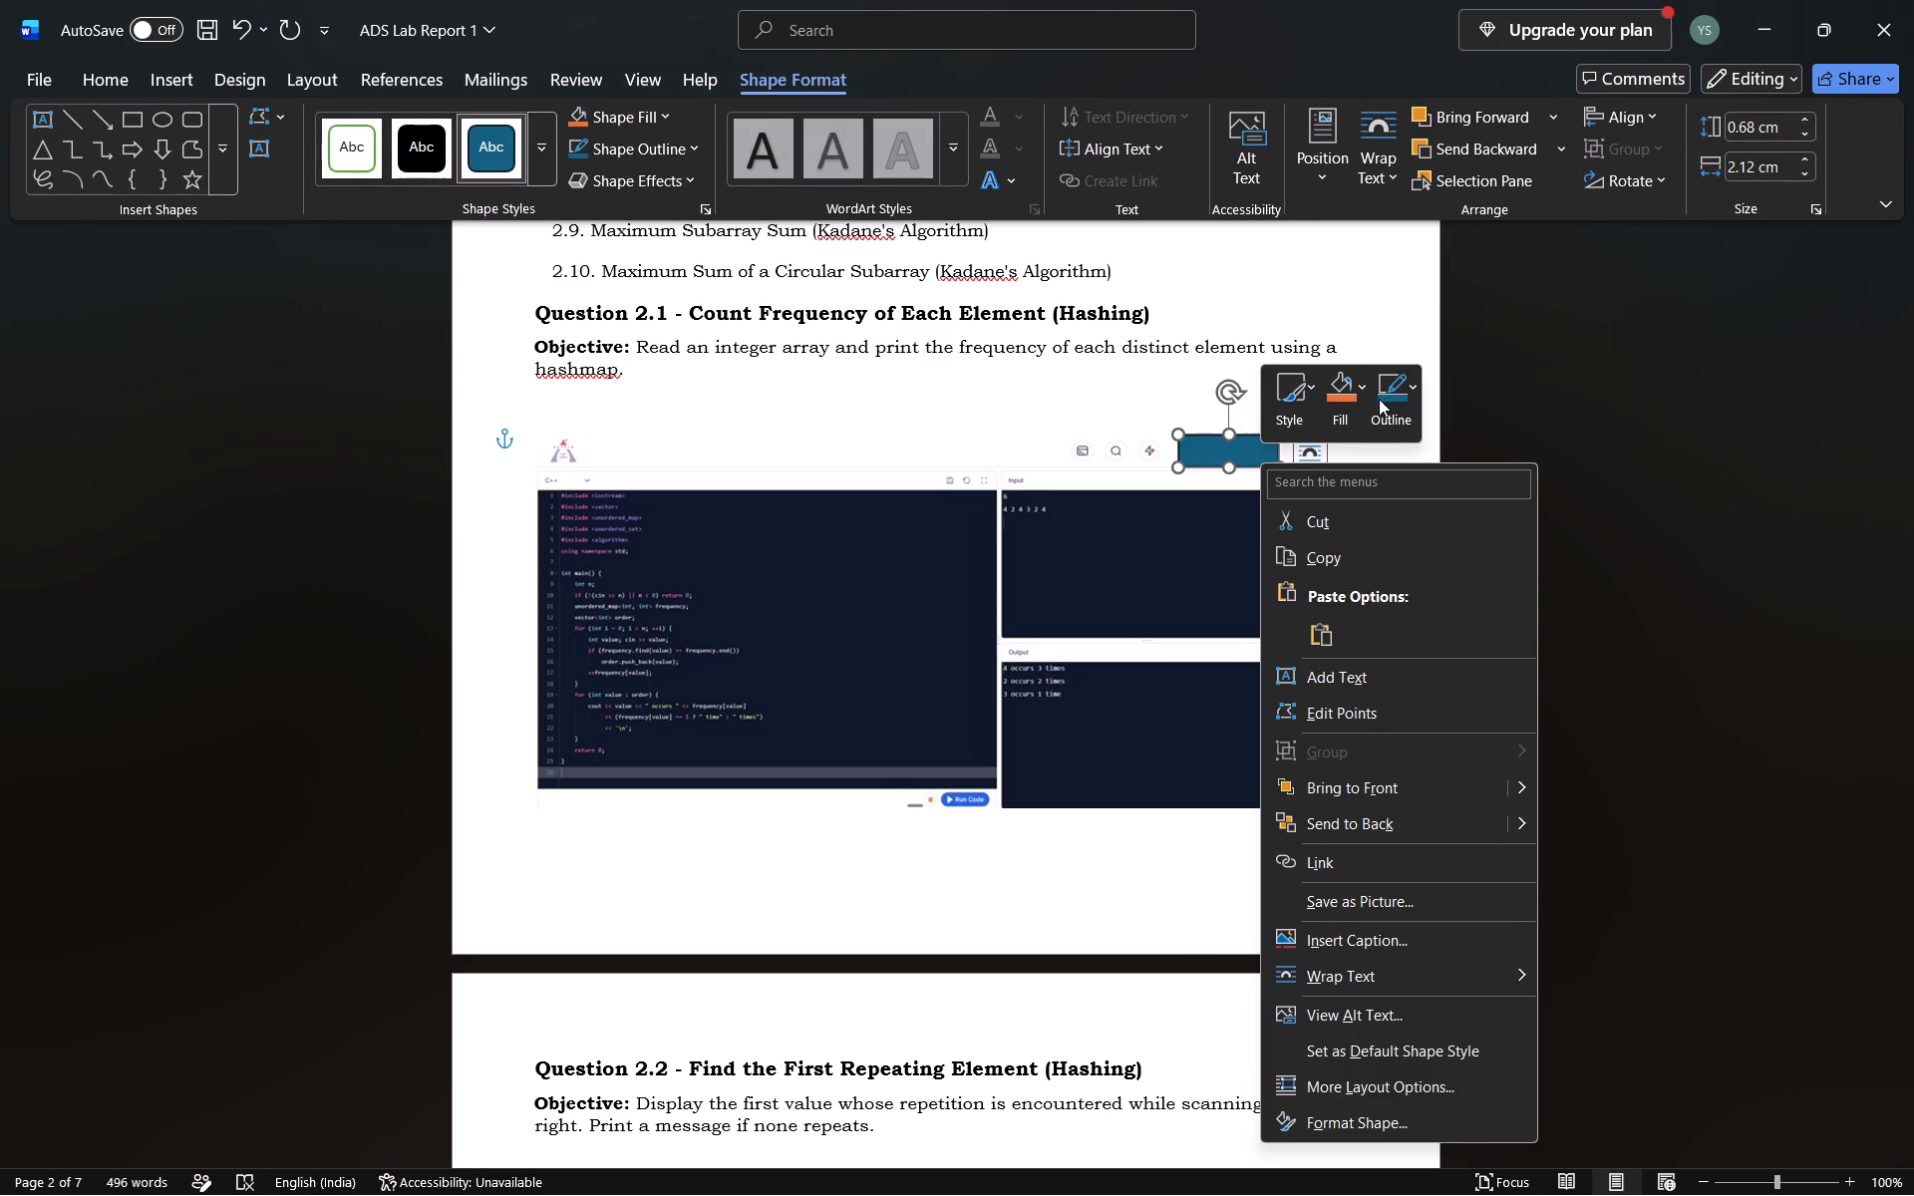
left_click(1396, 398)
left_click(1456, 854)
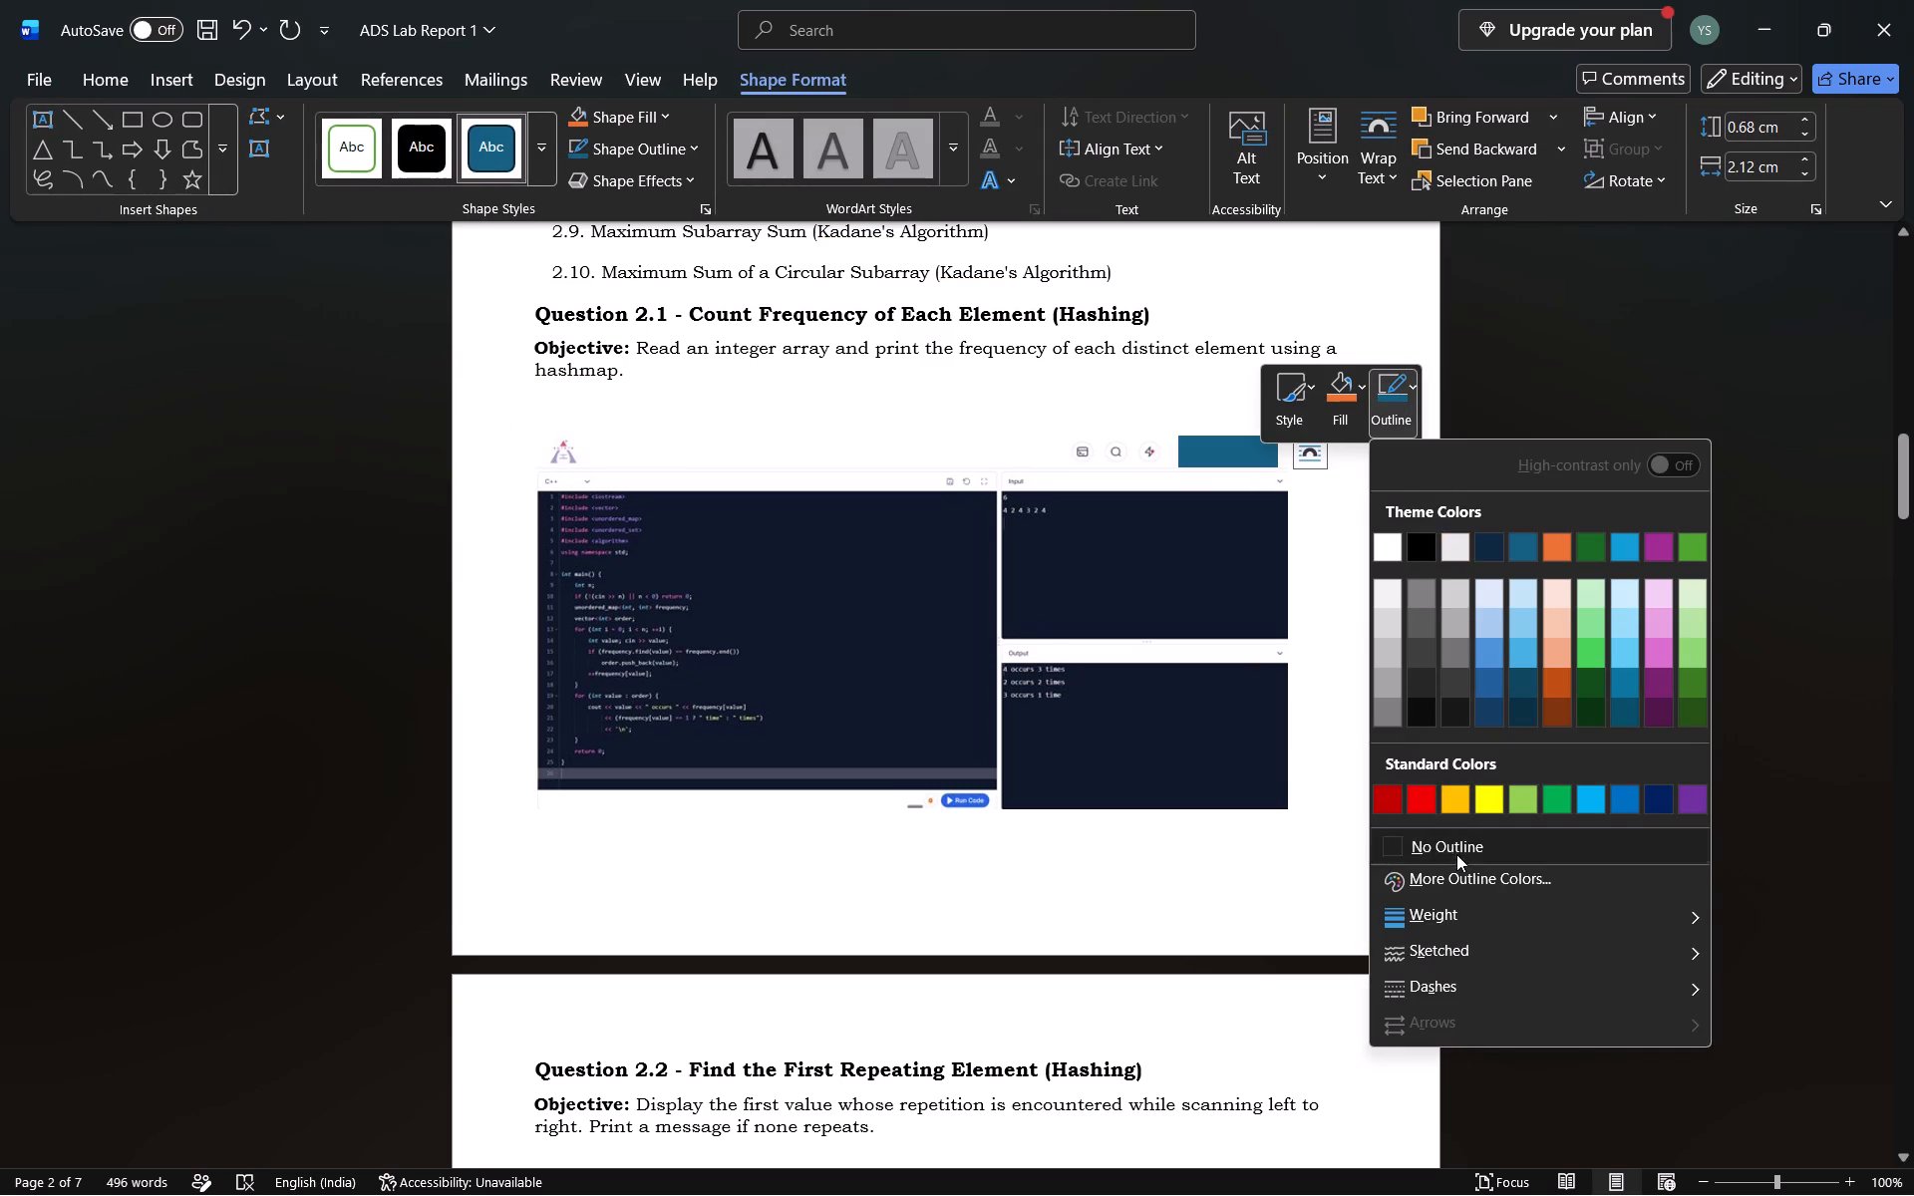
left_click(1338, 423)
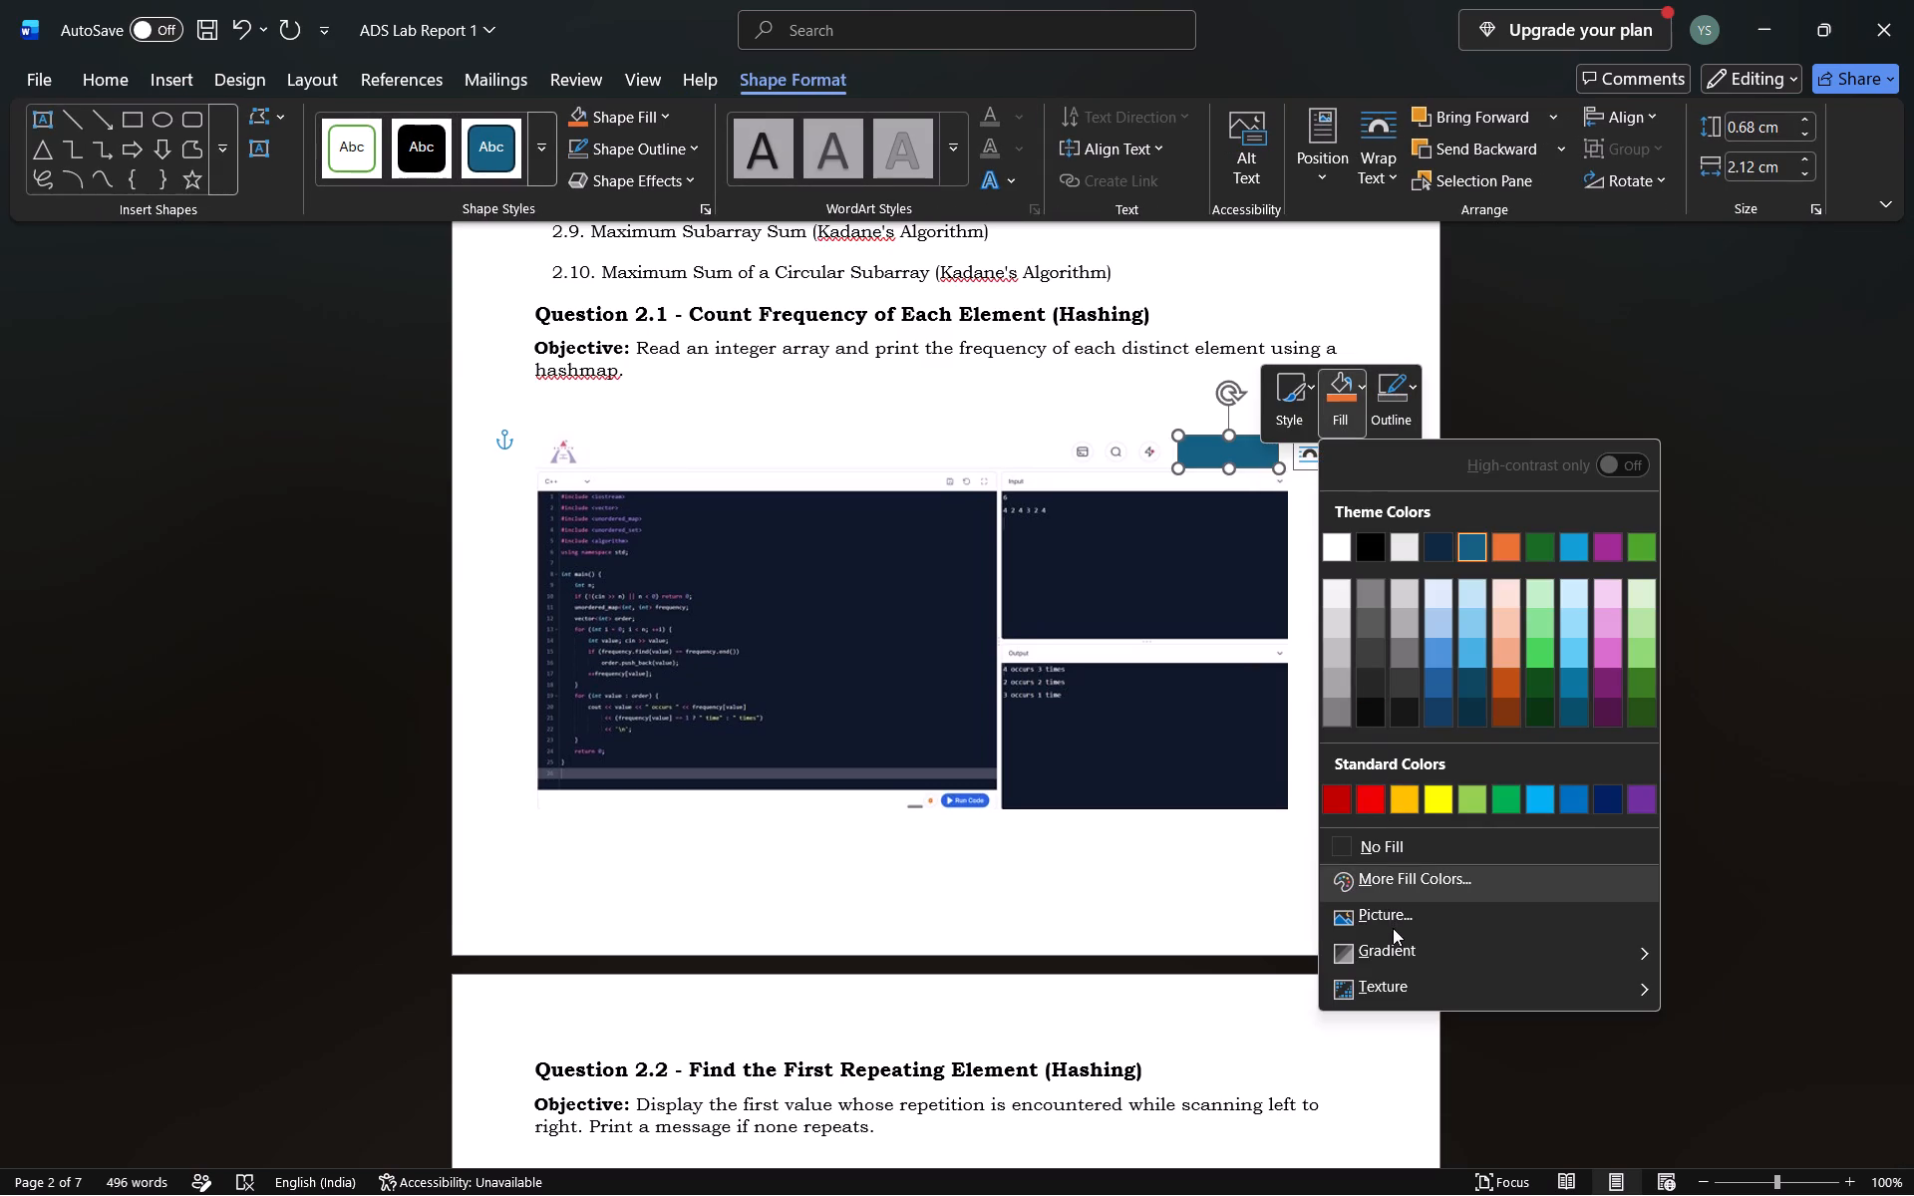
left_click(1416, 839)
left_click(1343, 414)
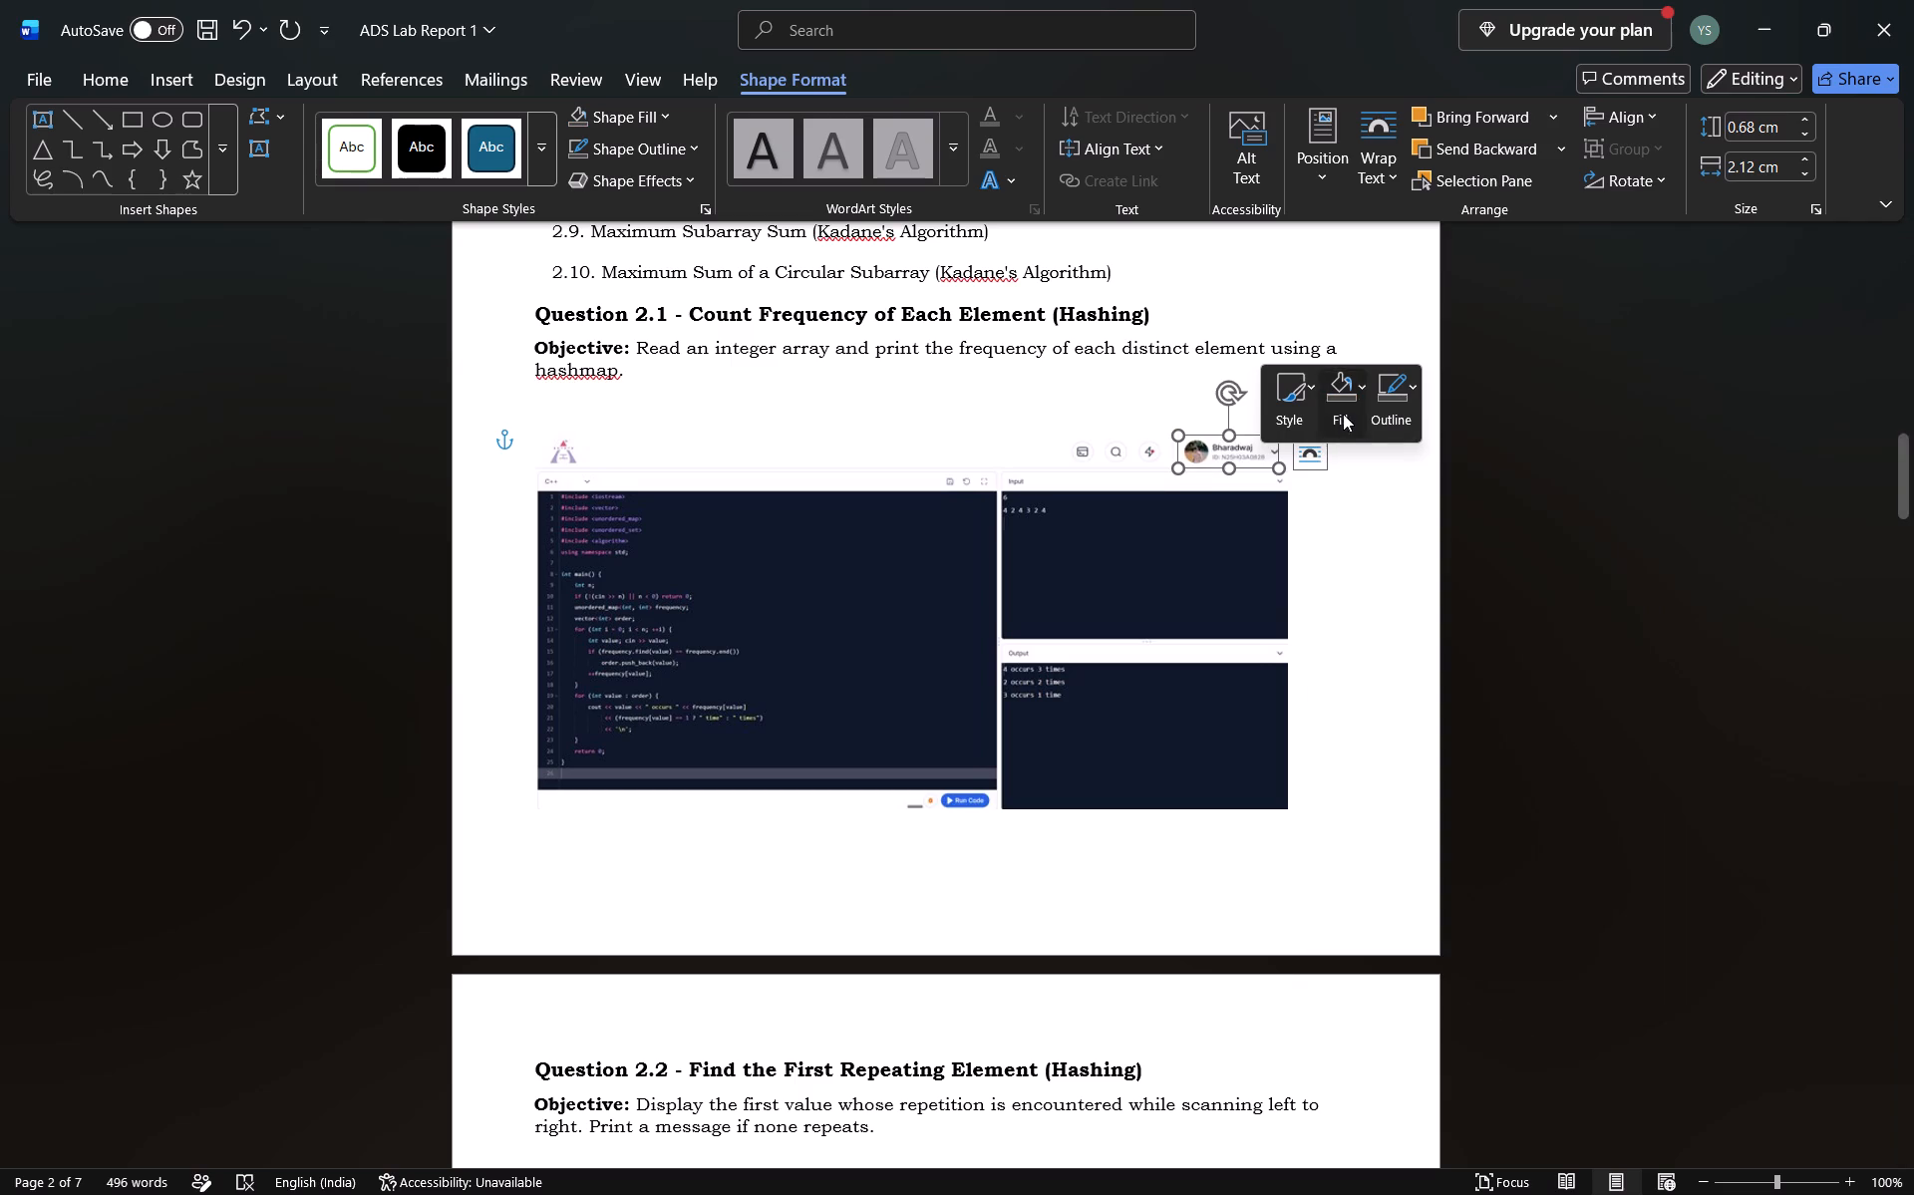
left_click(1391, 919)
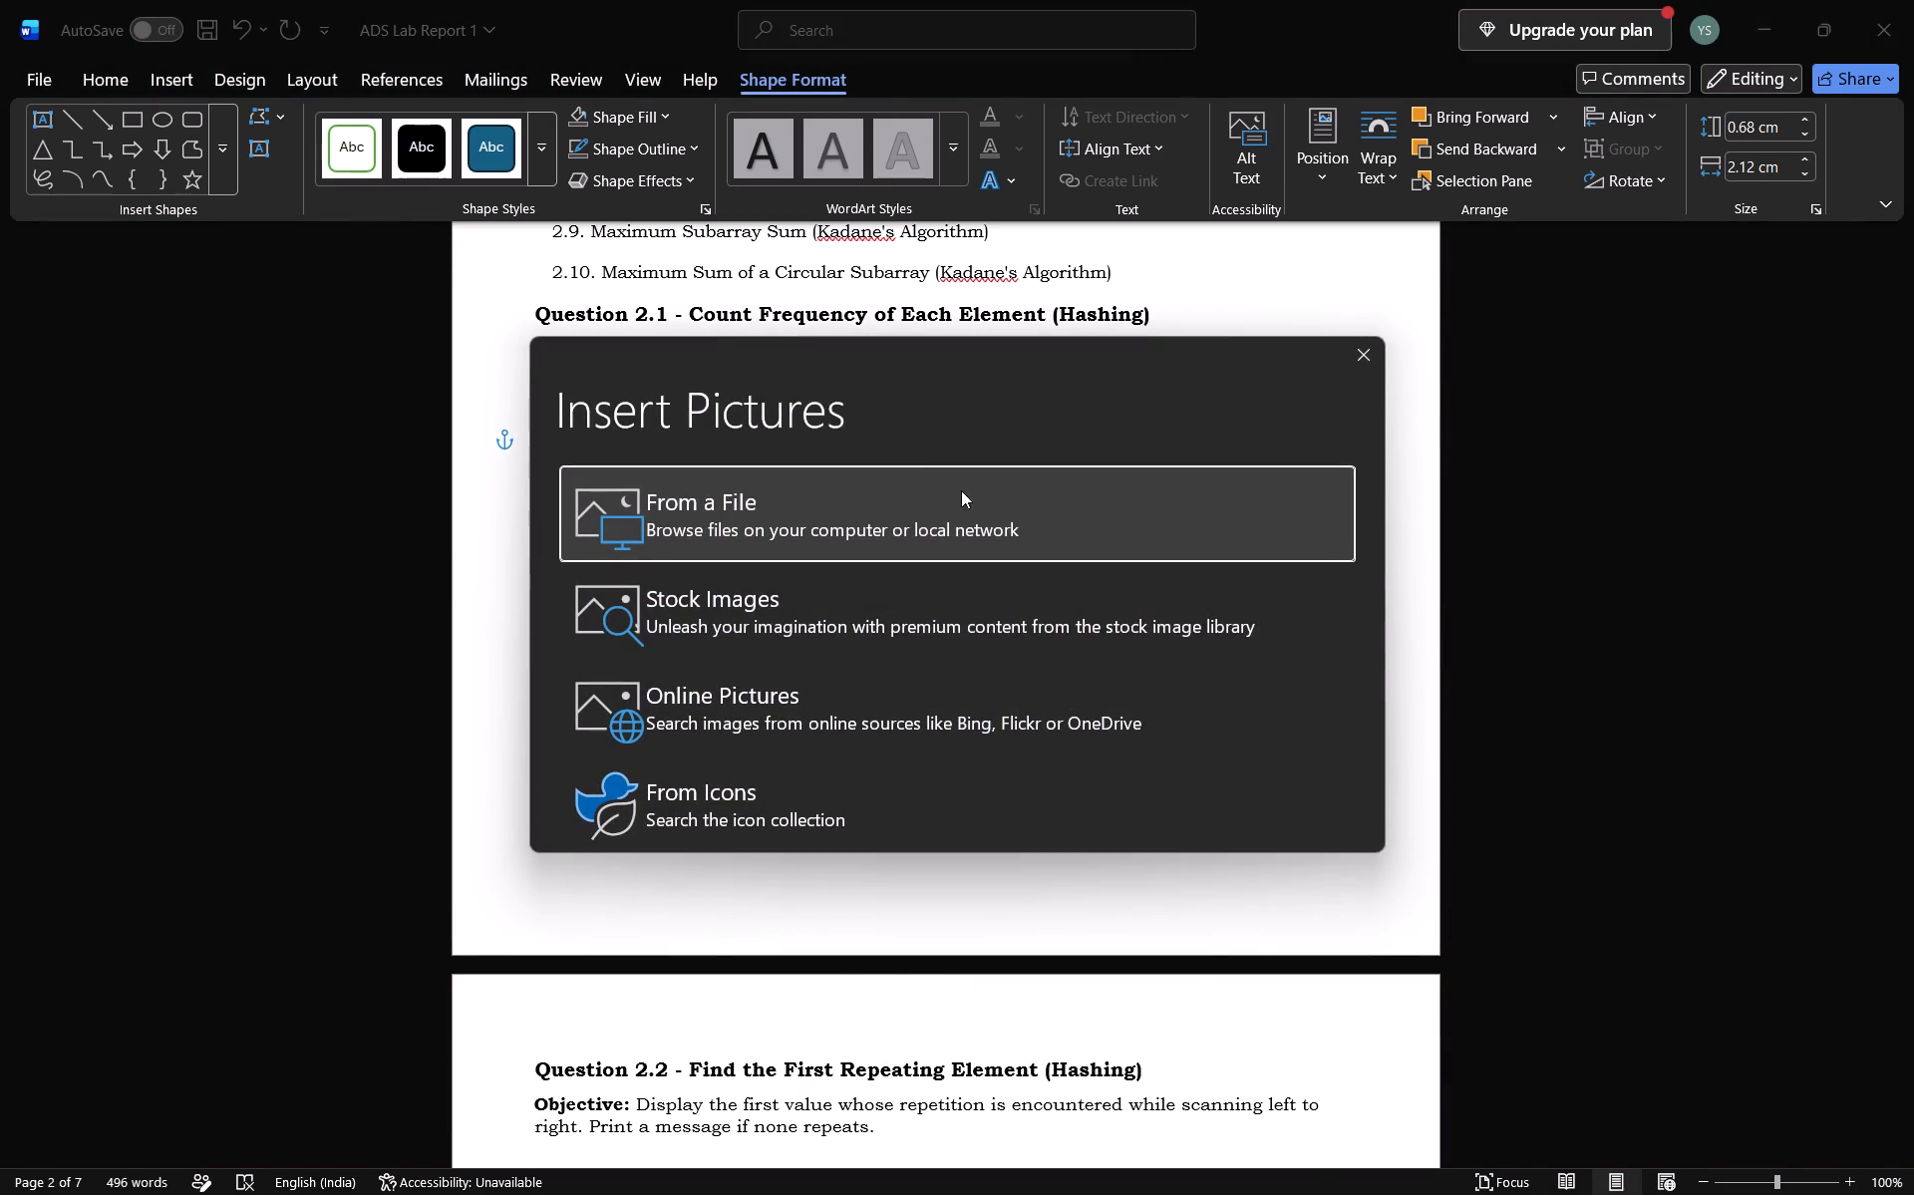
left_click(850, 519)
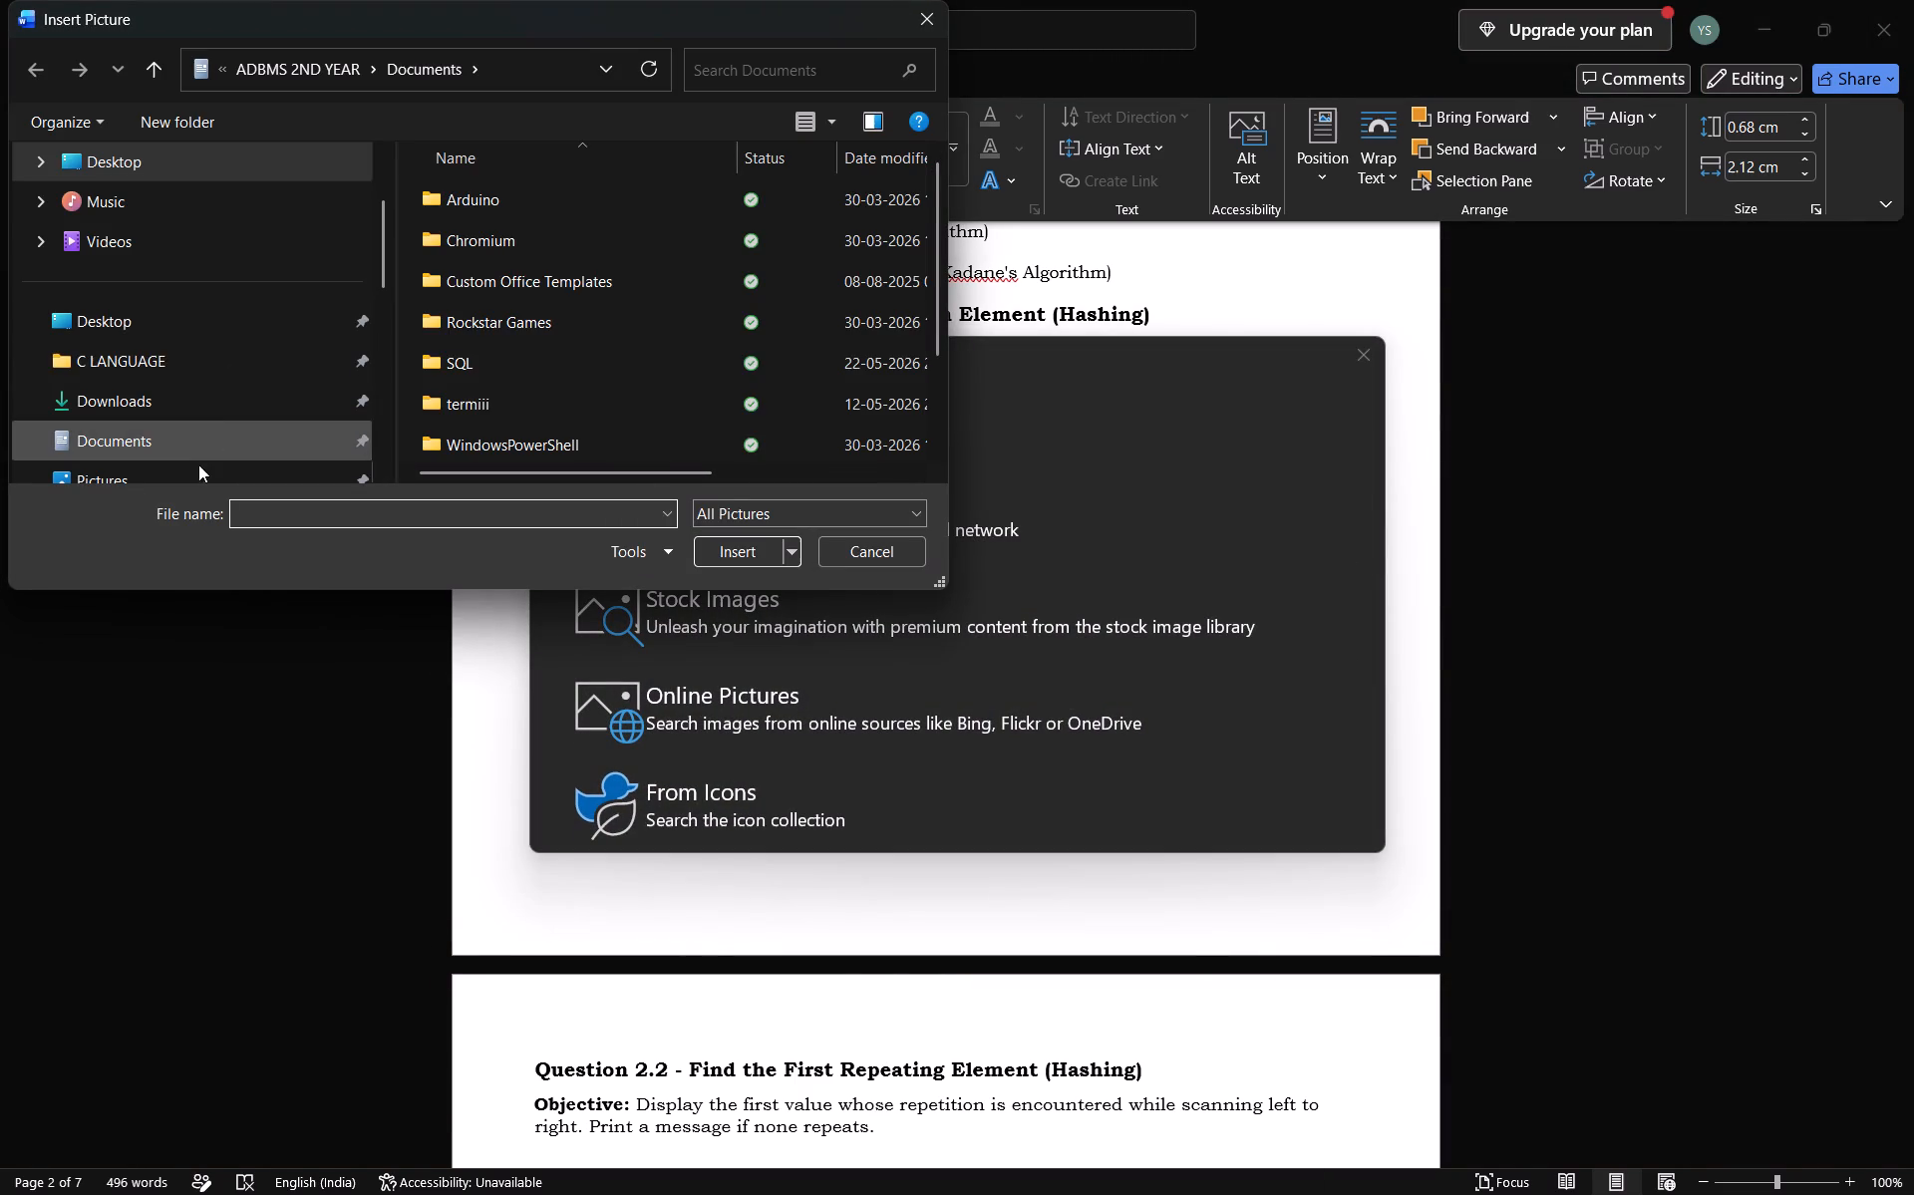
left_click(196, 466)
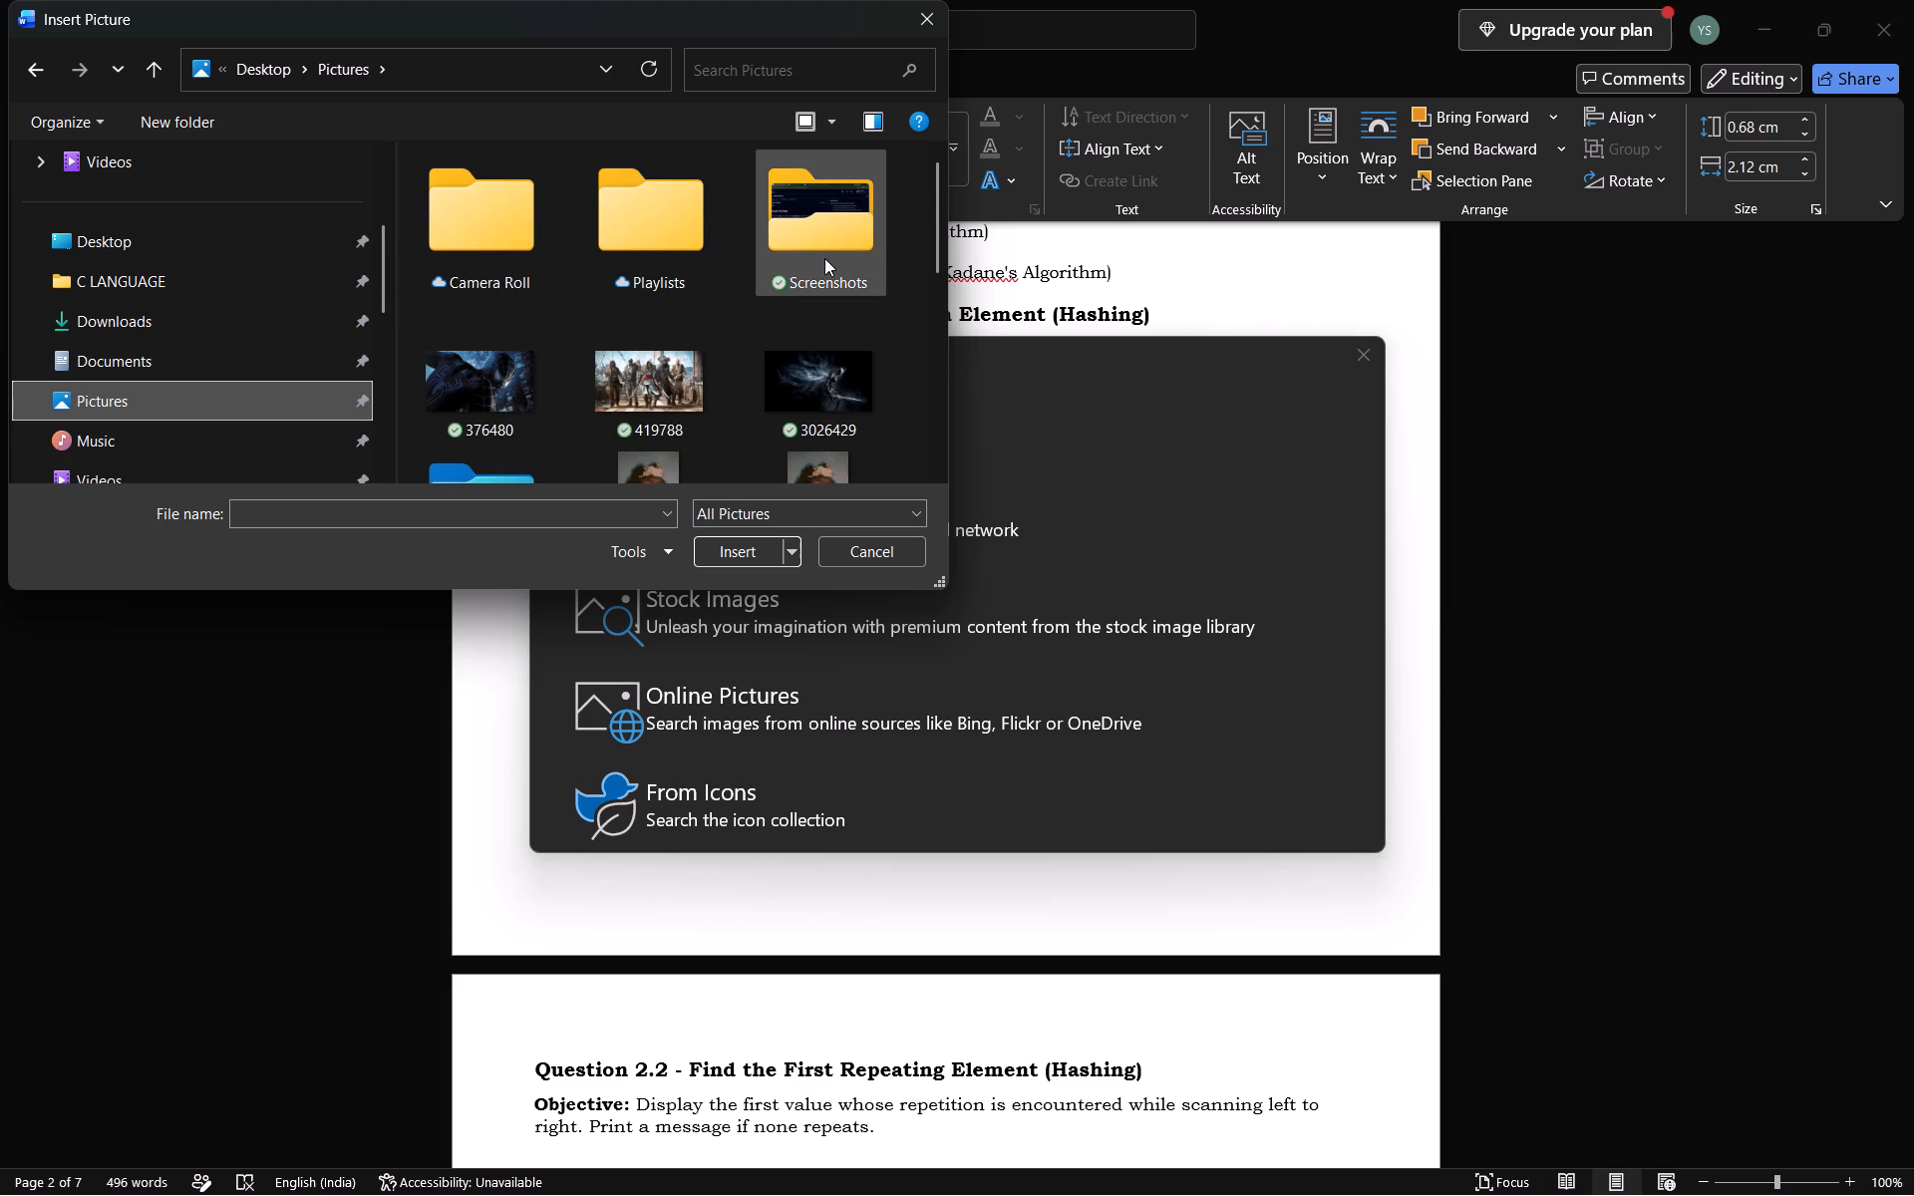
double_click(824, 259)
scroll(768, 259, "down", 20)
scroll(768, 259, "down", 20)
scroll(768, 259, "down", 20)
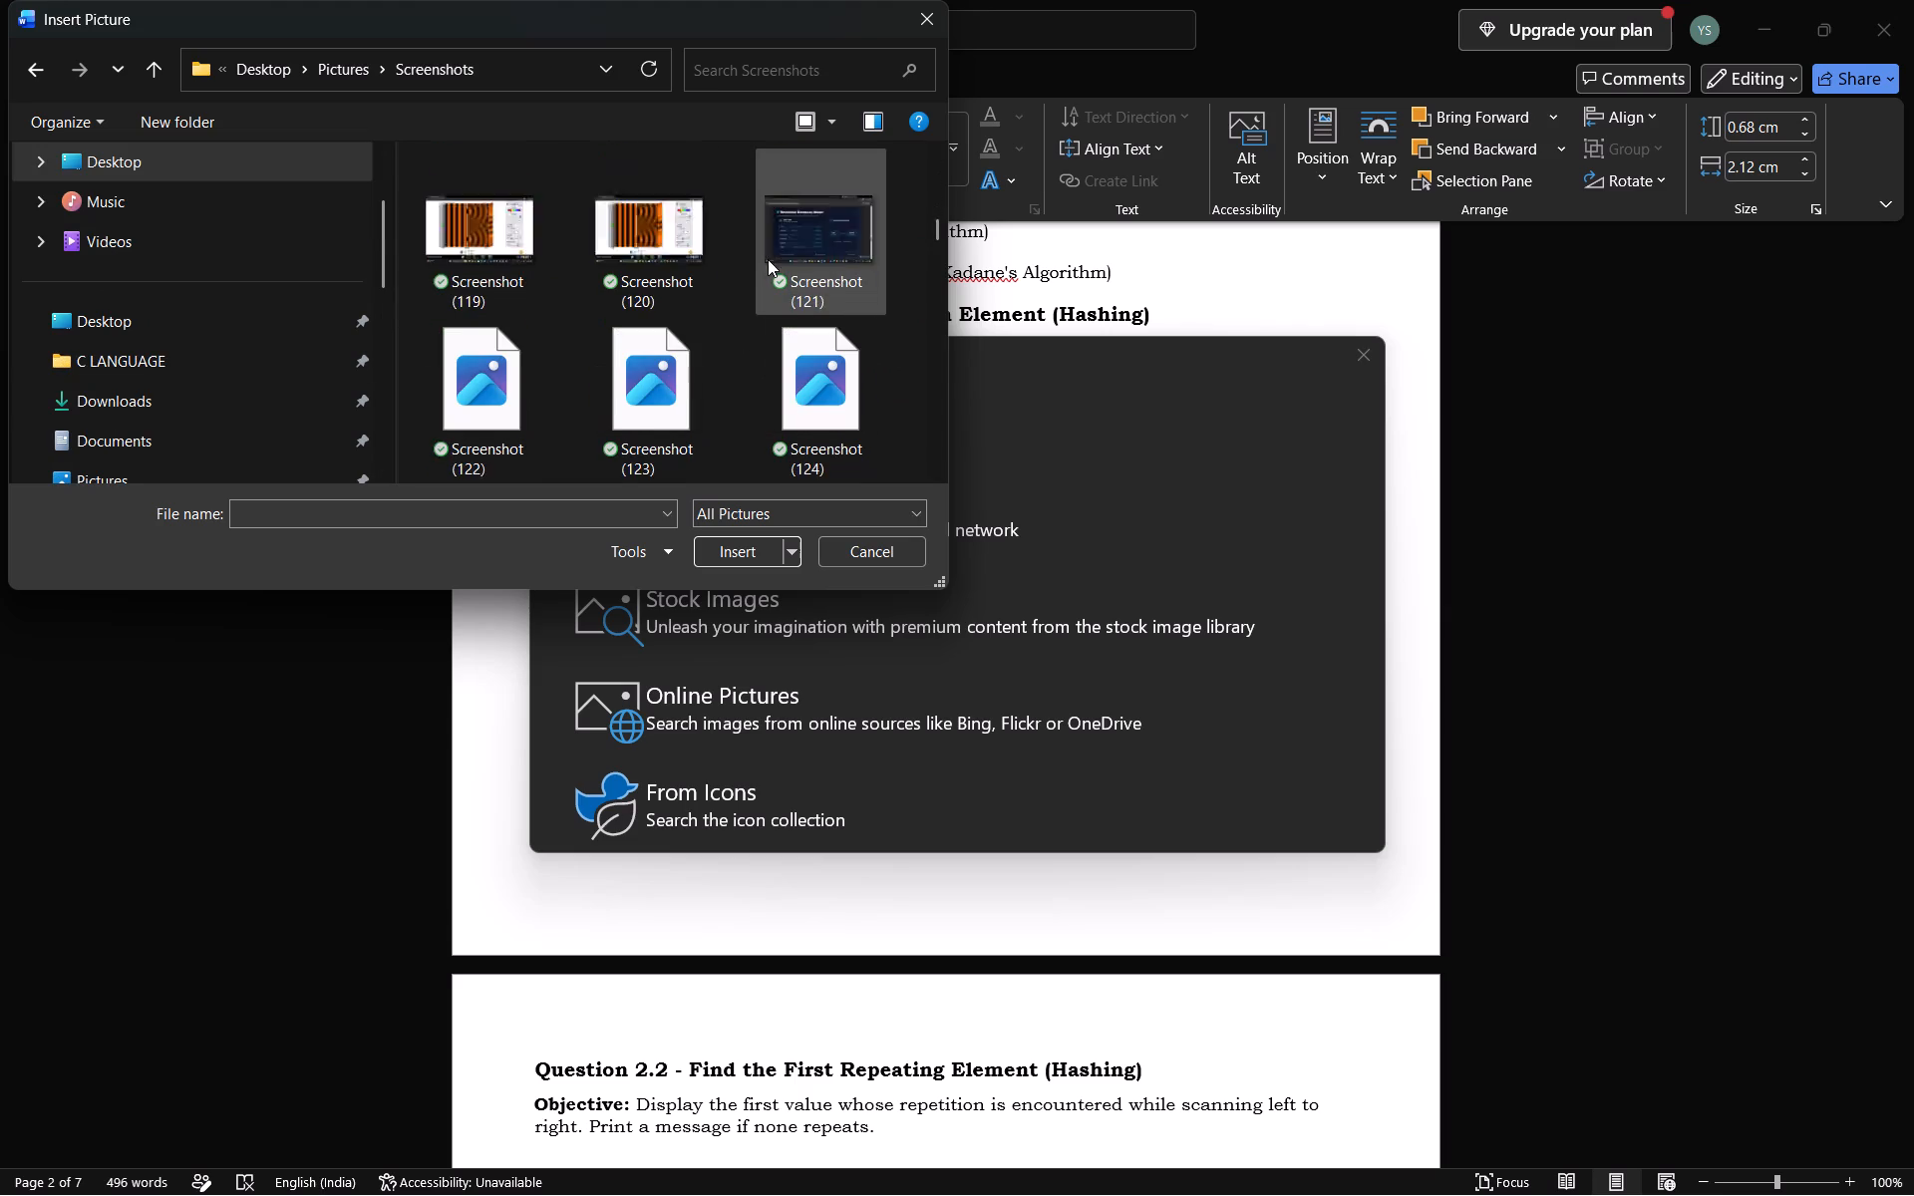
scroll(768, 259, "down", 20)
scroll(768, 259, "down", 20)
scroll(768, 259, "down", 20)
scroll(768, 259, "down", 10)
scroll(768, 259, "down", 12)
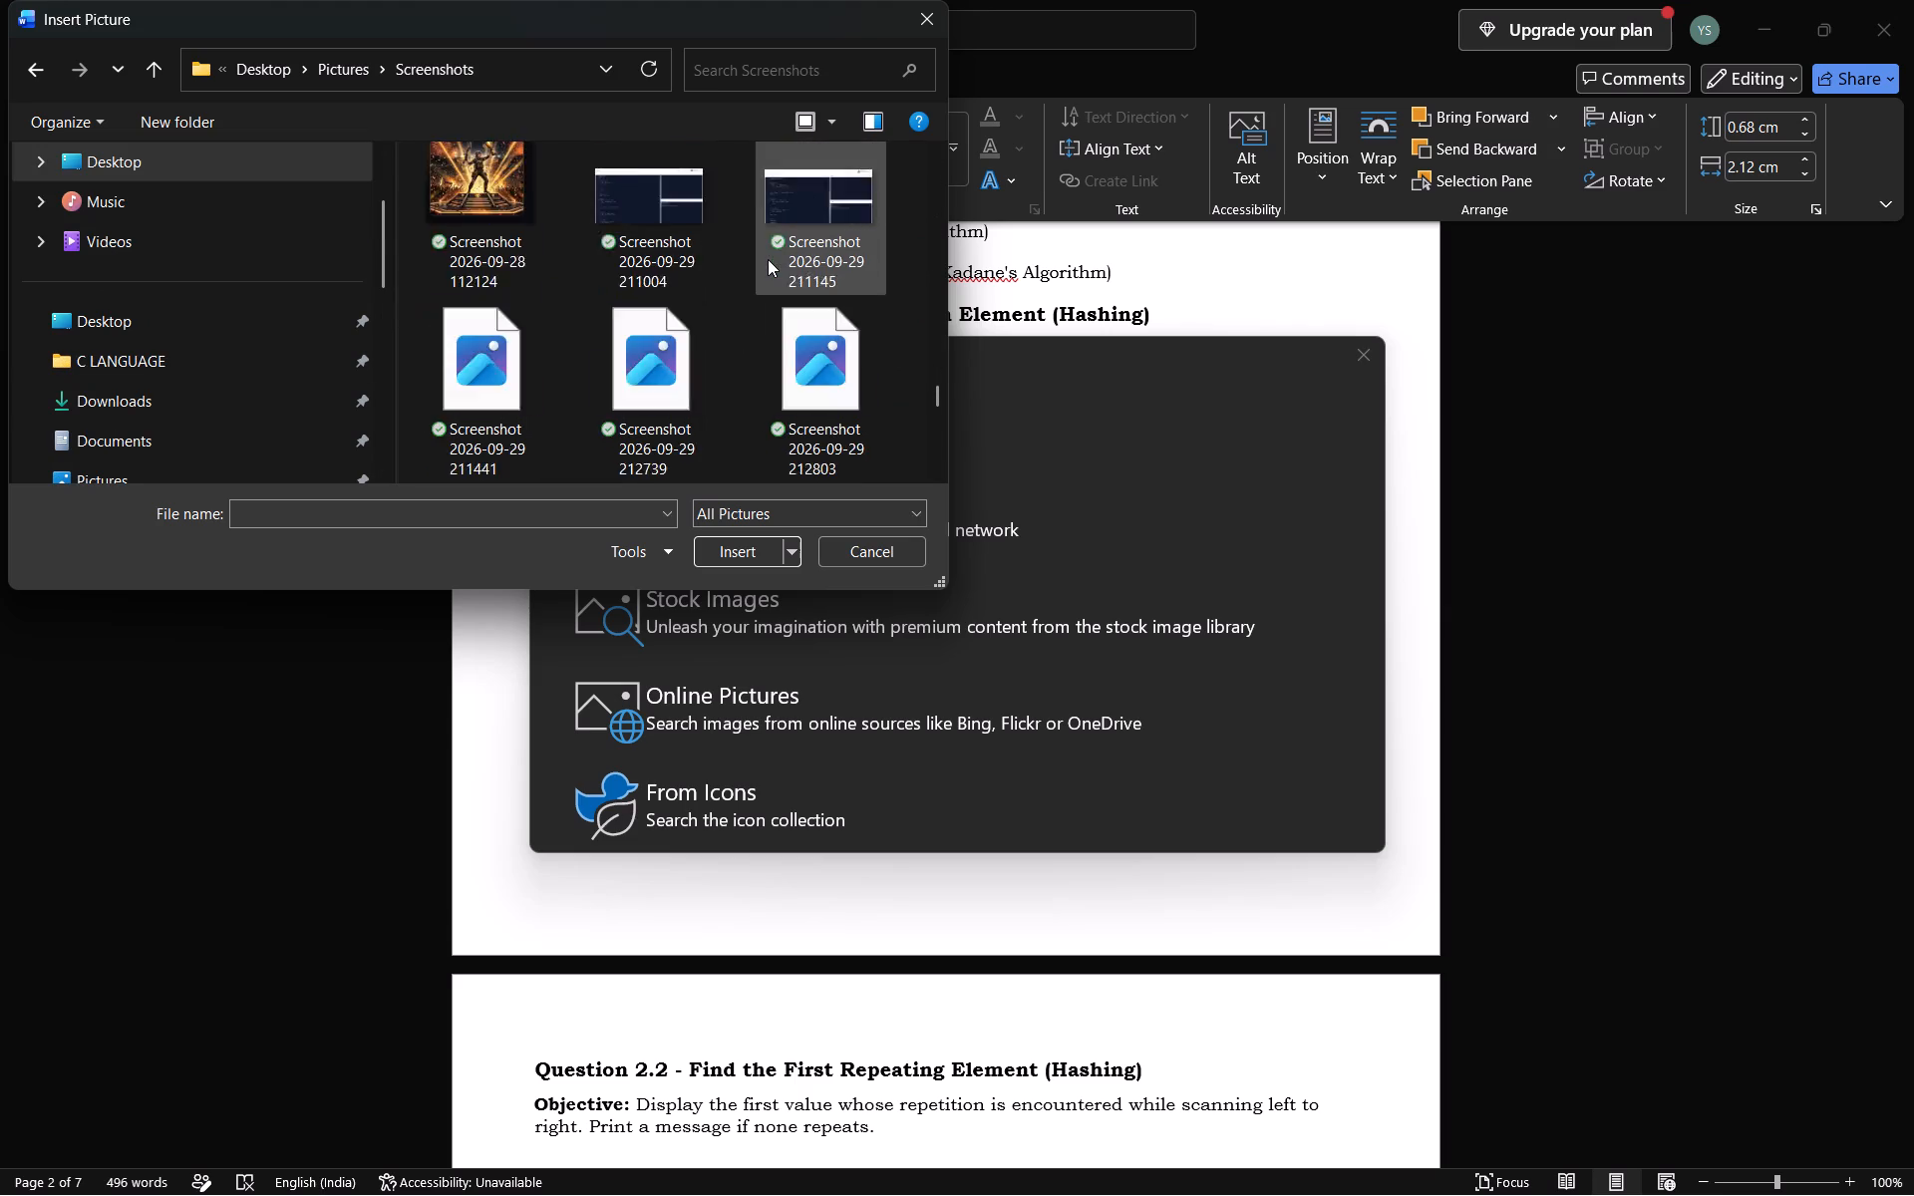
scroll(768, 259, "down", 15)
left_click(656, 167)
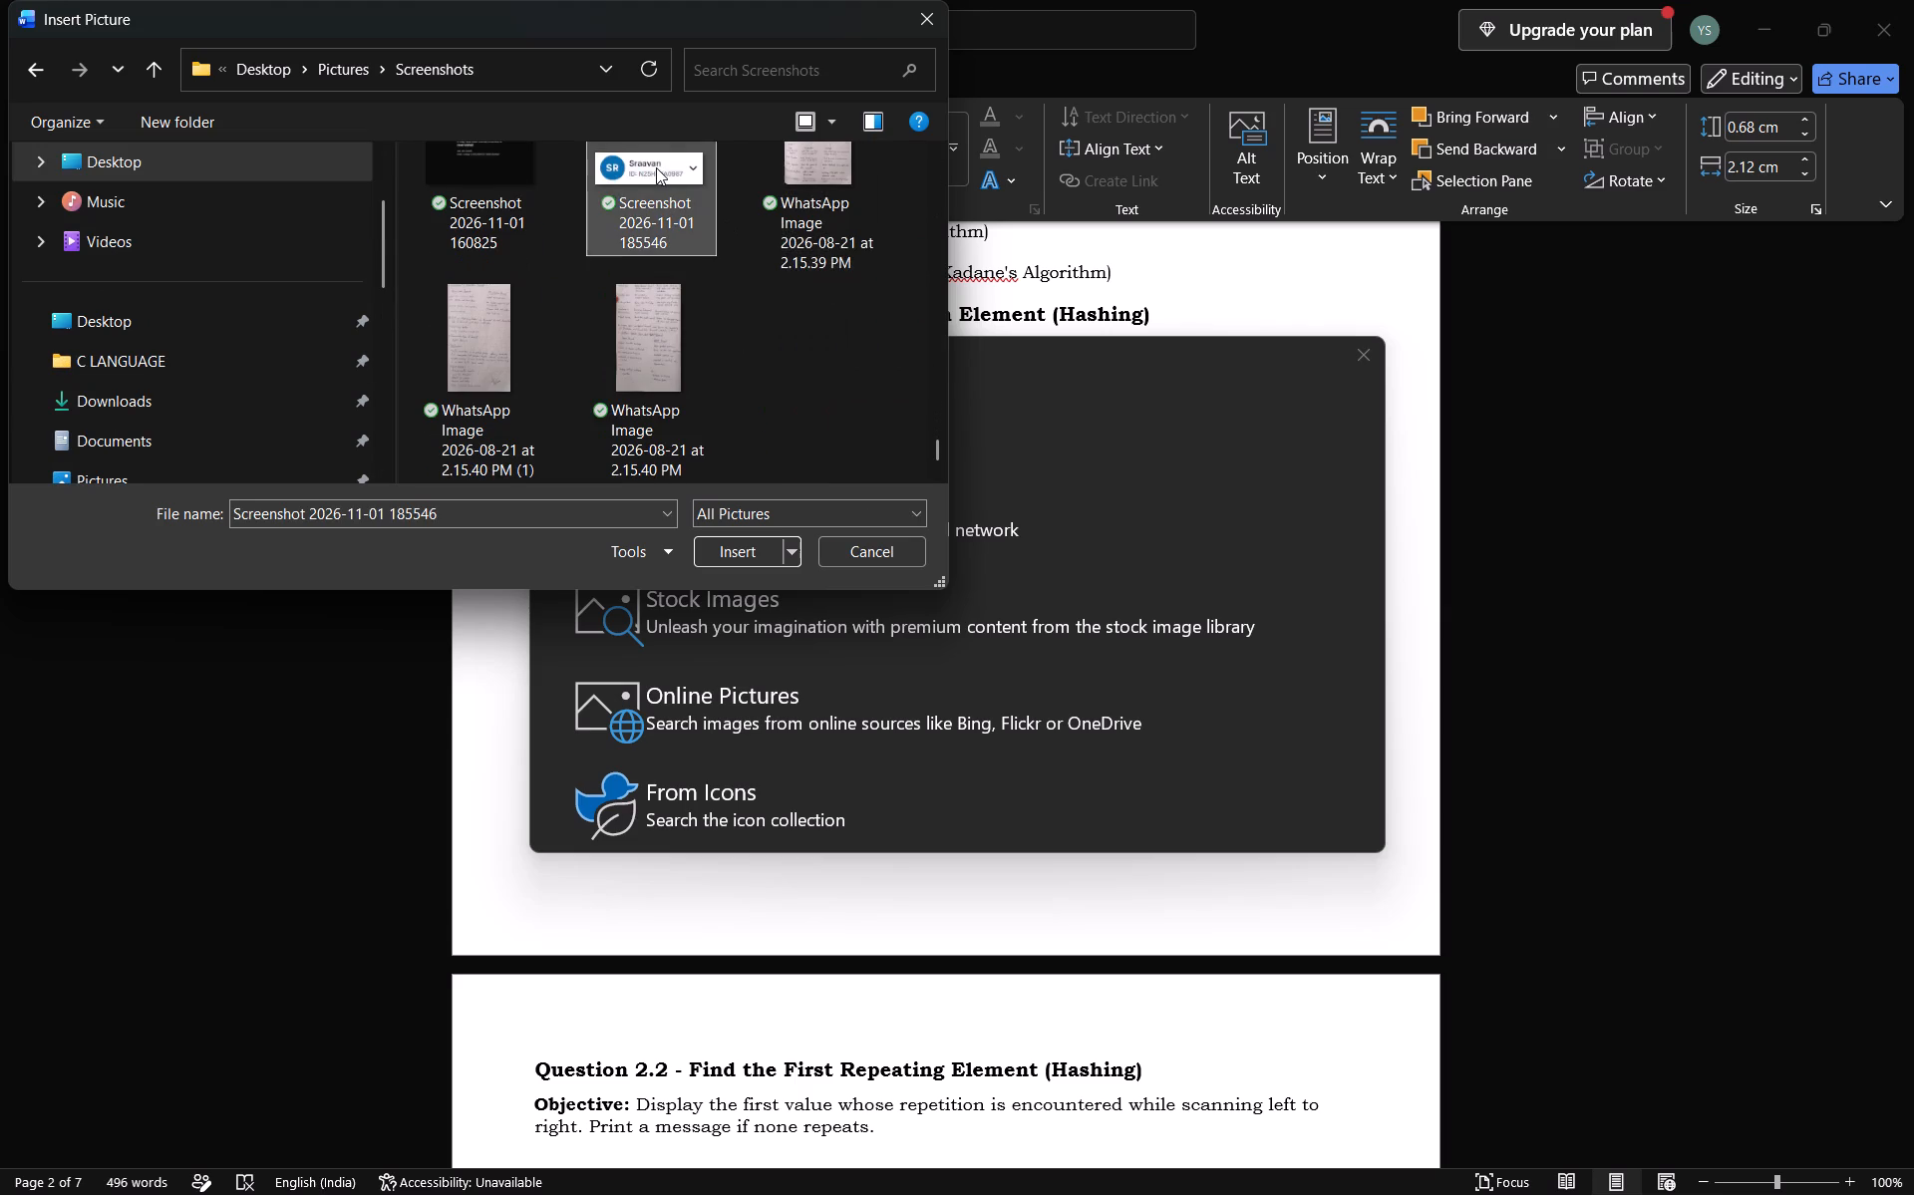
left_click(740, 543)
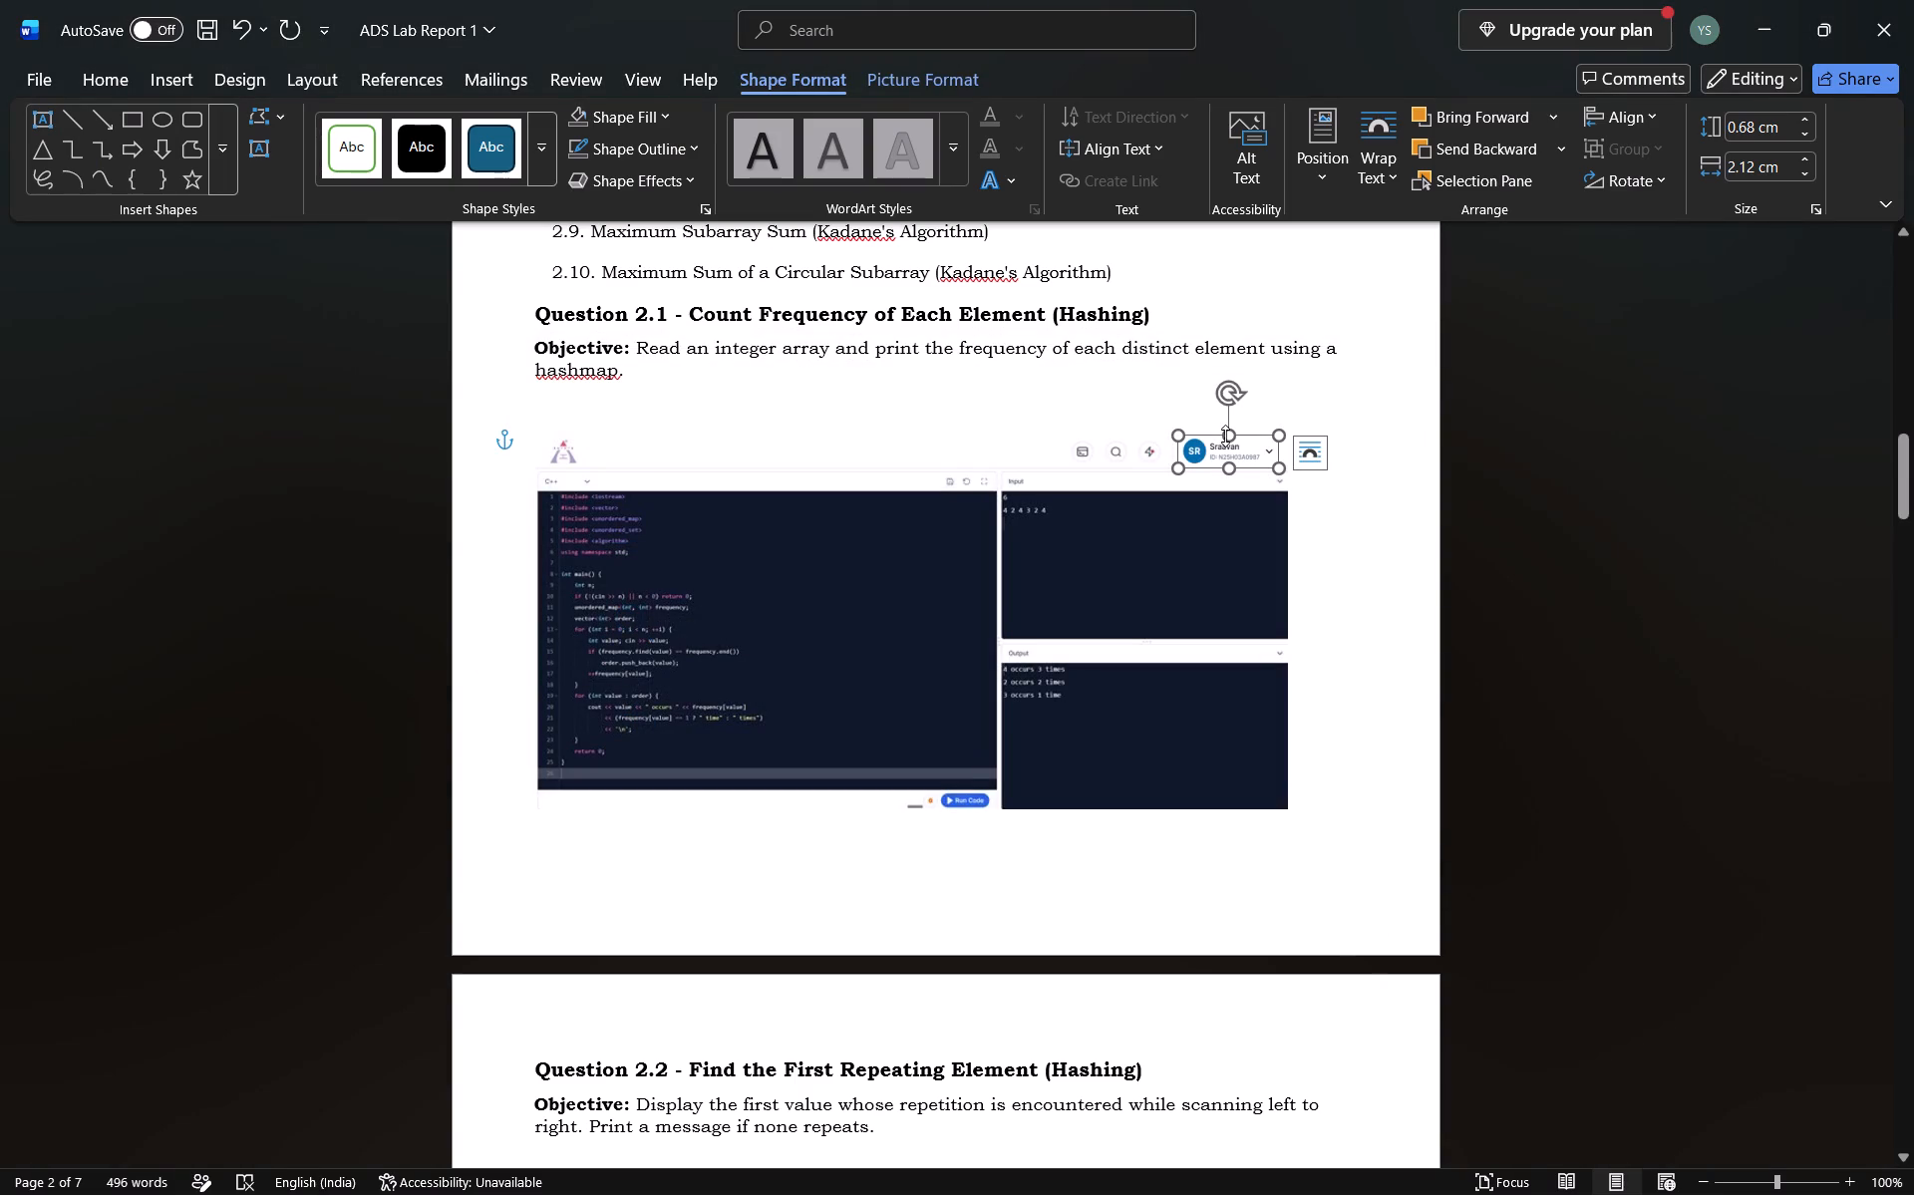
left_click(1360, 585)
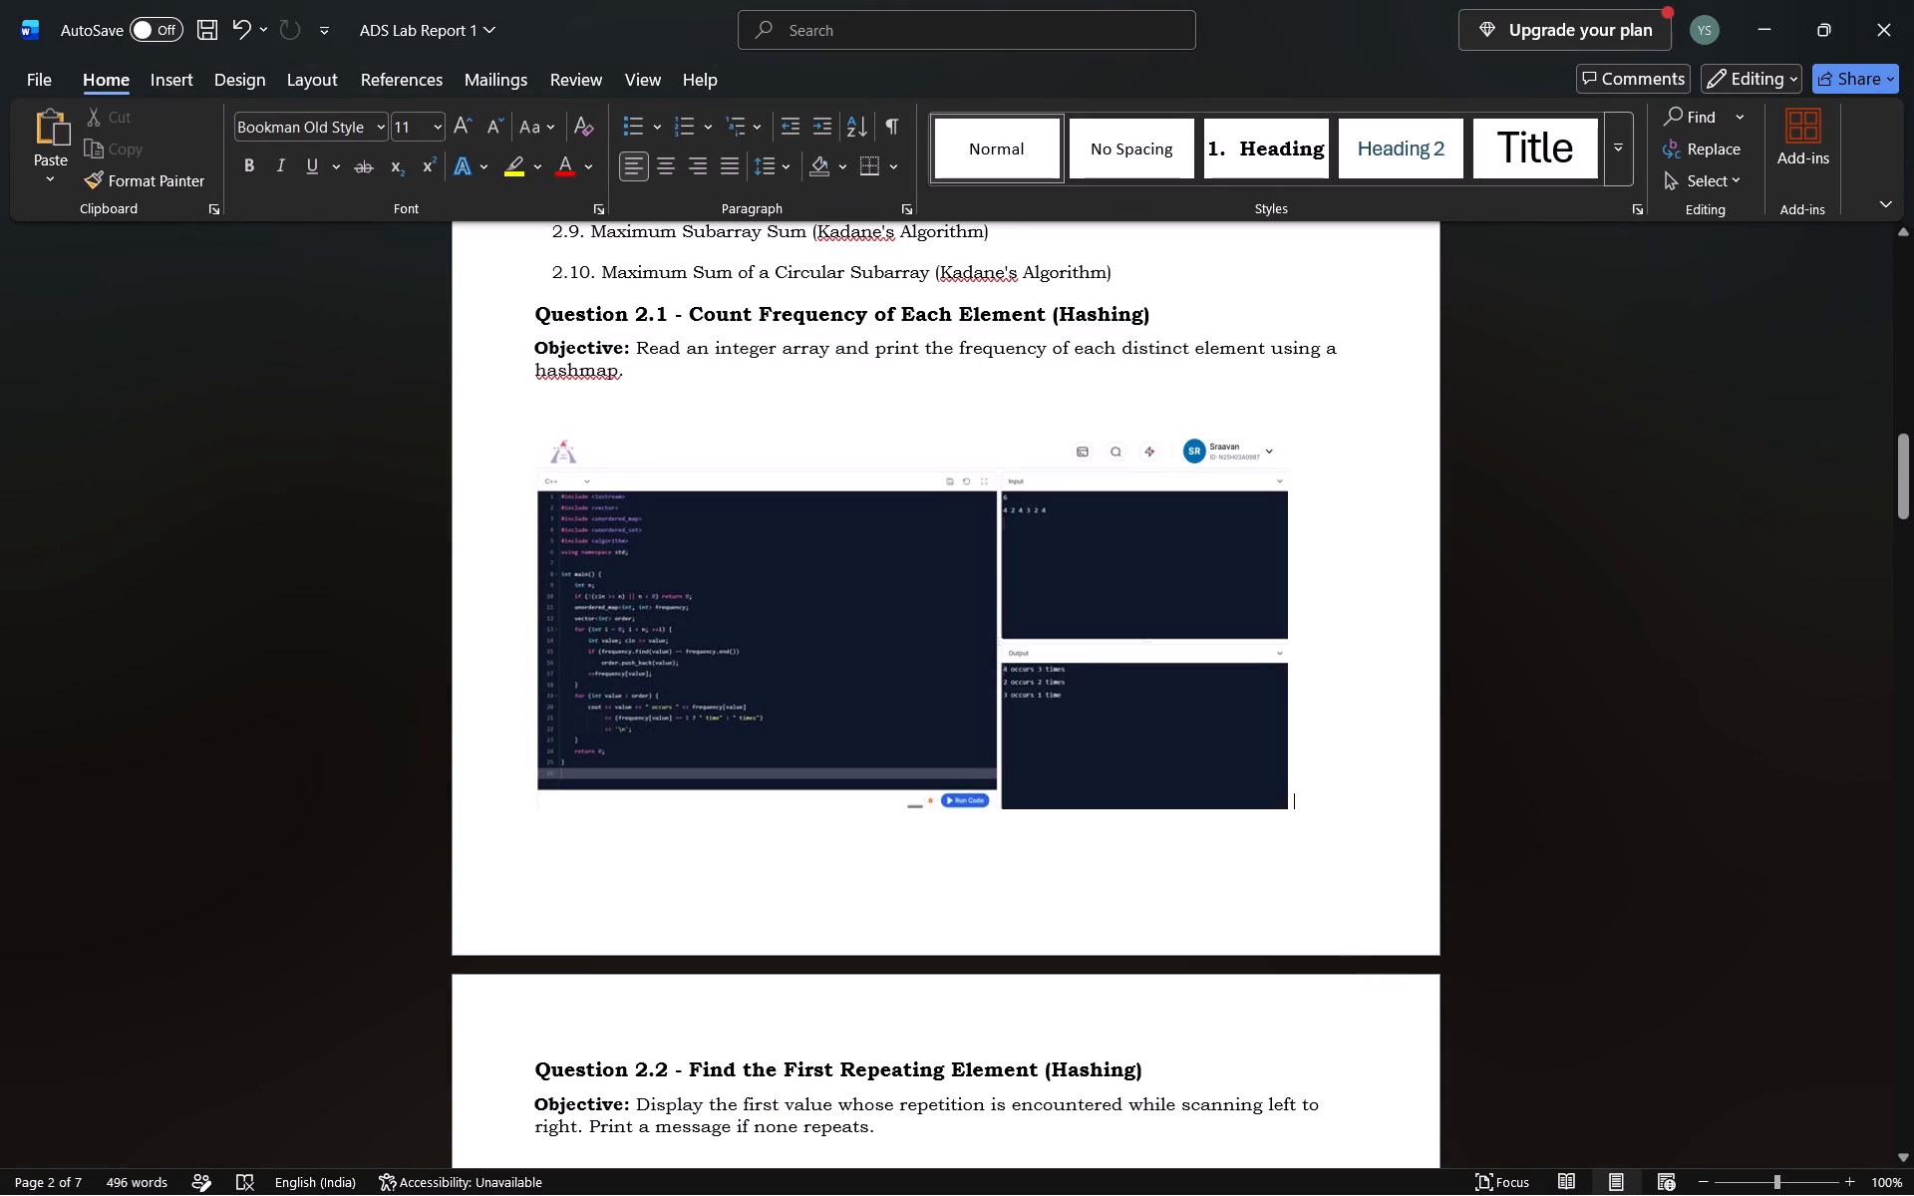
Draw a rectangle about 0.74 cm high and 2.24 cm wide over the account badge in the Question 2.2 screenshot.
scroll(1337, 558, "down", 5)
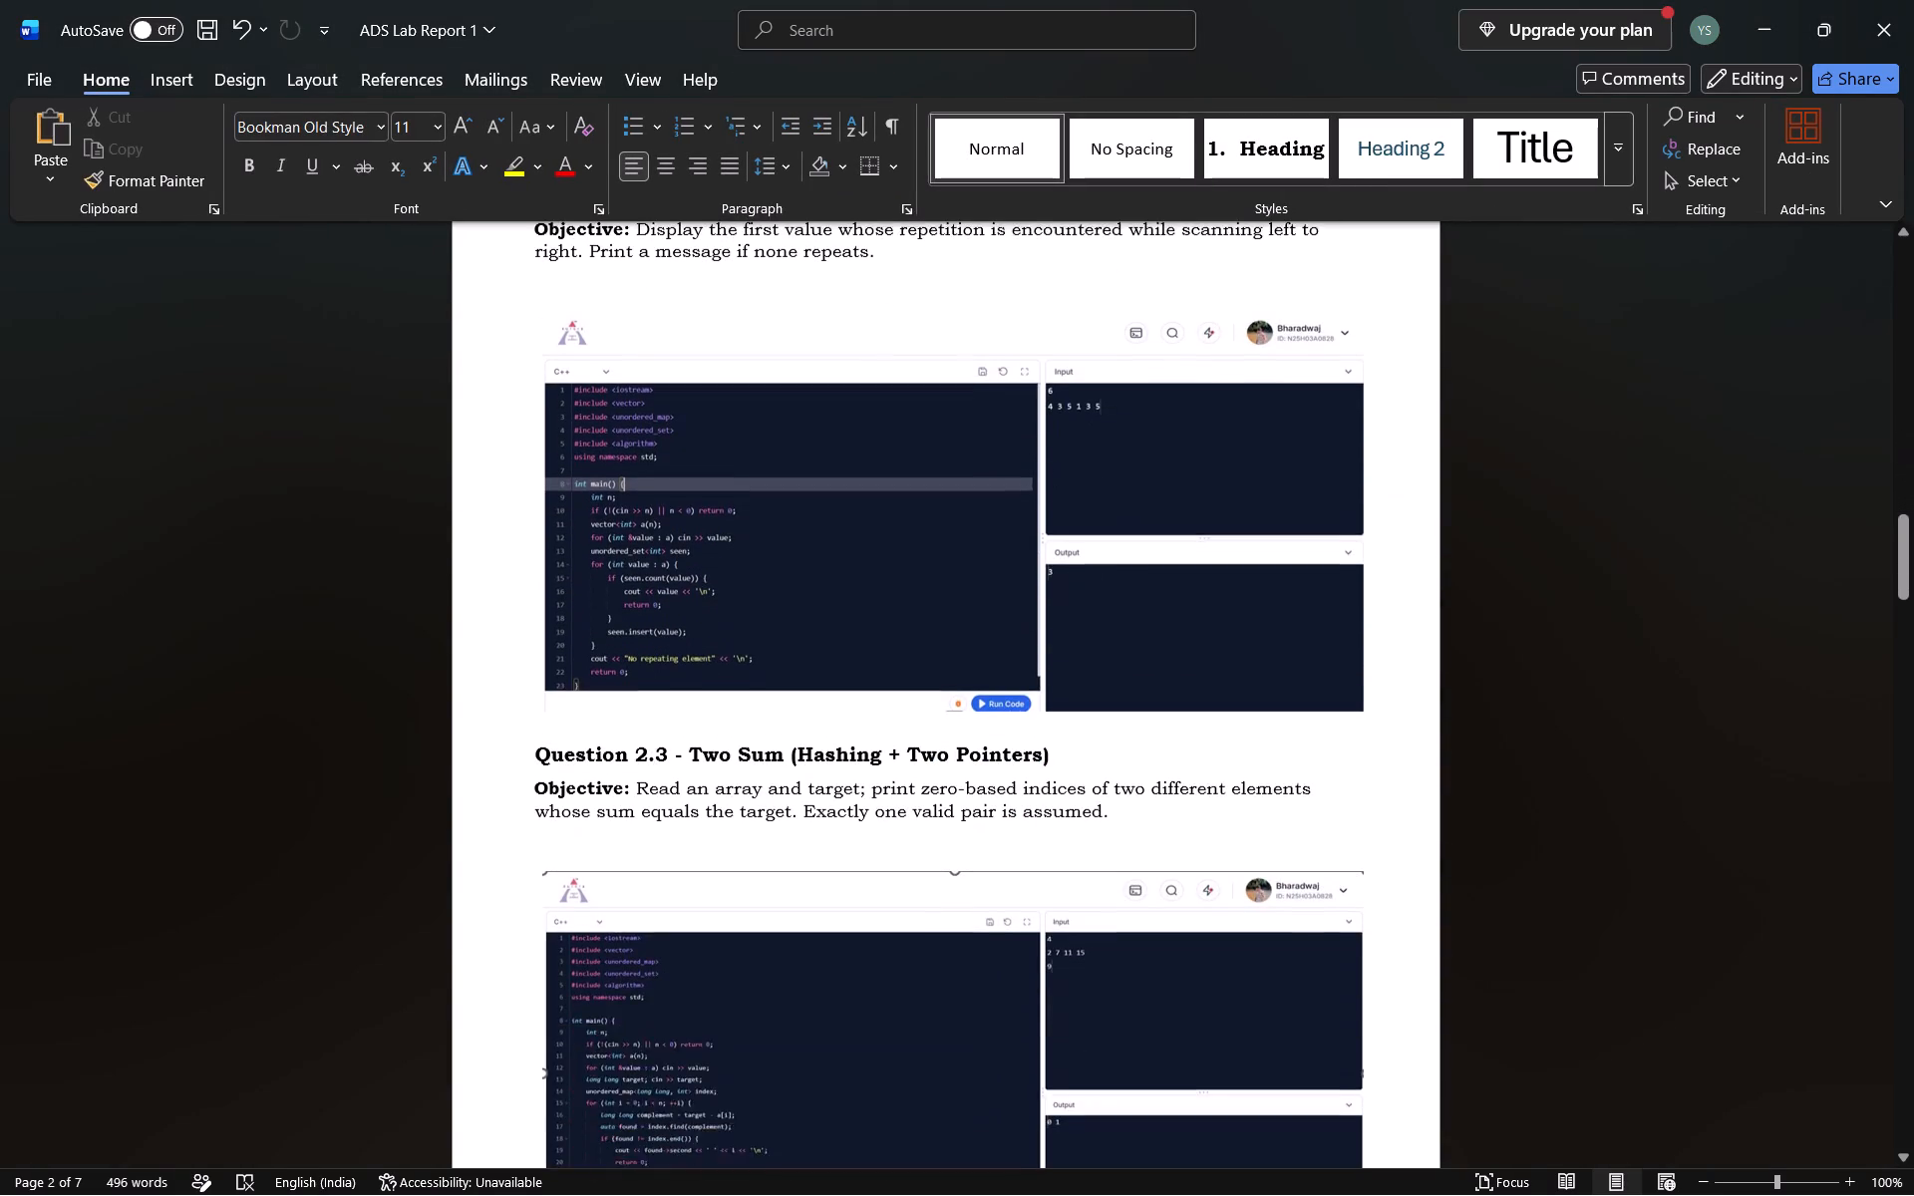
left_click(160, 76)
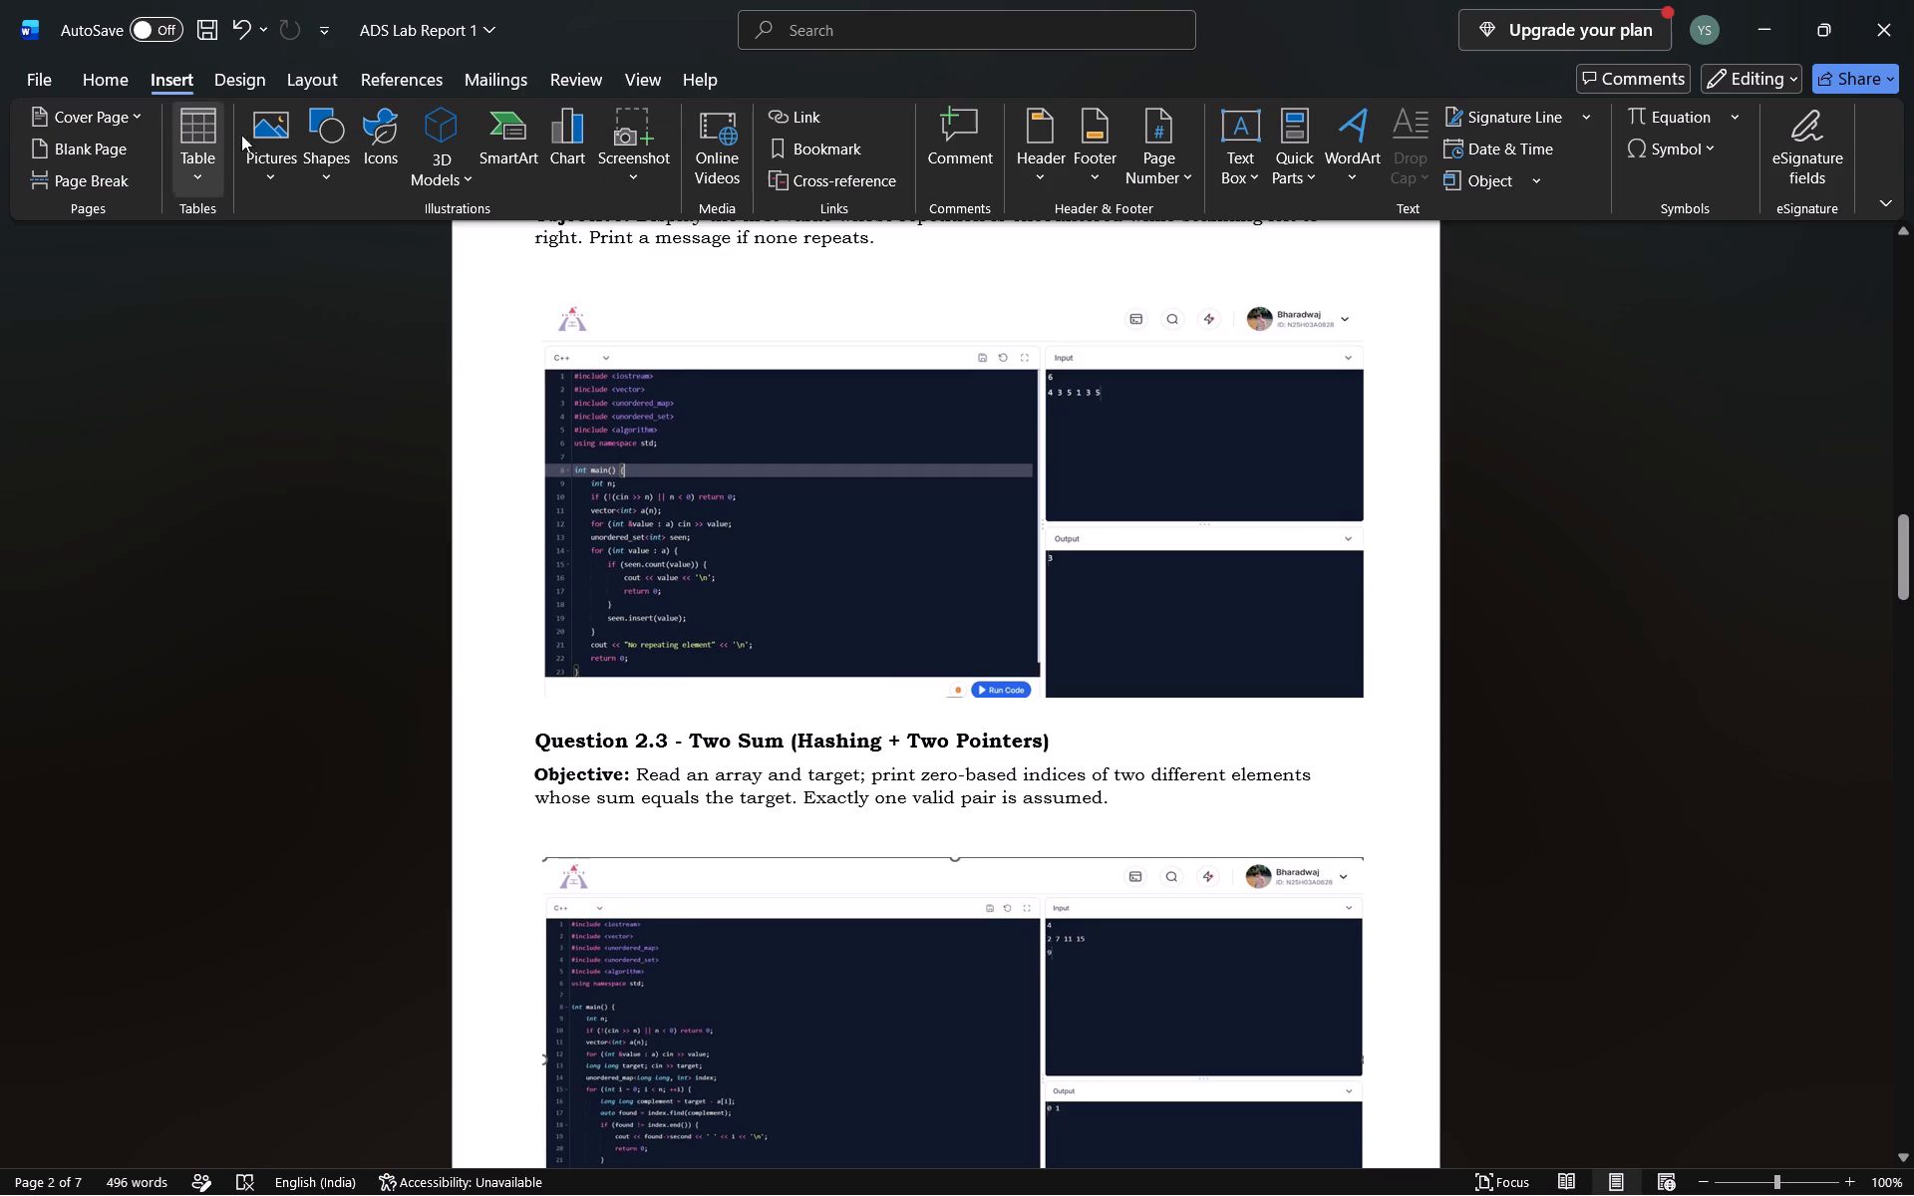
left_click(327, 168)
left_click(419, 256)
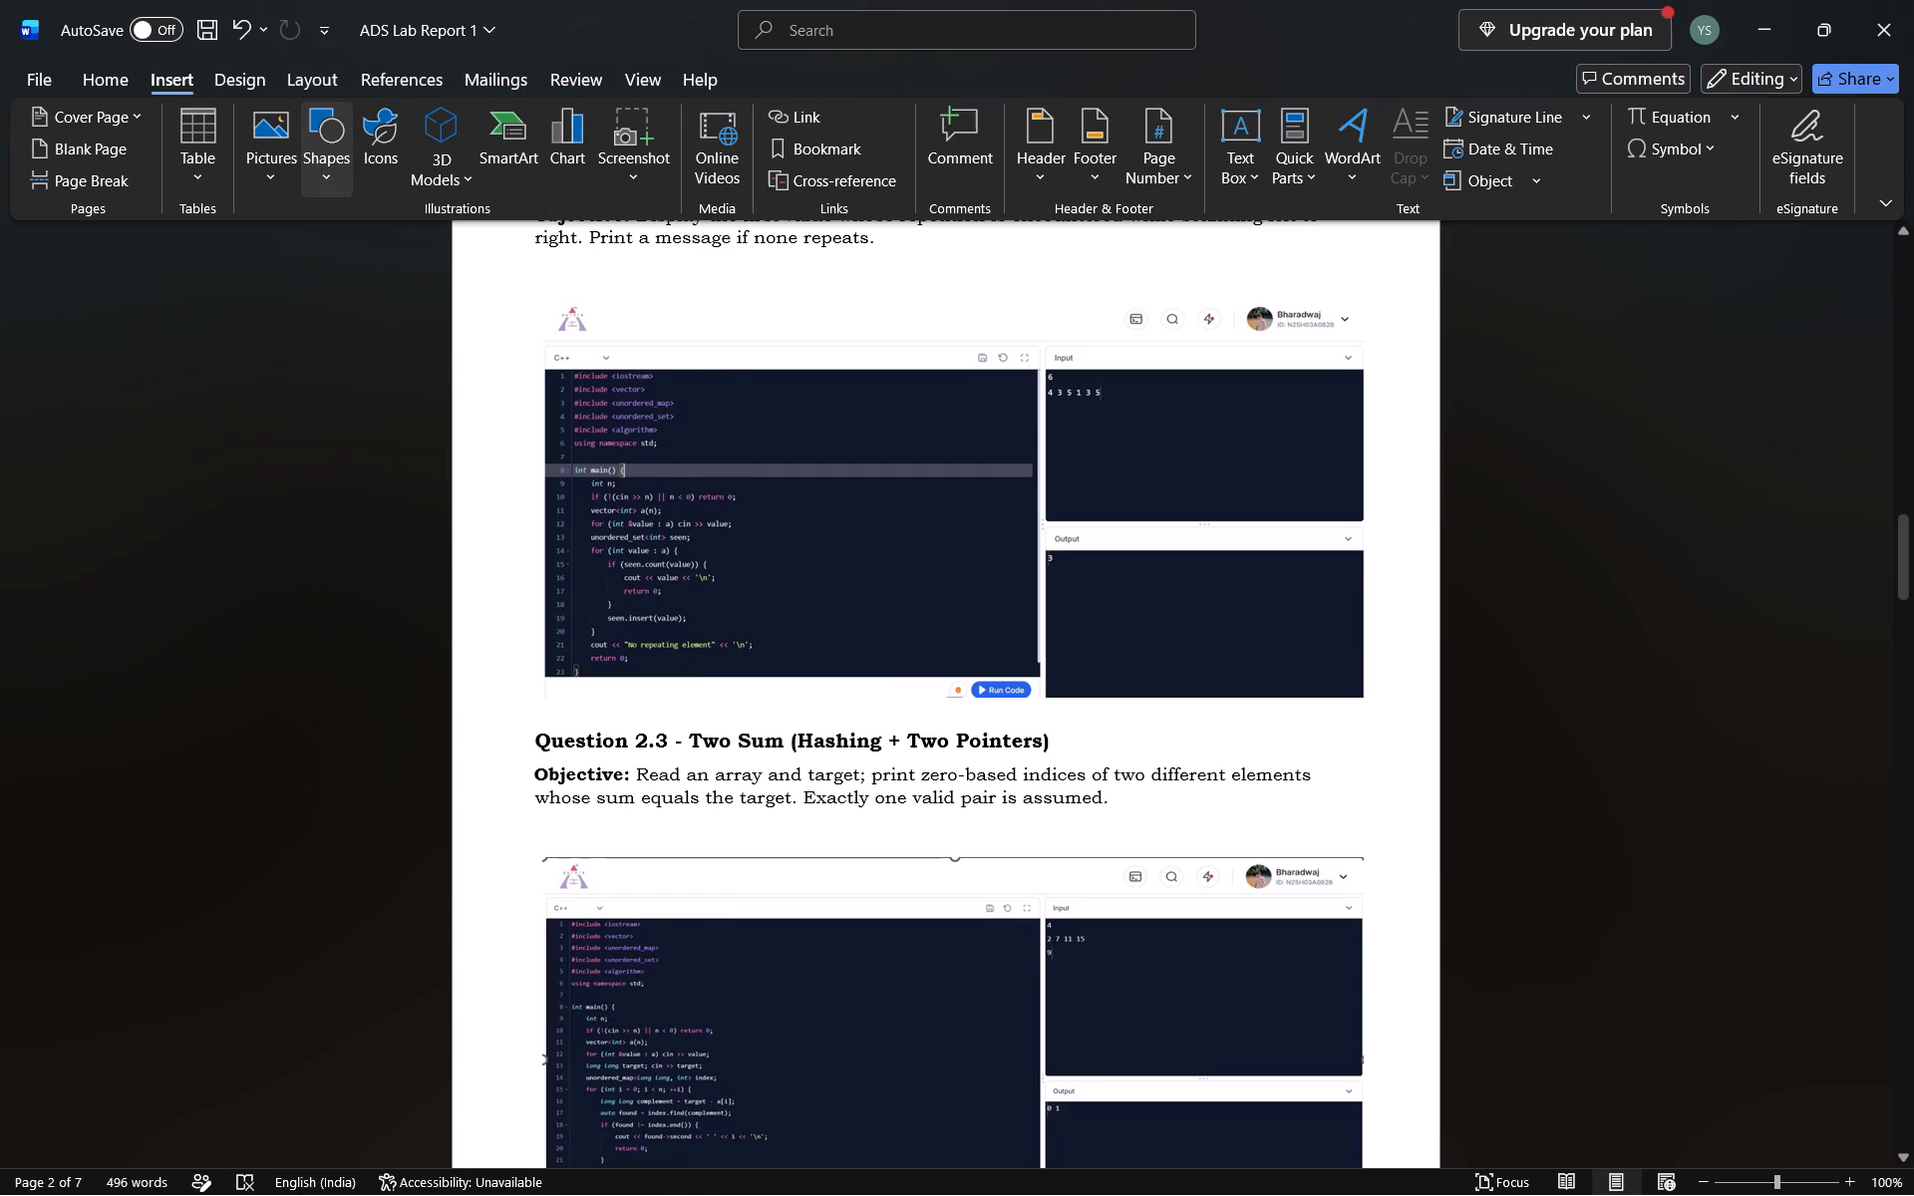
left_click_drag(1243, 300, 1286, 319)
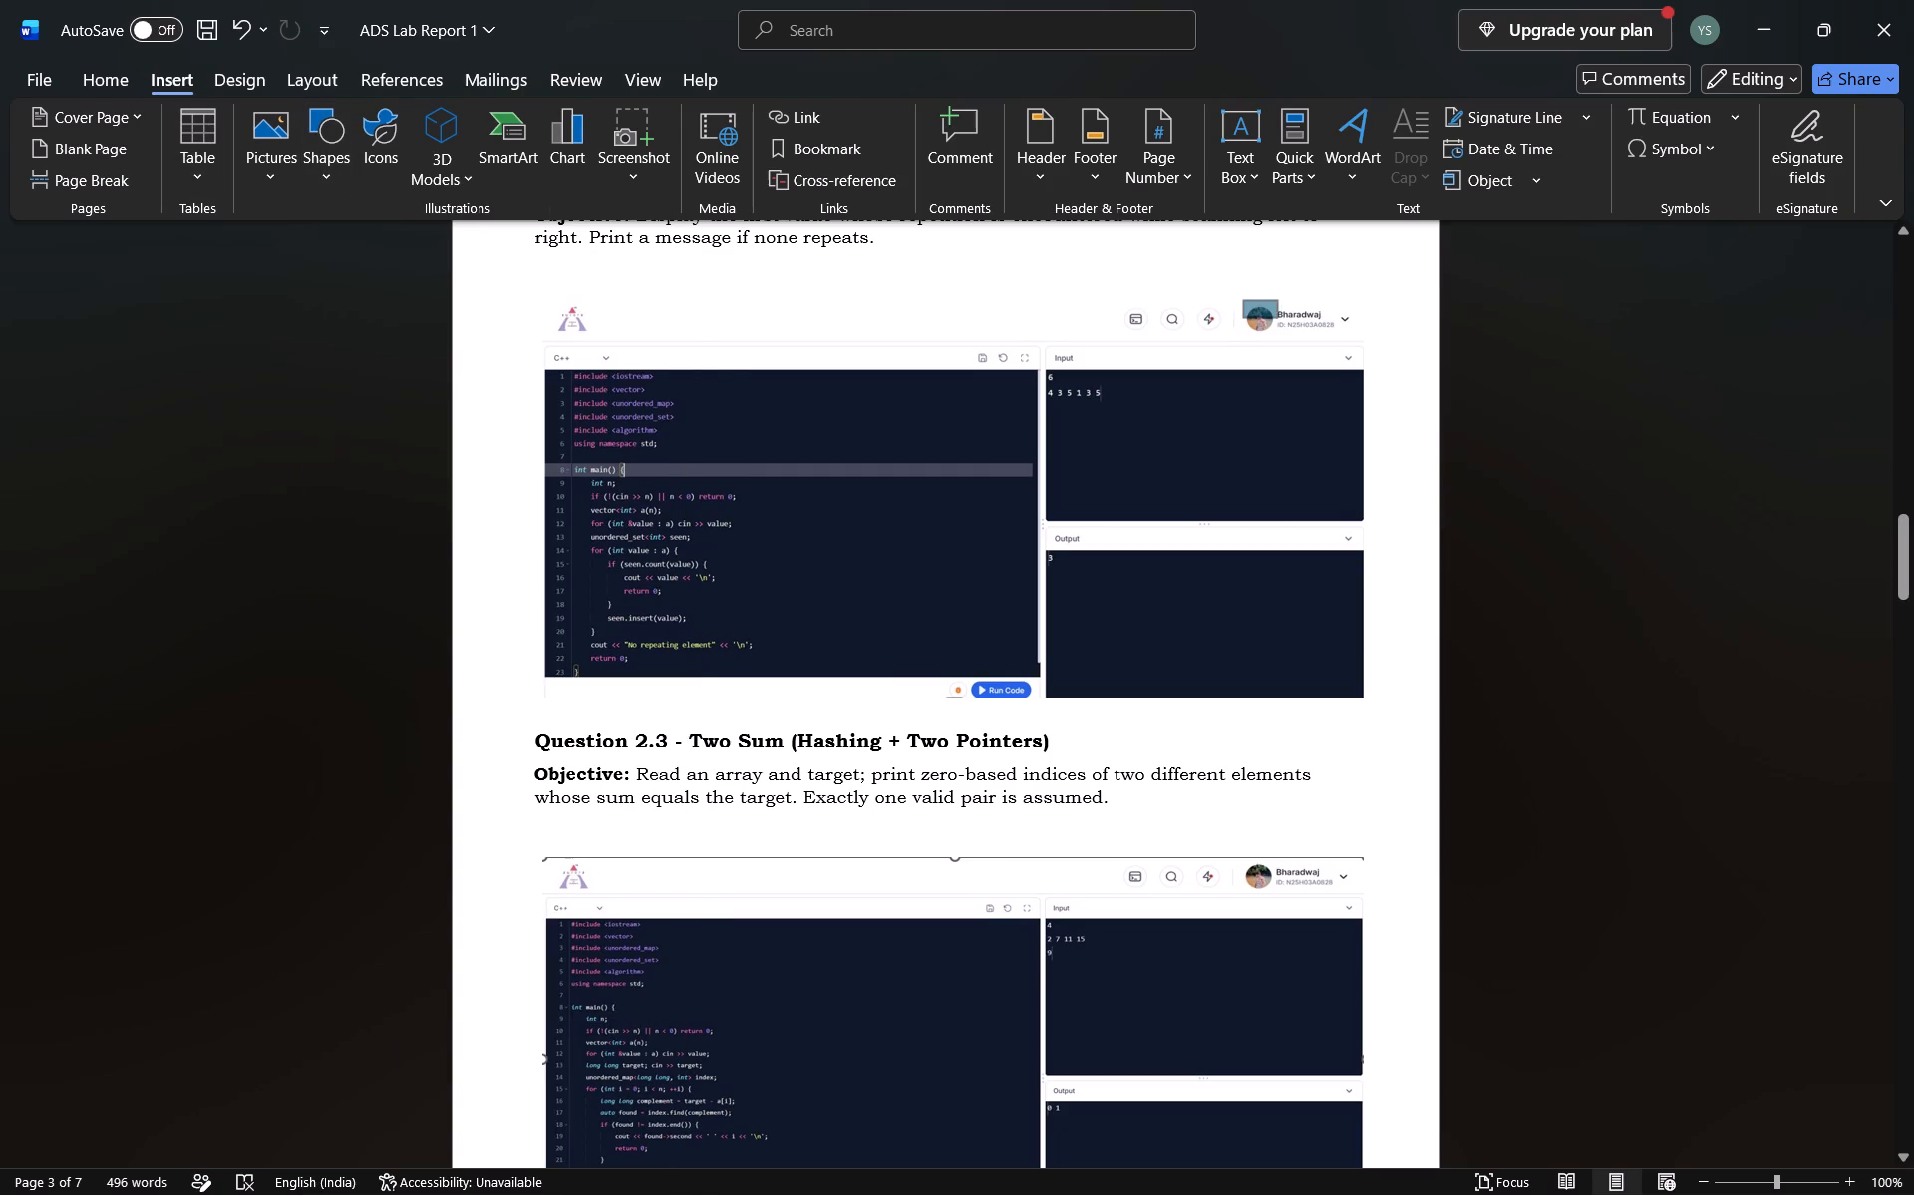
left_click_drag(1286, 319, 1352, 336)
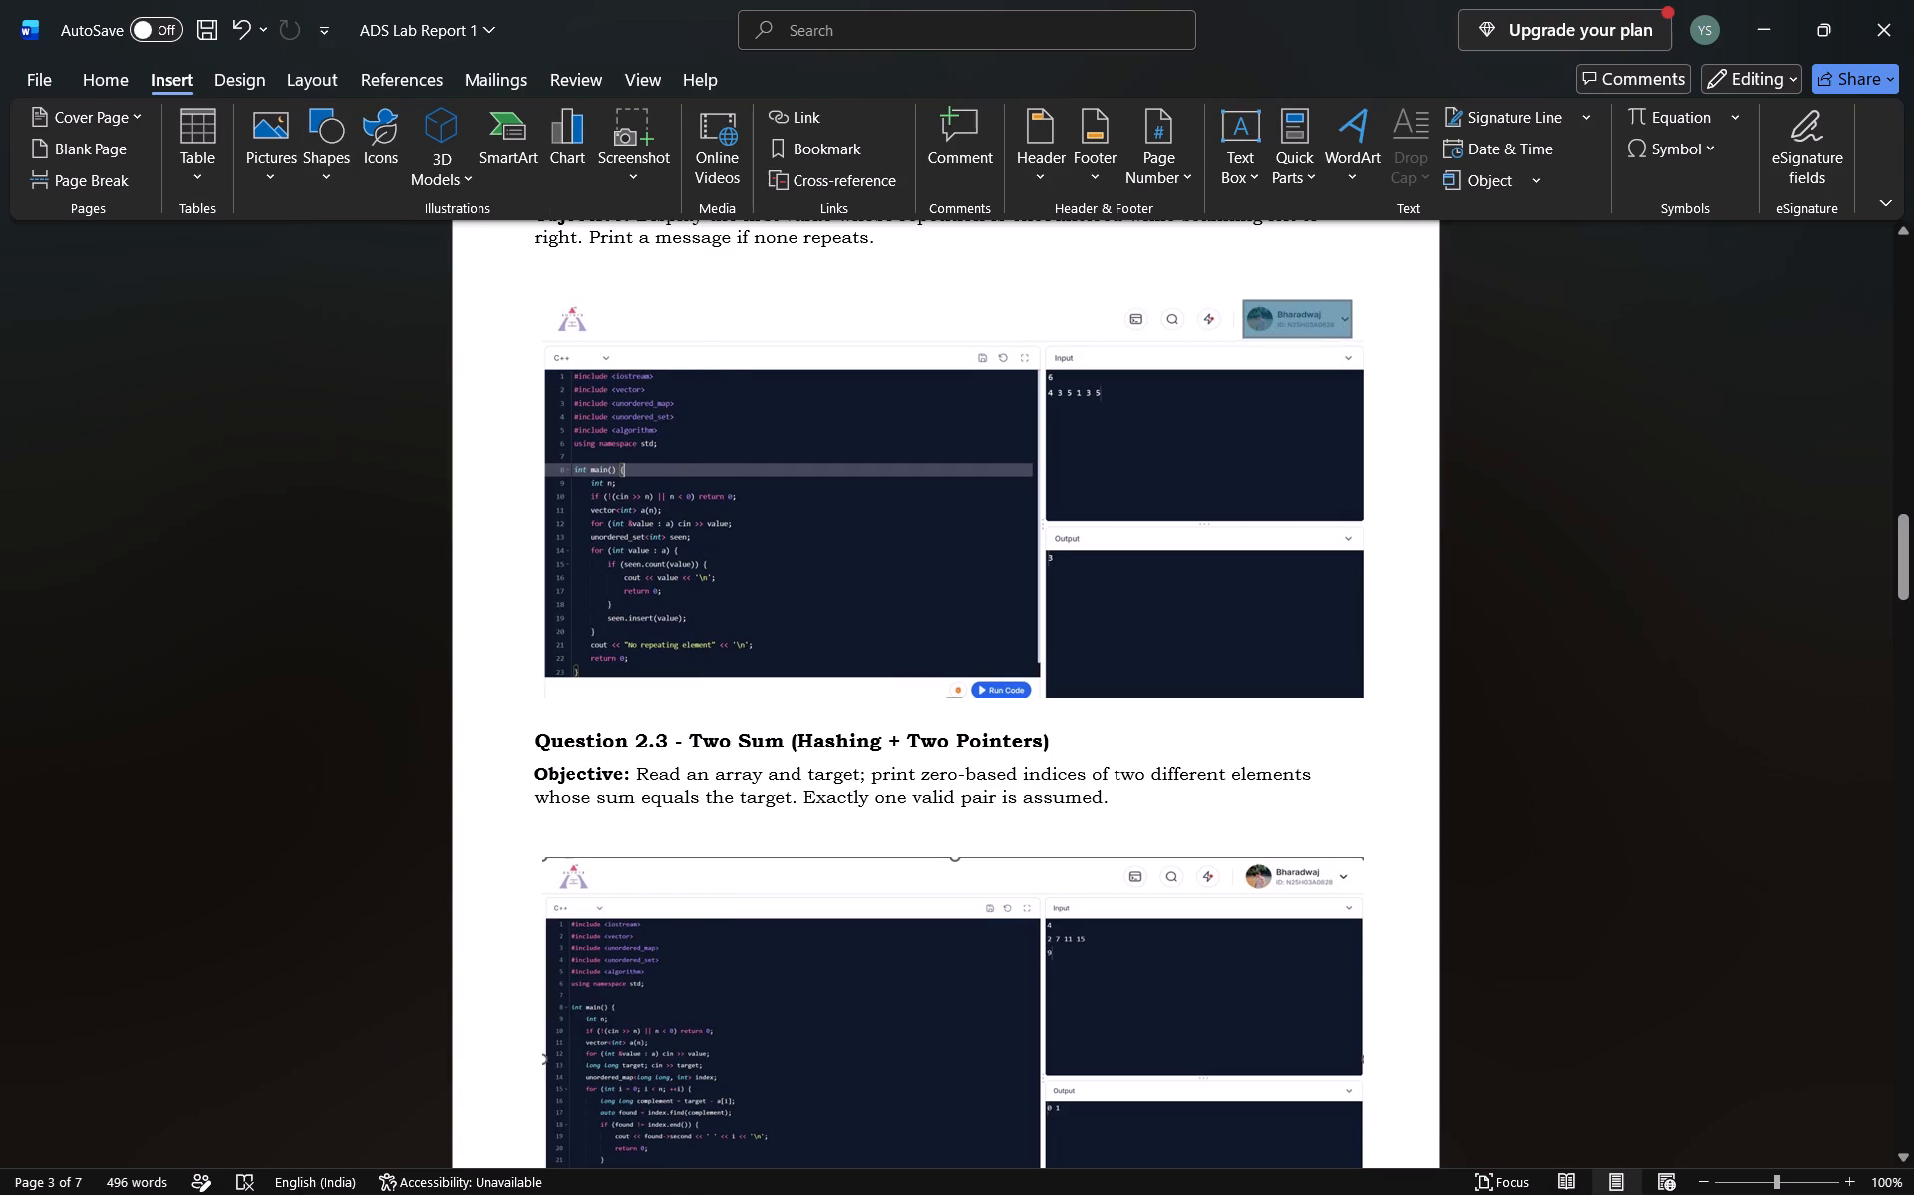
left_click_drag(1352, 336, 1349, 335)
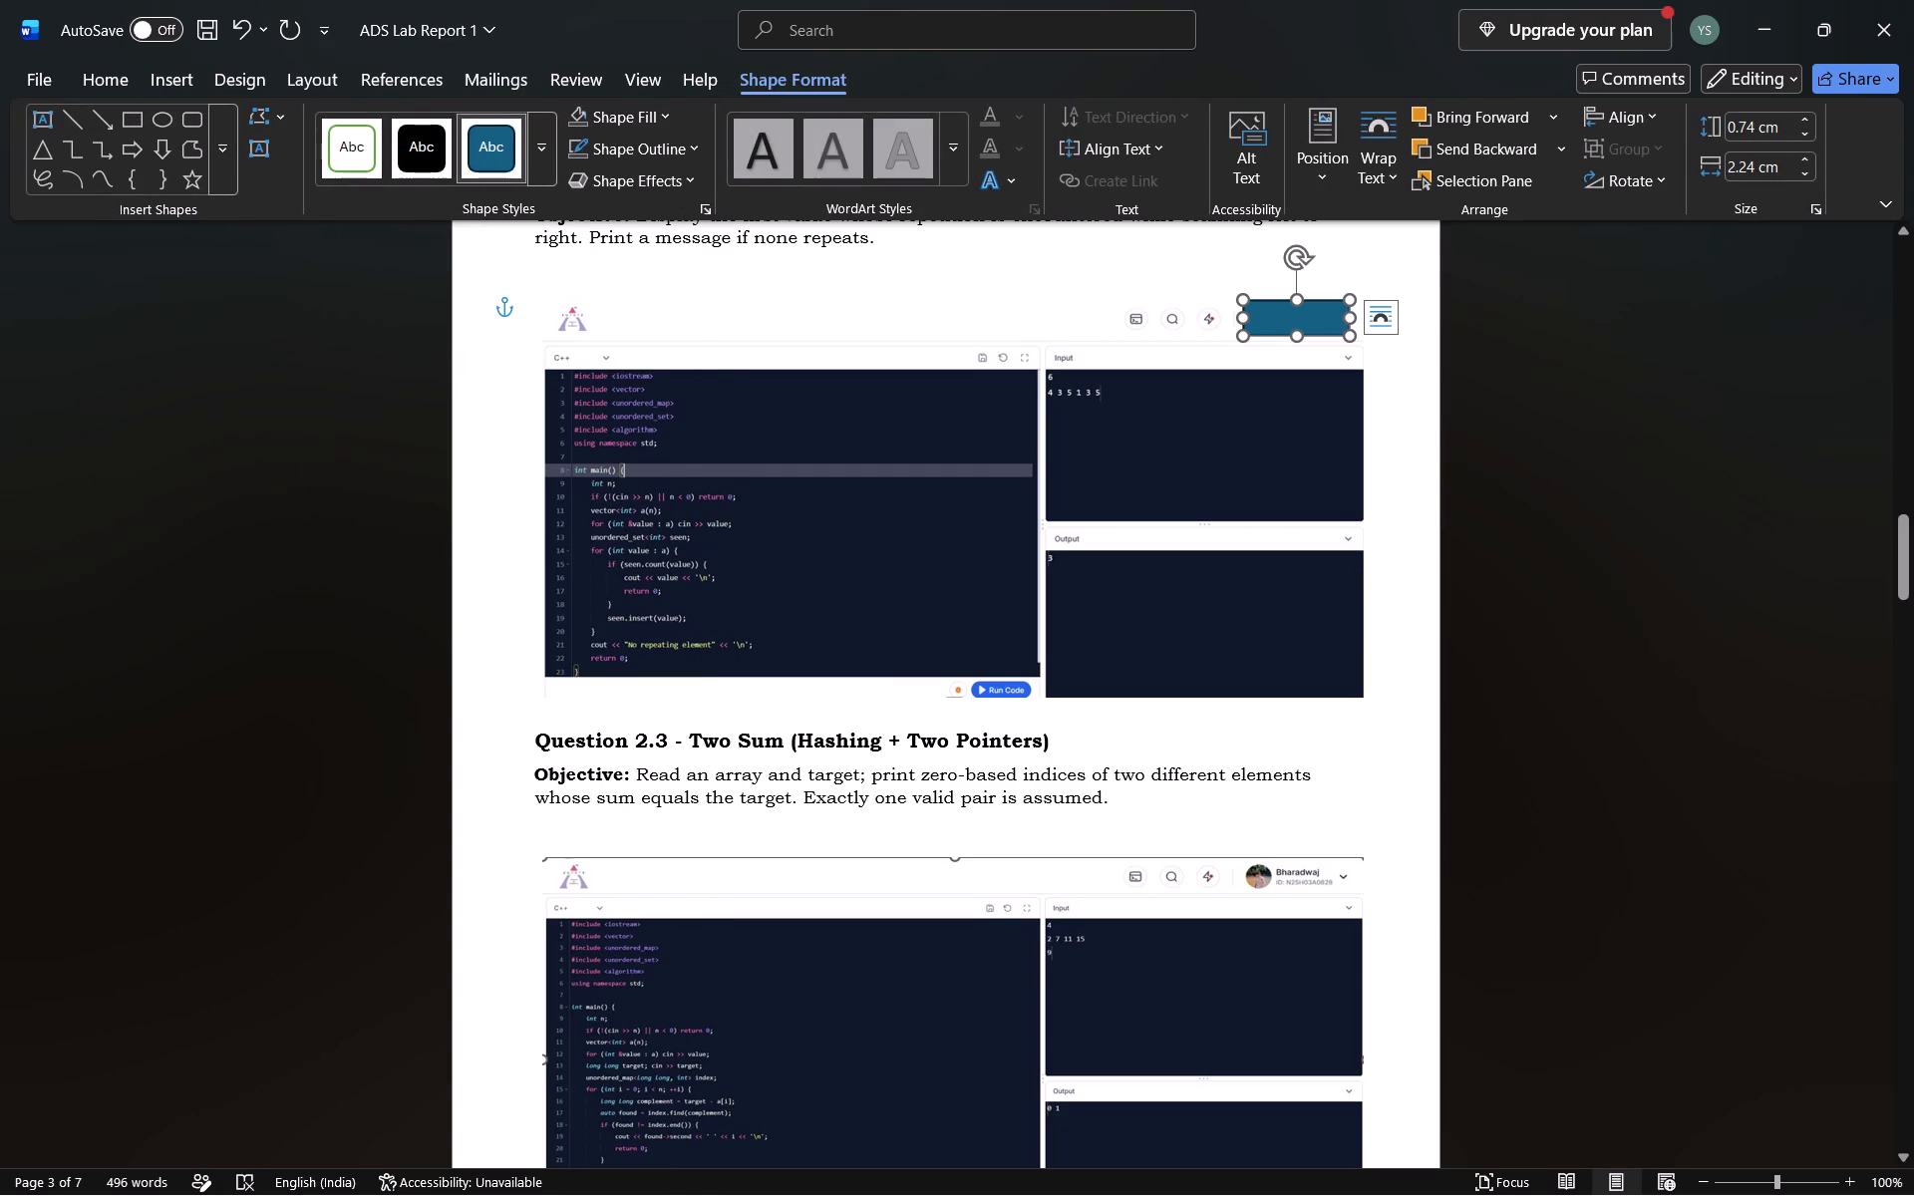
Set the rectangle over the Question 2.2 account badge to No Outline and No Fill.
right_click(1308, 321)
left_click(1435, 245)
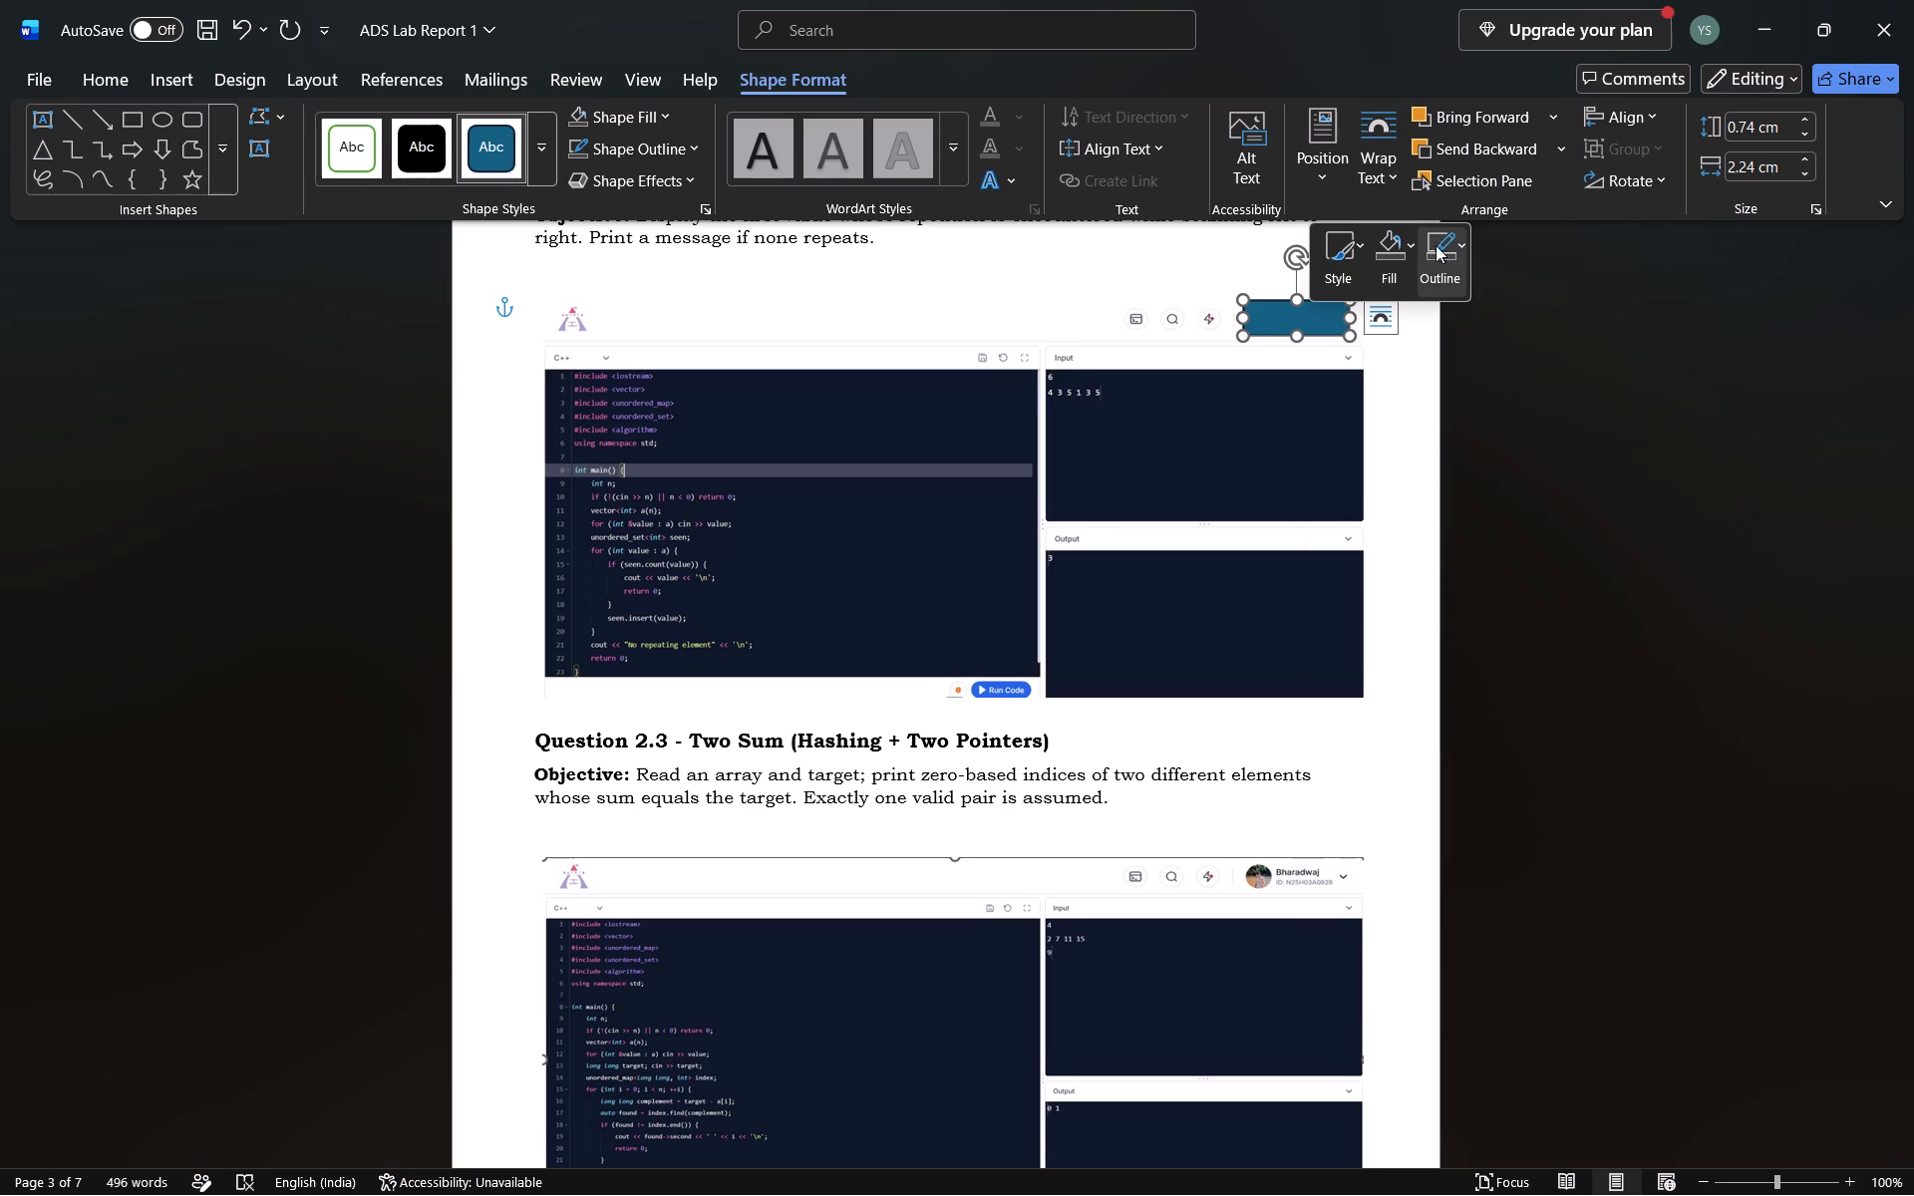
left_click(1478, 715)
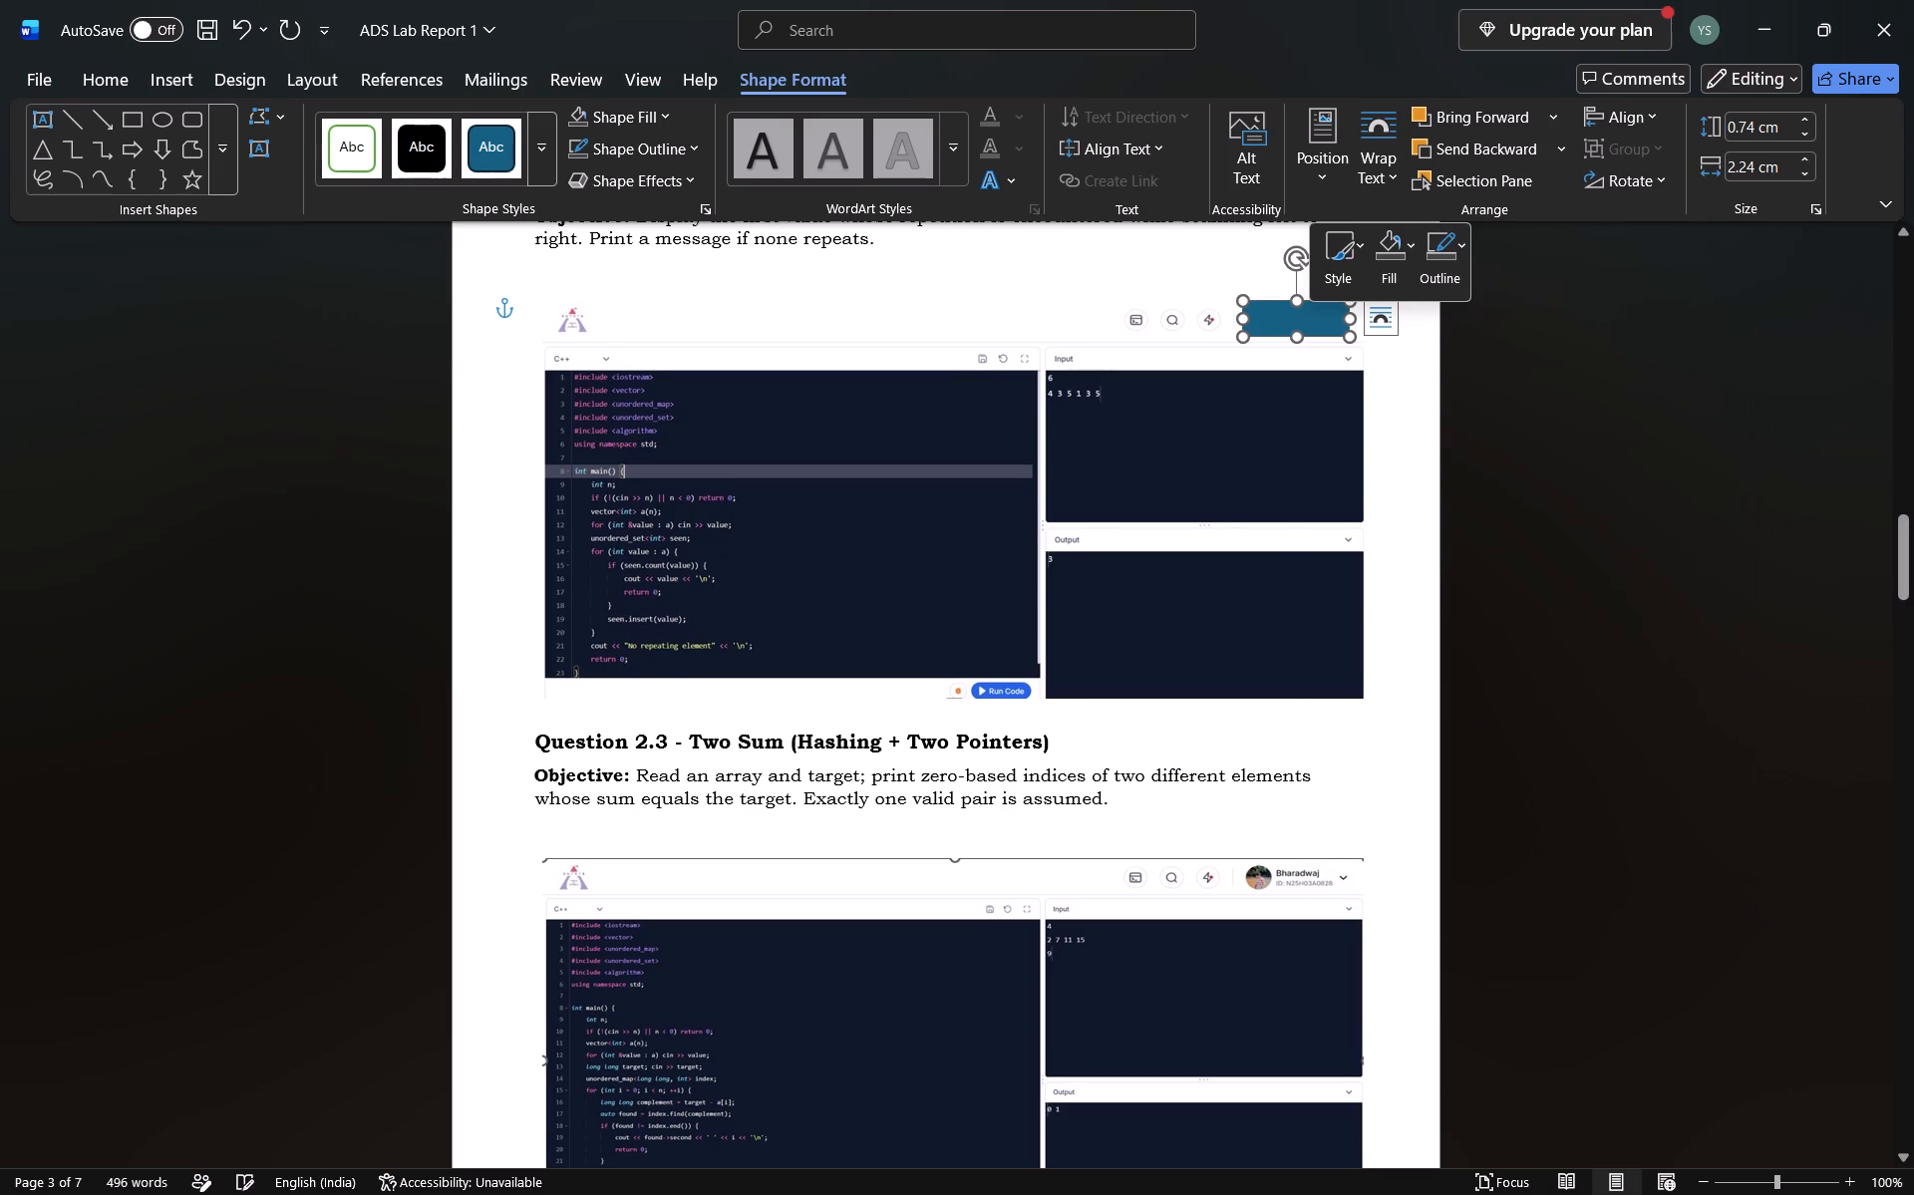
left_click(1401, 263)
left_click(1419, 715)
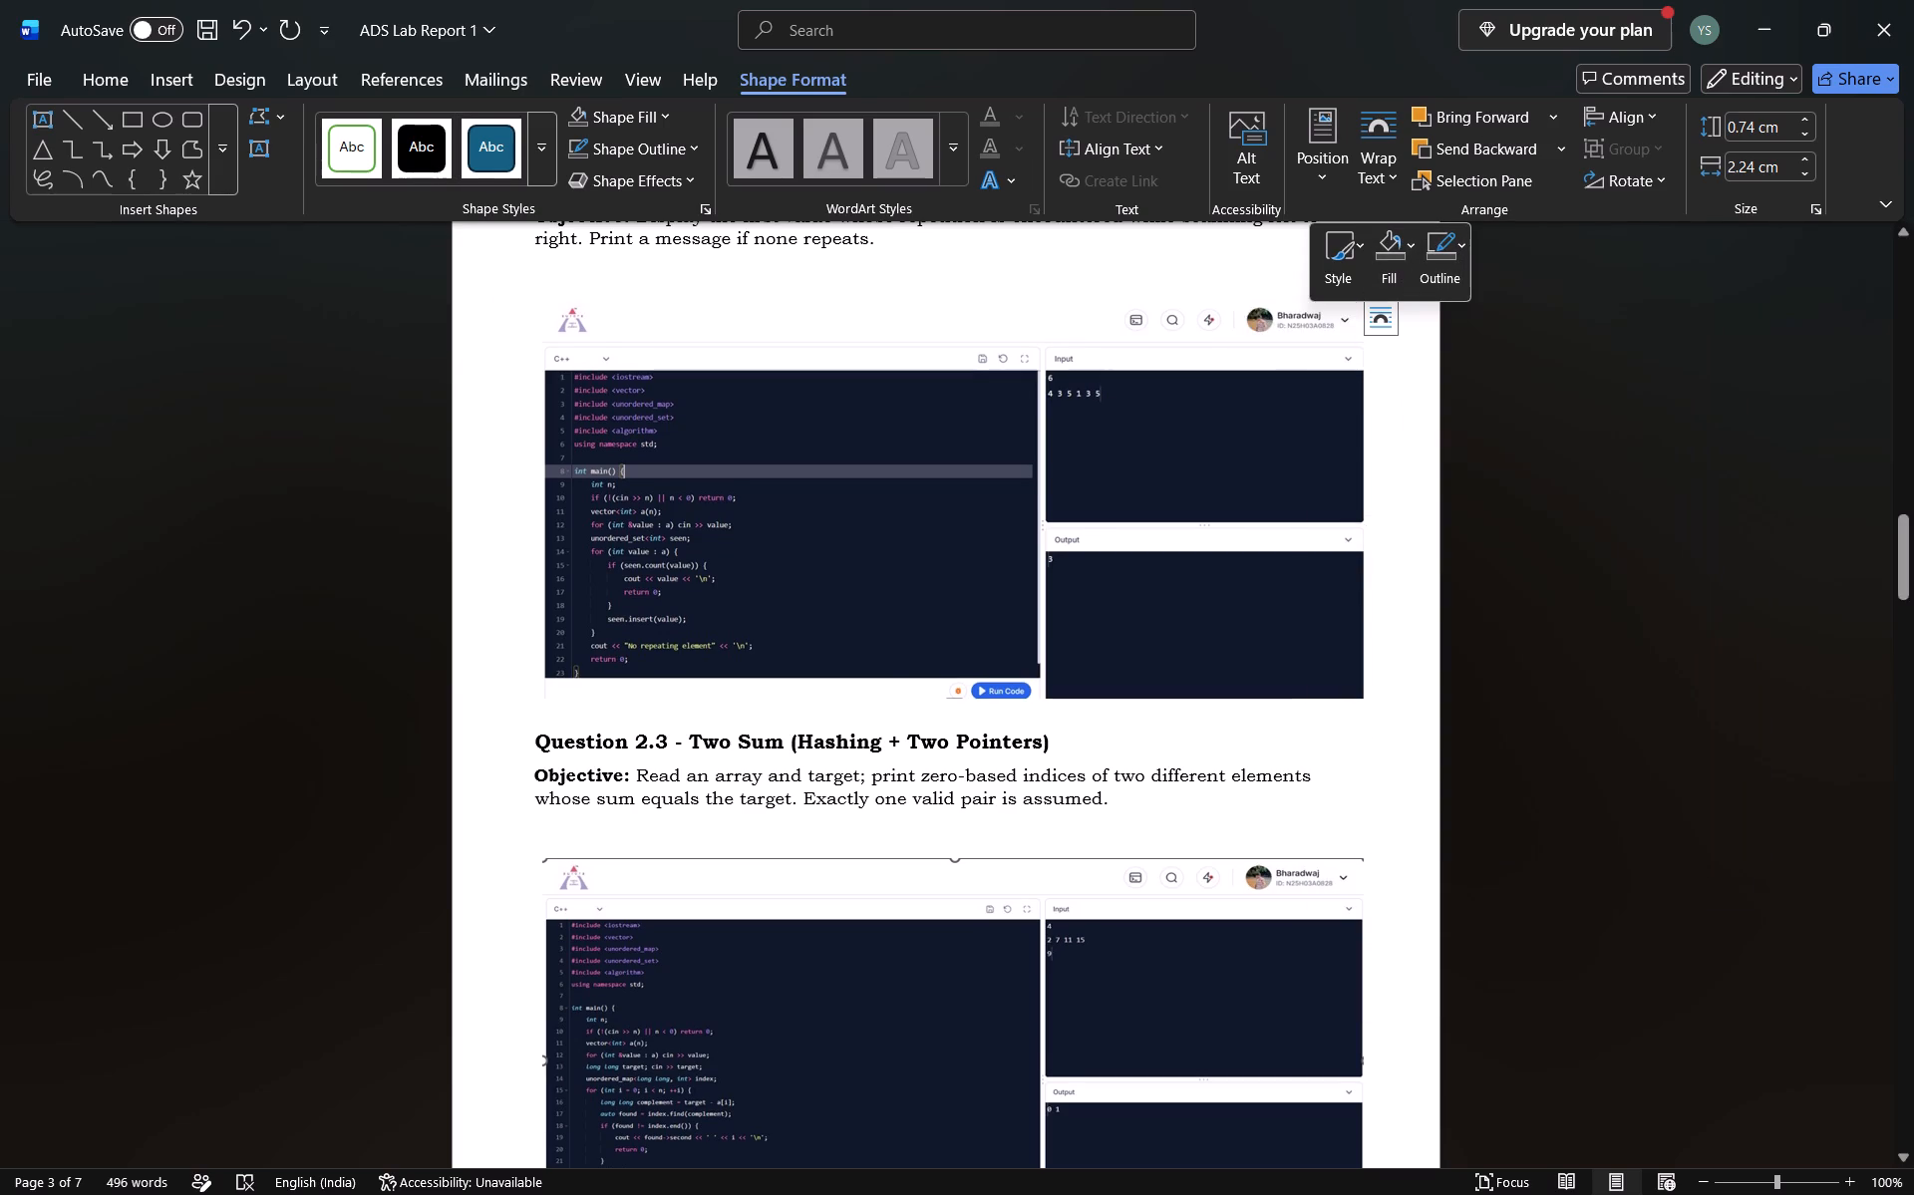
left_click(1402, 230)
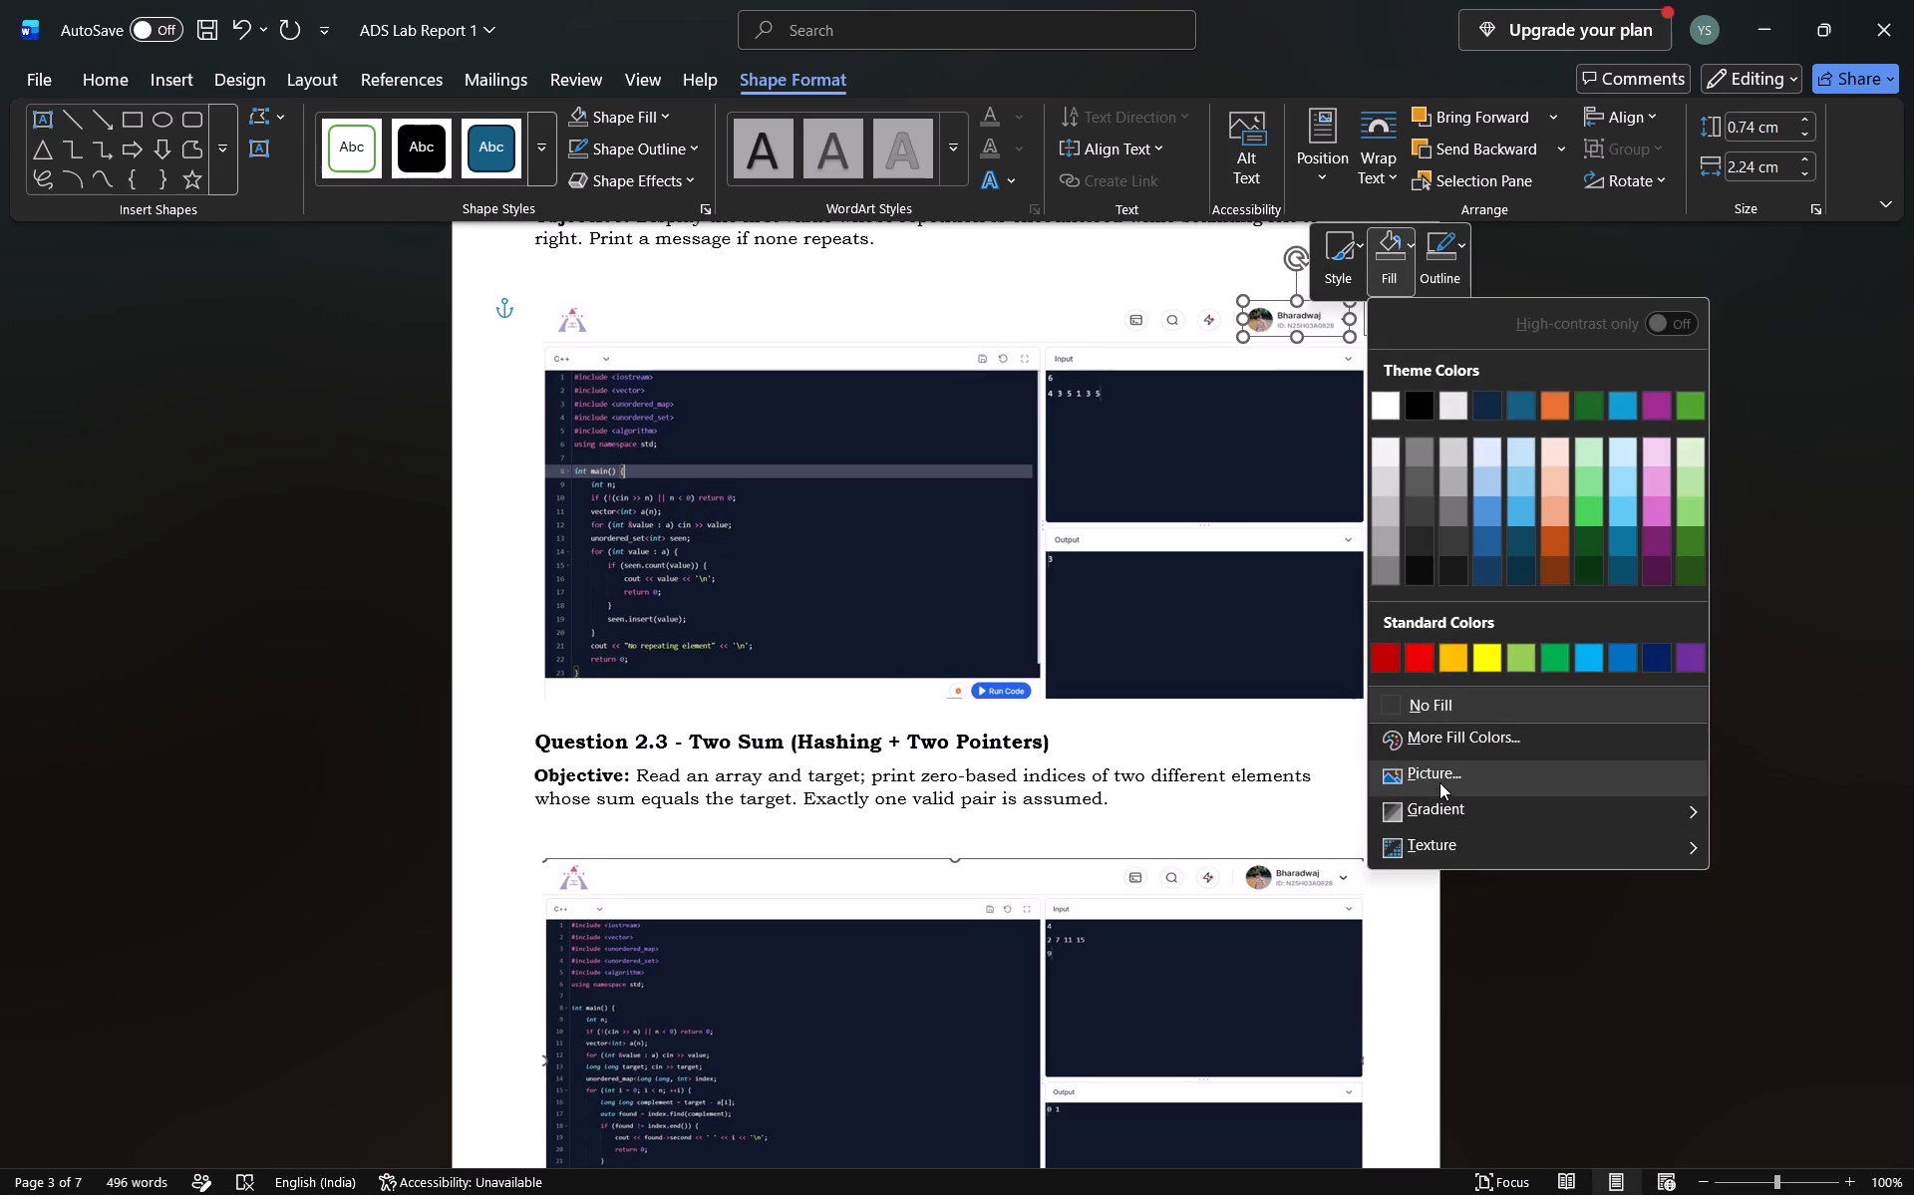
left_click(1439, 782)
left_click(898, 537)
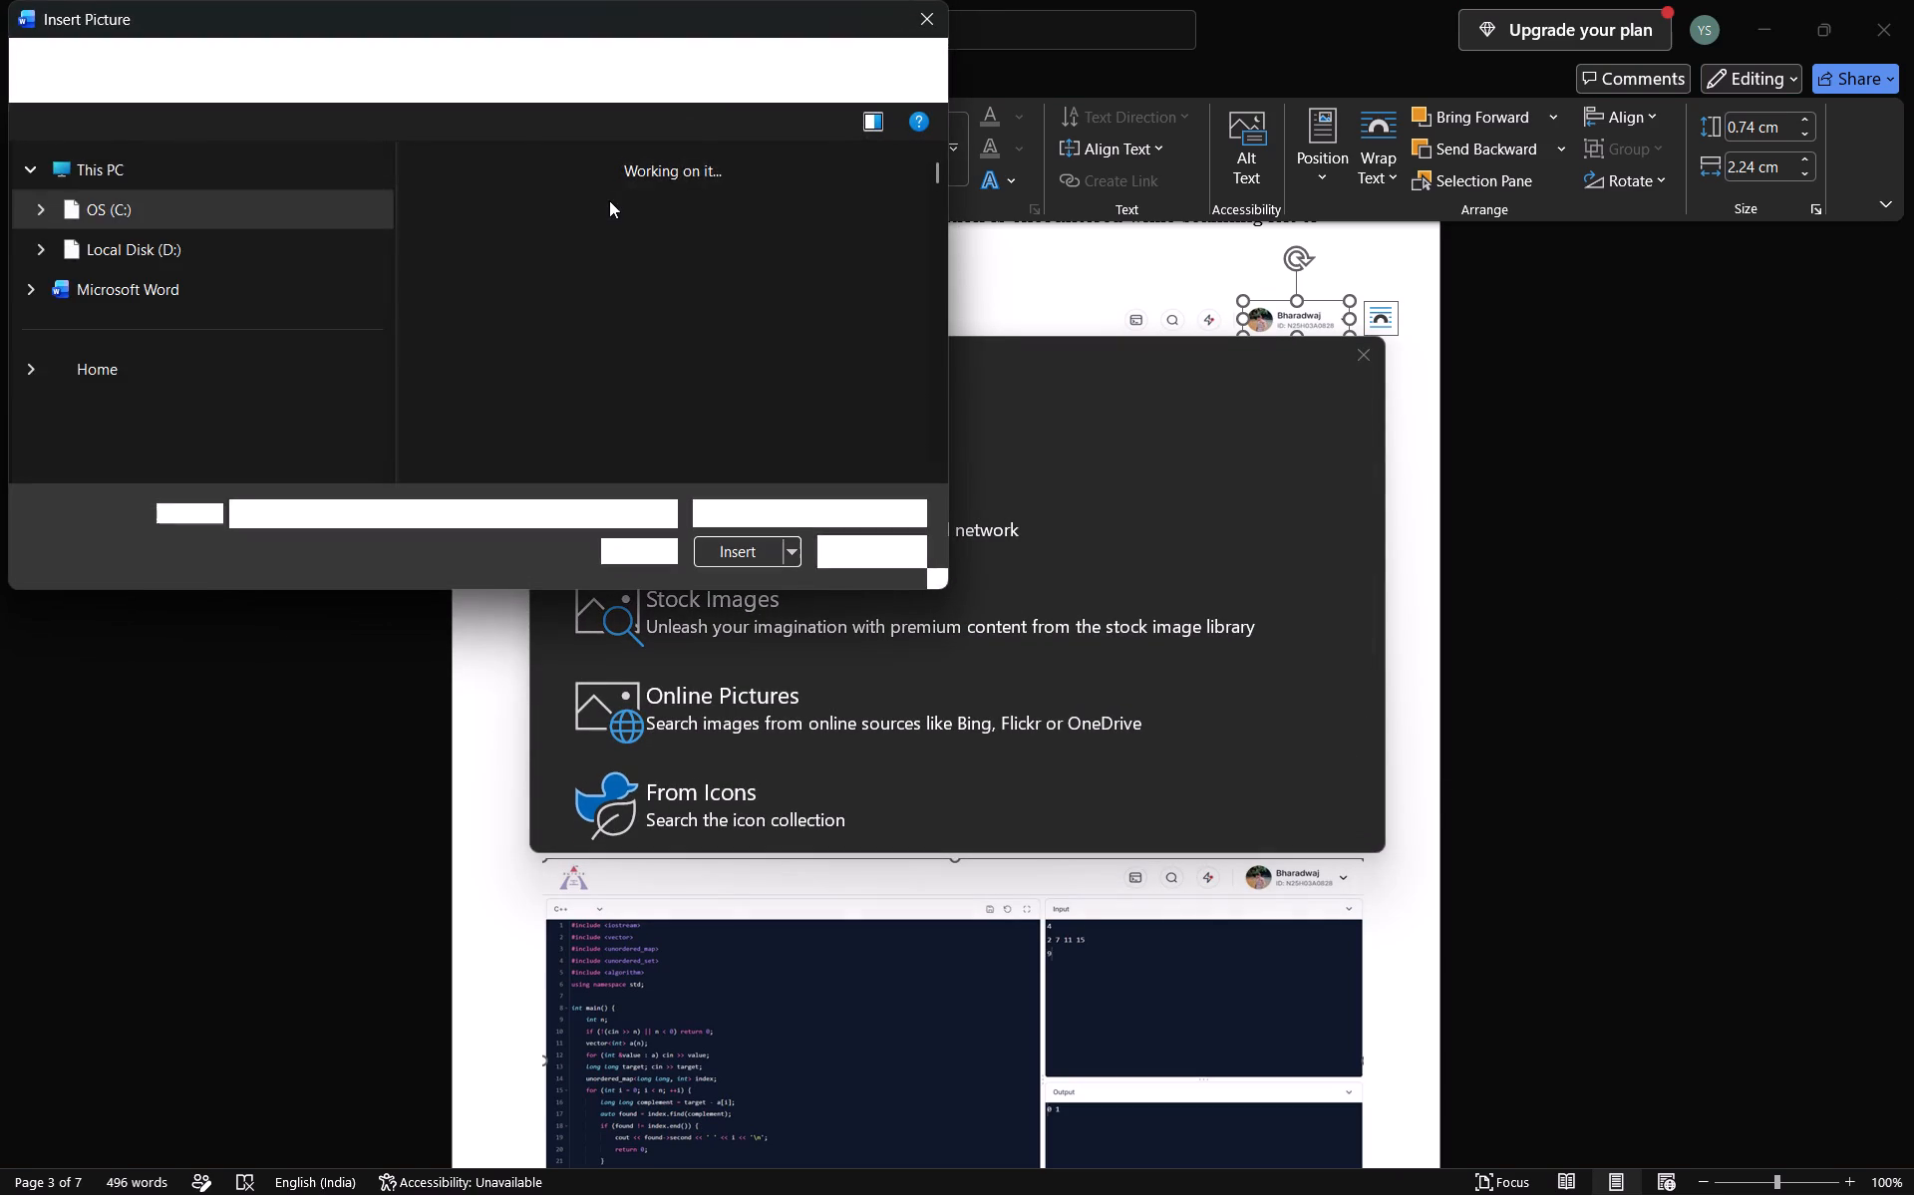
scroll(734, 349, "down", 20)
scroll(734, 349, "down", 20)
scroll(734, 349, "down", 20)
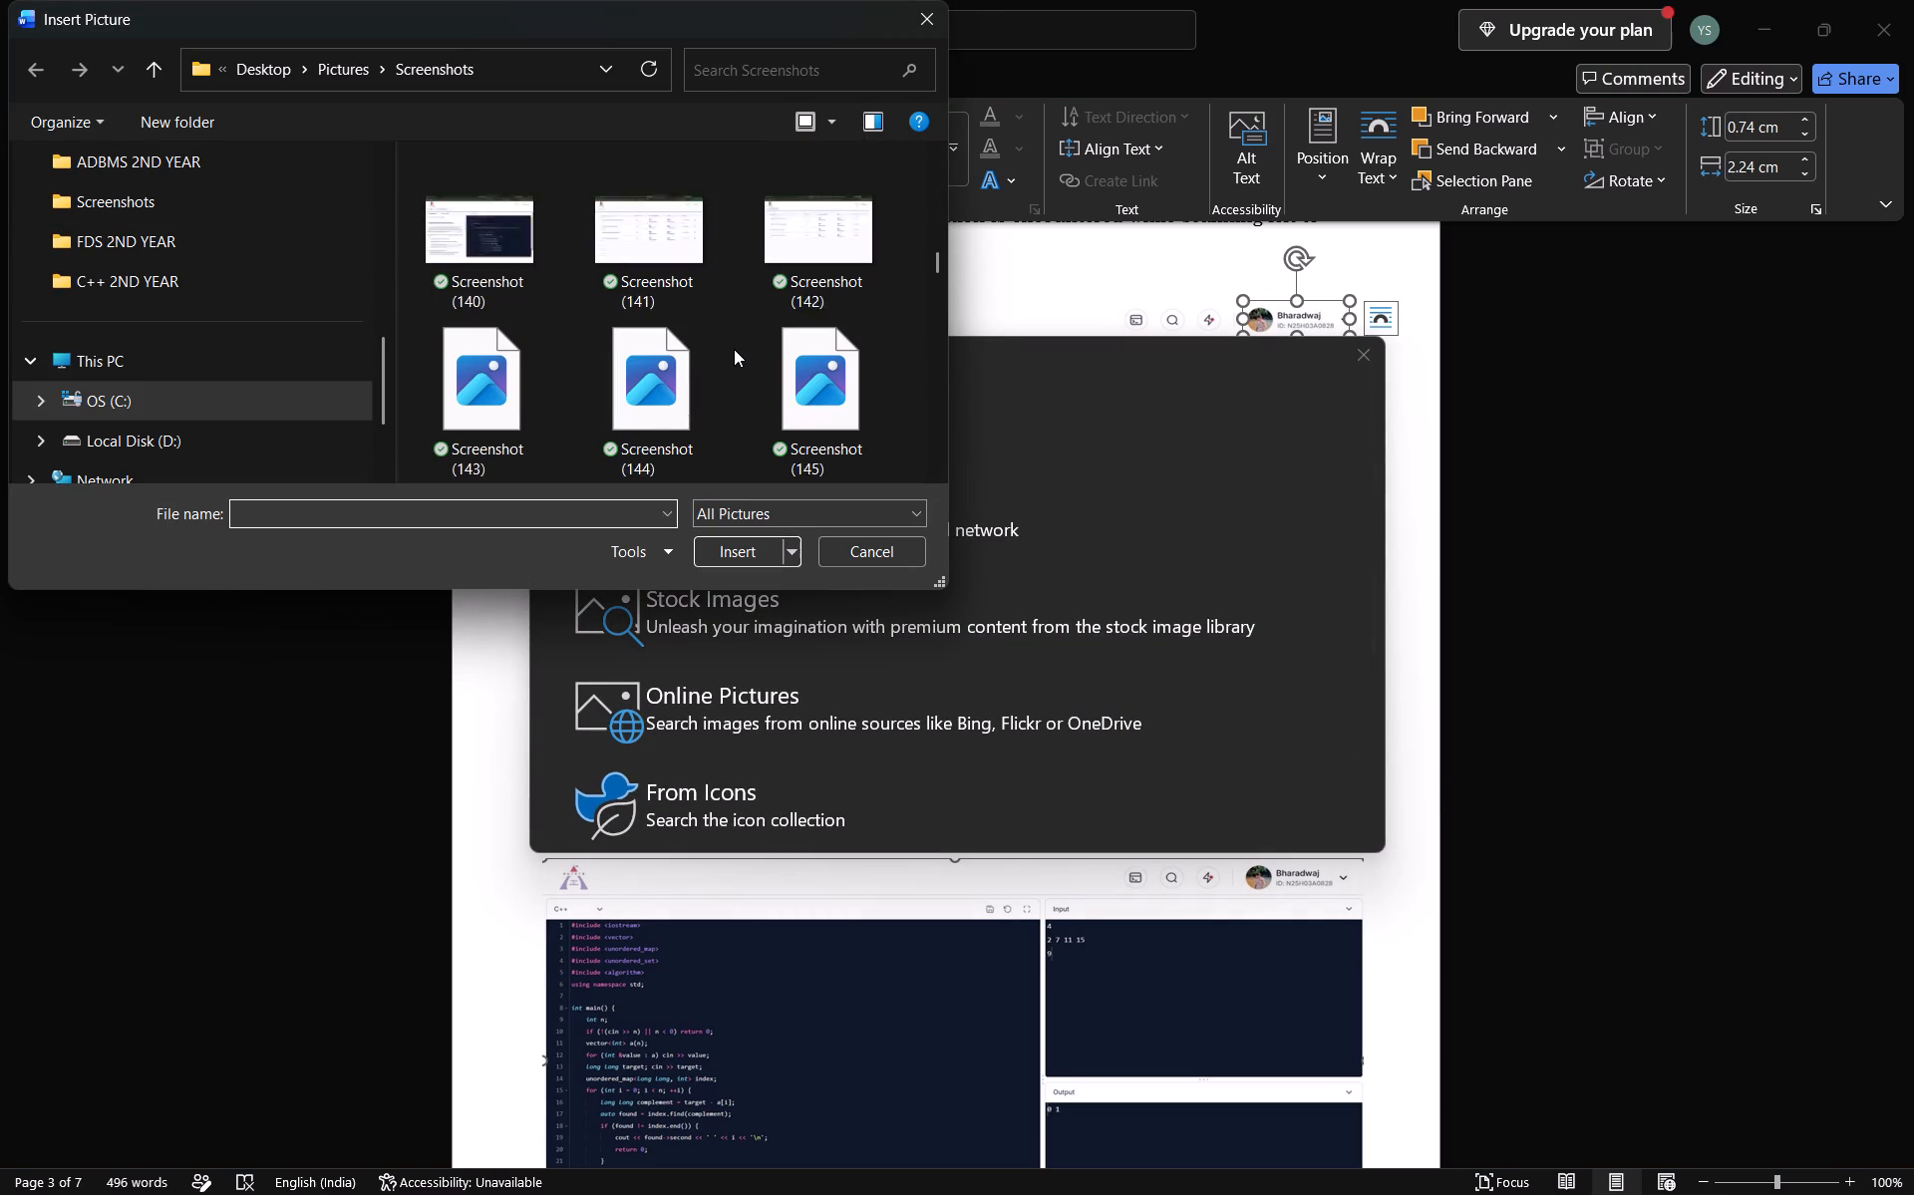
scroll(734, 349, "down", 20)
scroll(734, 349, "down", 20)
scroll(734, 349, "down", 20)
scroll(734, 349, "down", 7)
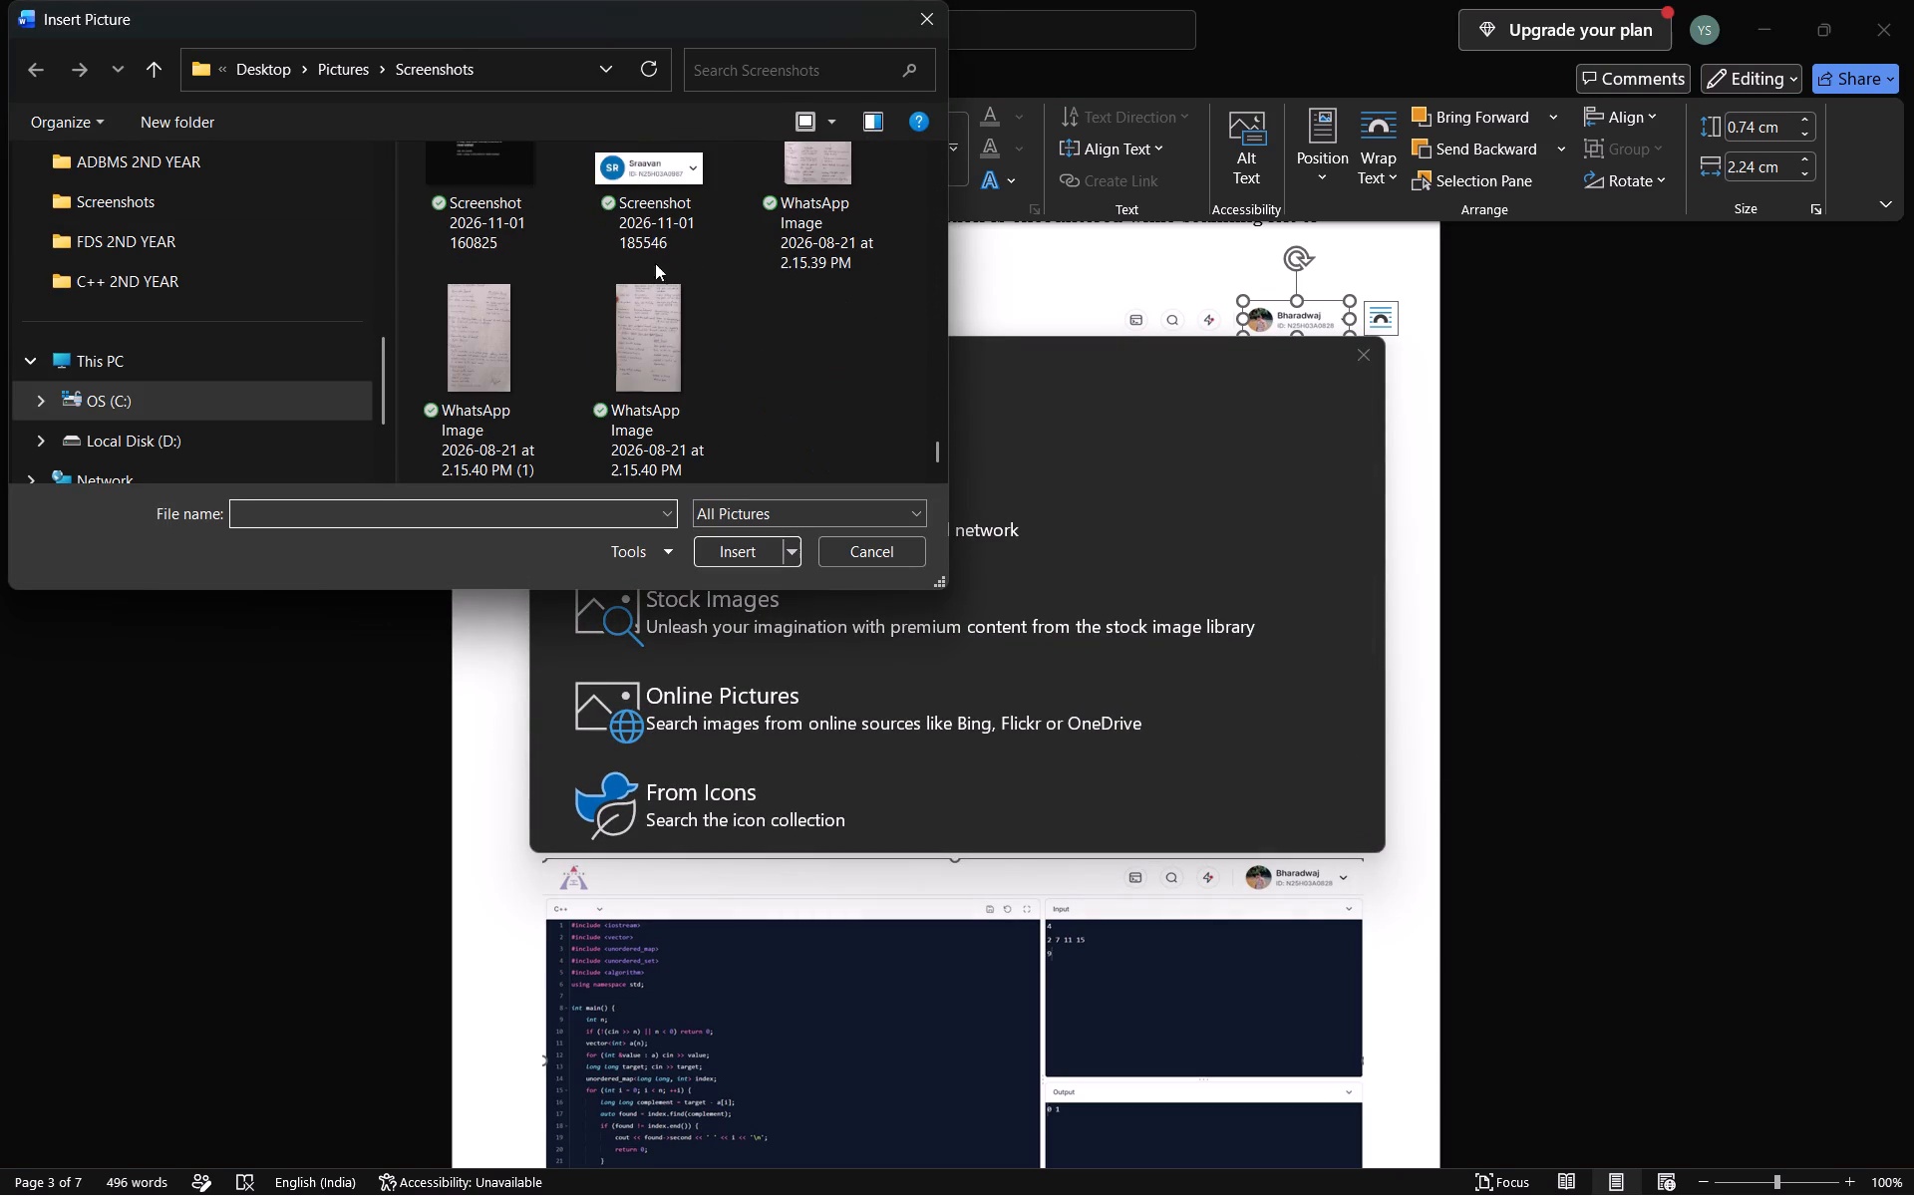
left_click(639, 214)
key("ctrl+x")
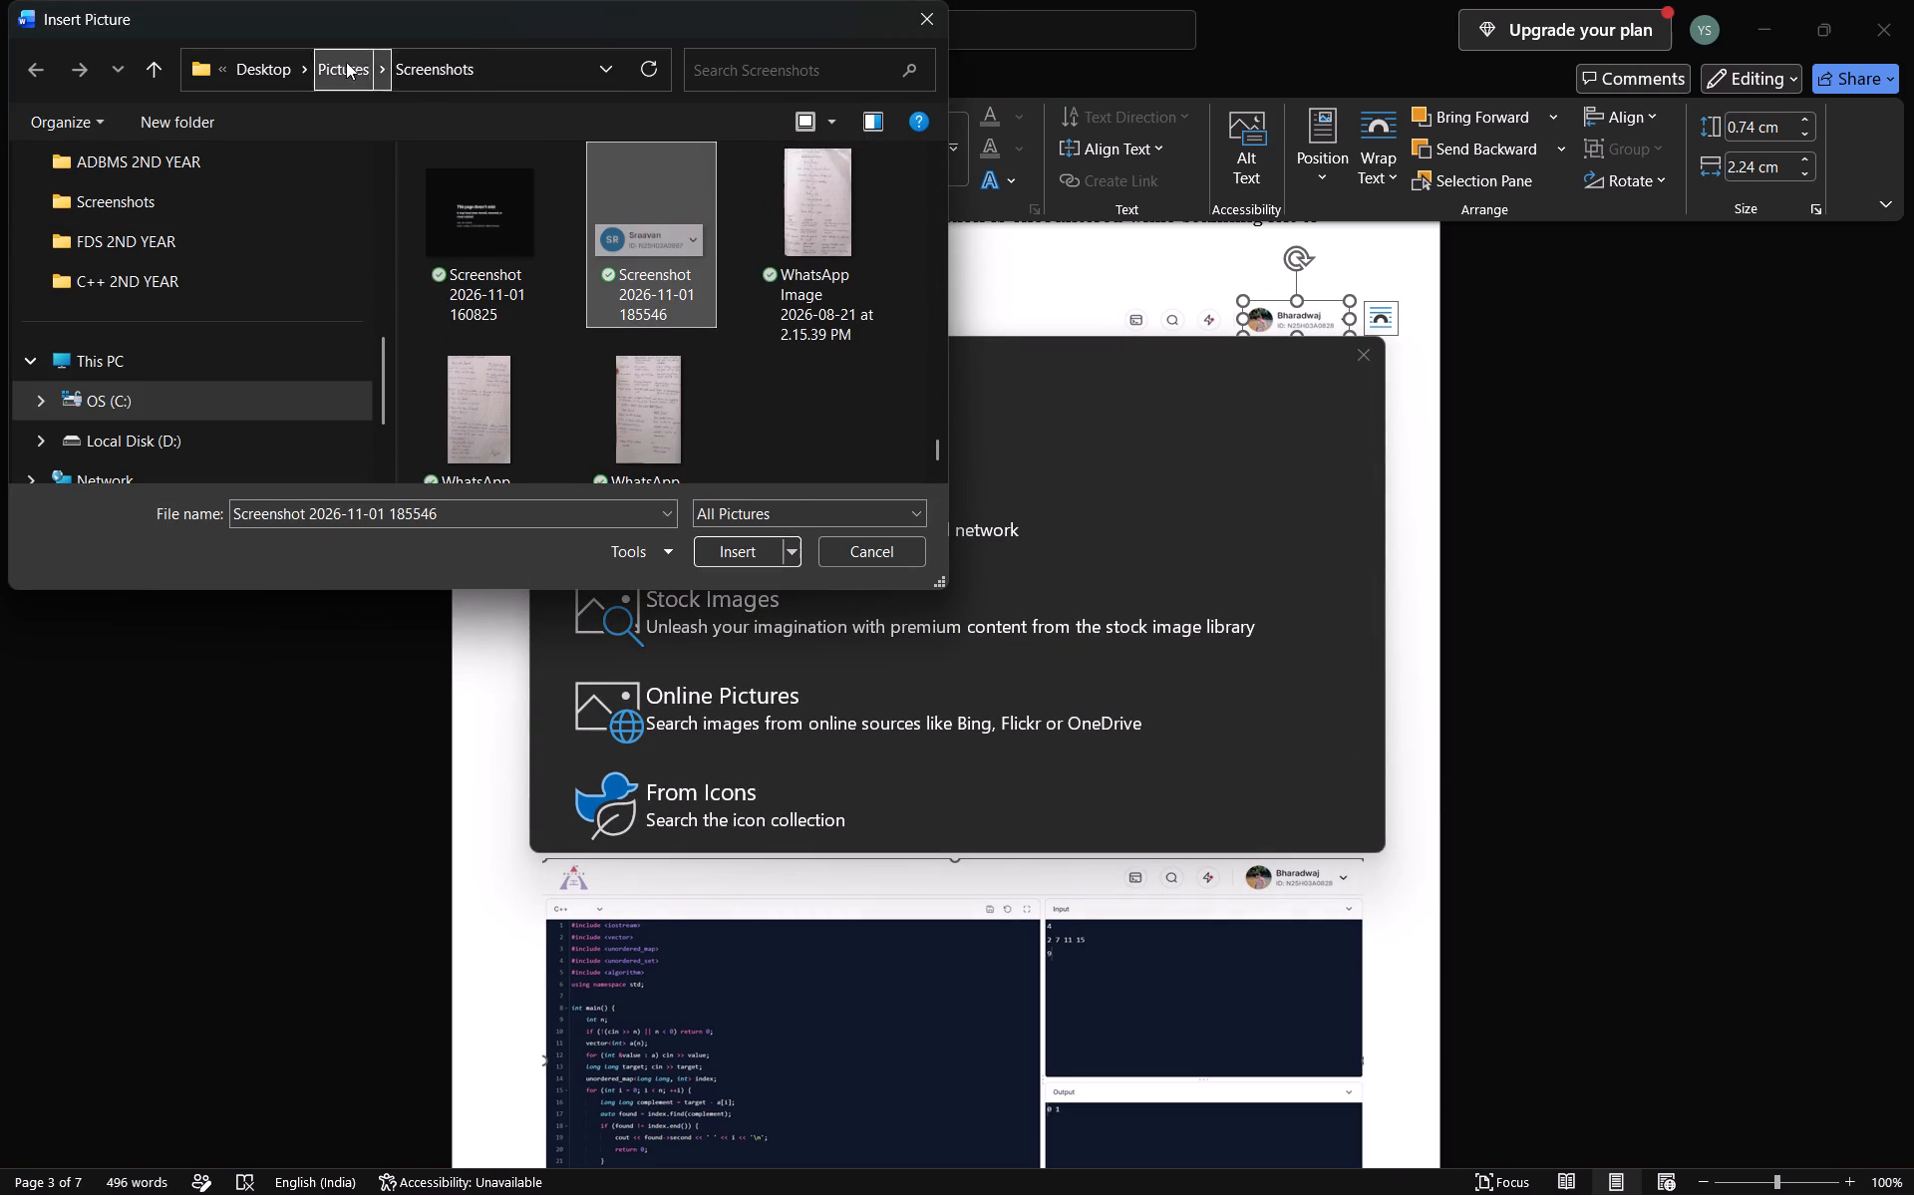
left_click(345, 65)
scroll(641, 385, "down", 8)
left_click(804, 376)
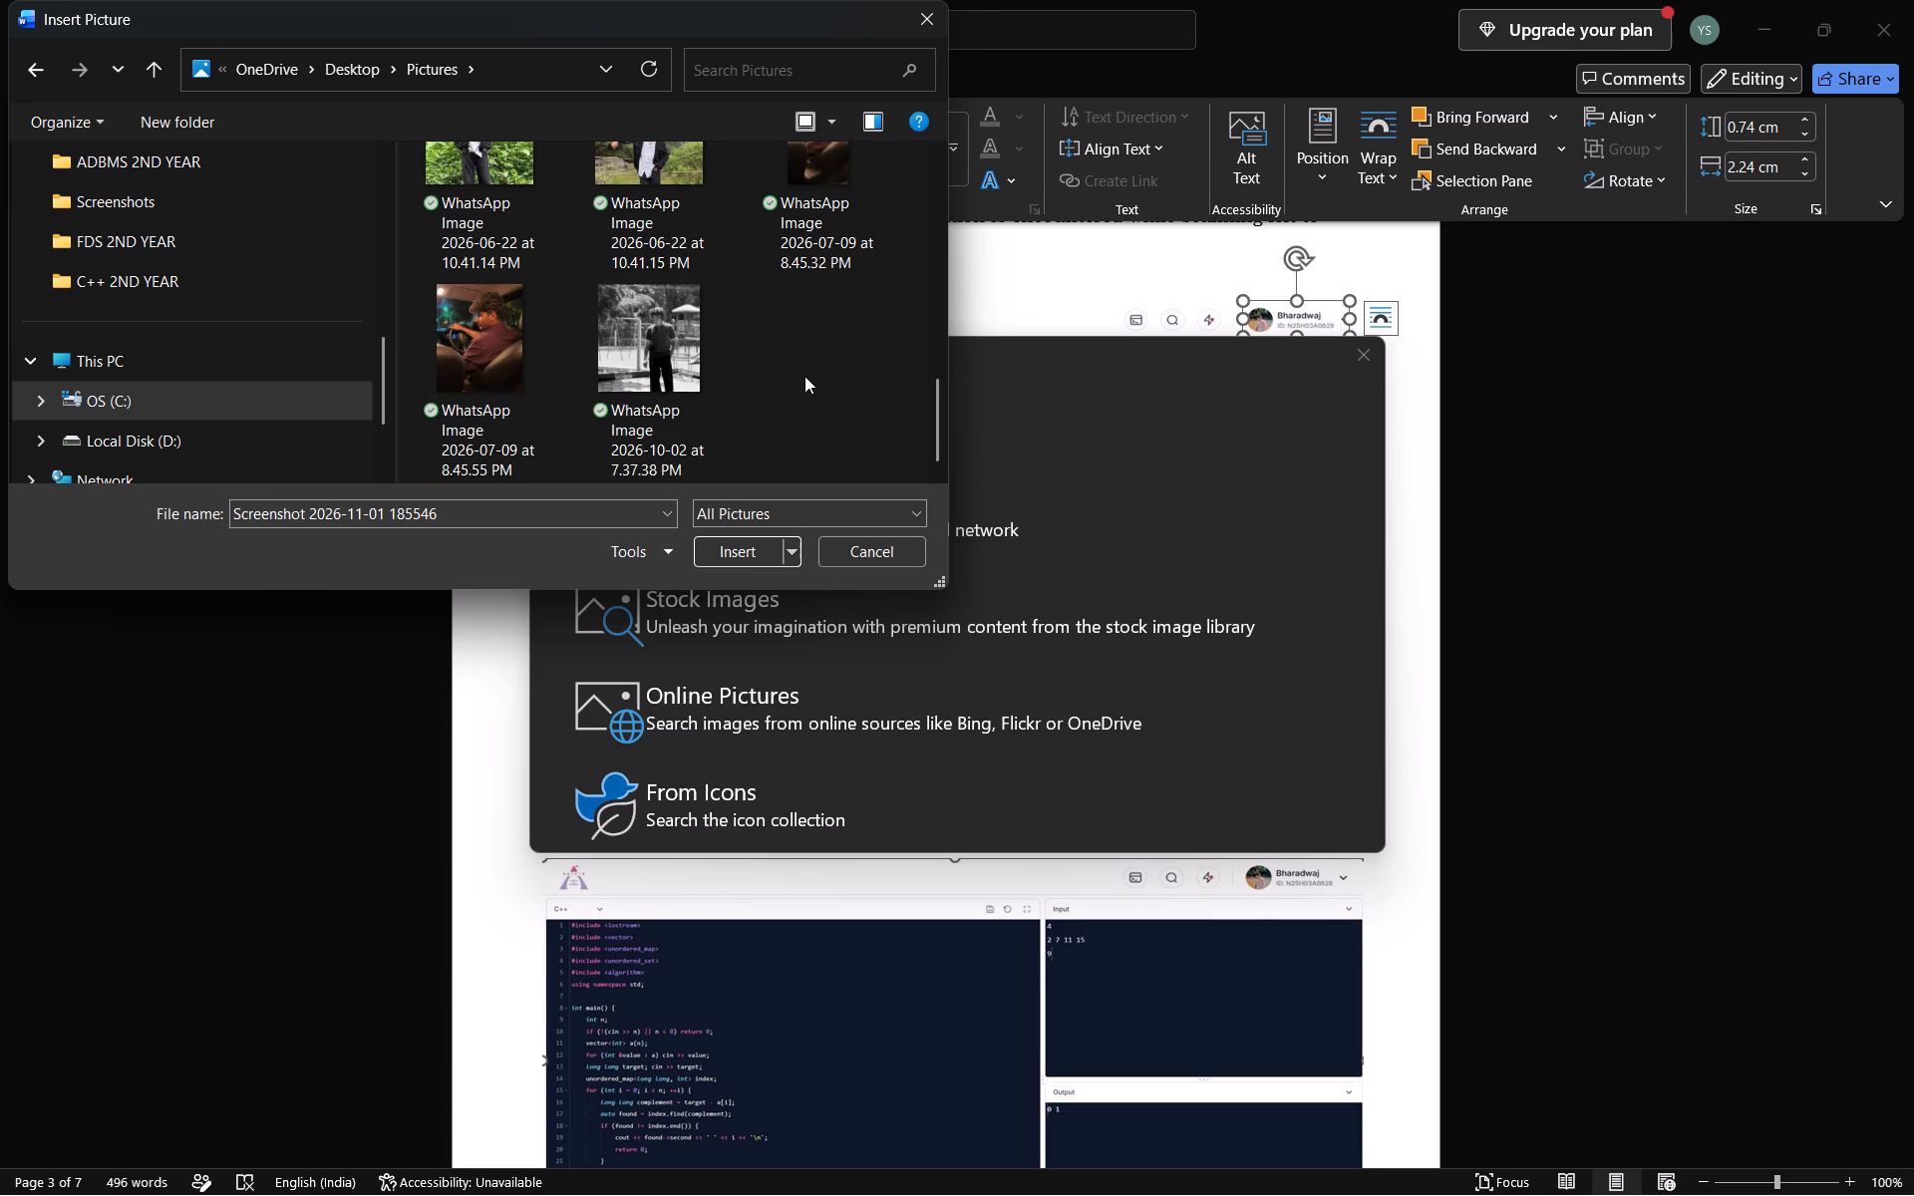
key("ctrl+v")
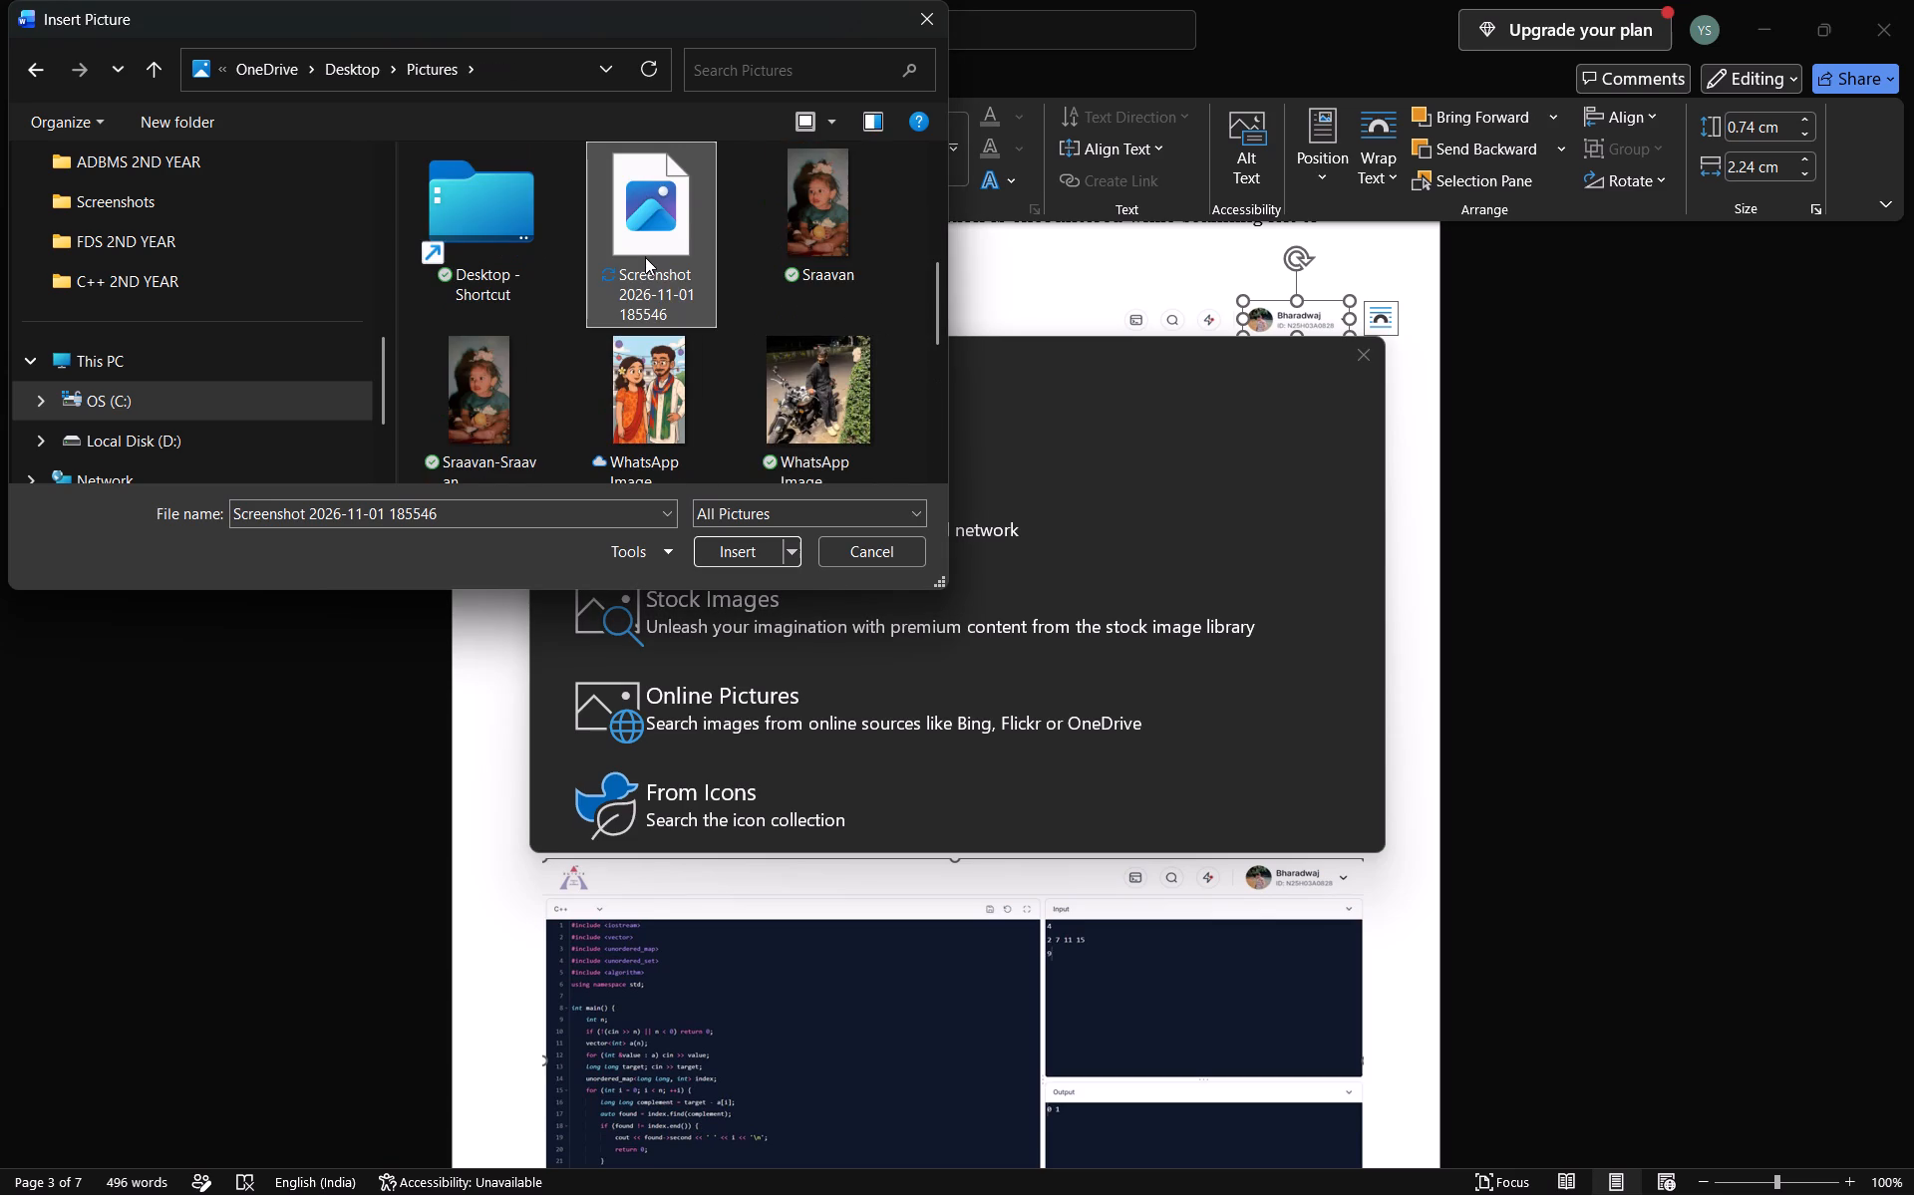
double_click(645, 254)
left_click(1450, 507)
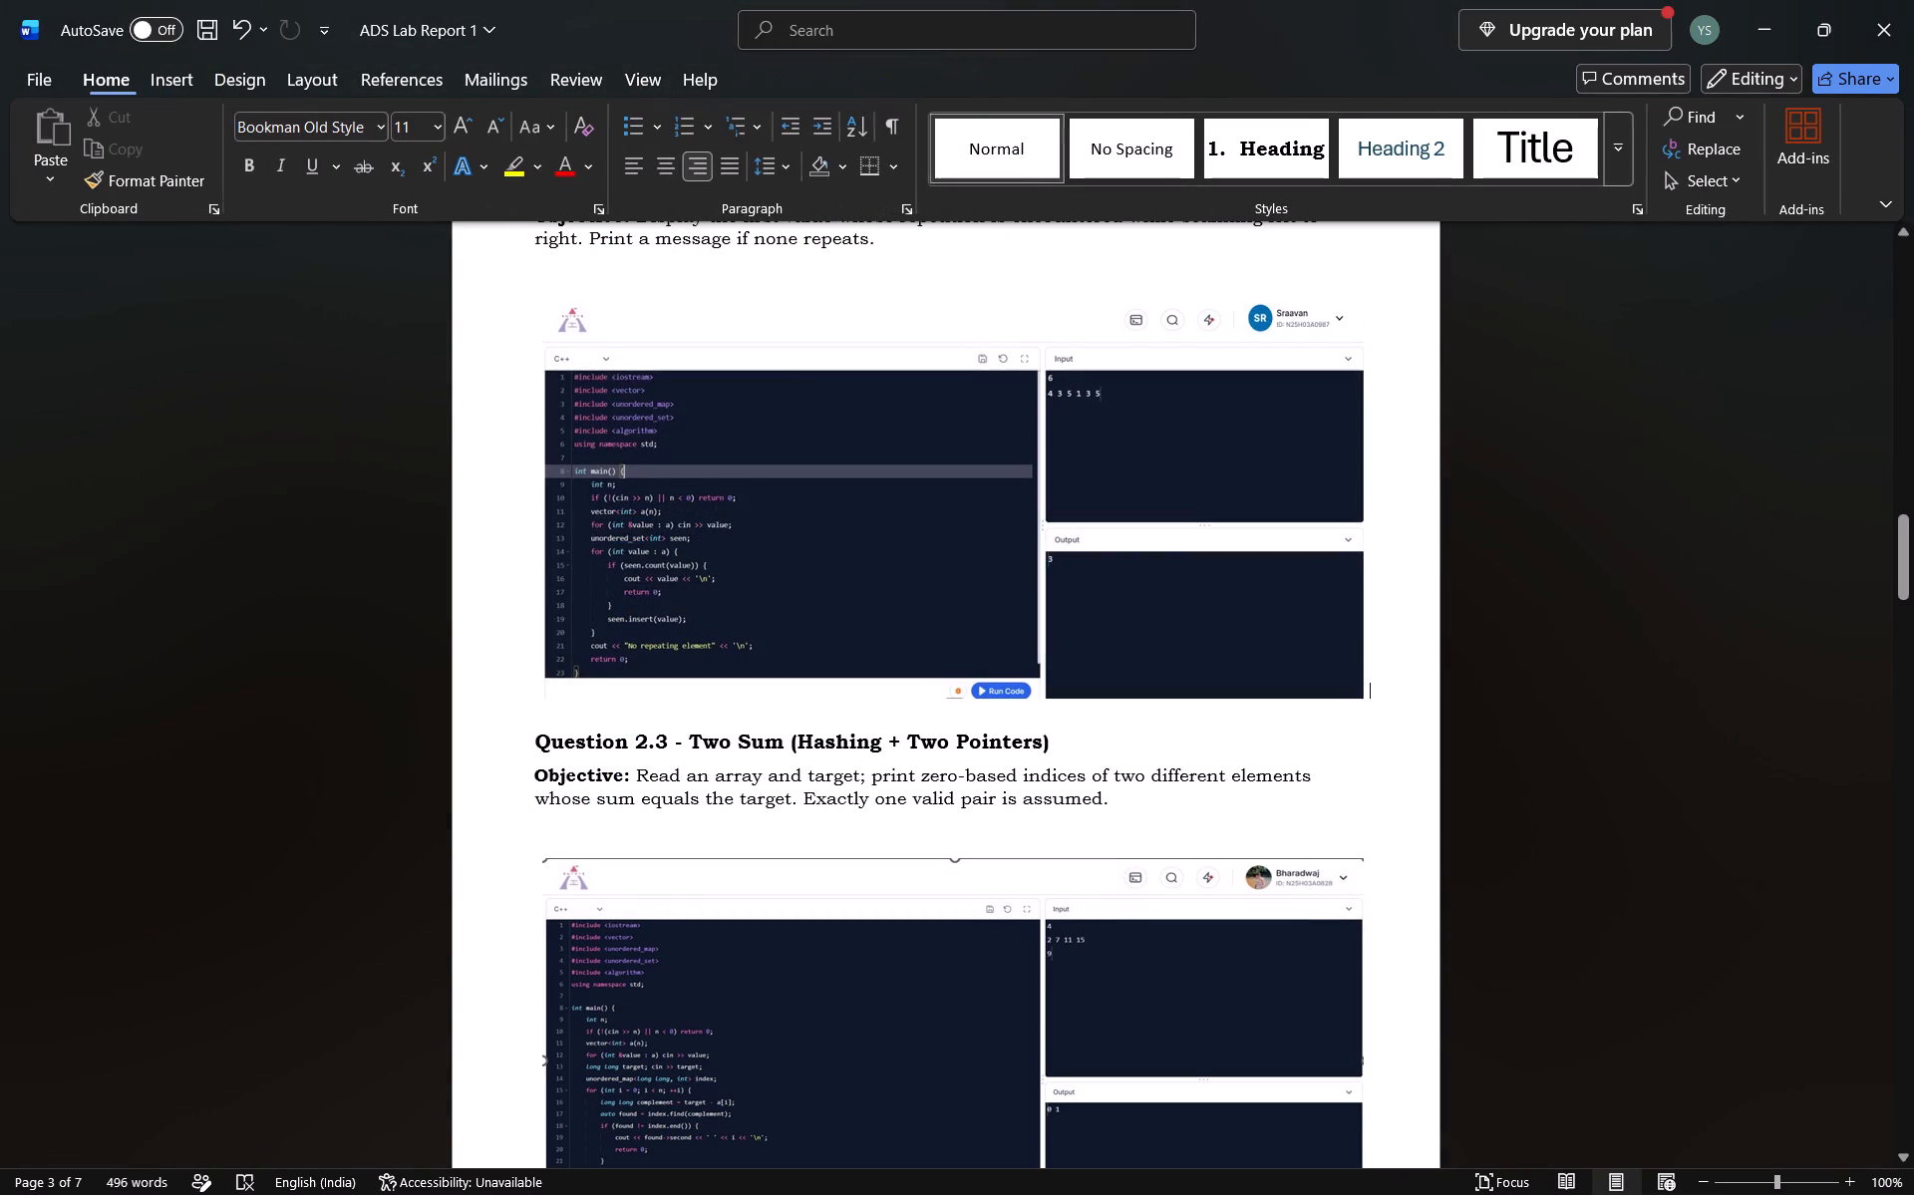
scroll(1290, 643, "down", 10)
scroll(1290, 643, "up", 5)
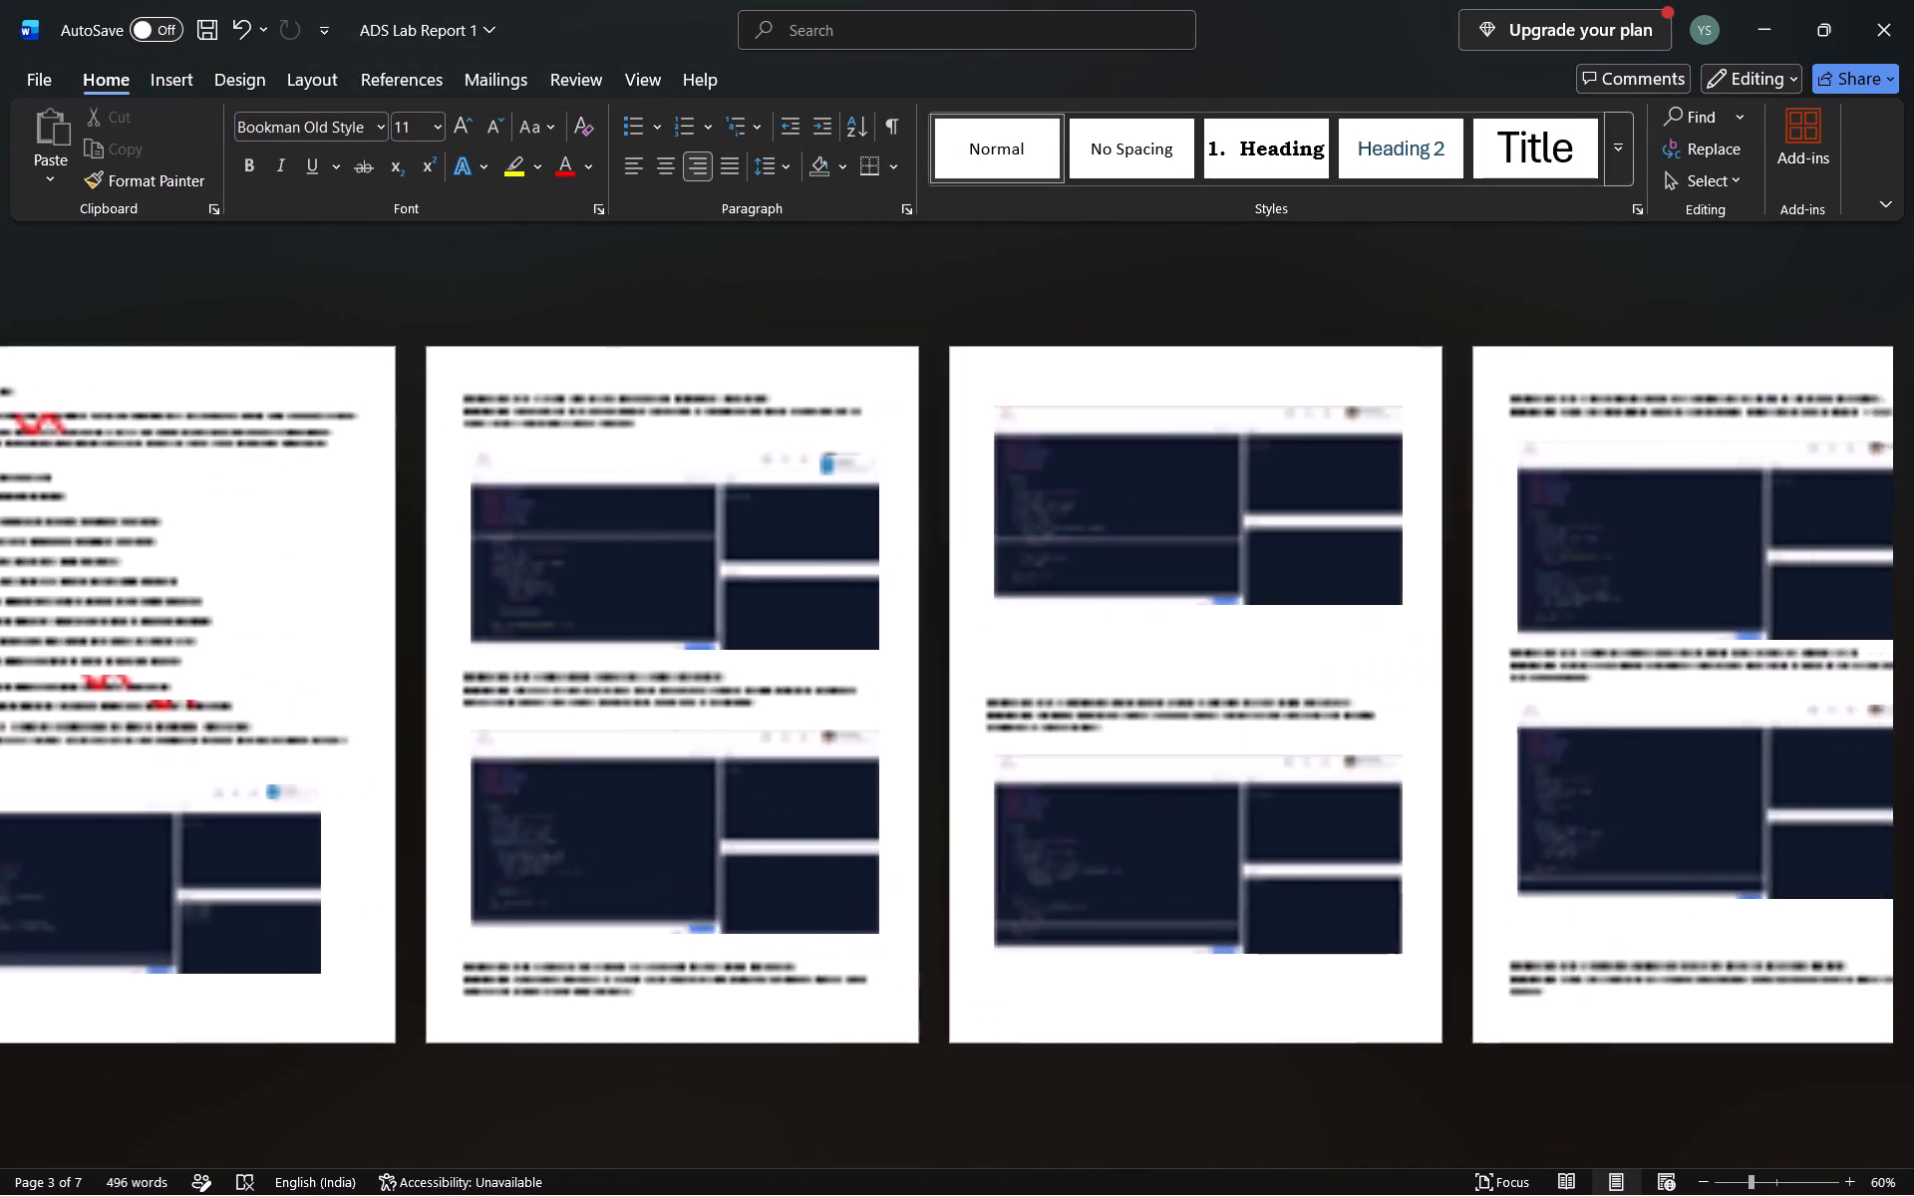
Look over the code screenshots on the report pages to check which account badges still need covering.
scroll(1290, 643, "up", 1)
scroll(1290, 643, "down", 20)
scroll(1290, 643, "down", 5)
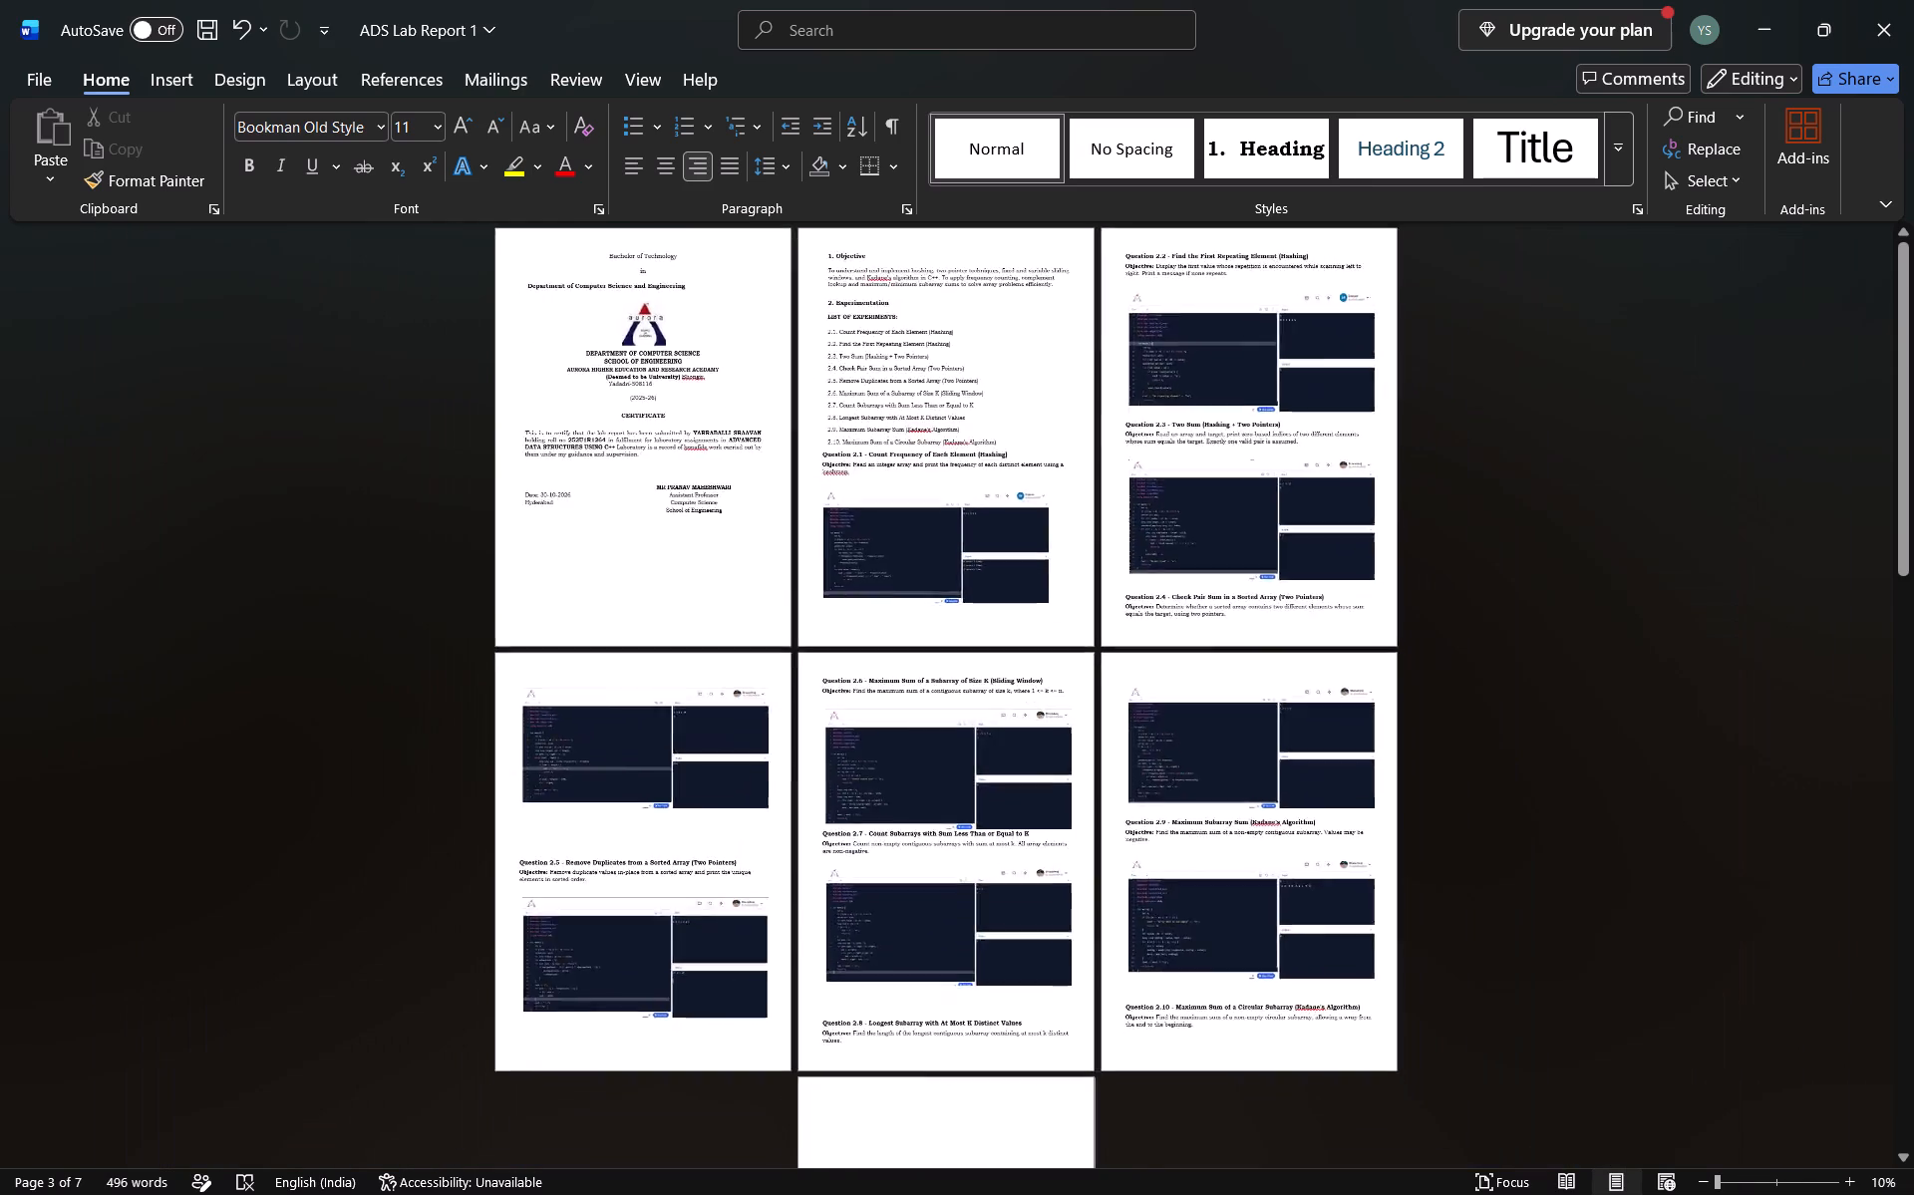
scroll(1290, 643, "down", 3)
scroll(1290, 643, "up", 9, "ctrl")
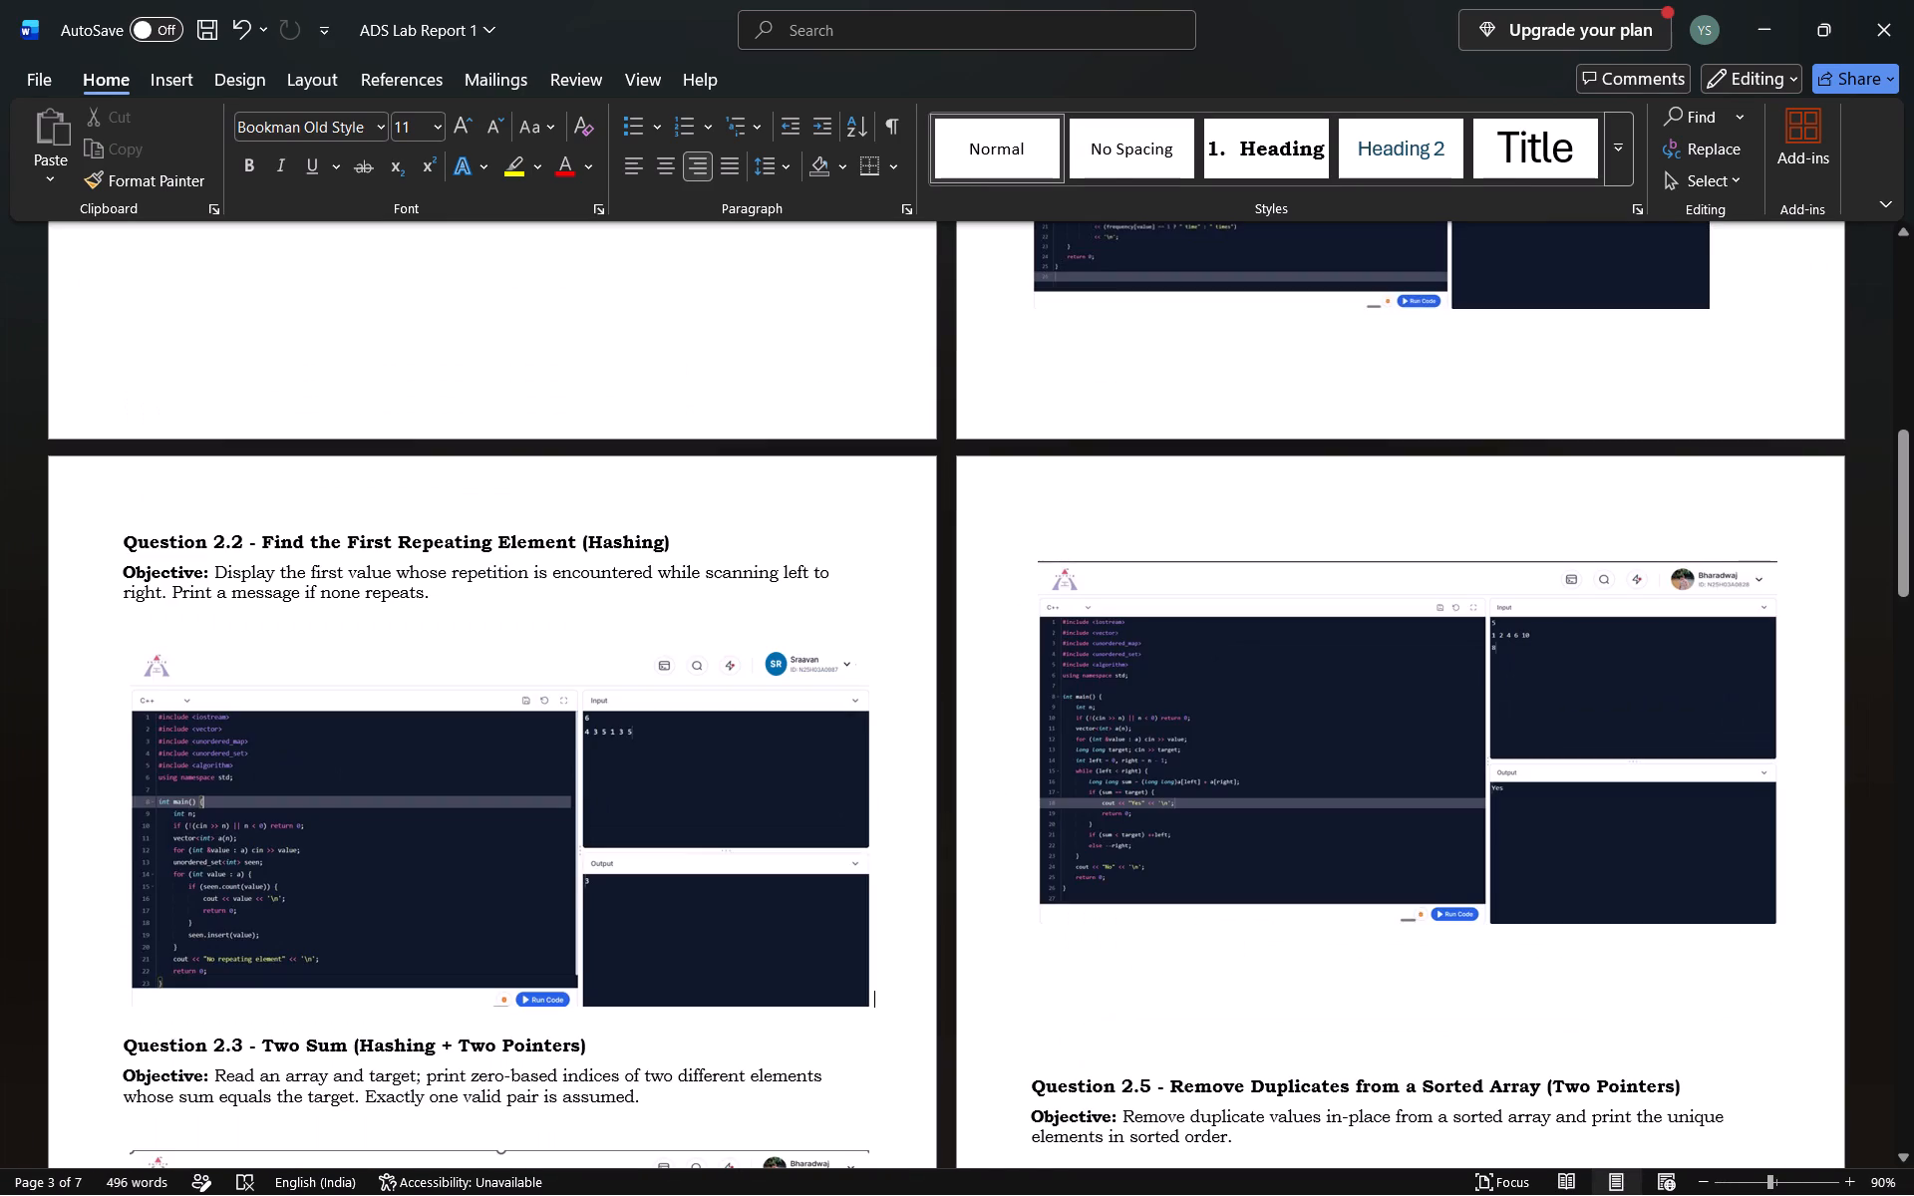
scroll(1290, 643, "up", 2)
scroll(1290, 643, "down", 1, "ctrl")
scroll(1290, 643, "up", 1, "ctrl")
scroll(1290, 643, "right", 1)
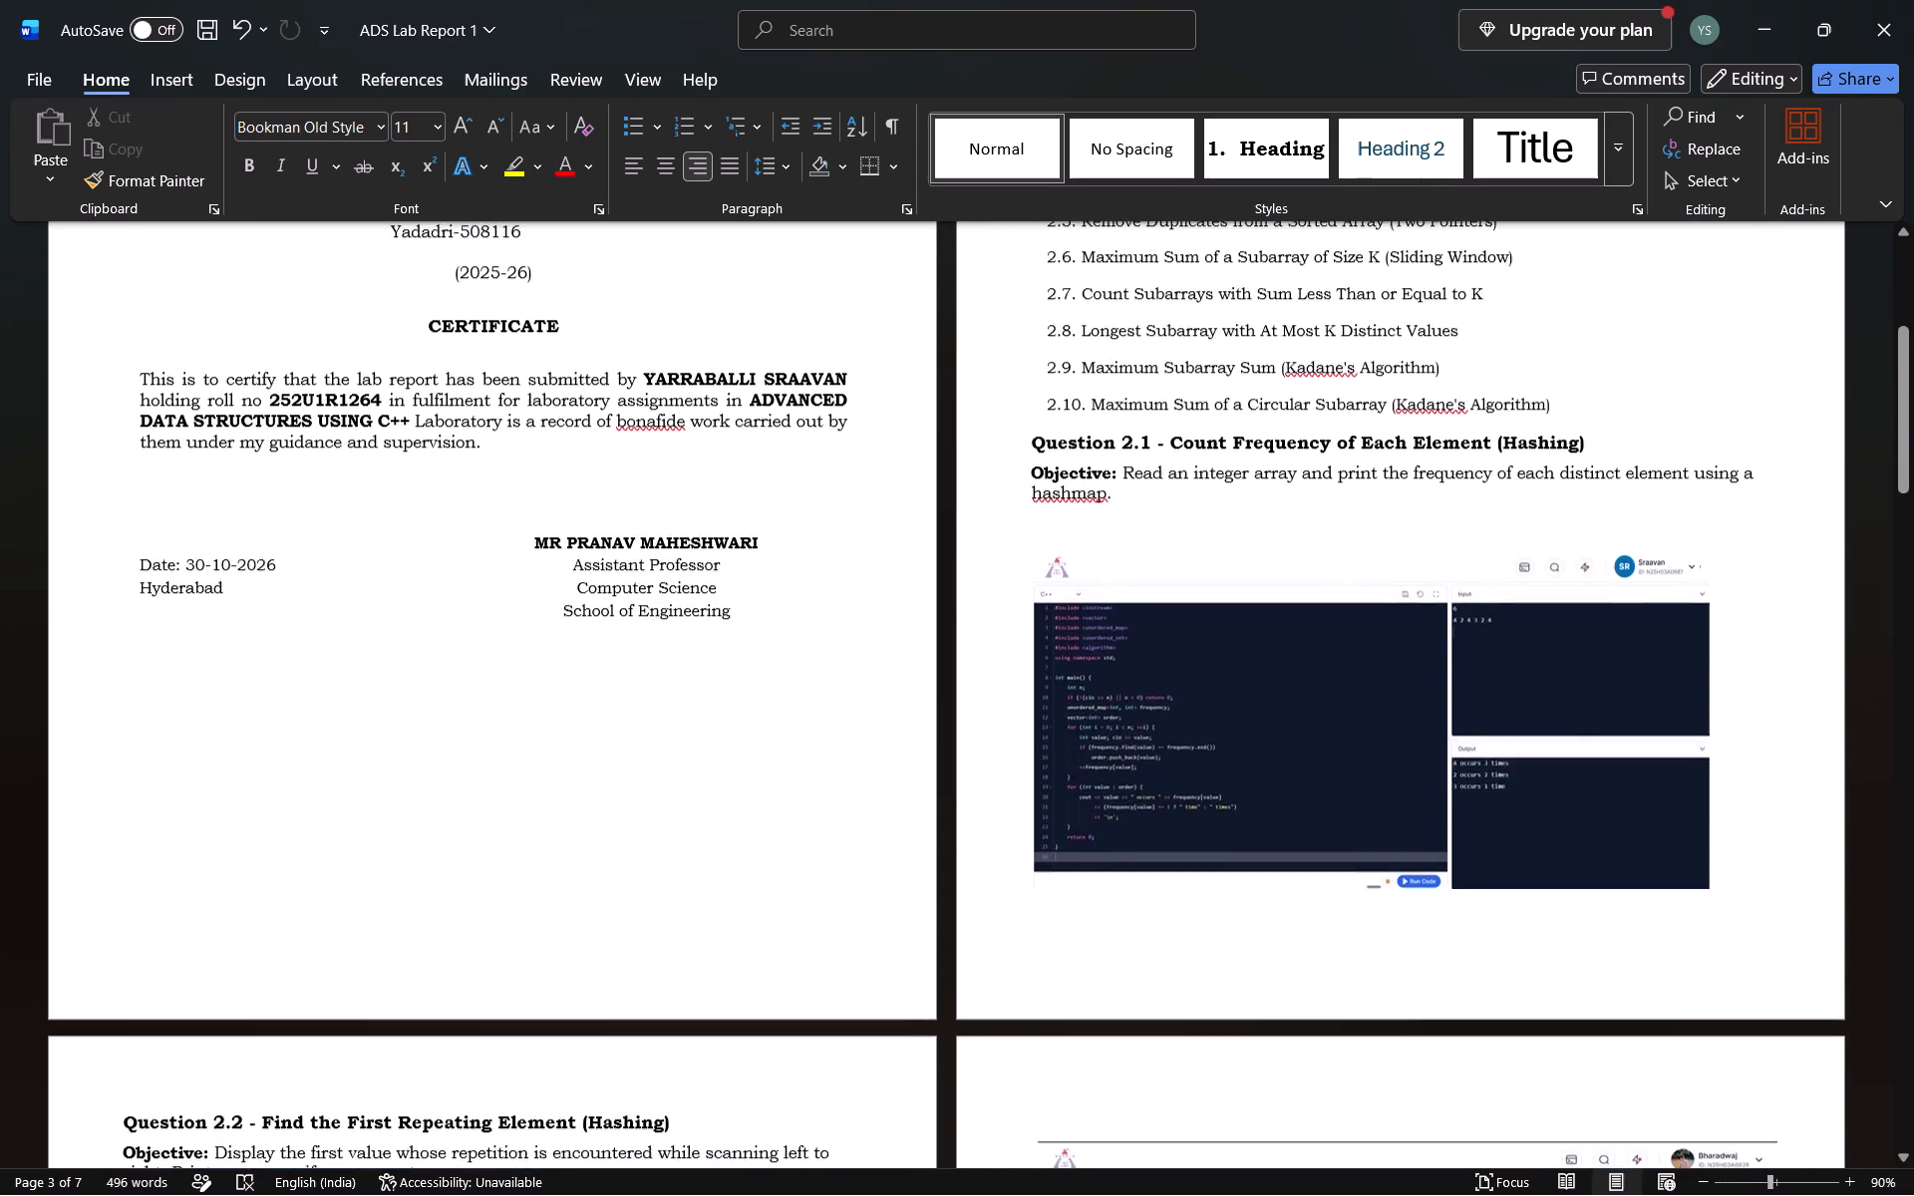
scroll(1290, 643, "right", 1)
scroll(1290, 643, "down", 1)
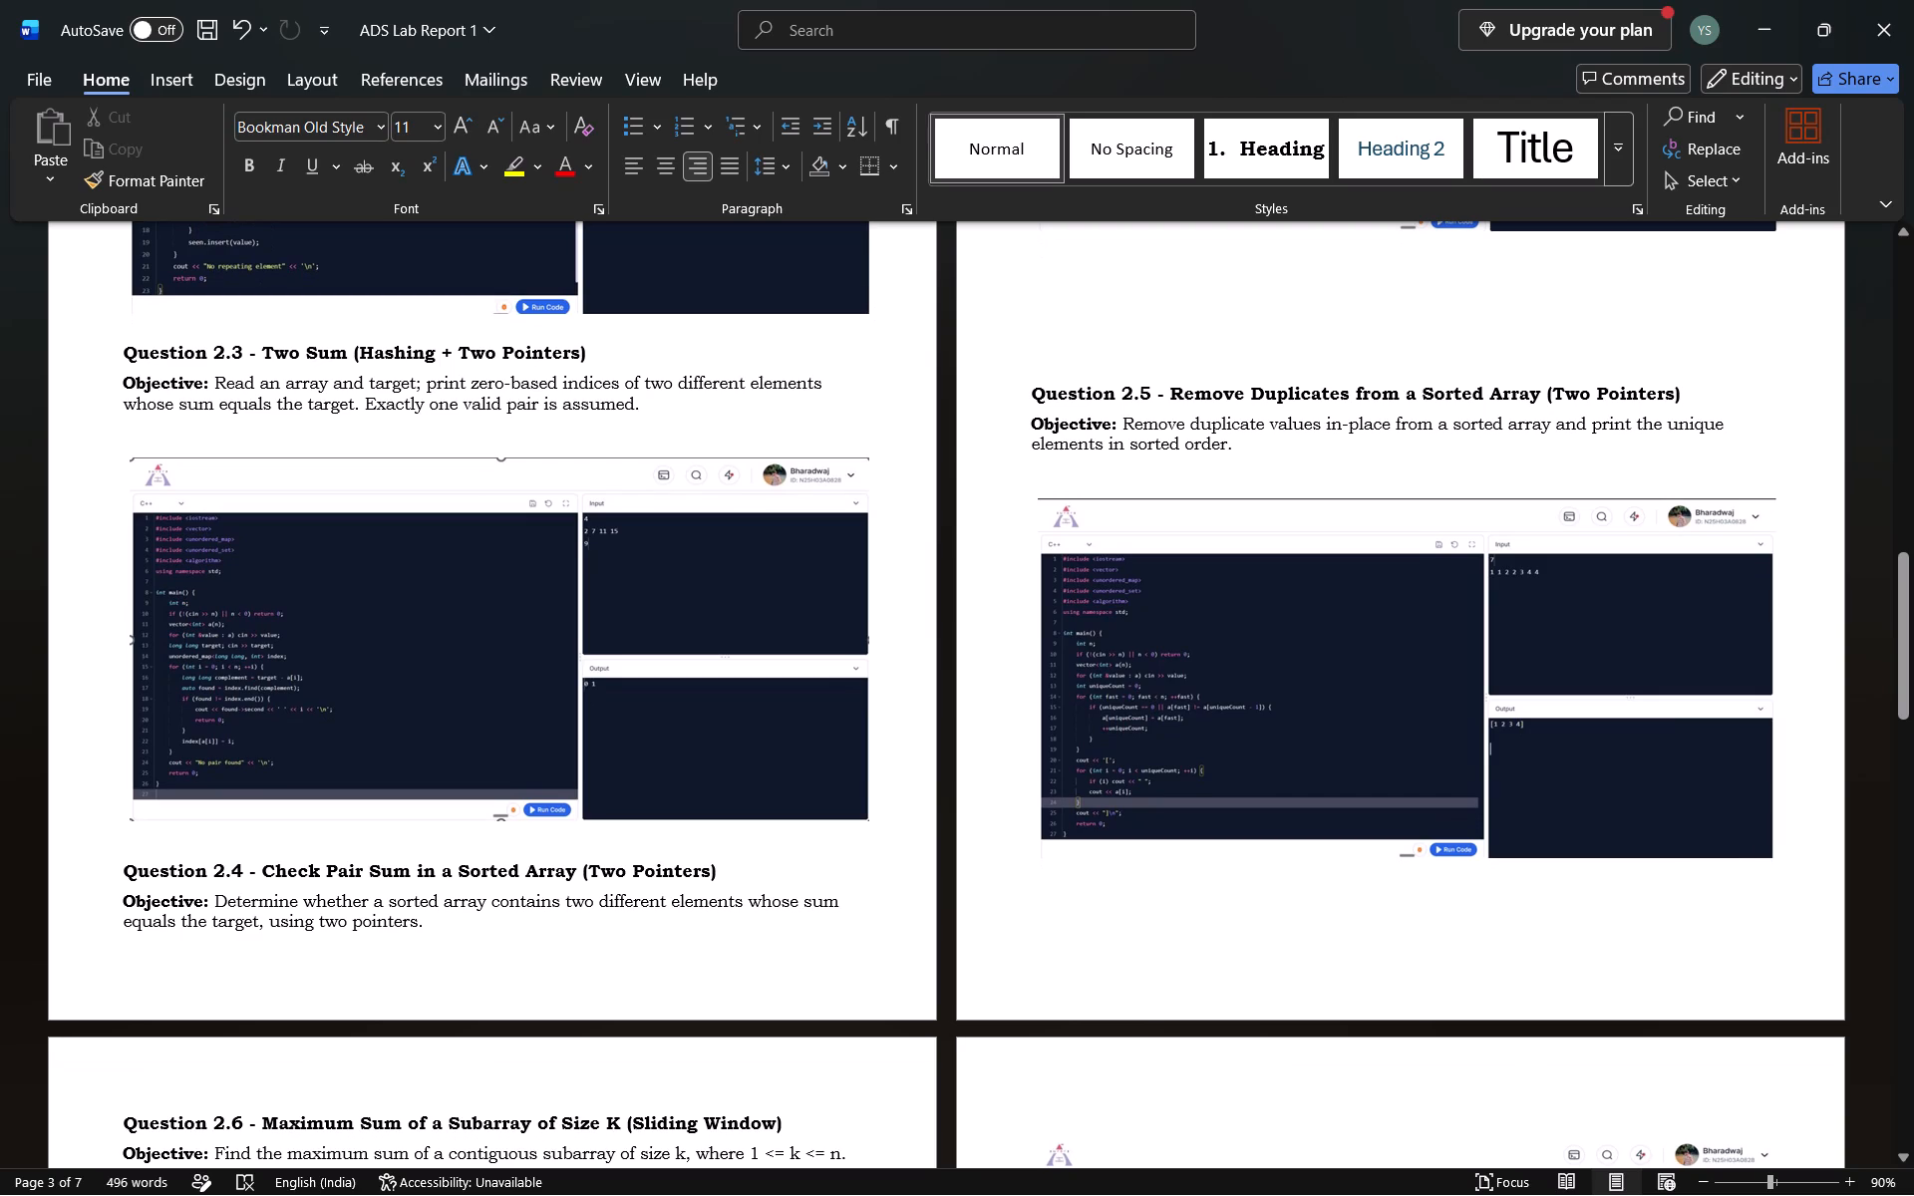
scroll(1290, 643, "up", 2, "ctrl")
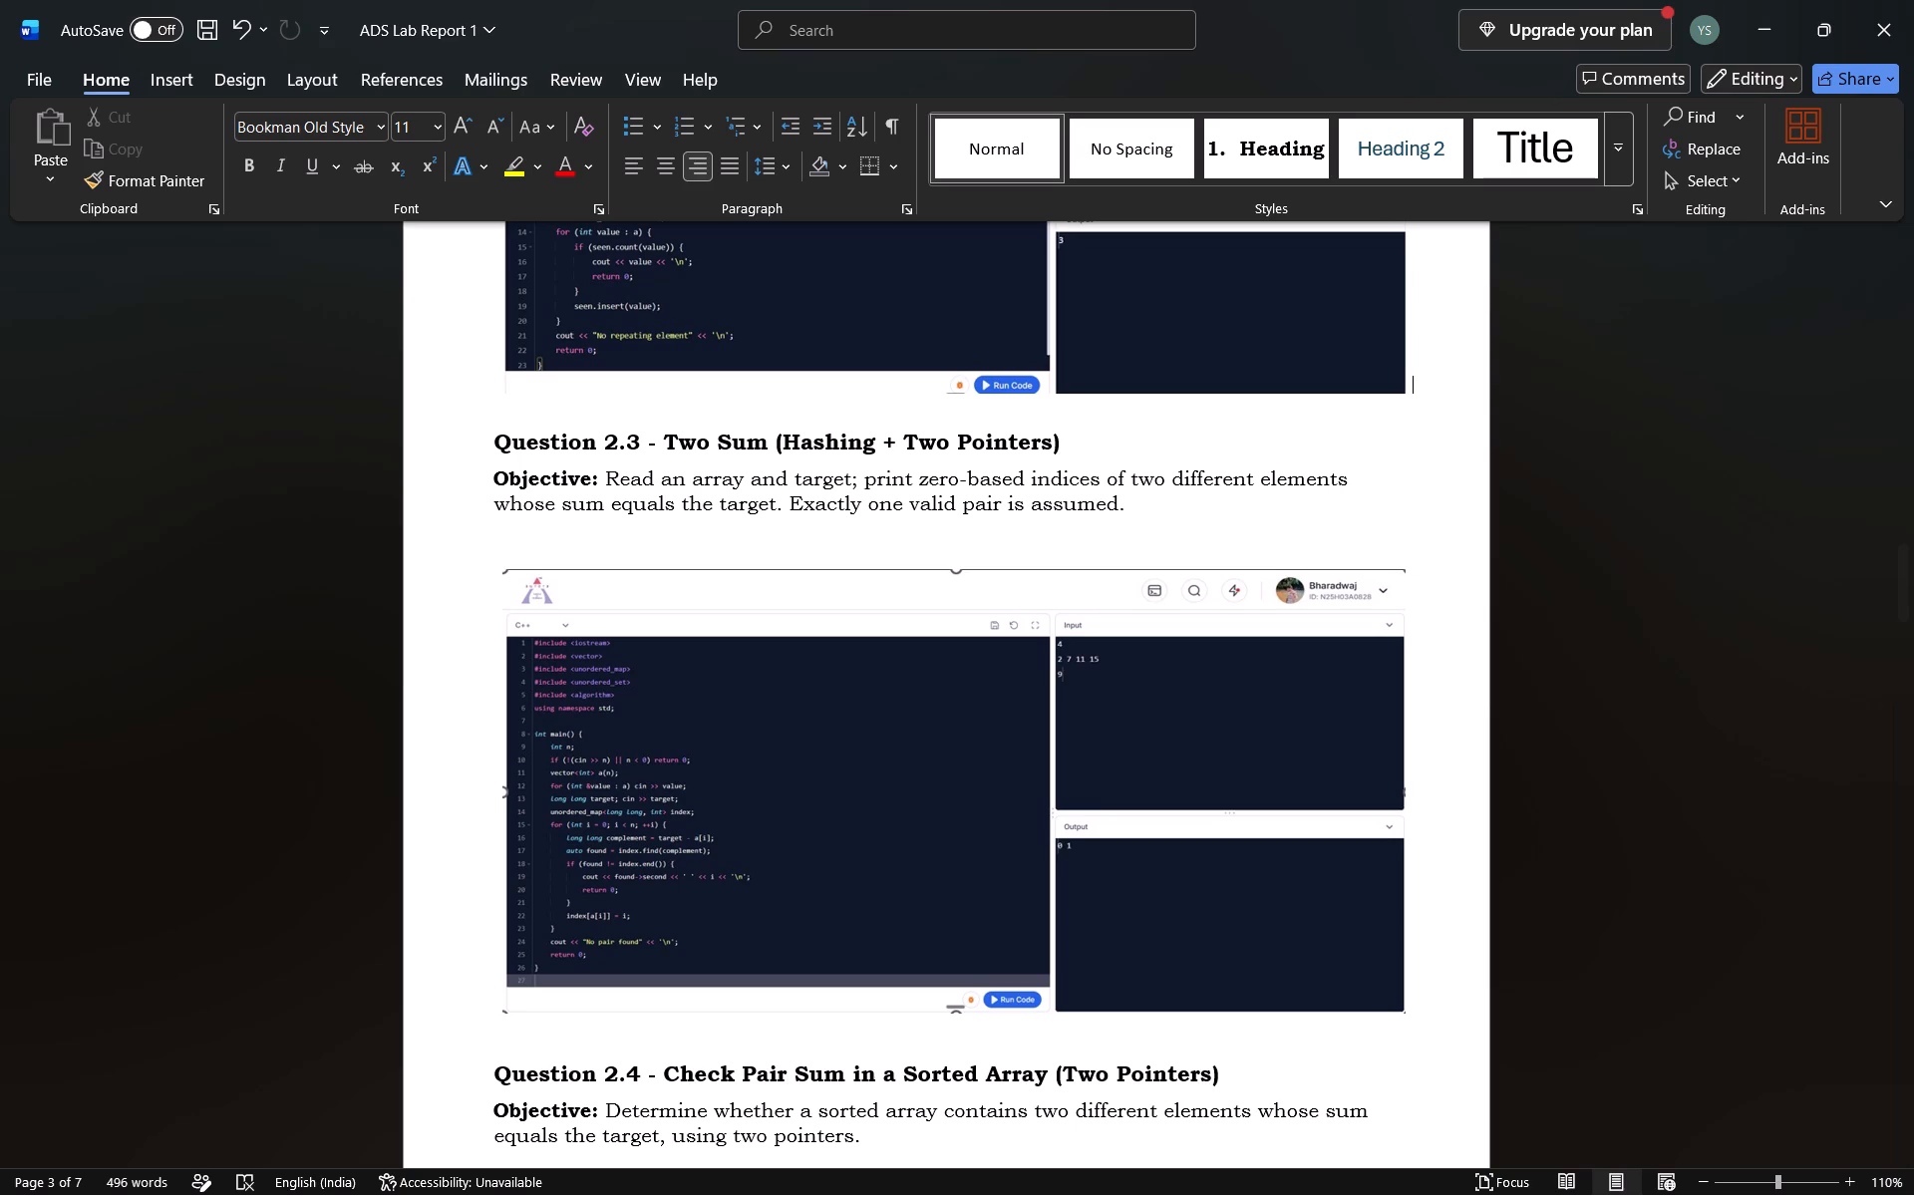
scroll(1258, 476, "up", 4)
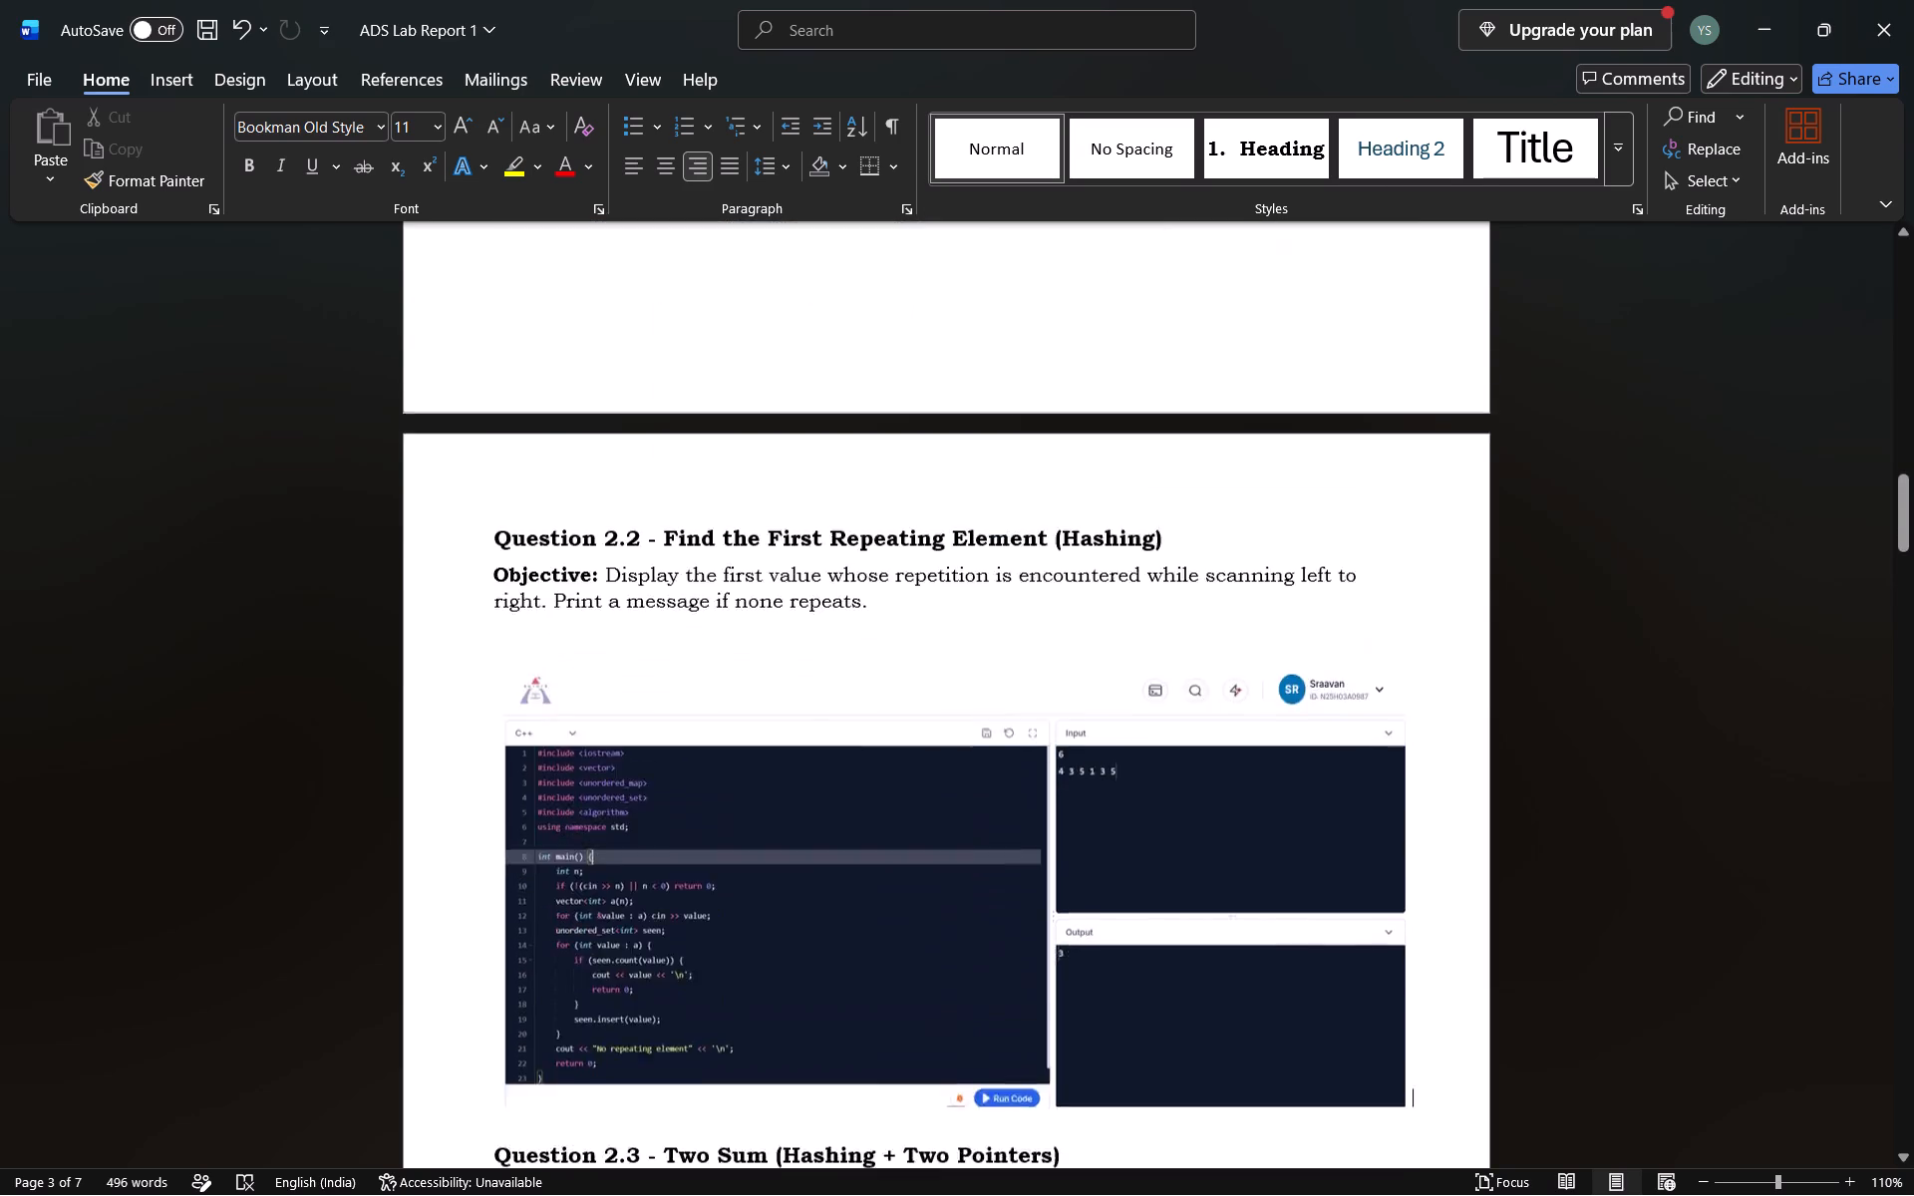
Draw a rectangle about 0.54 cm high and 2.58 cm wide over the account badge in the Question 2.3 screenshot.
scroll(1258, 476, "down", 2)
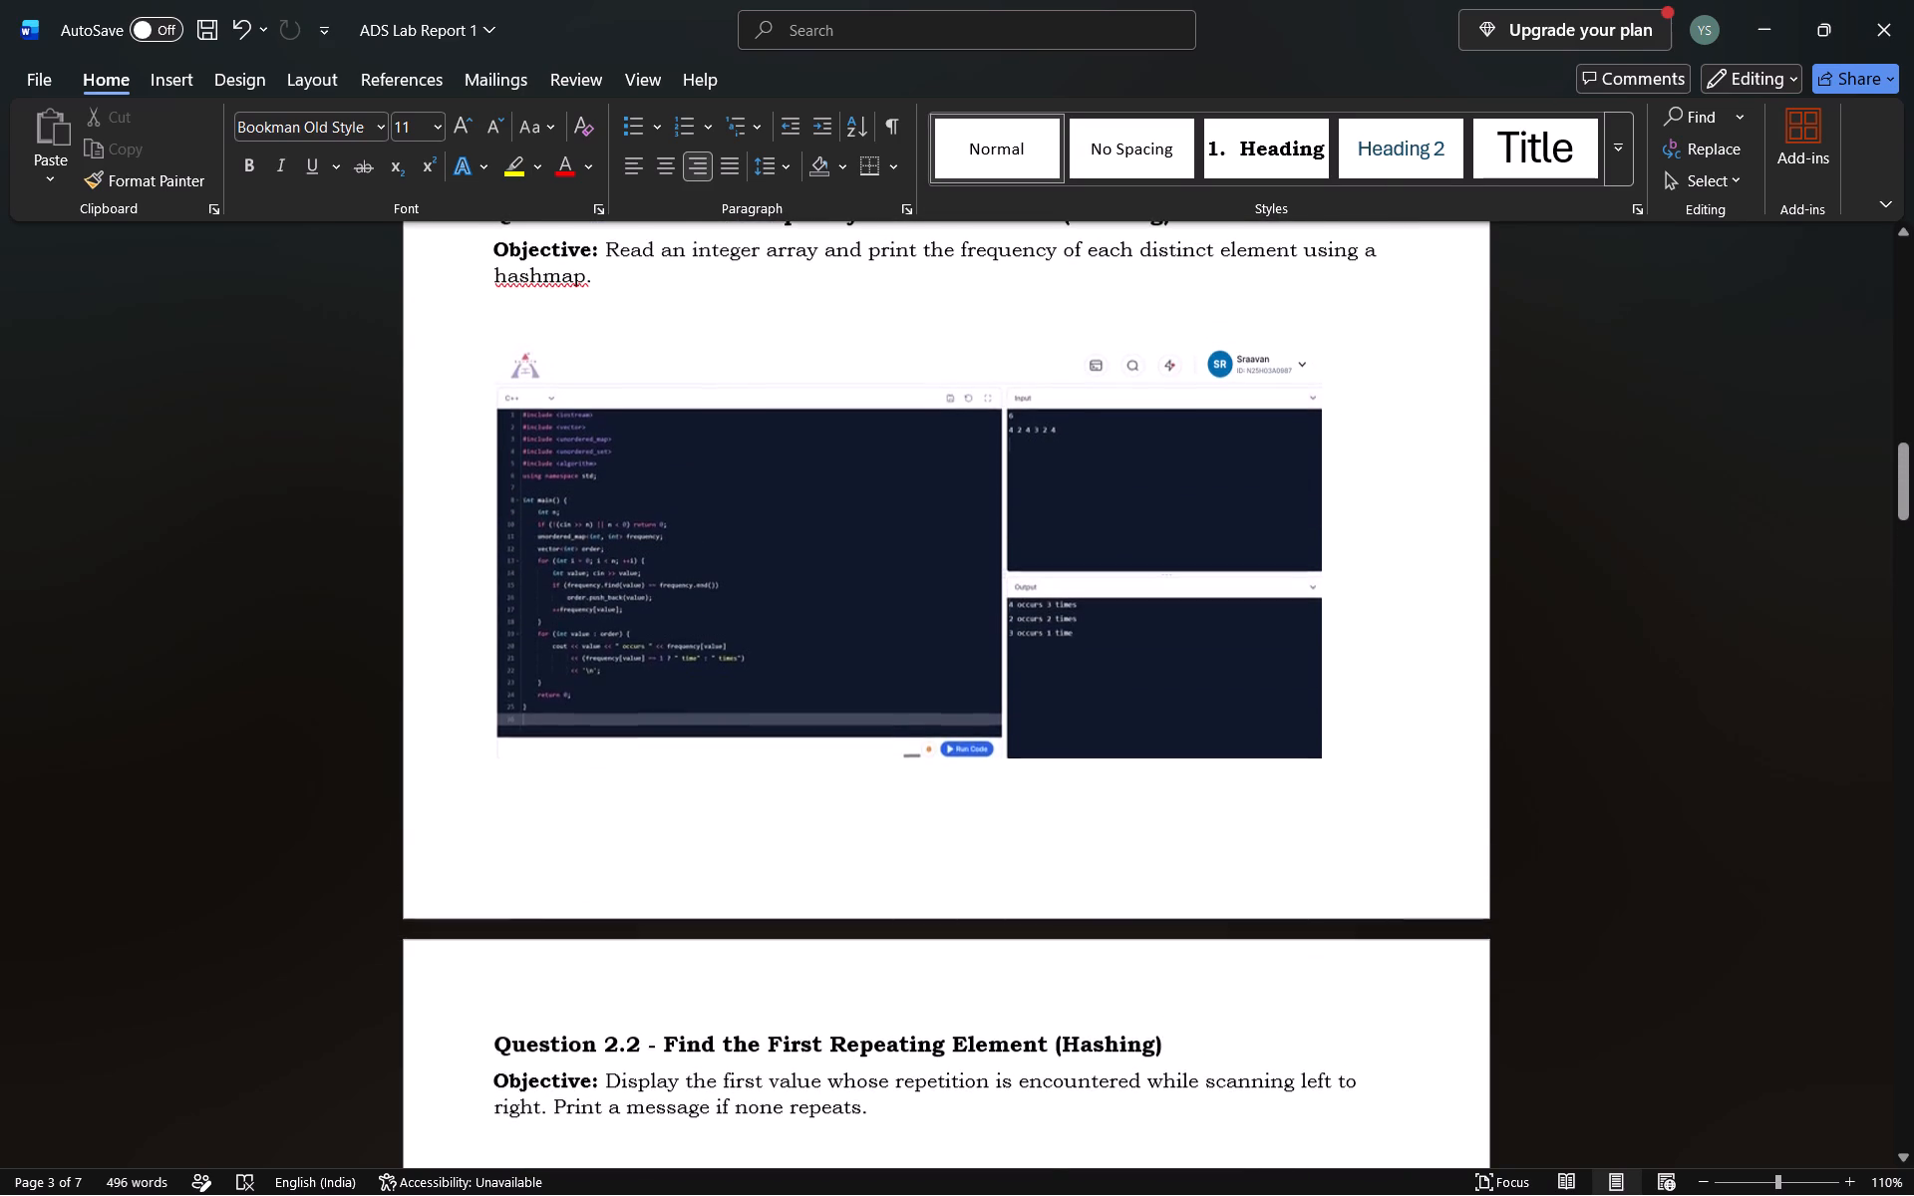
scroll(1258, 476, "down", 4)
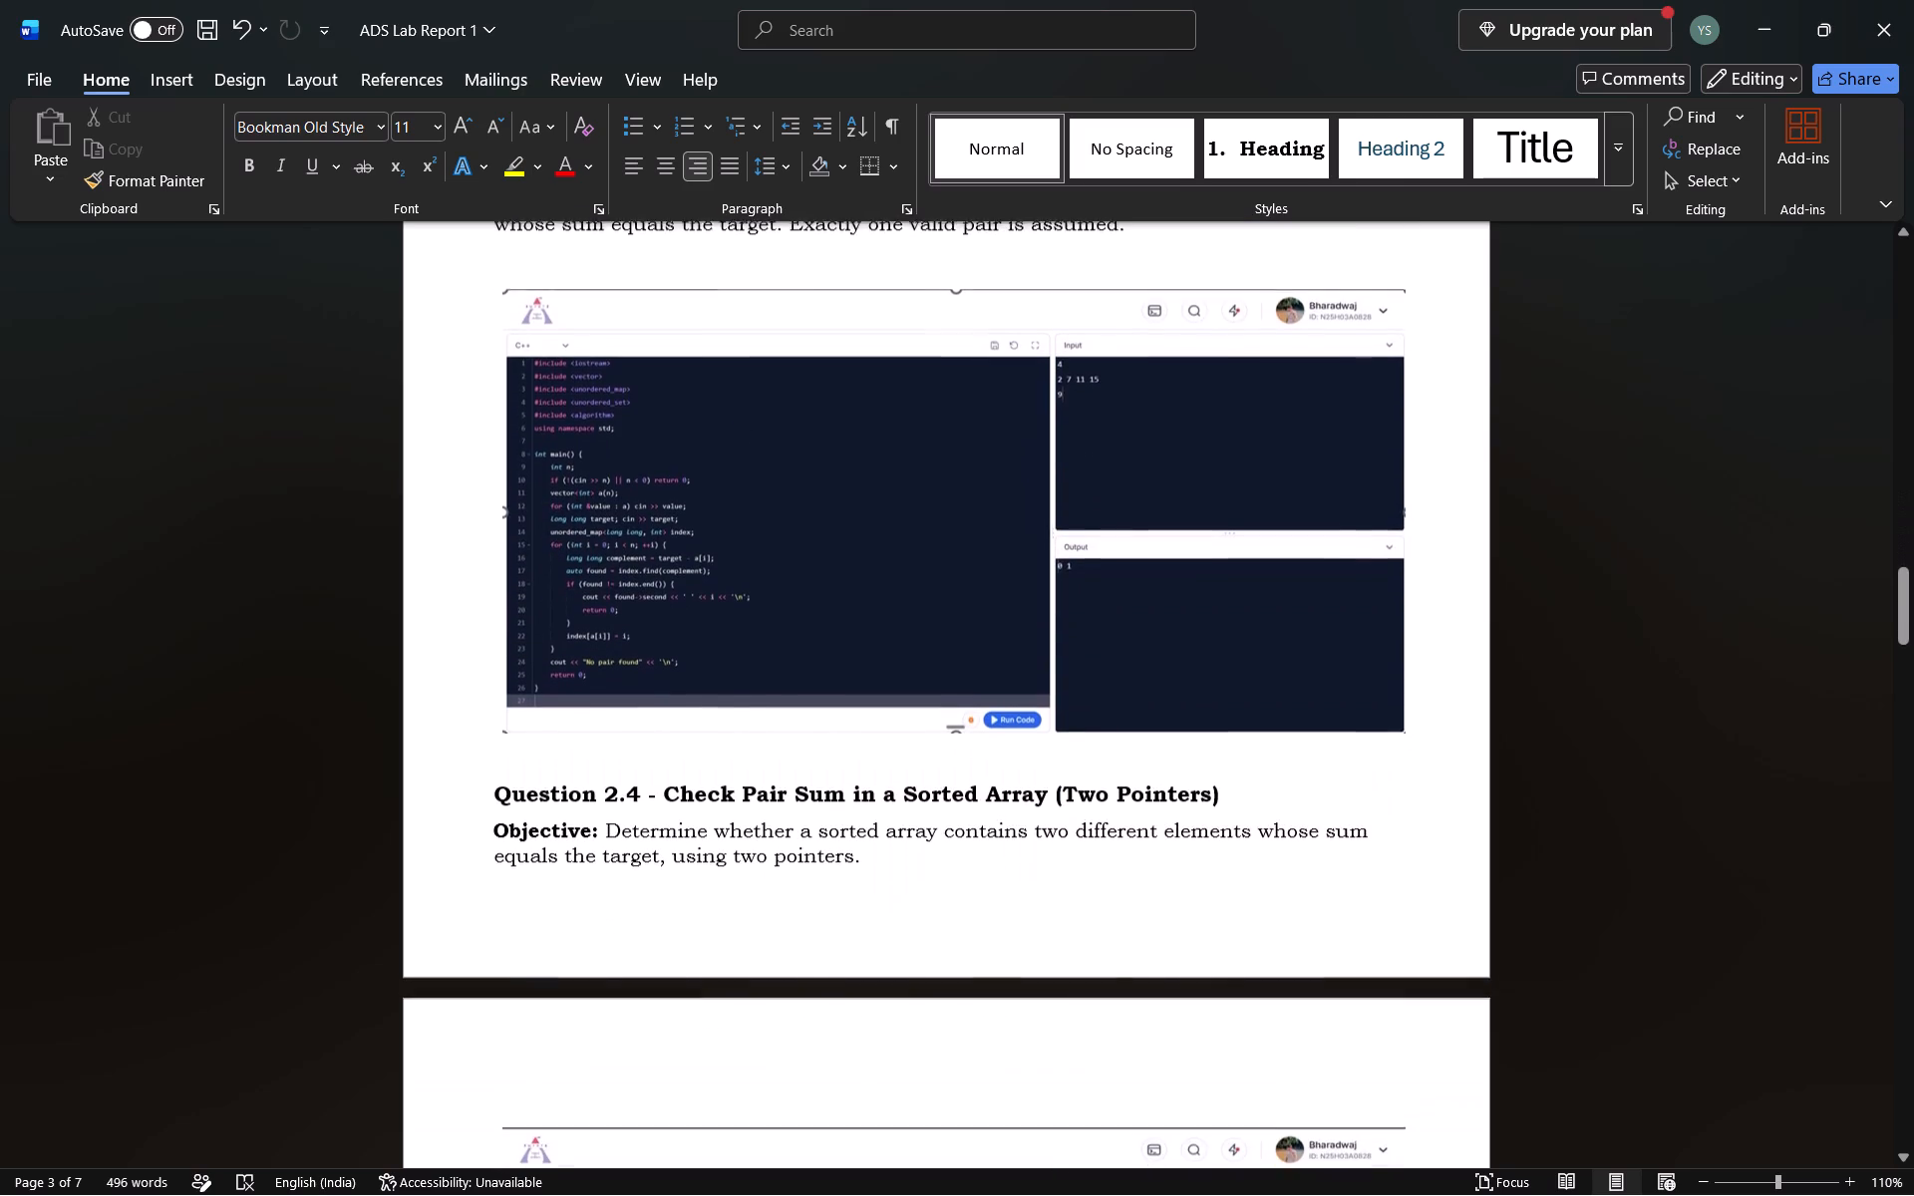
scroll(1252, 450, "up", 1)
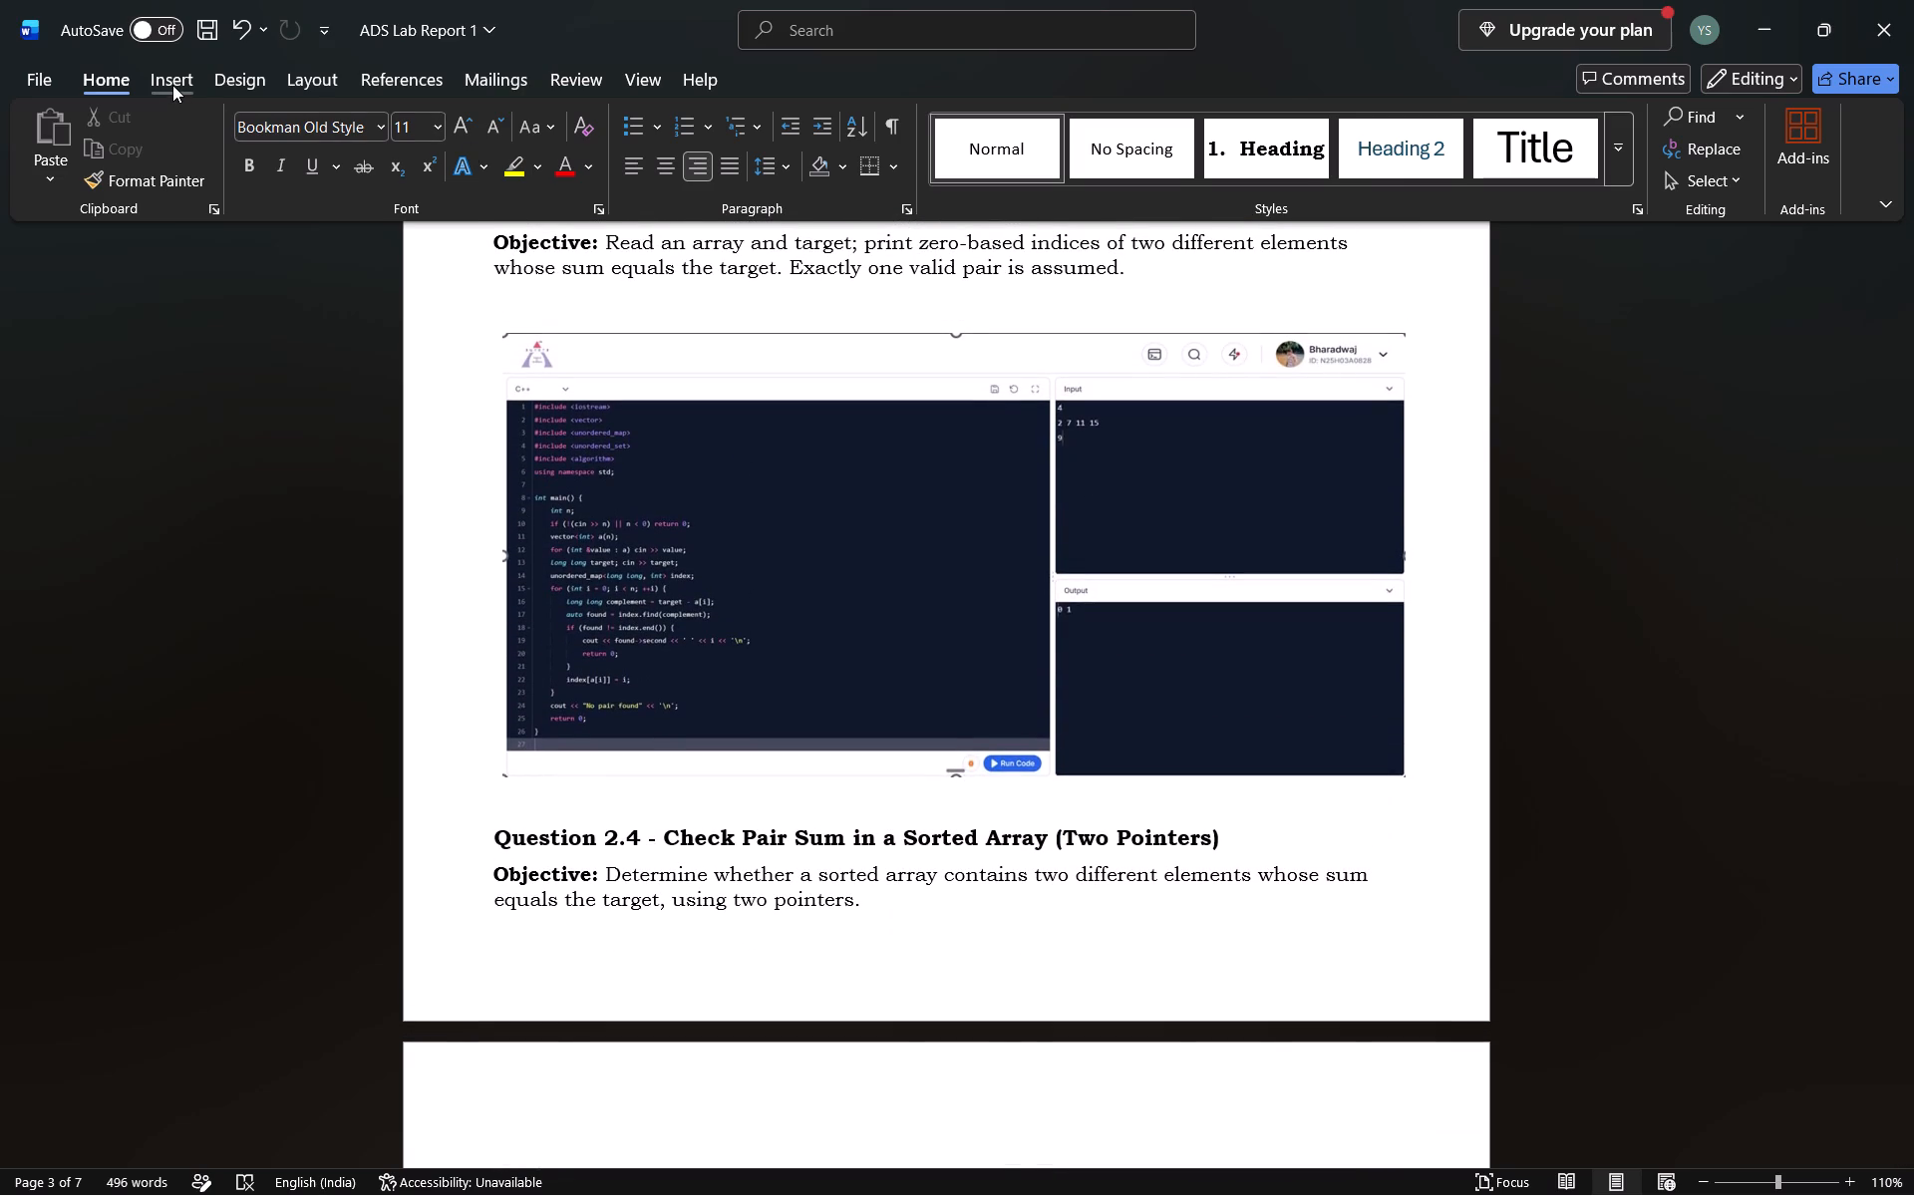
left_click(172, 85)
left_click(322, 160)
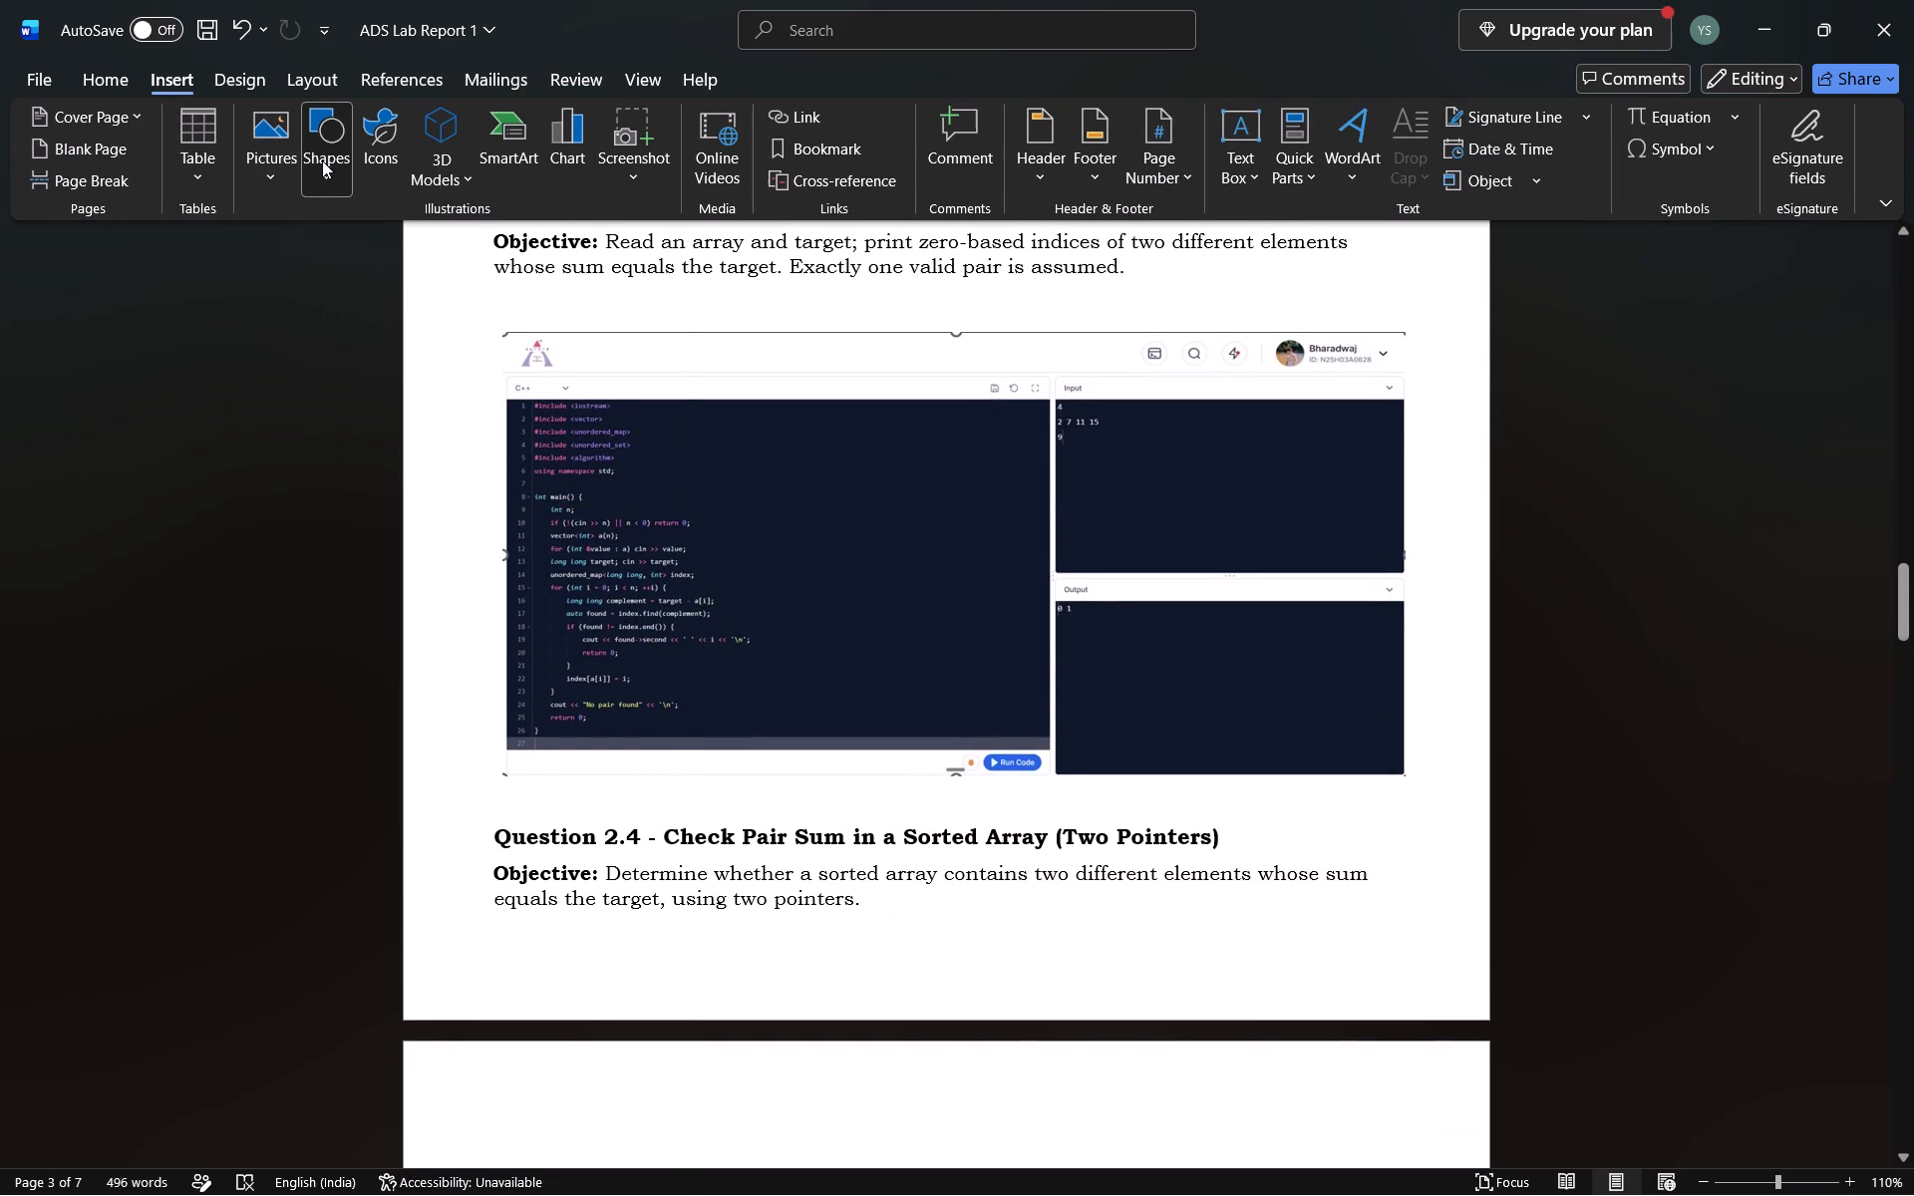
left_click(415, 247)
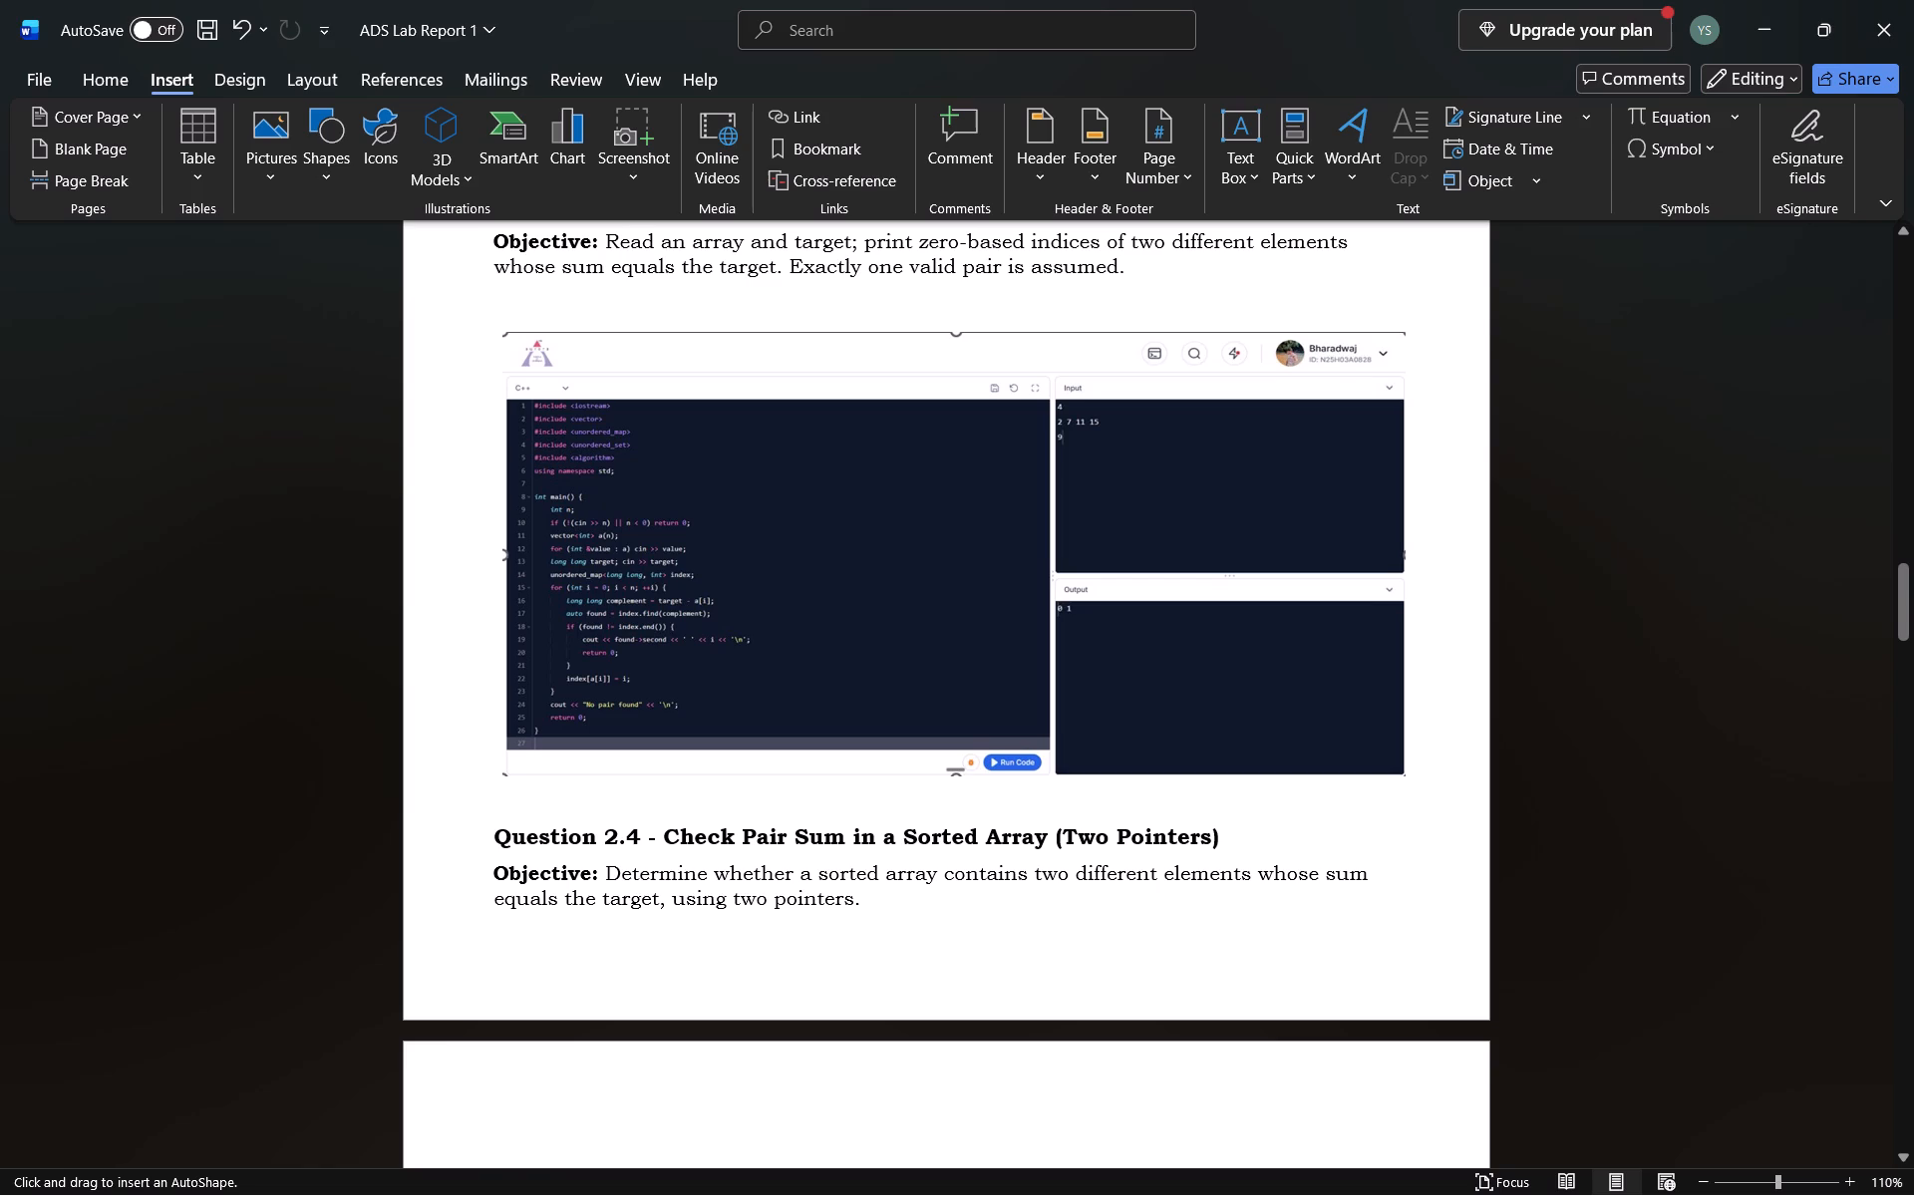
left_click_drag(1262, 340, 1396, 368)
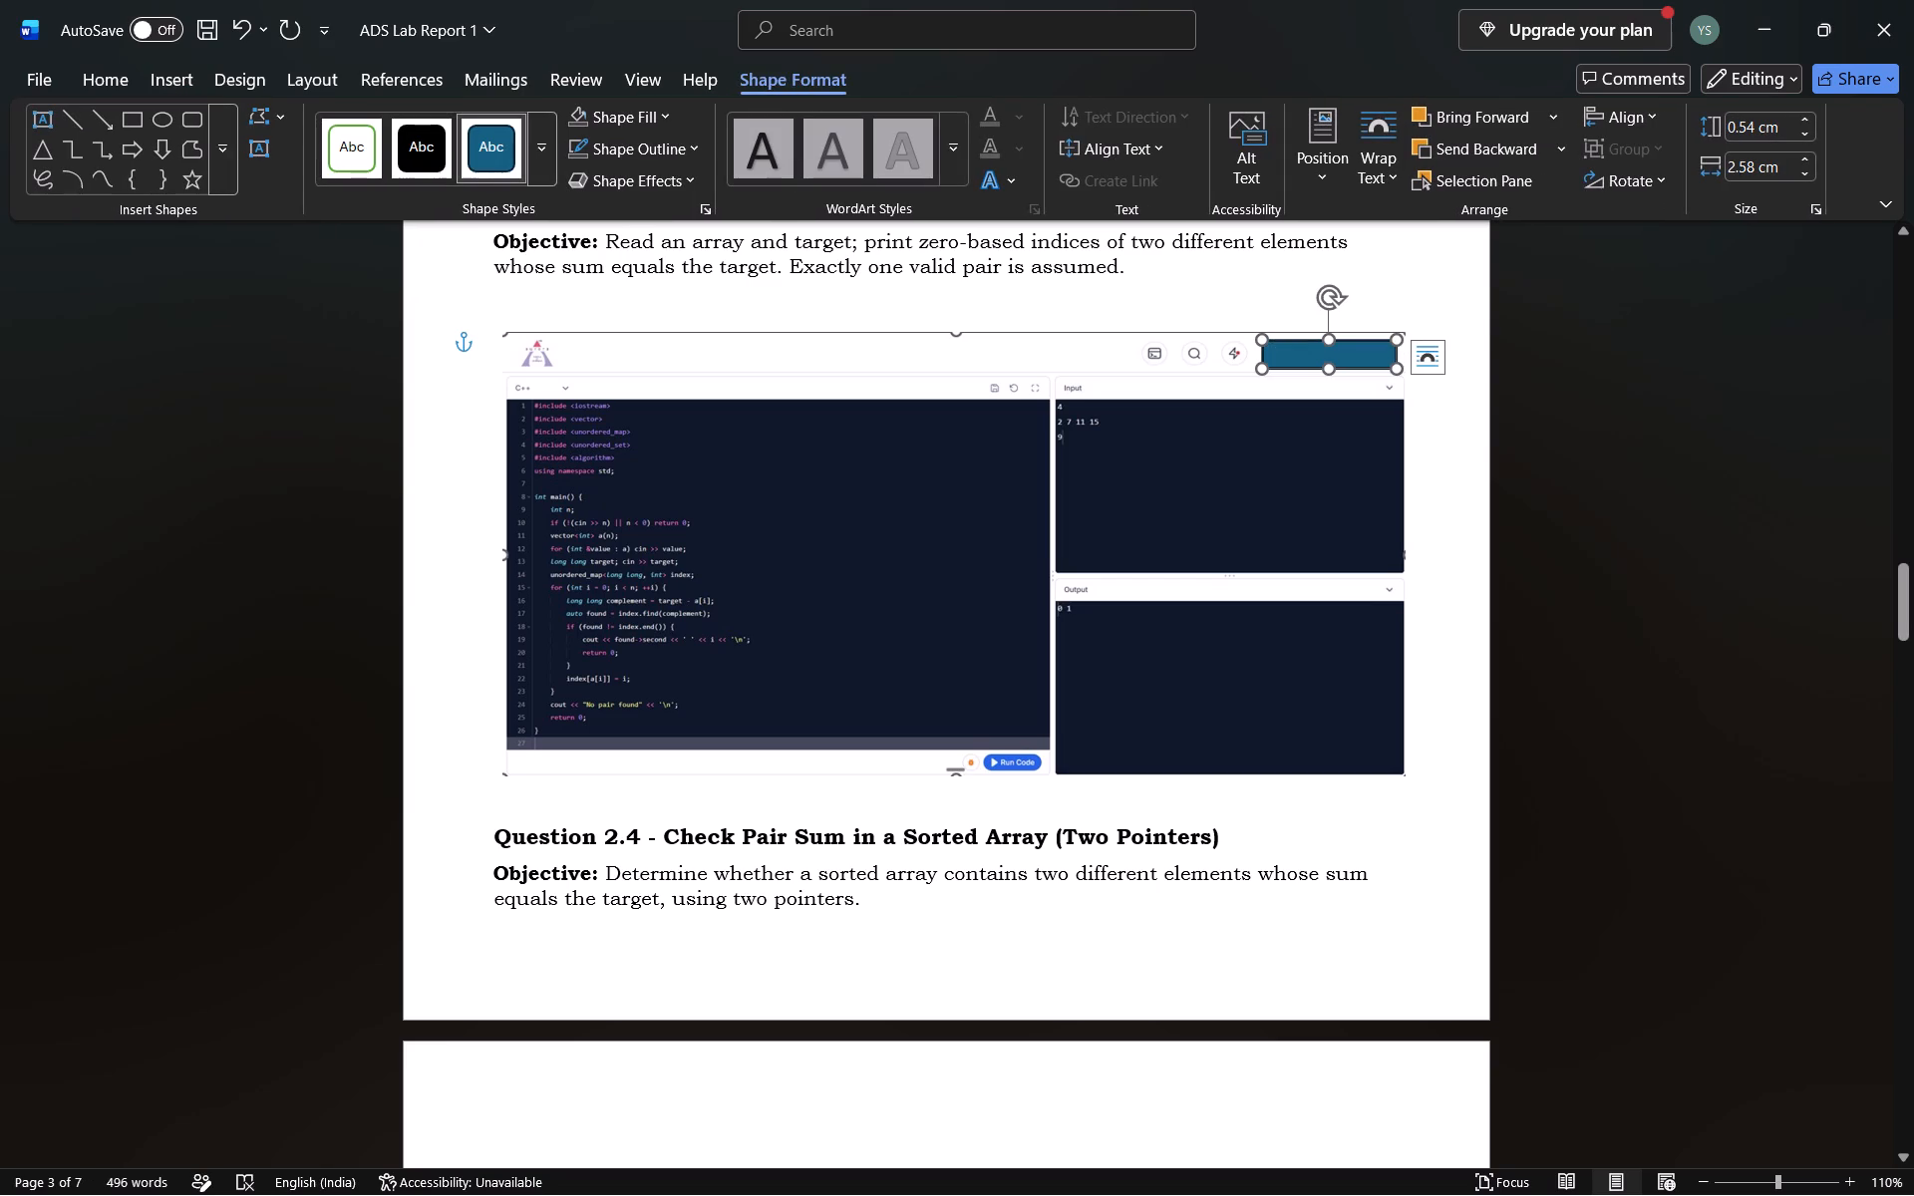
Set the rectangle over the Question 2.3 account badge to No Outline and No Fill.
left_click(1348, 357)
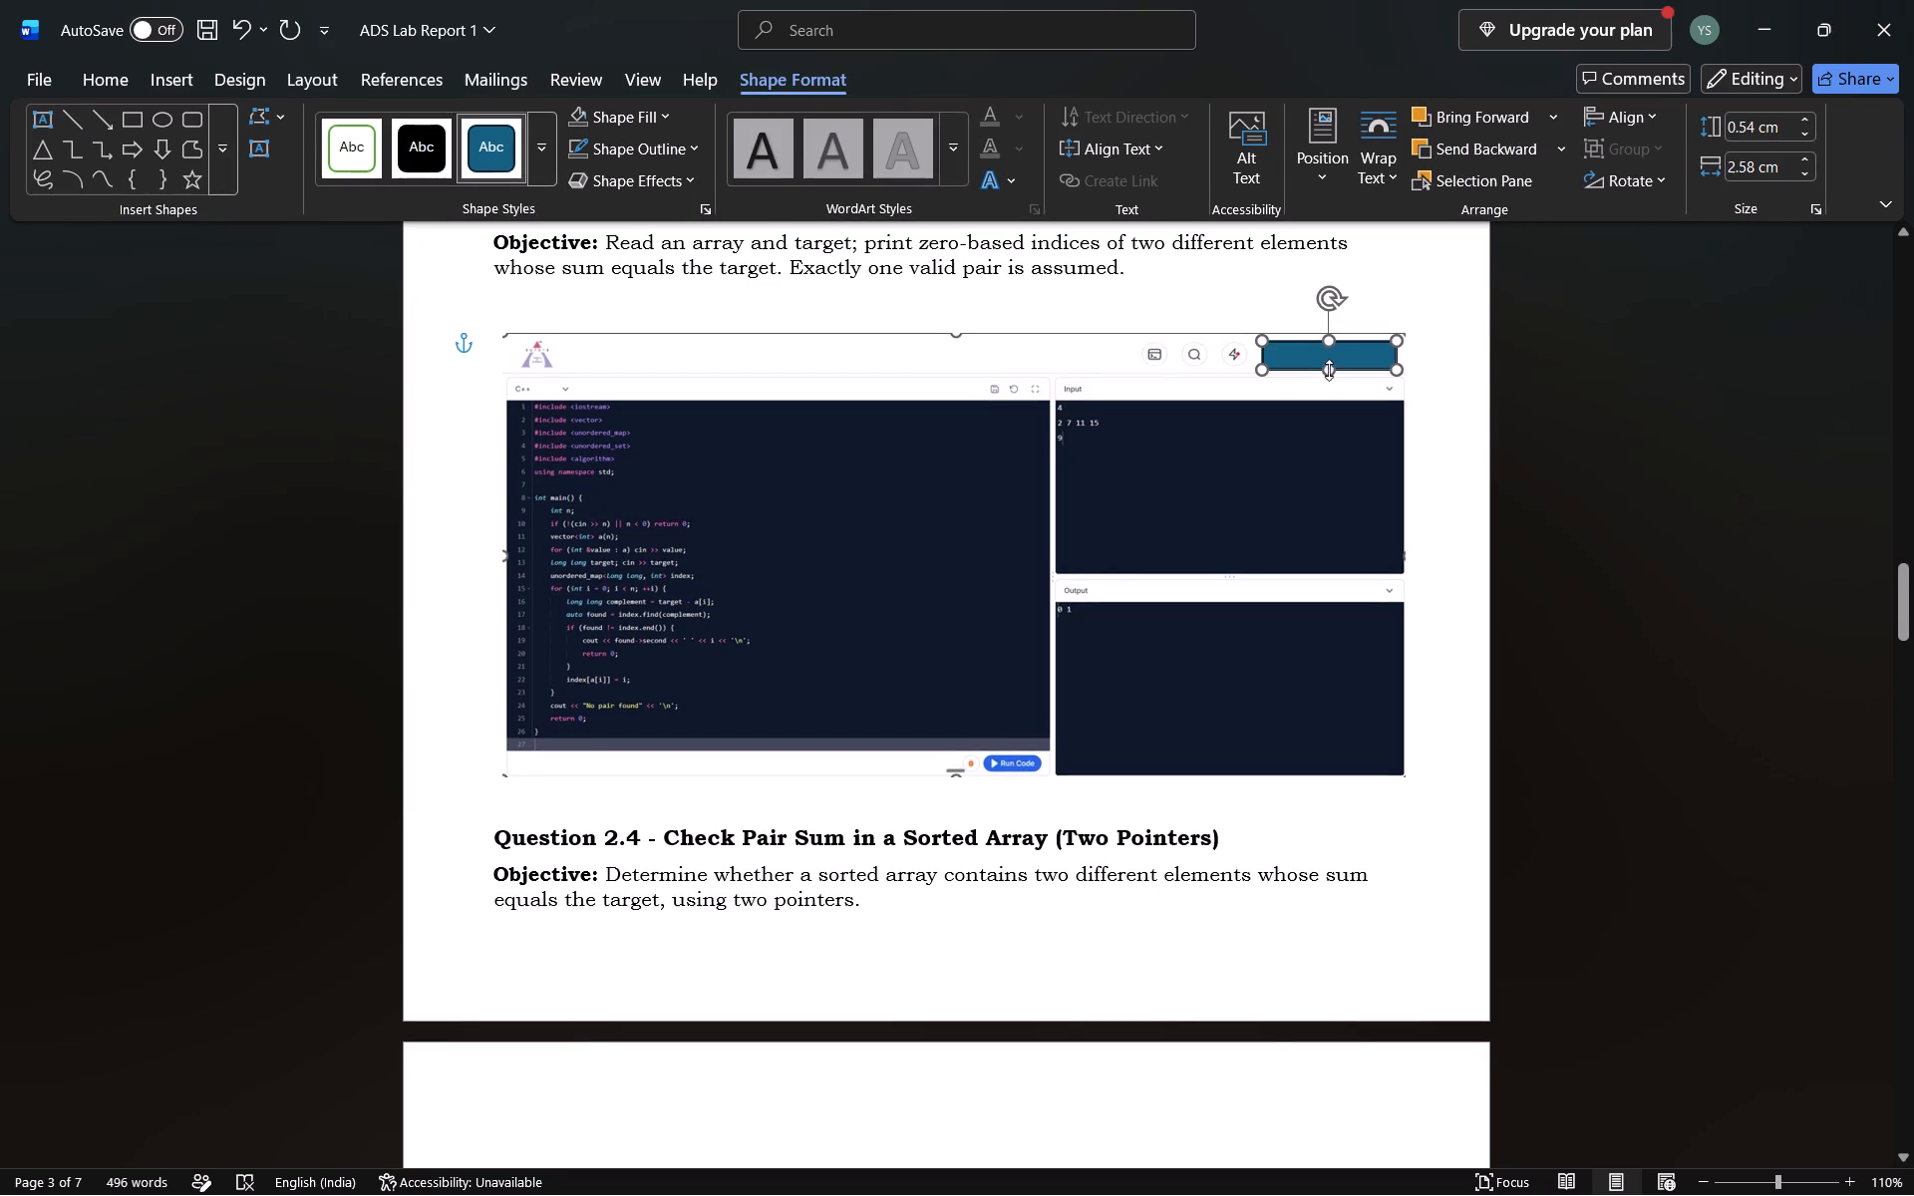
left_click(1333, 354)
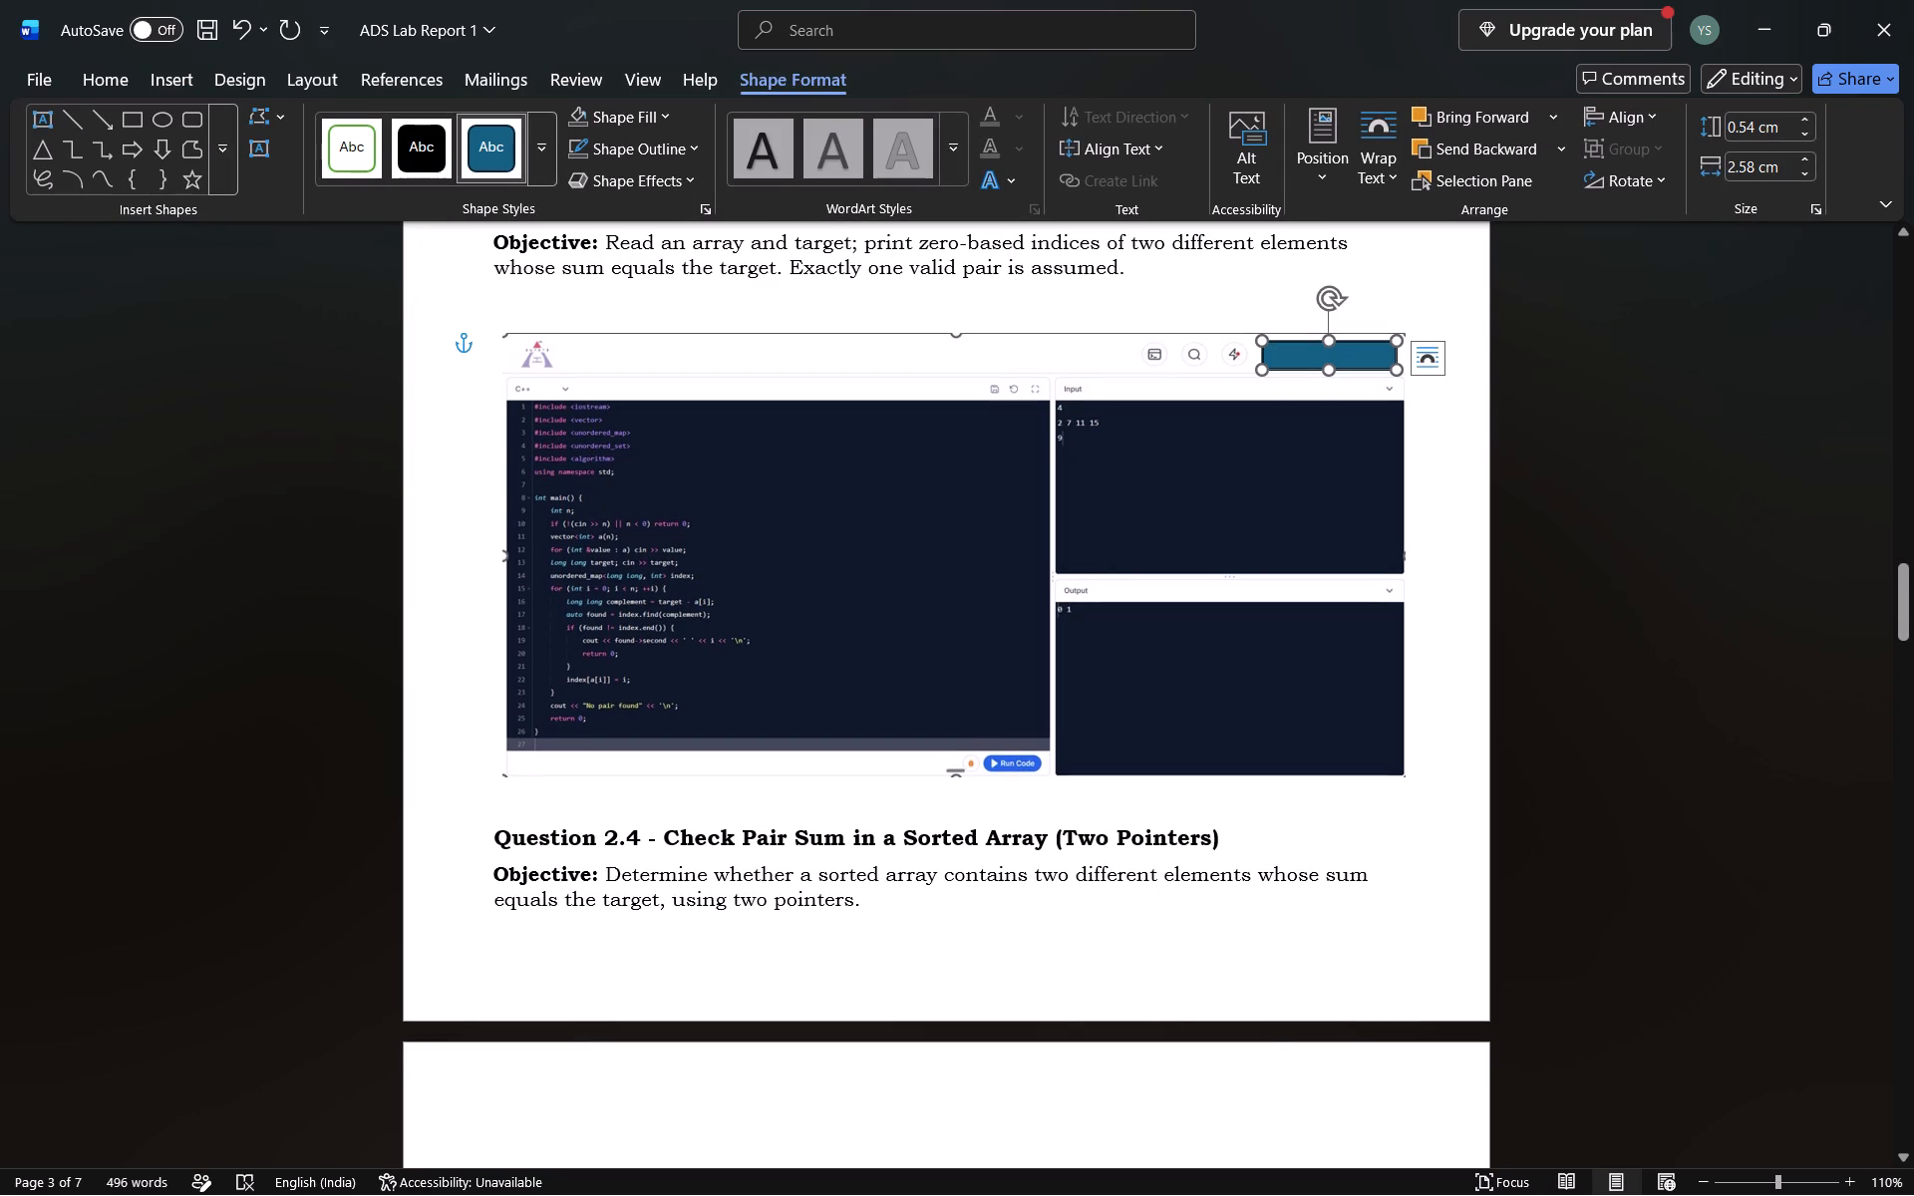
left_click(1333, 354)
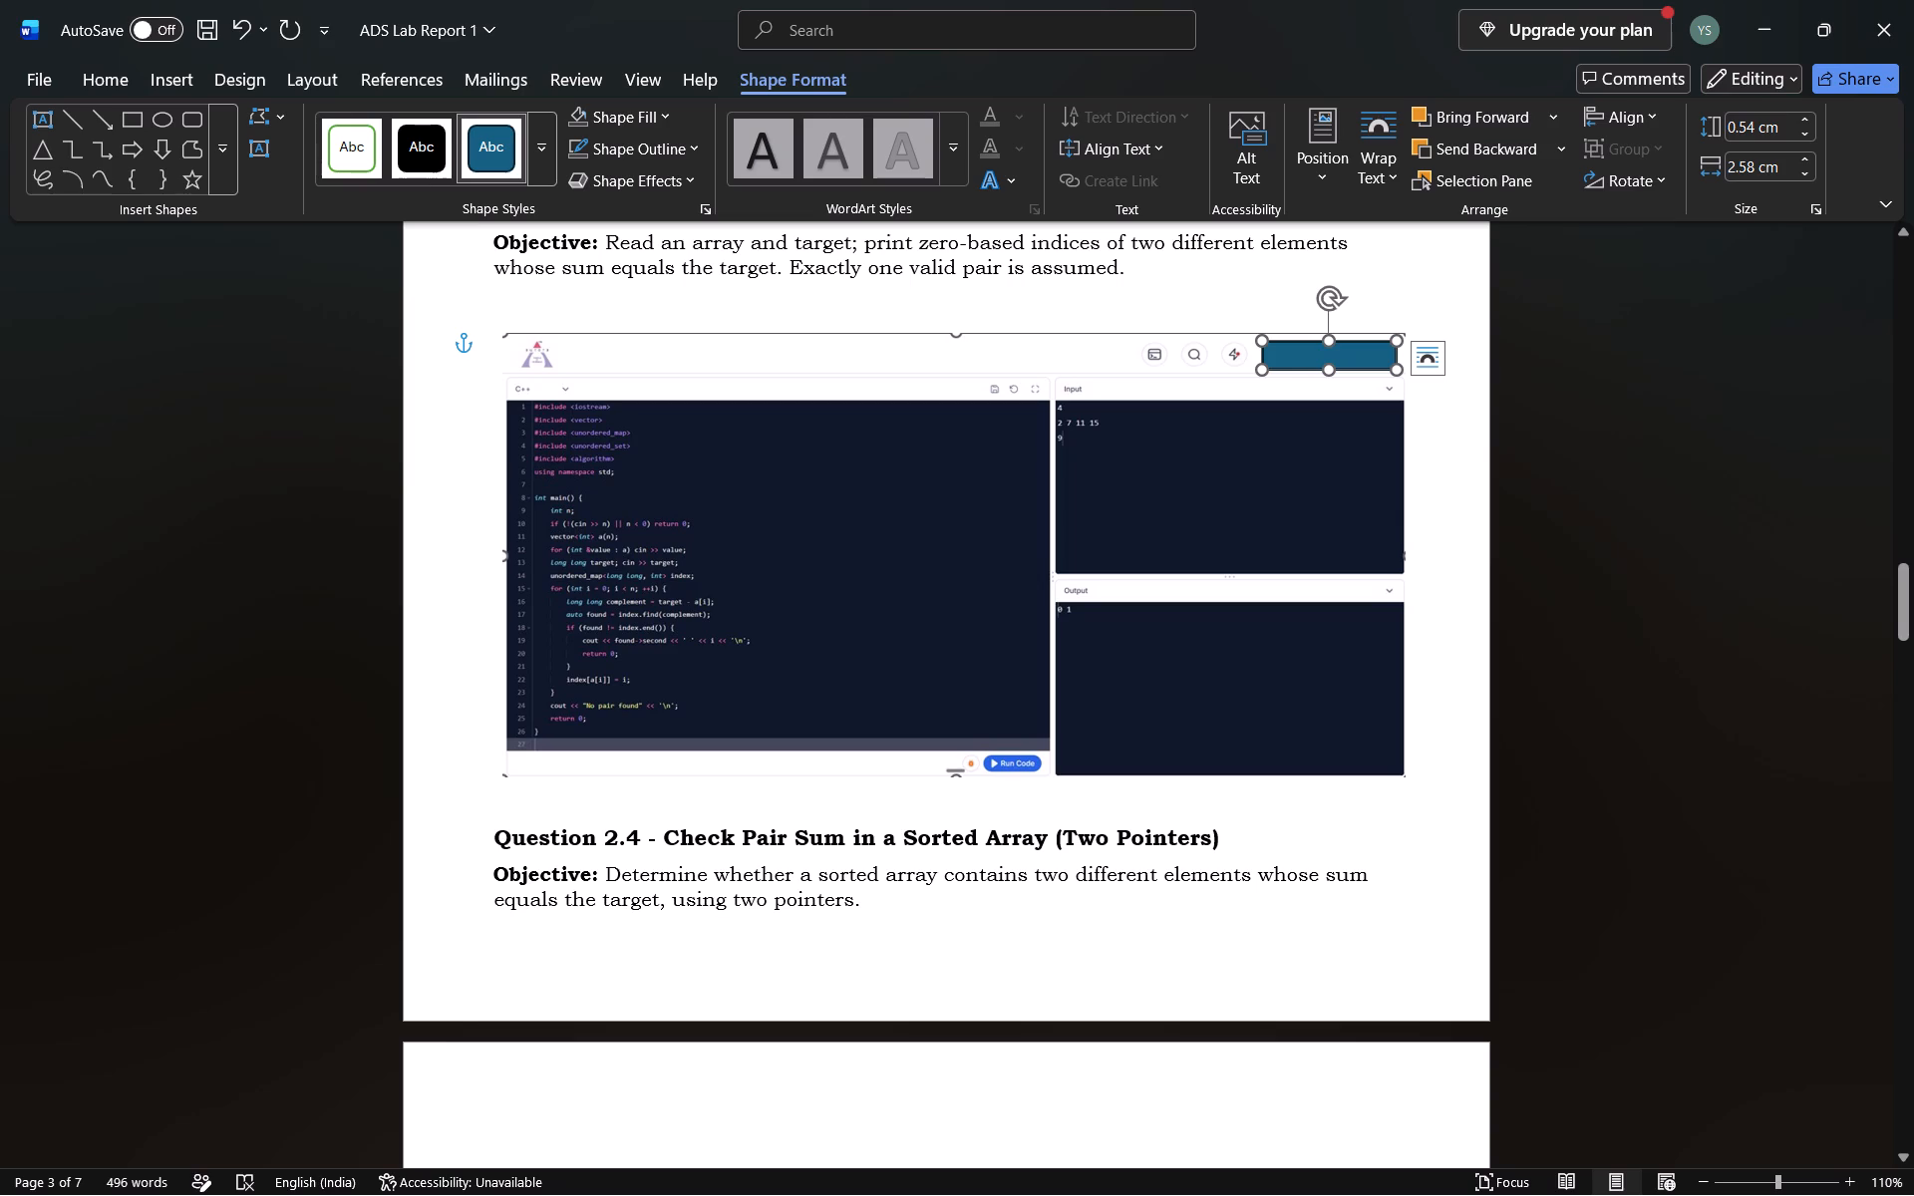
left_click(1333, 354)
right_click(1333, 354)
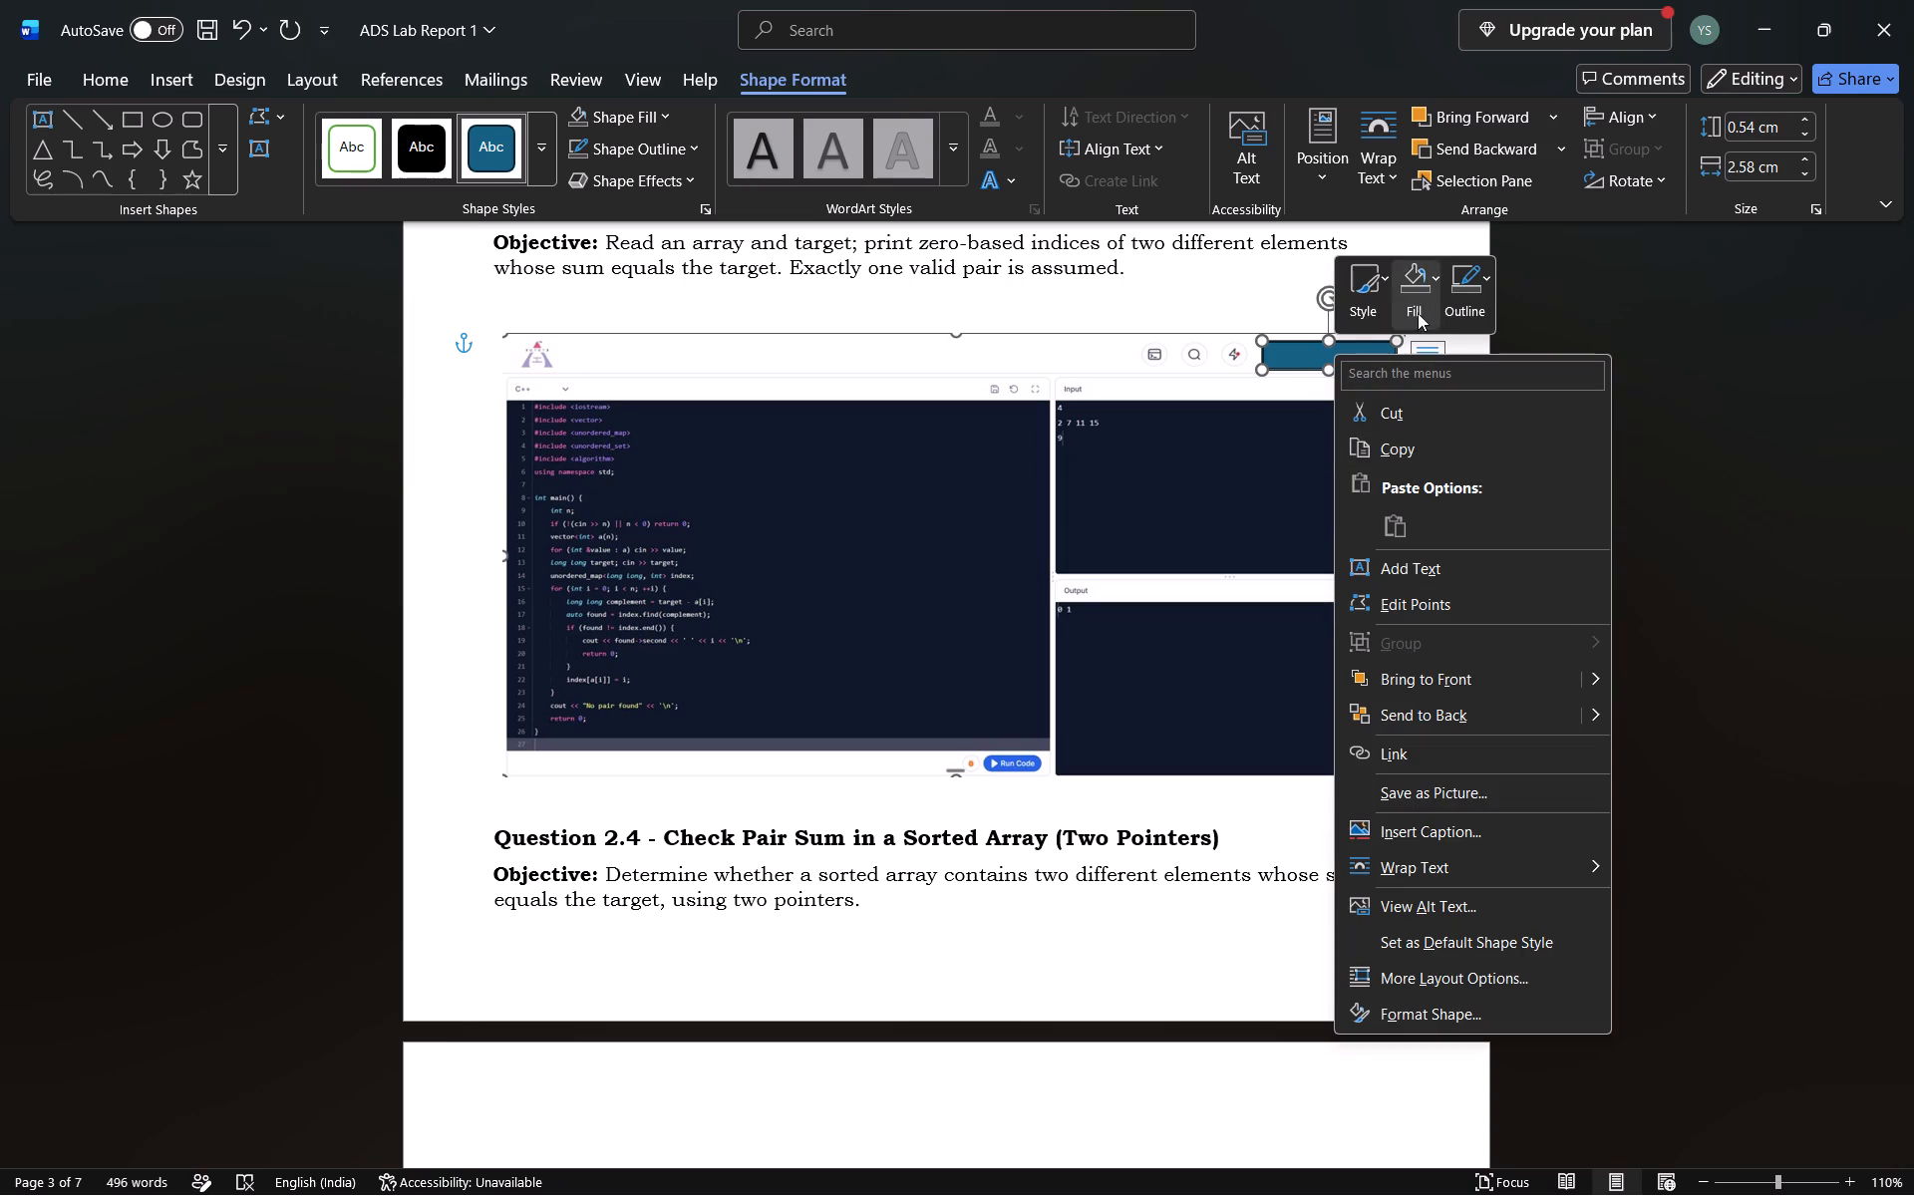
left_click(1458, 280)
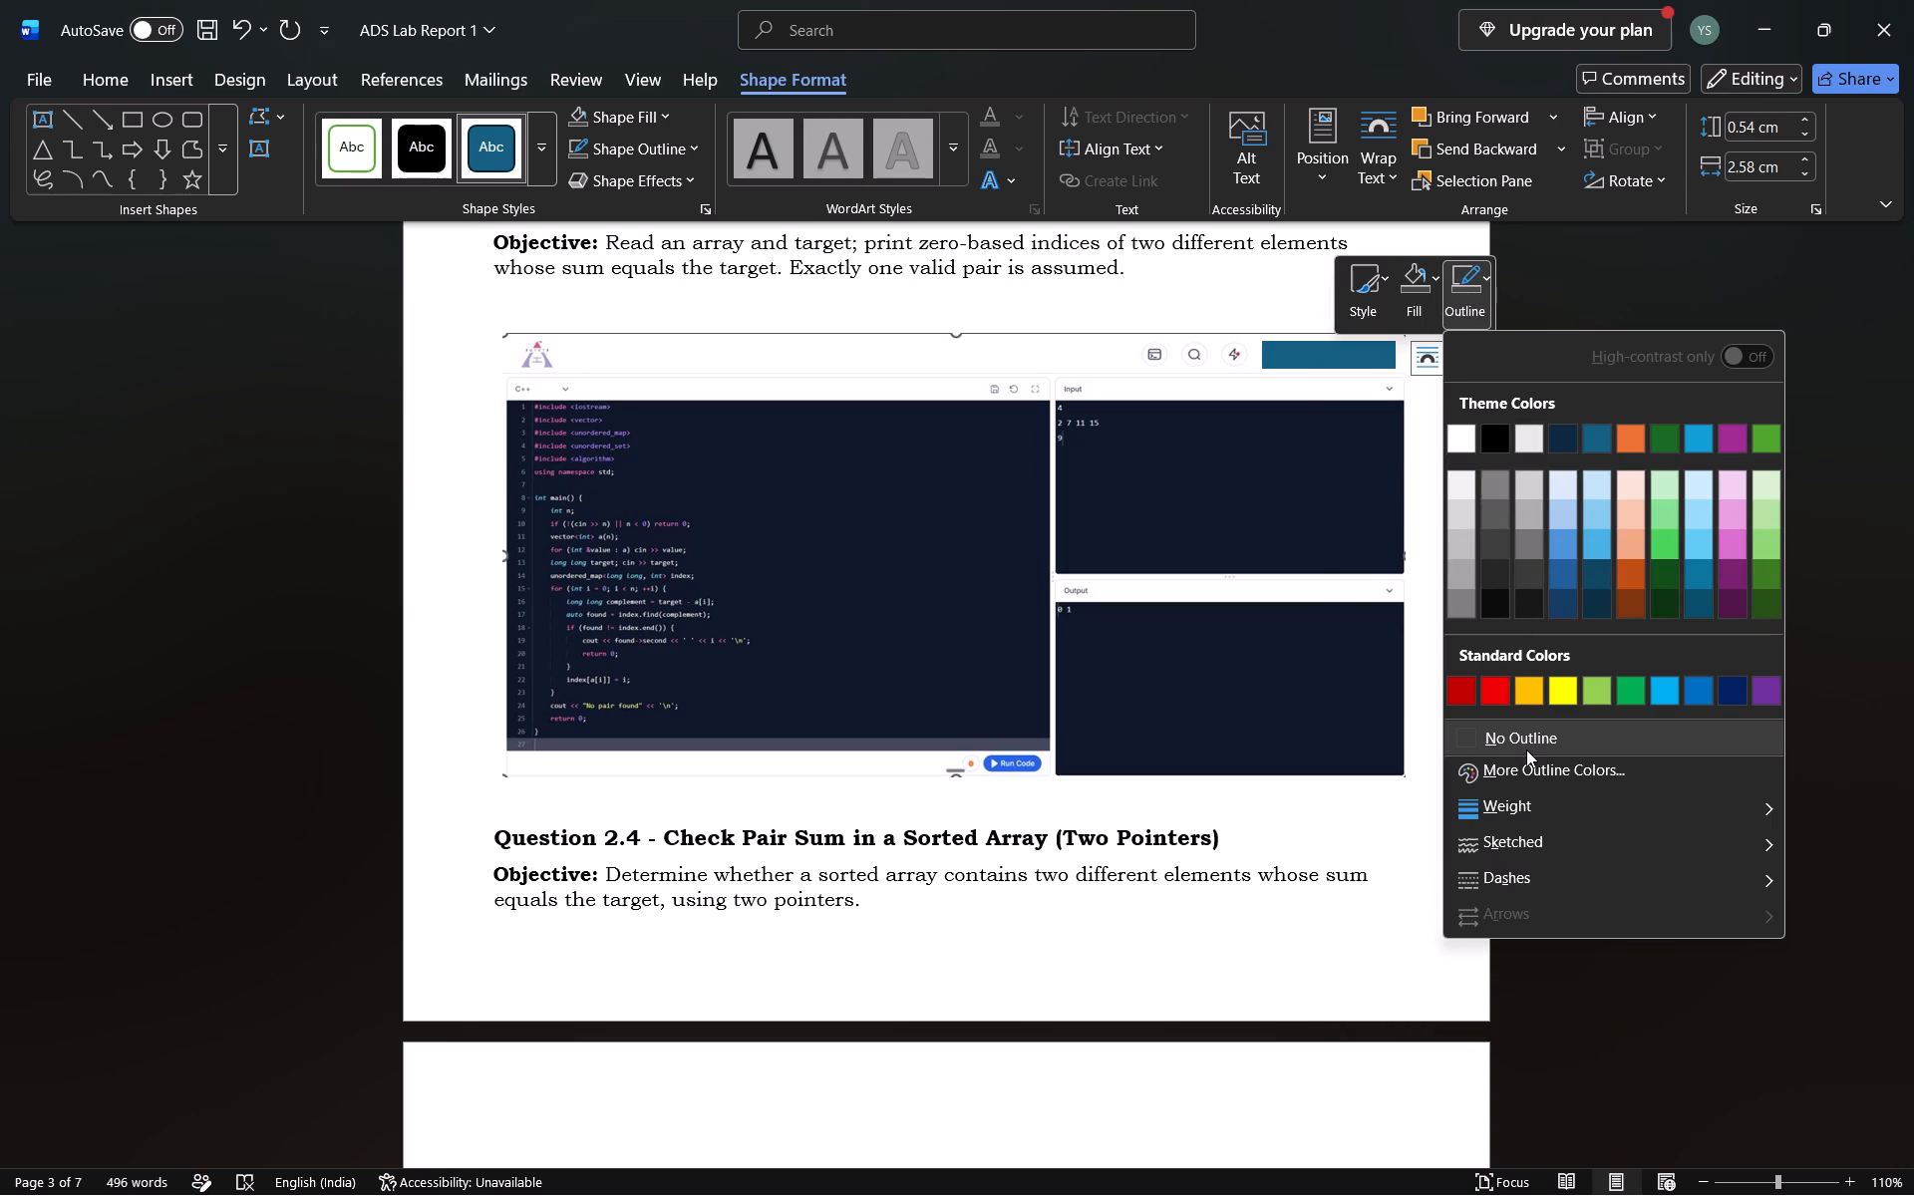
left_click(1528, 751)
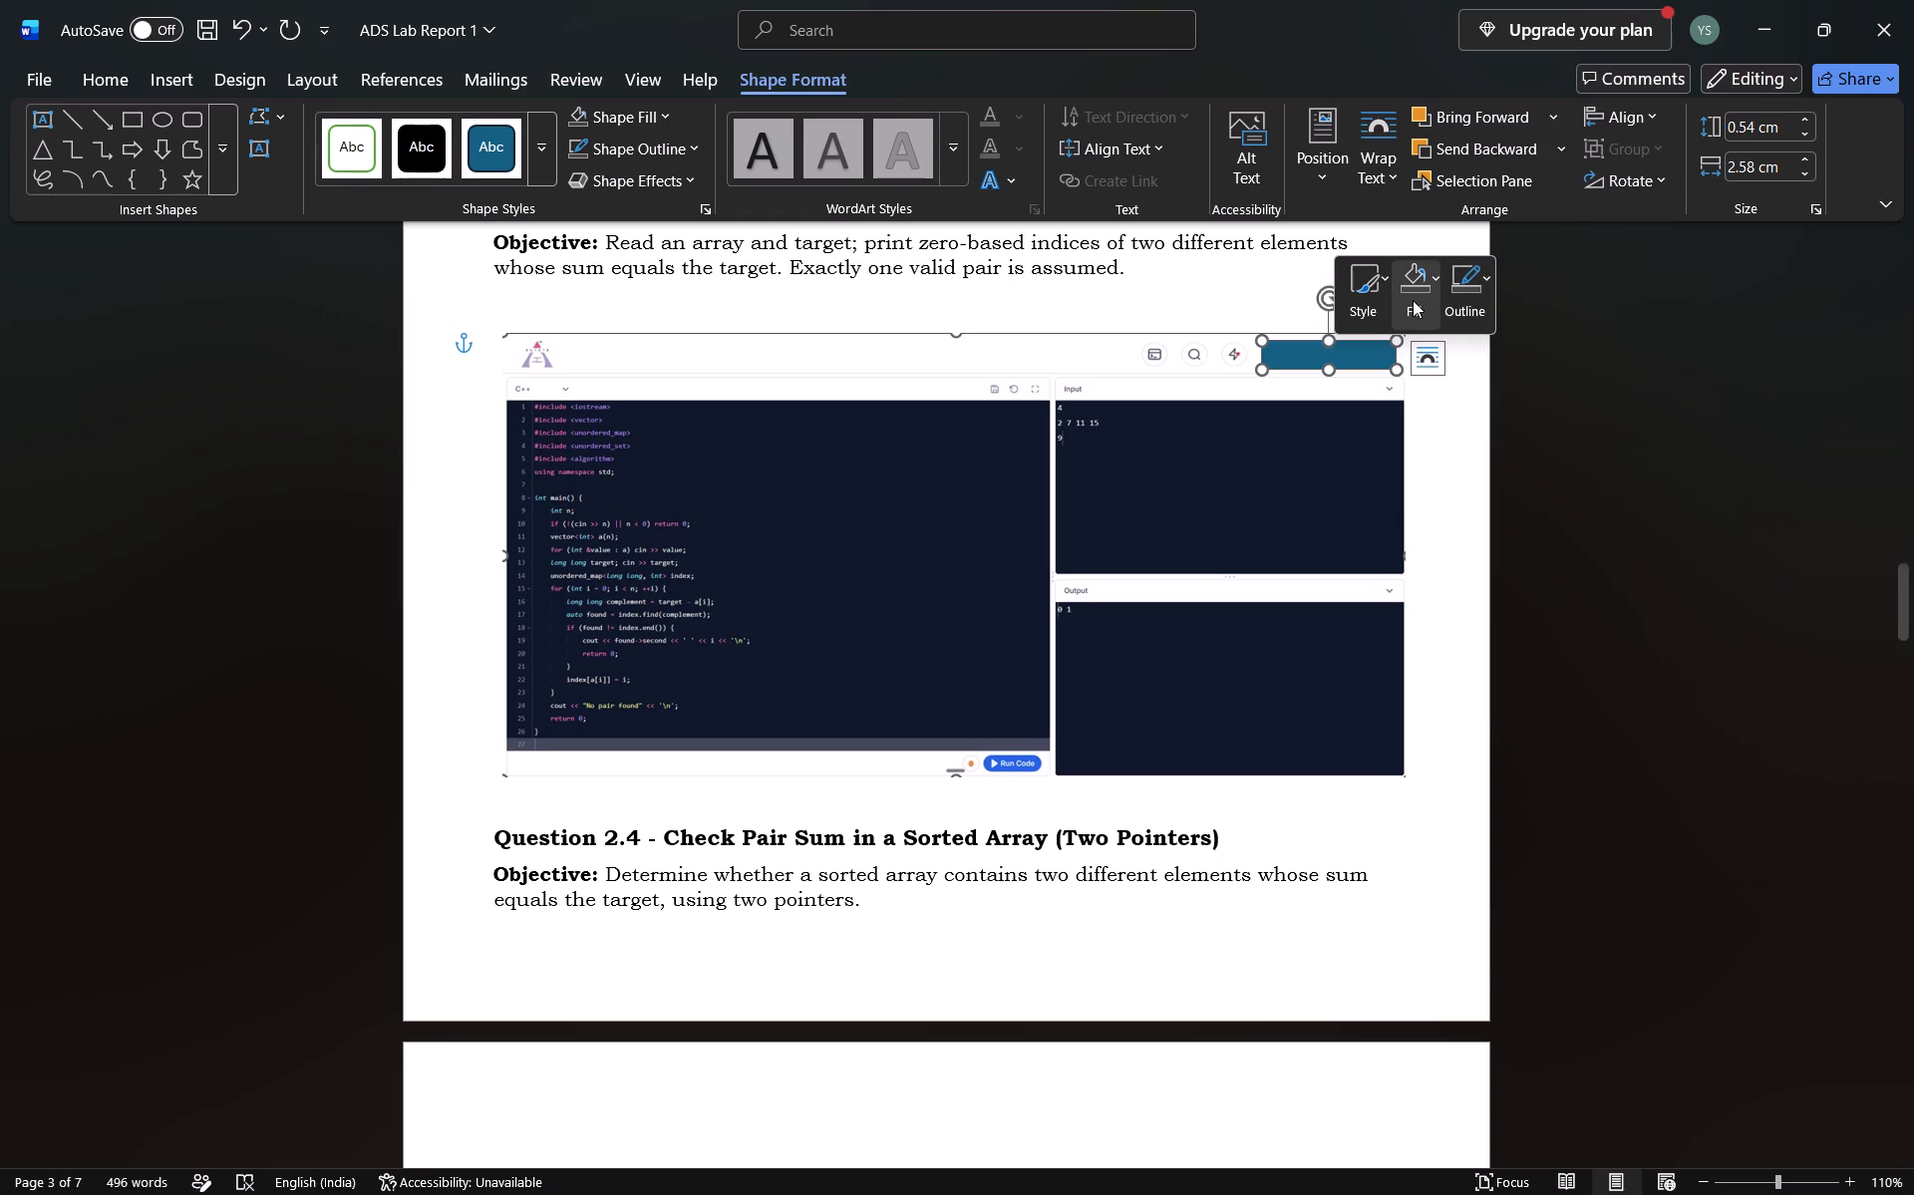
left_click(1414, 293)
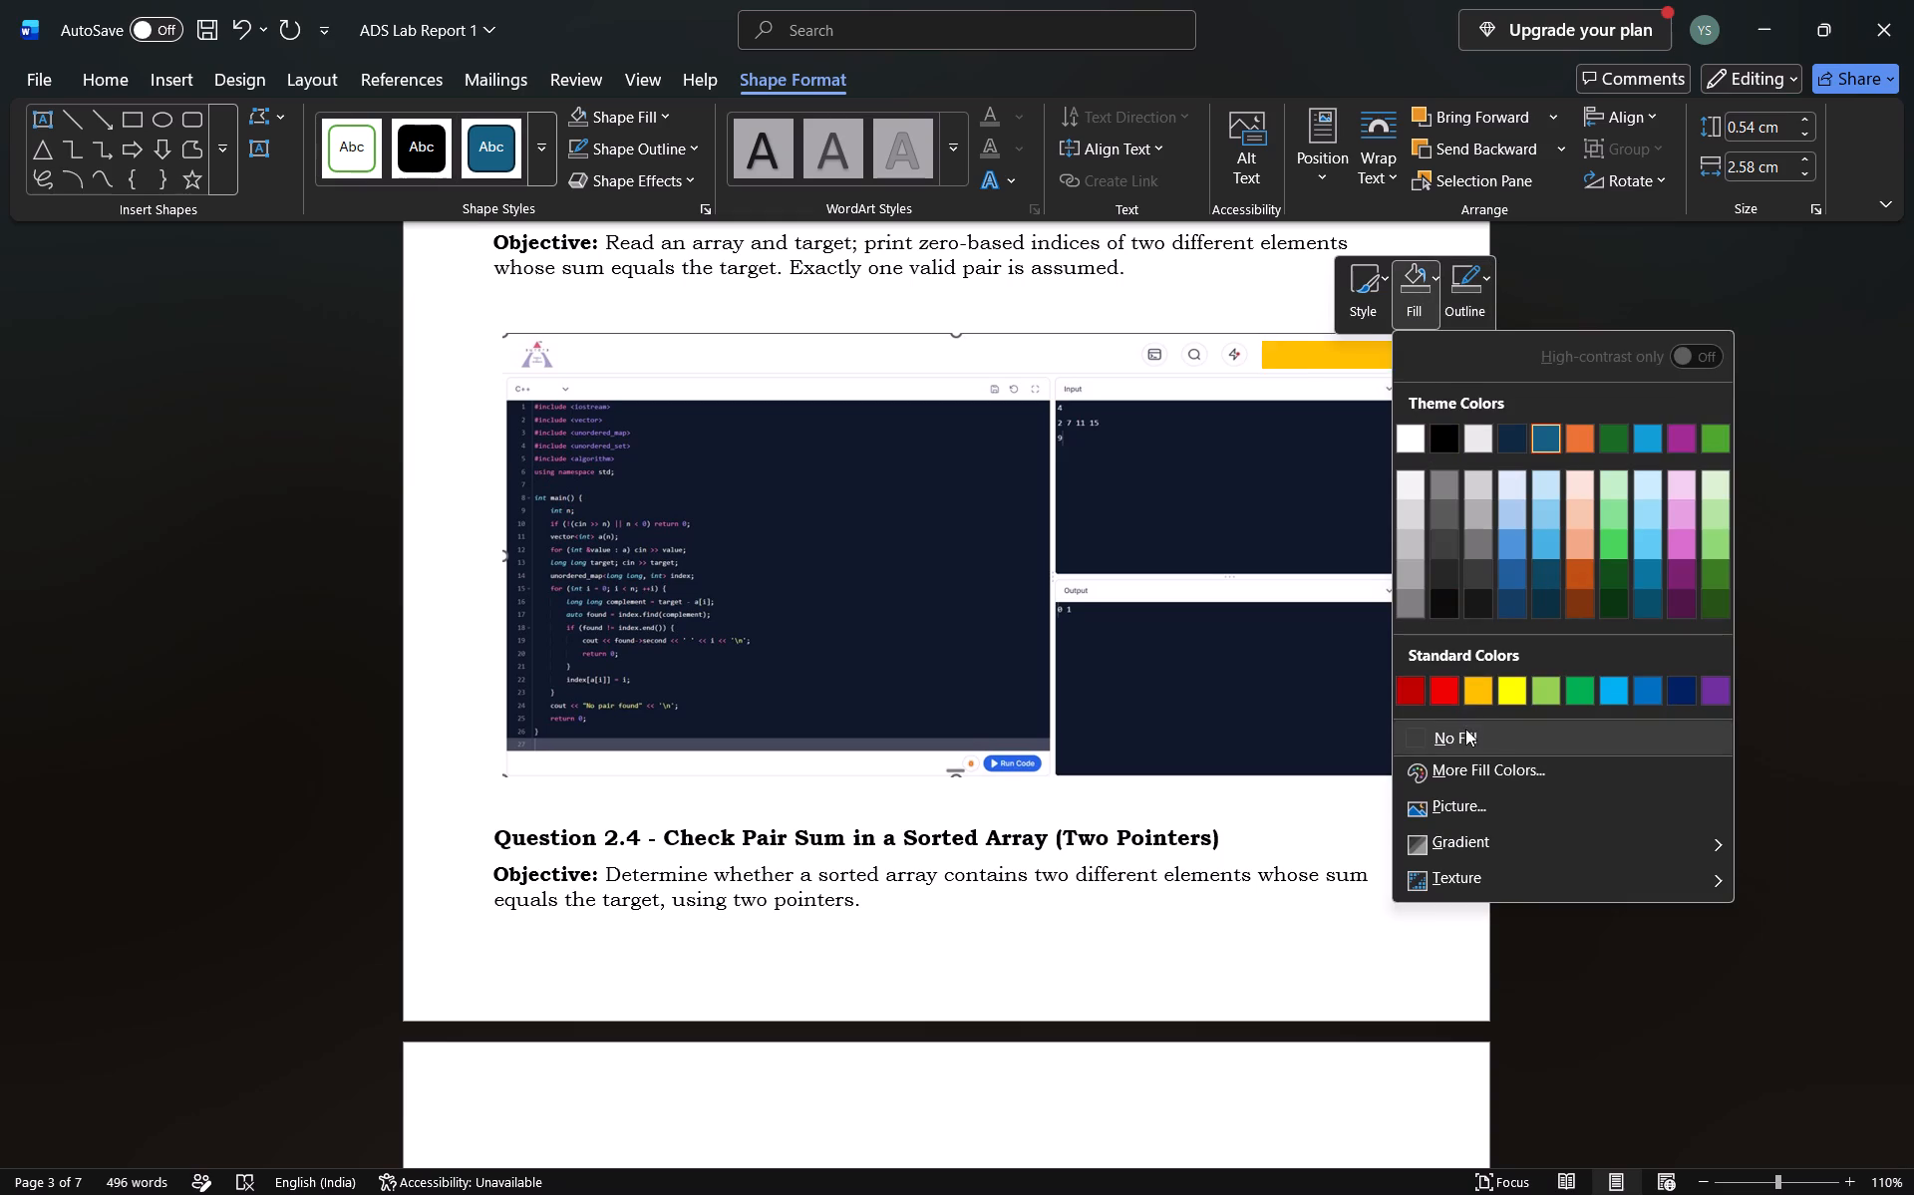
left_click(1465, 733)
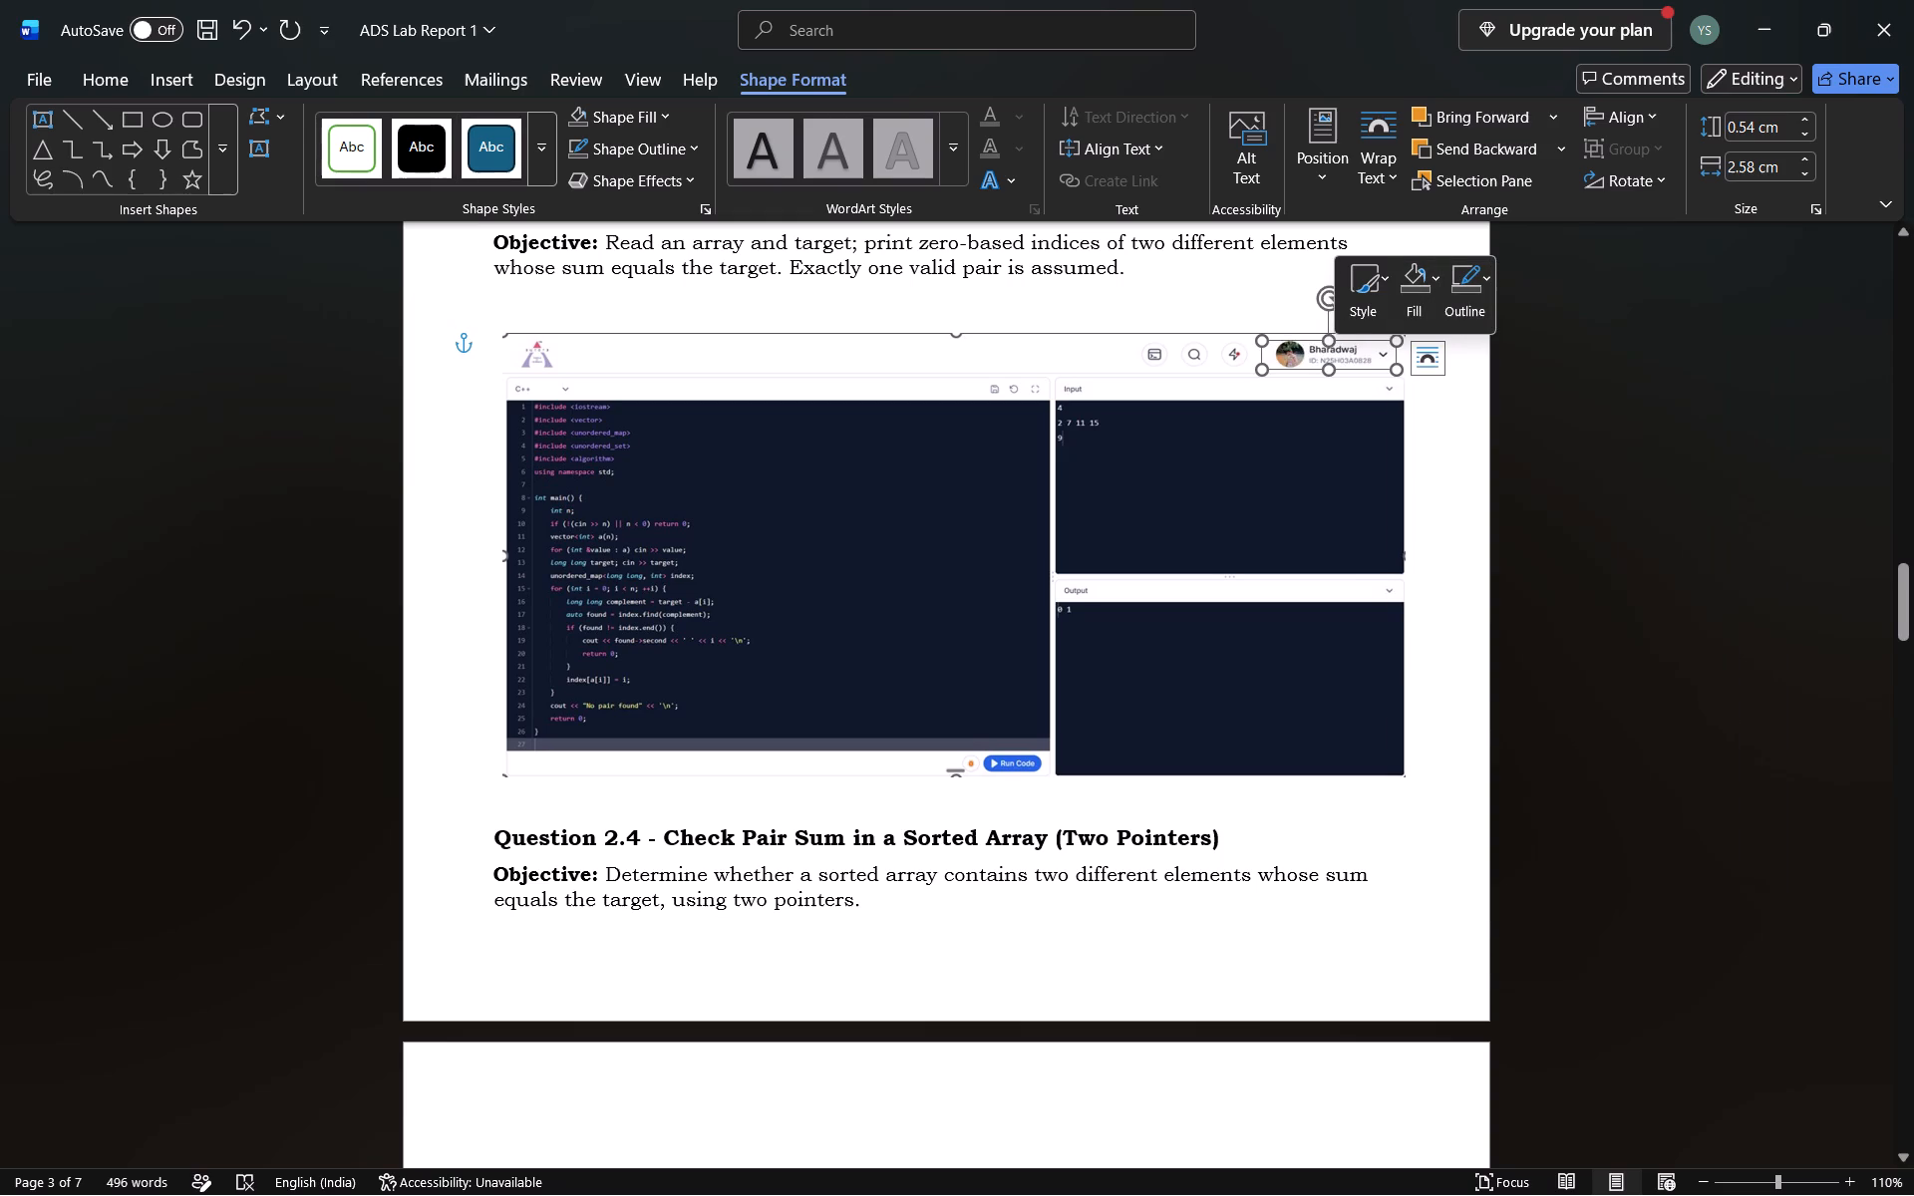
left_click(1421, 294)
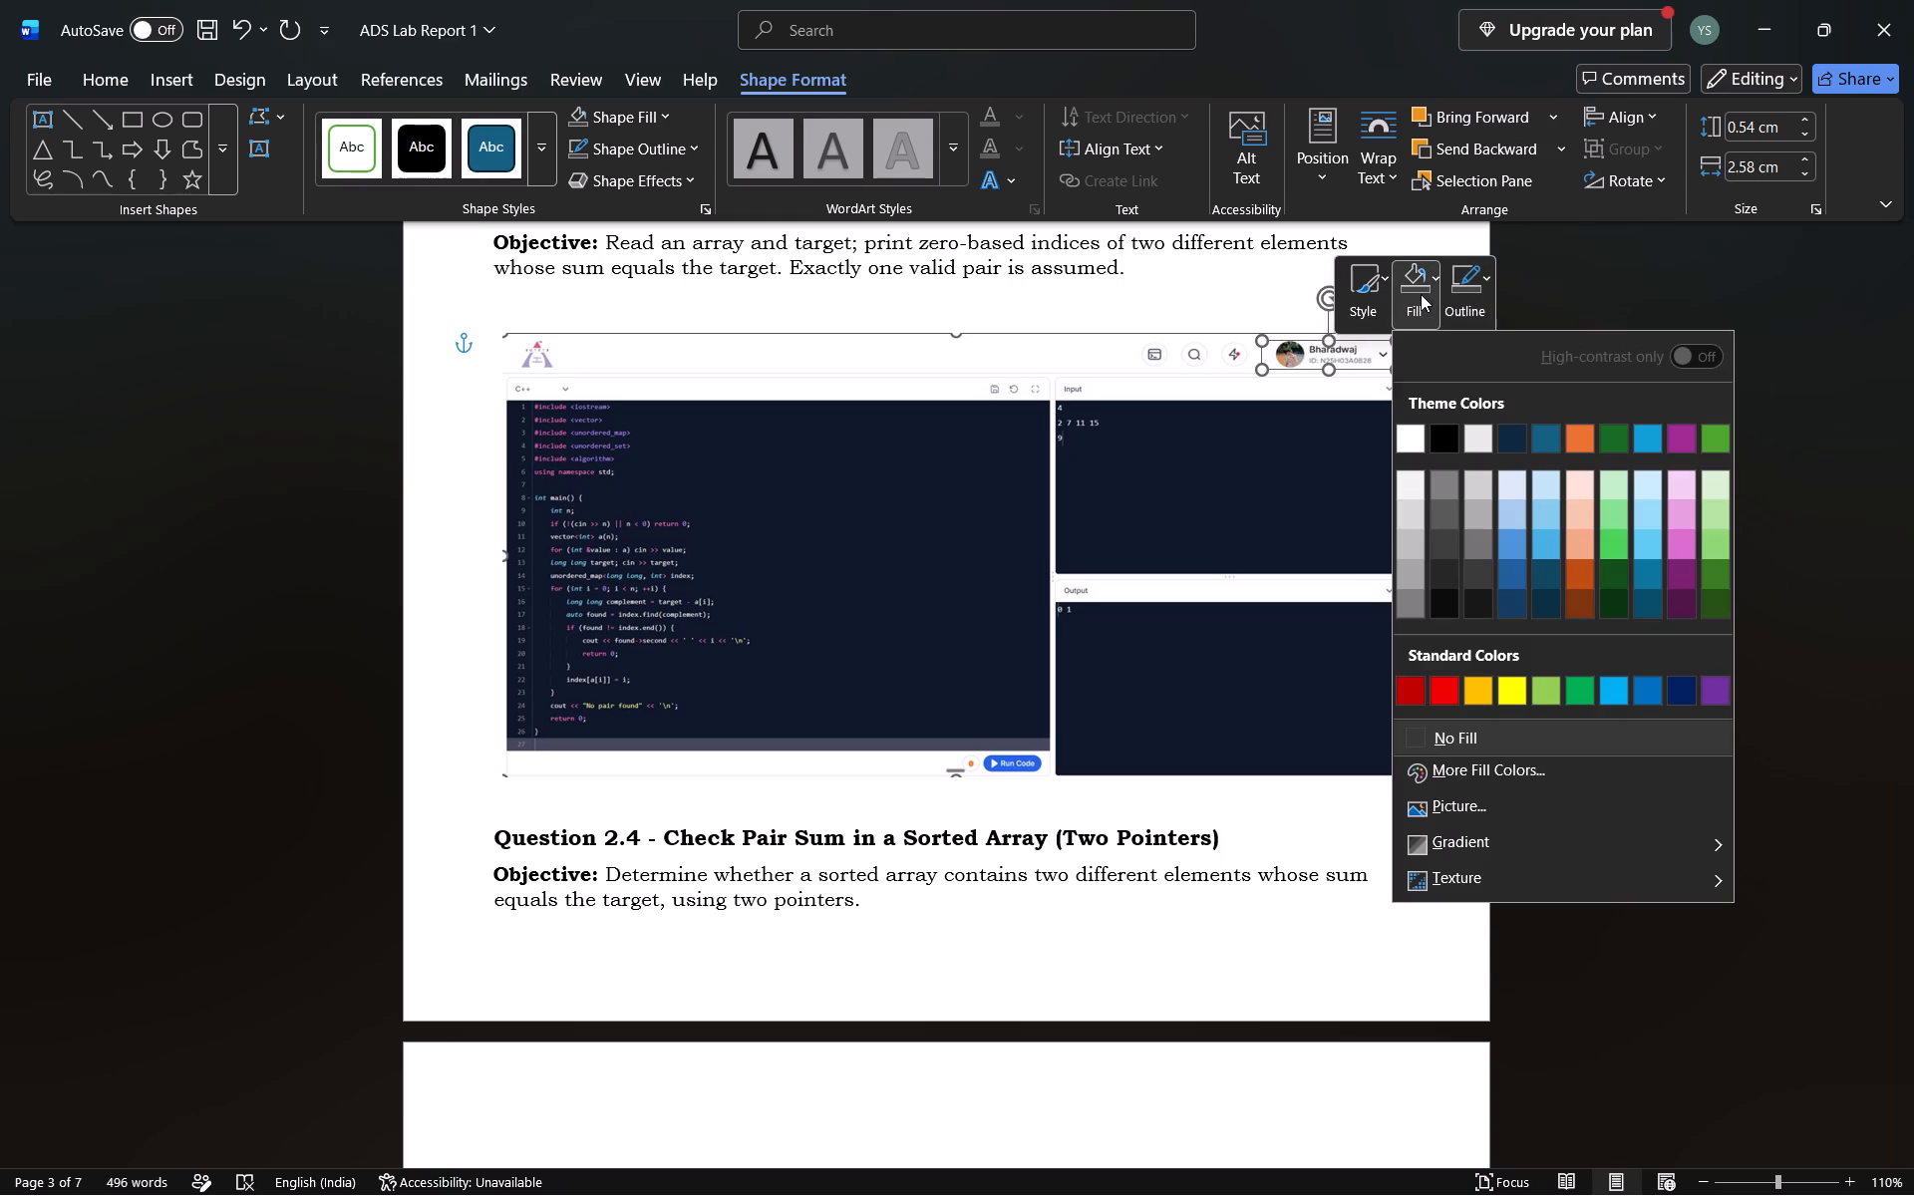
left_click(1490, 802)
left_click(890, 482)
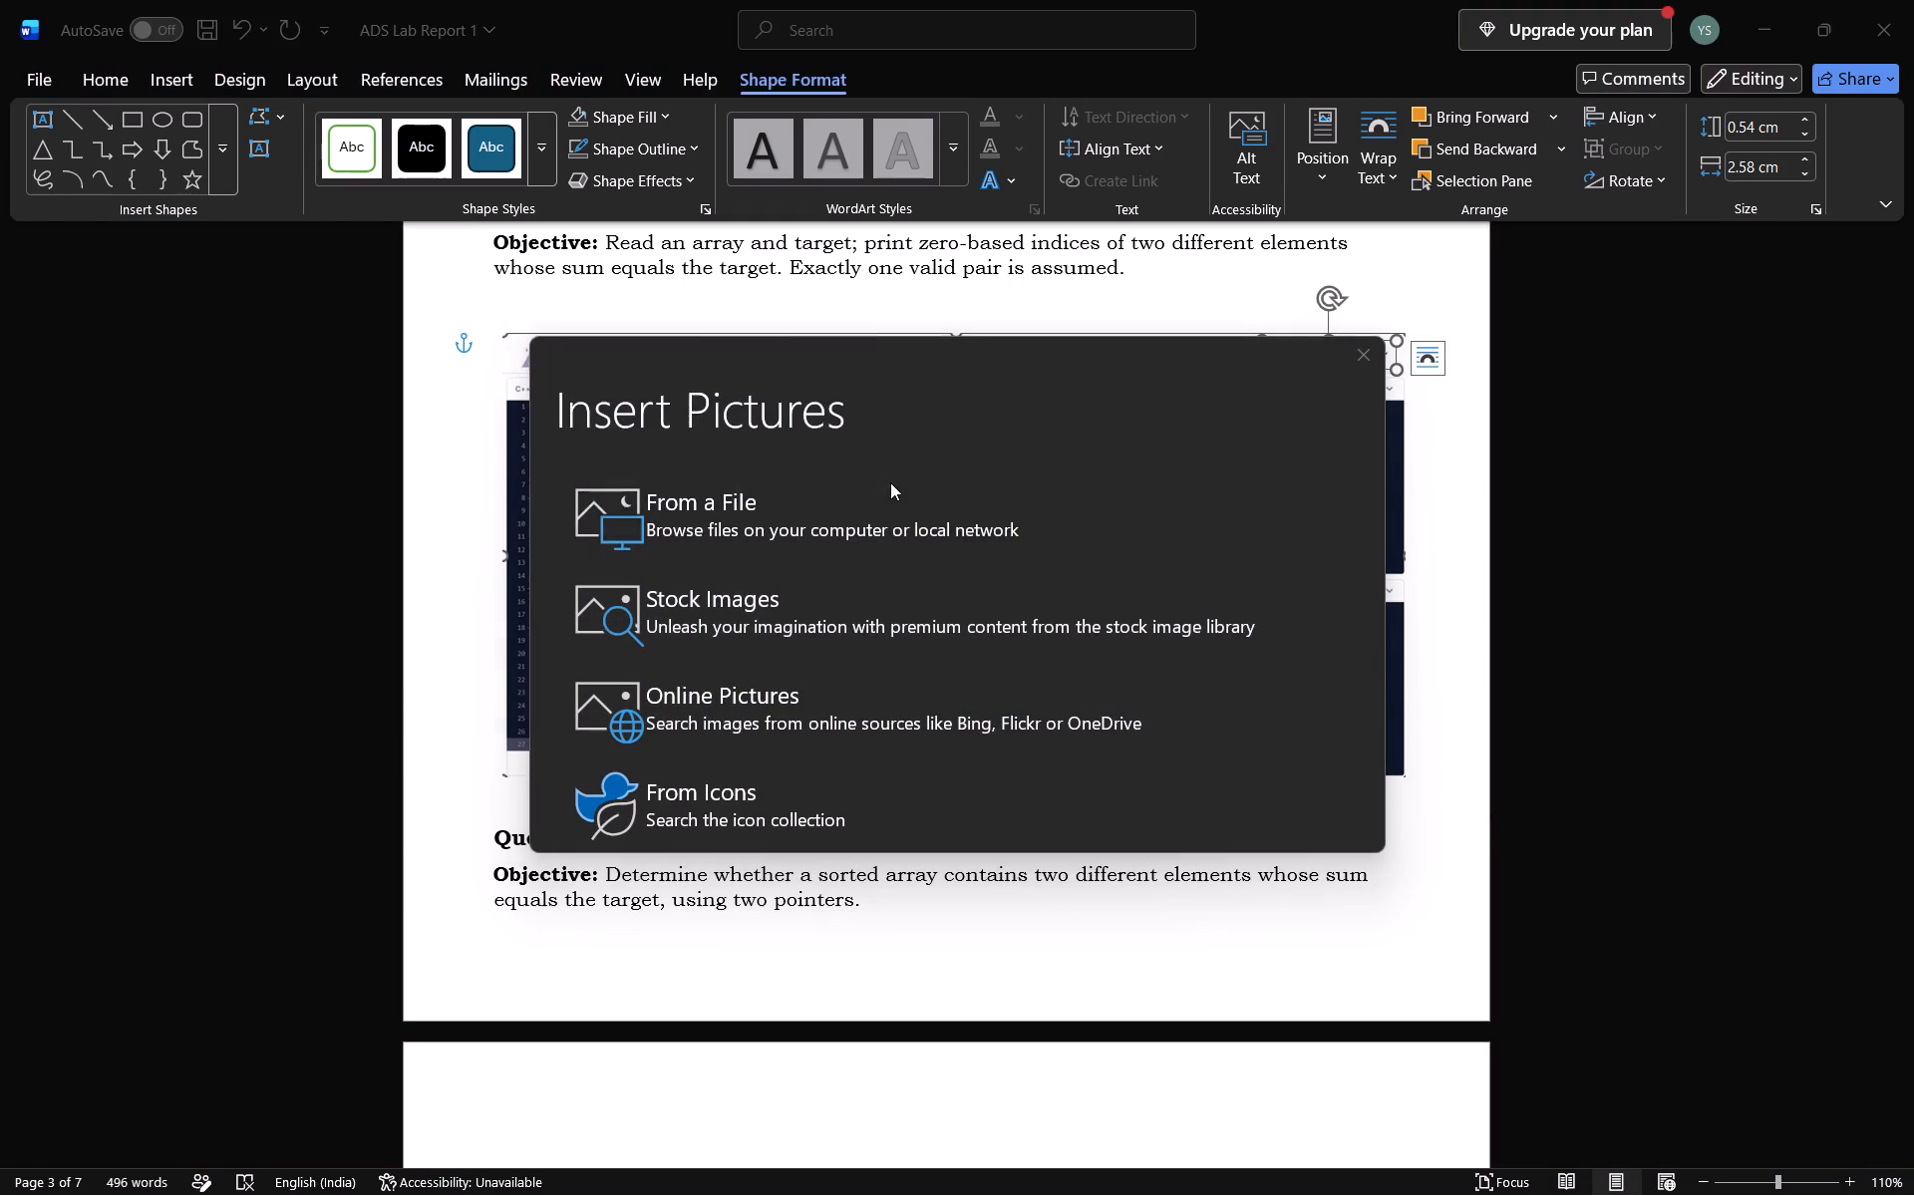
scroll(669, 312, "down", 12)
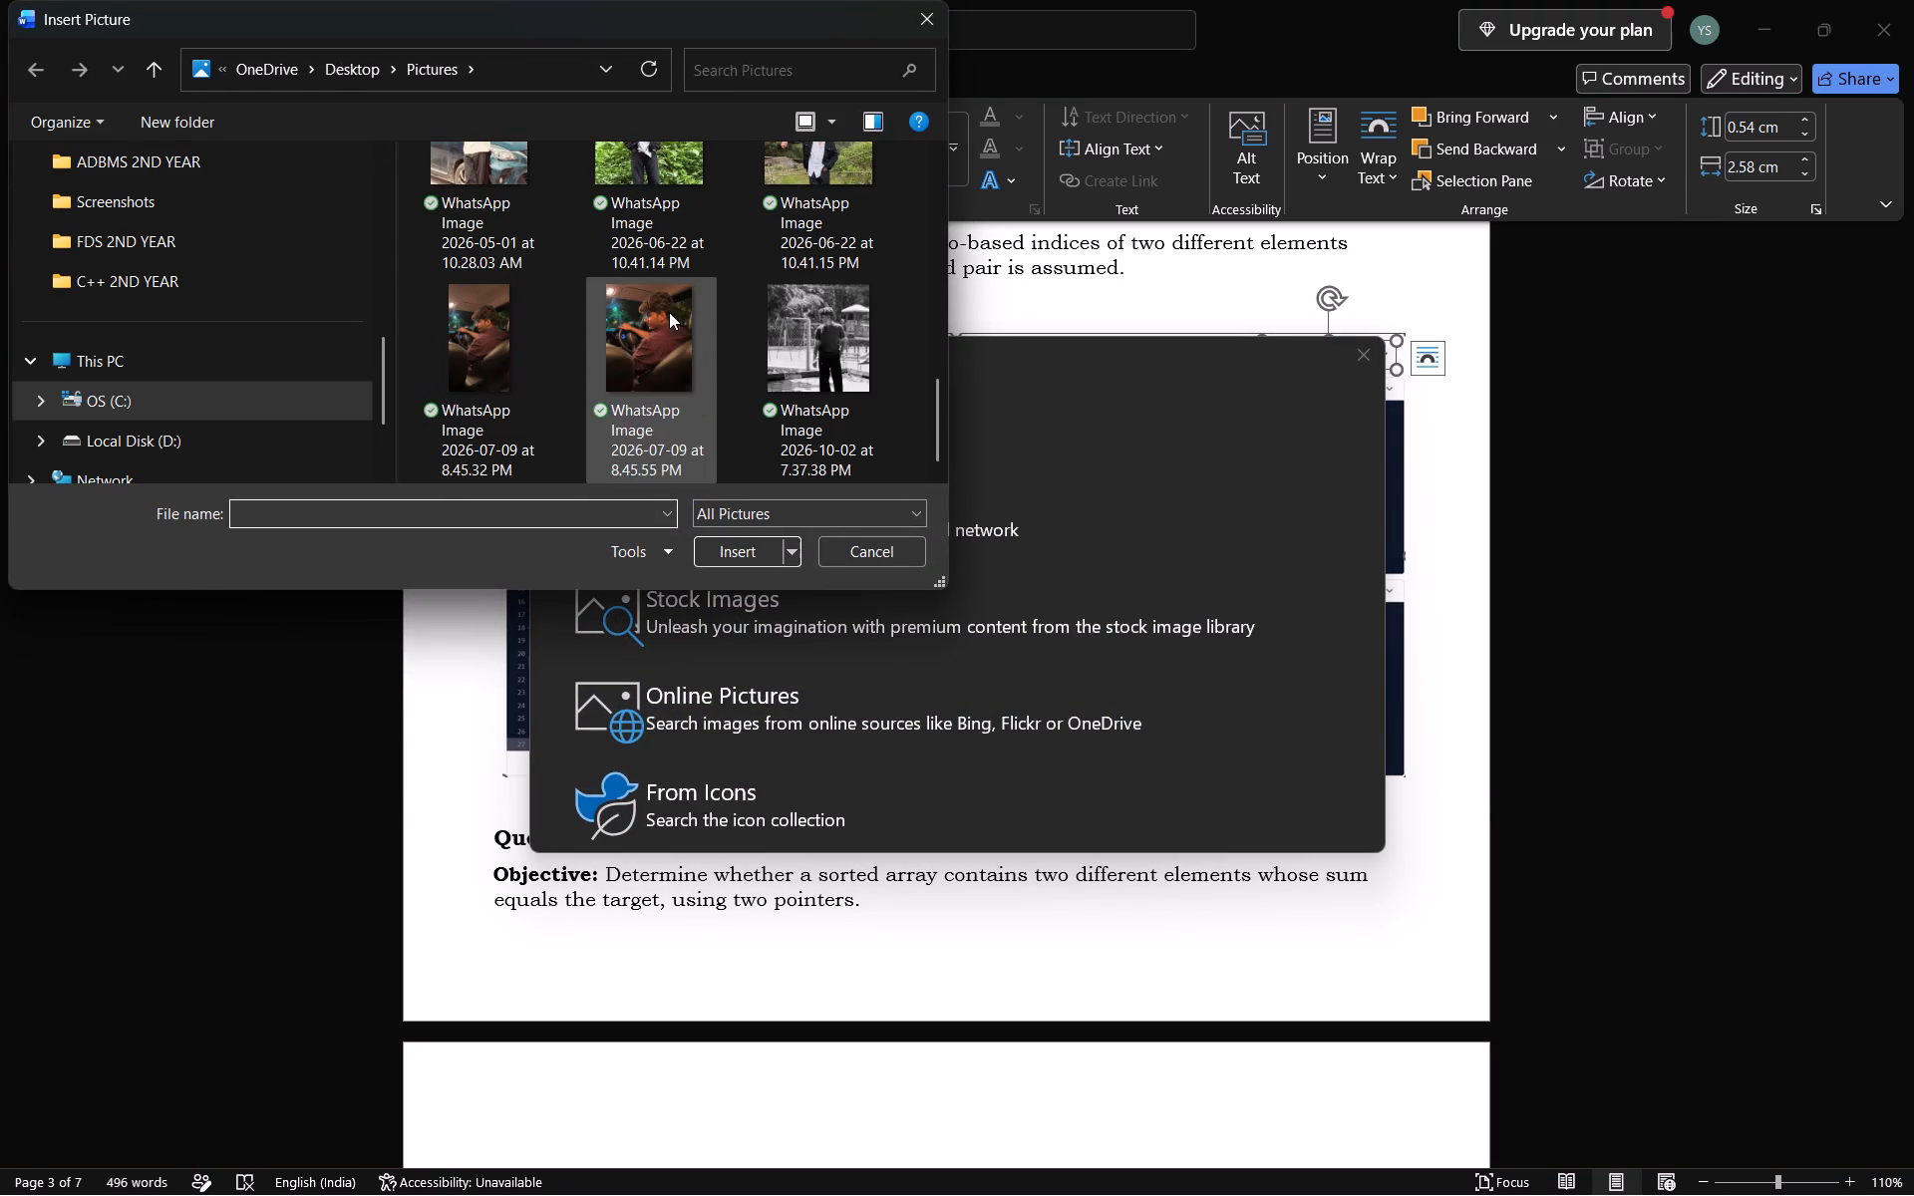
scroll(834, 338, "down", 3)
scroll(834, 338, "up", 7)
scroll(834, 338, "down", 1)
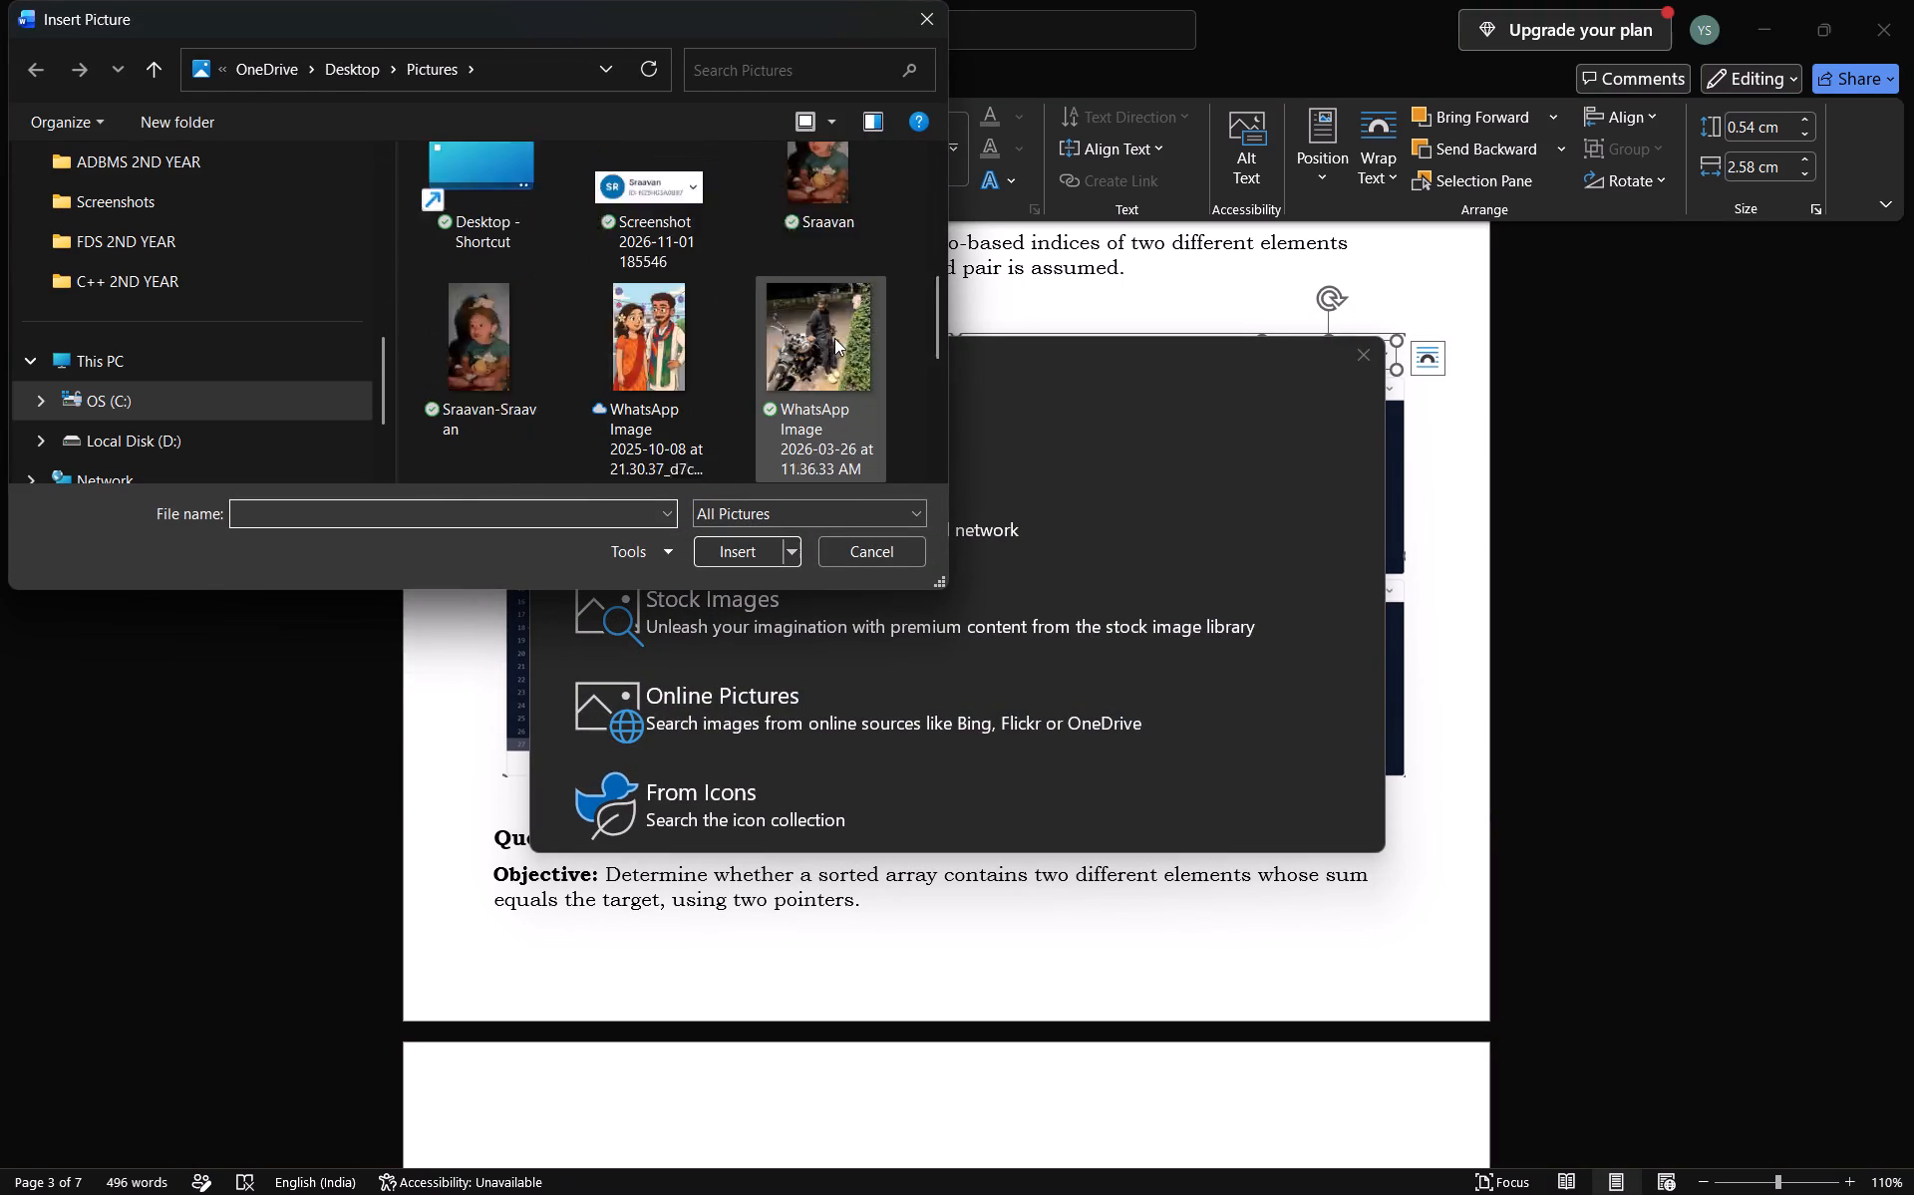
scroll(834, 338, "down", 1)
double_click(646, 231)
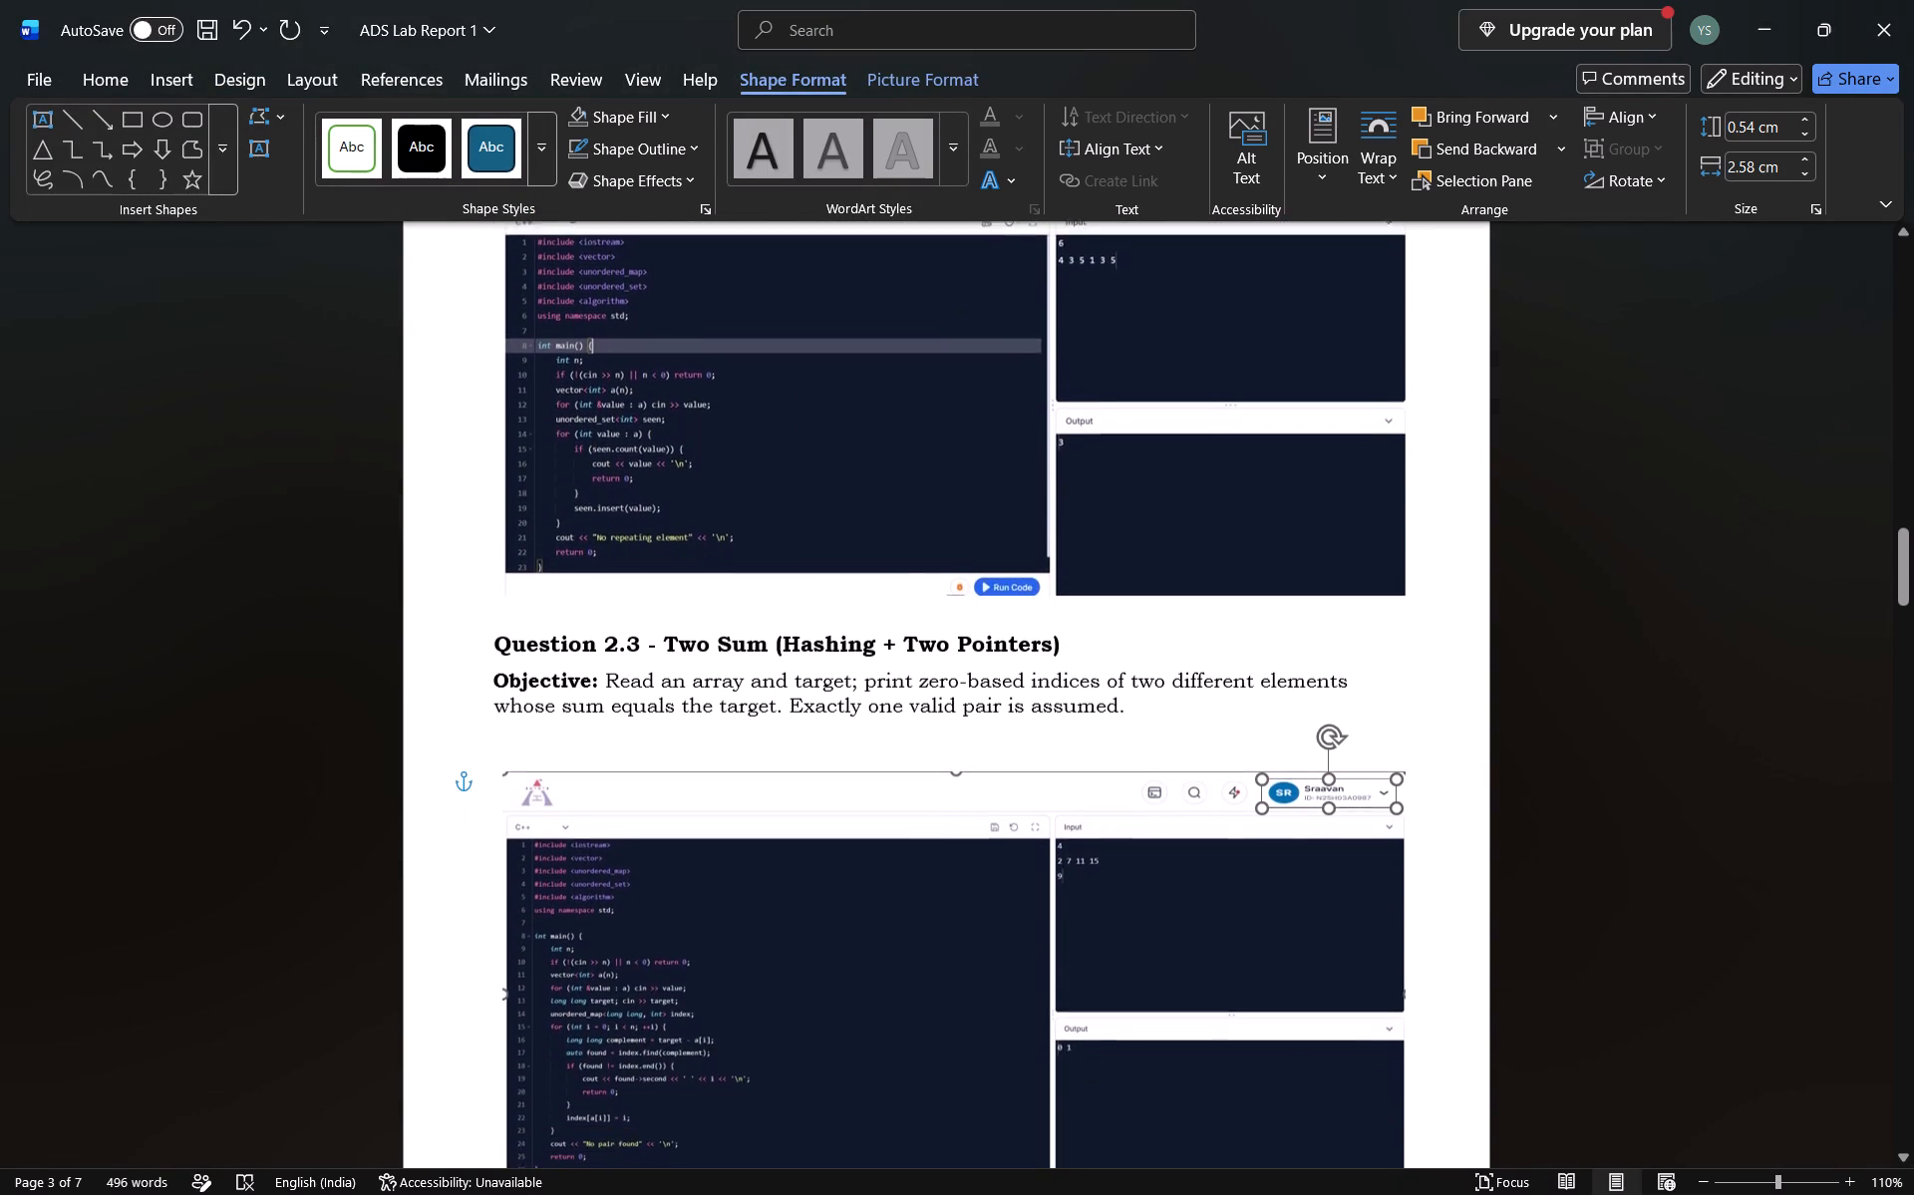
scroll(1309, 593, "down", 1)
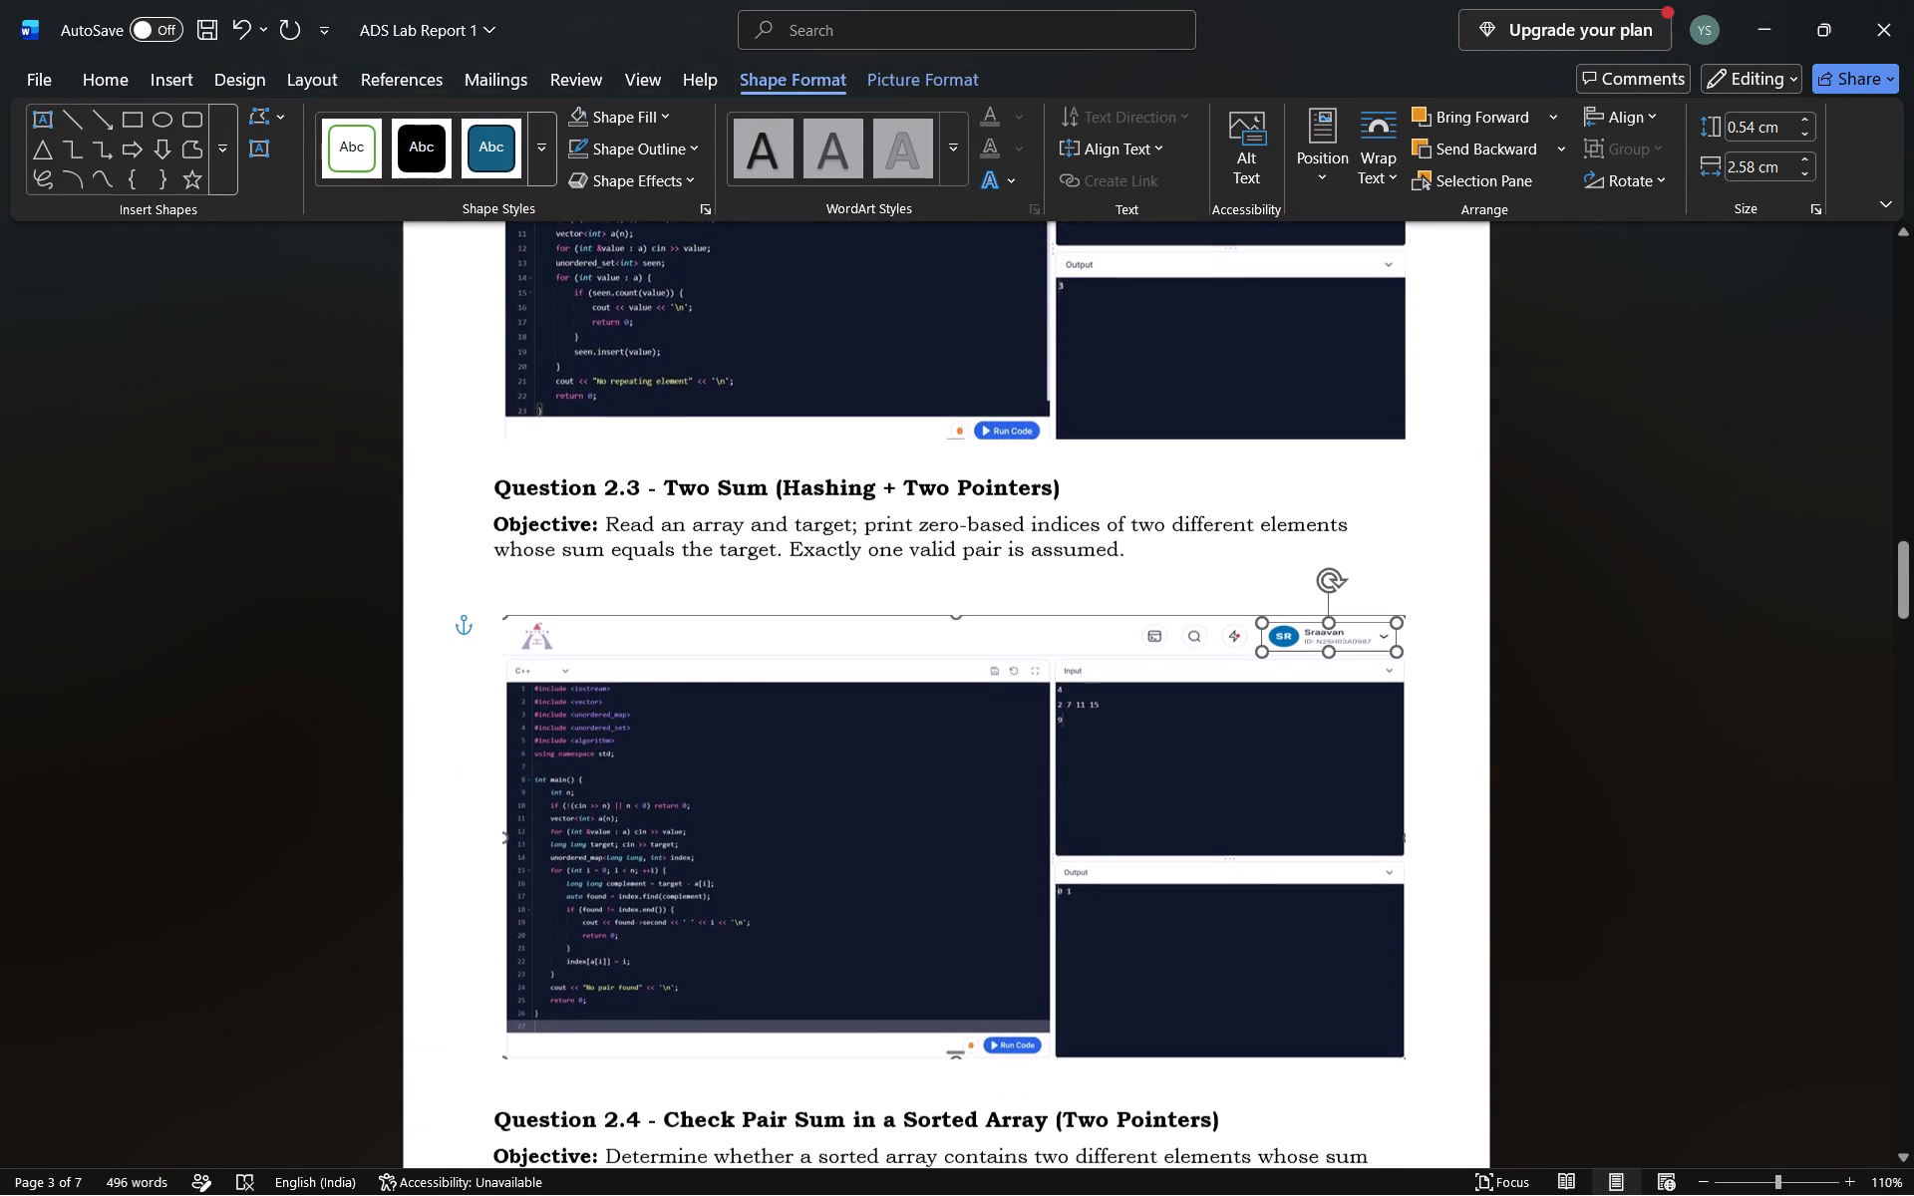
left_click(1376, 801)
Draw a rectangle about 0.75 cm high and 2.67 cm wide over the account badge in the Question 2.4 screenshot.
scroll(1376, 801, "down", 1)
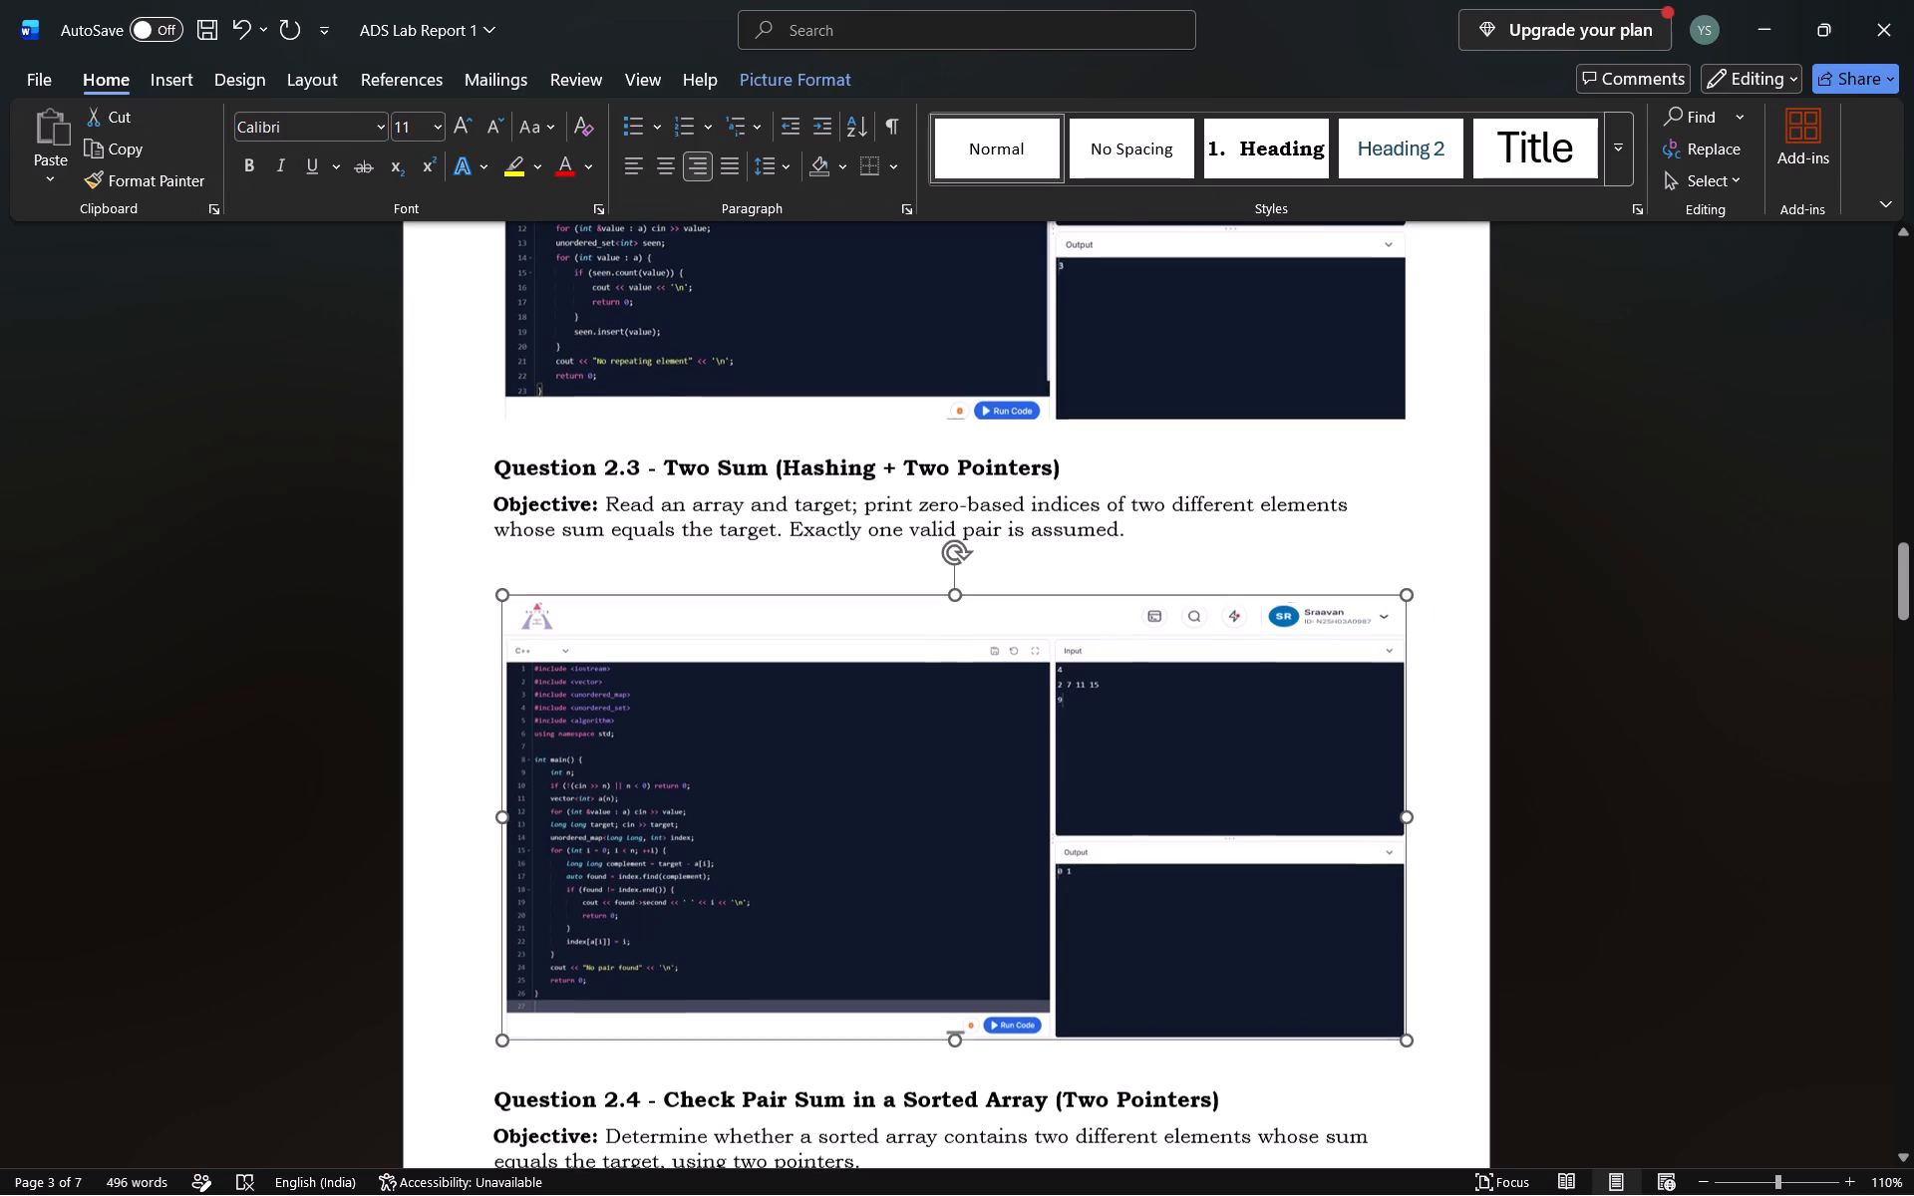
scroll(1376, 801, "down", 2)
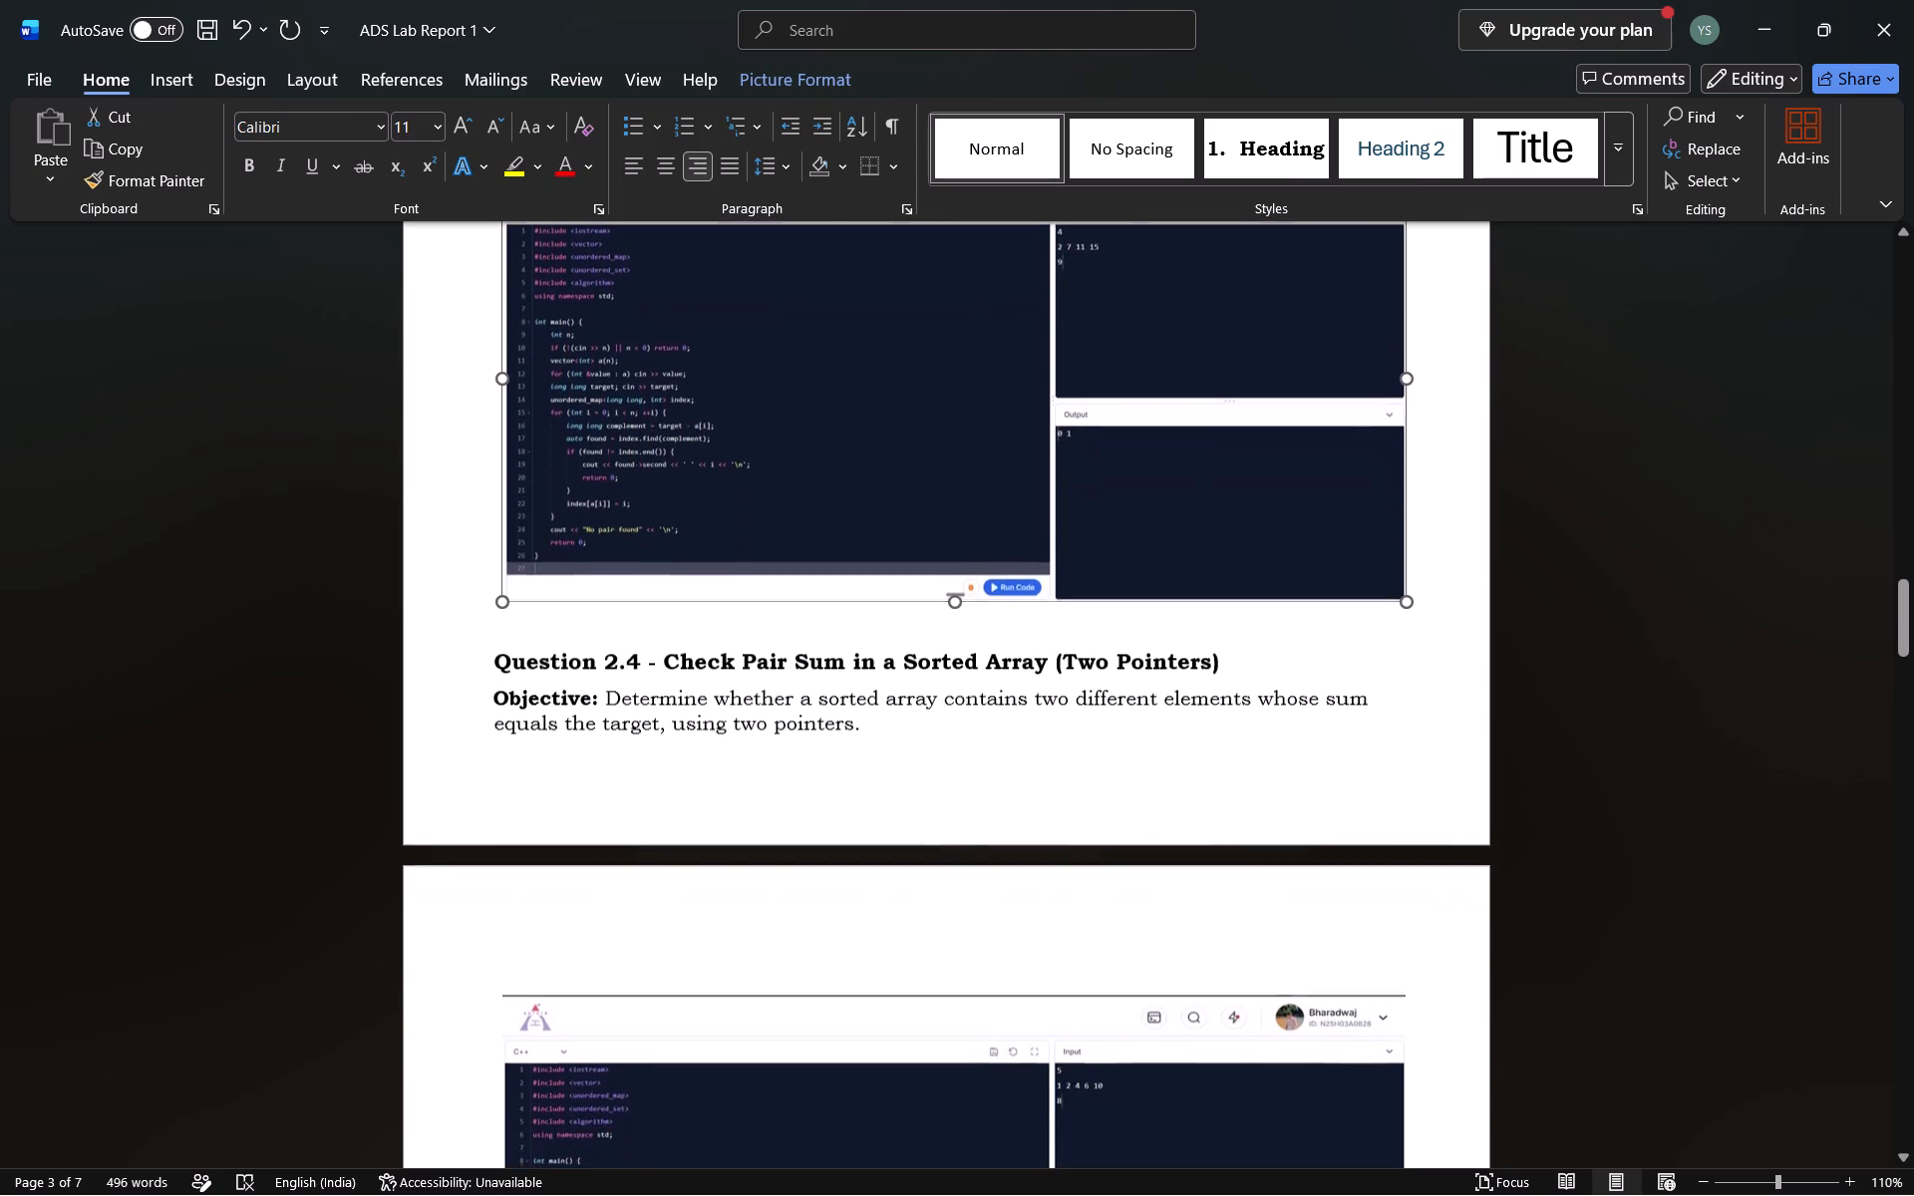
scroll(1376, 801, "down", 1)
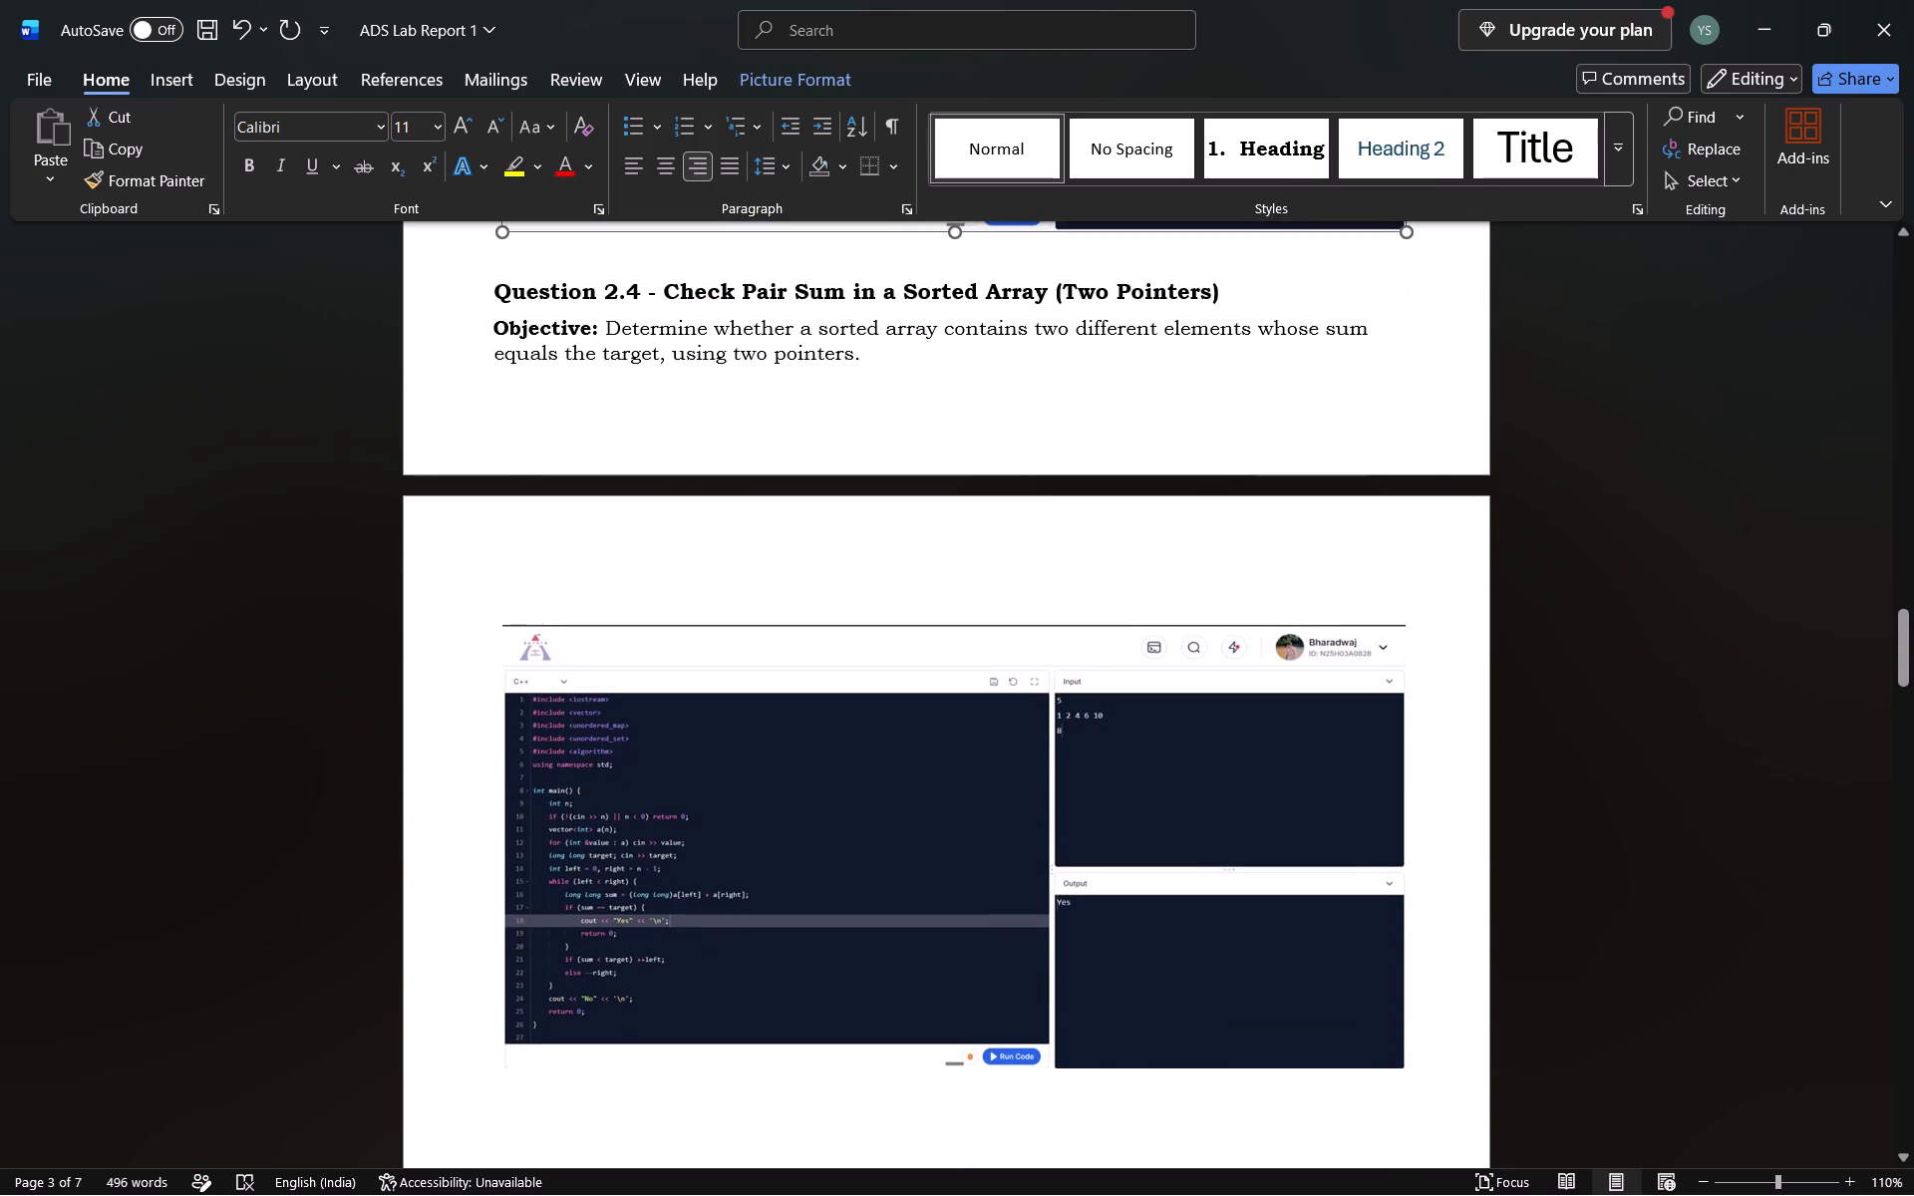
left_click_drag(1258, 627, 1318, 644)
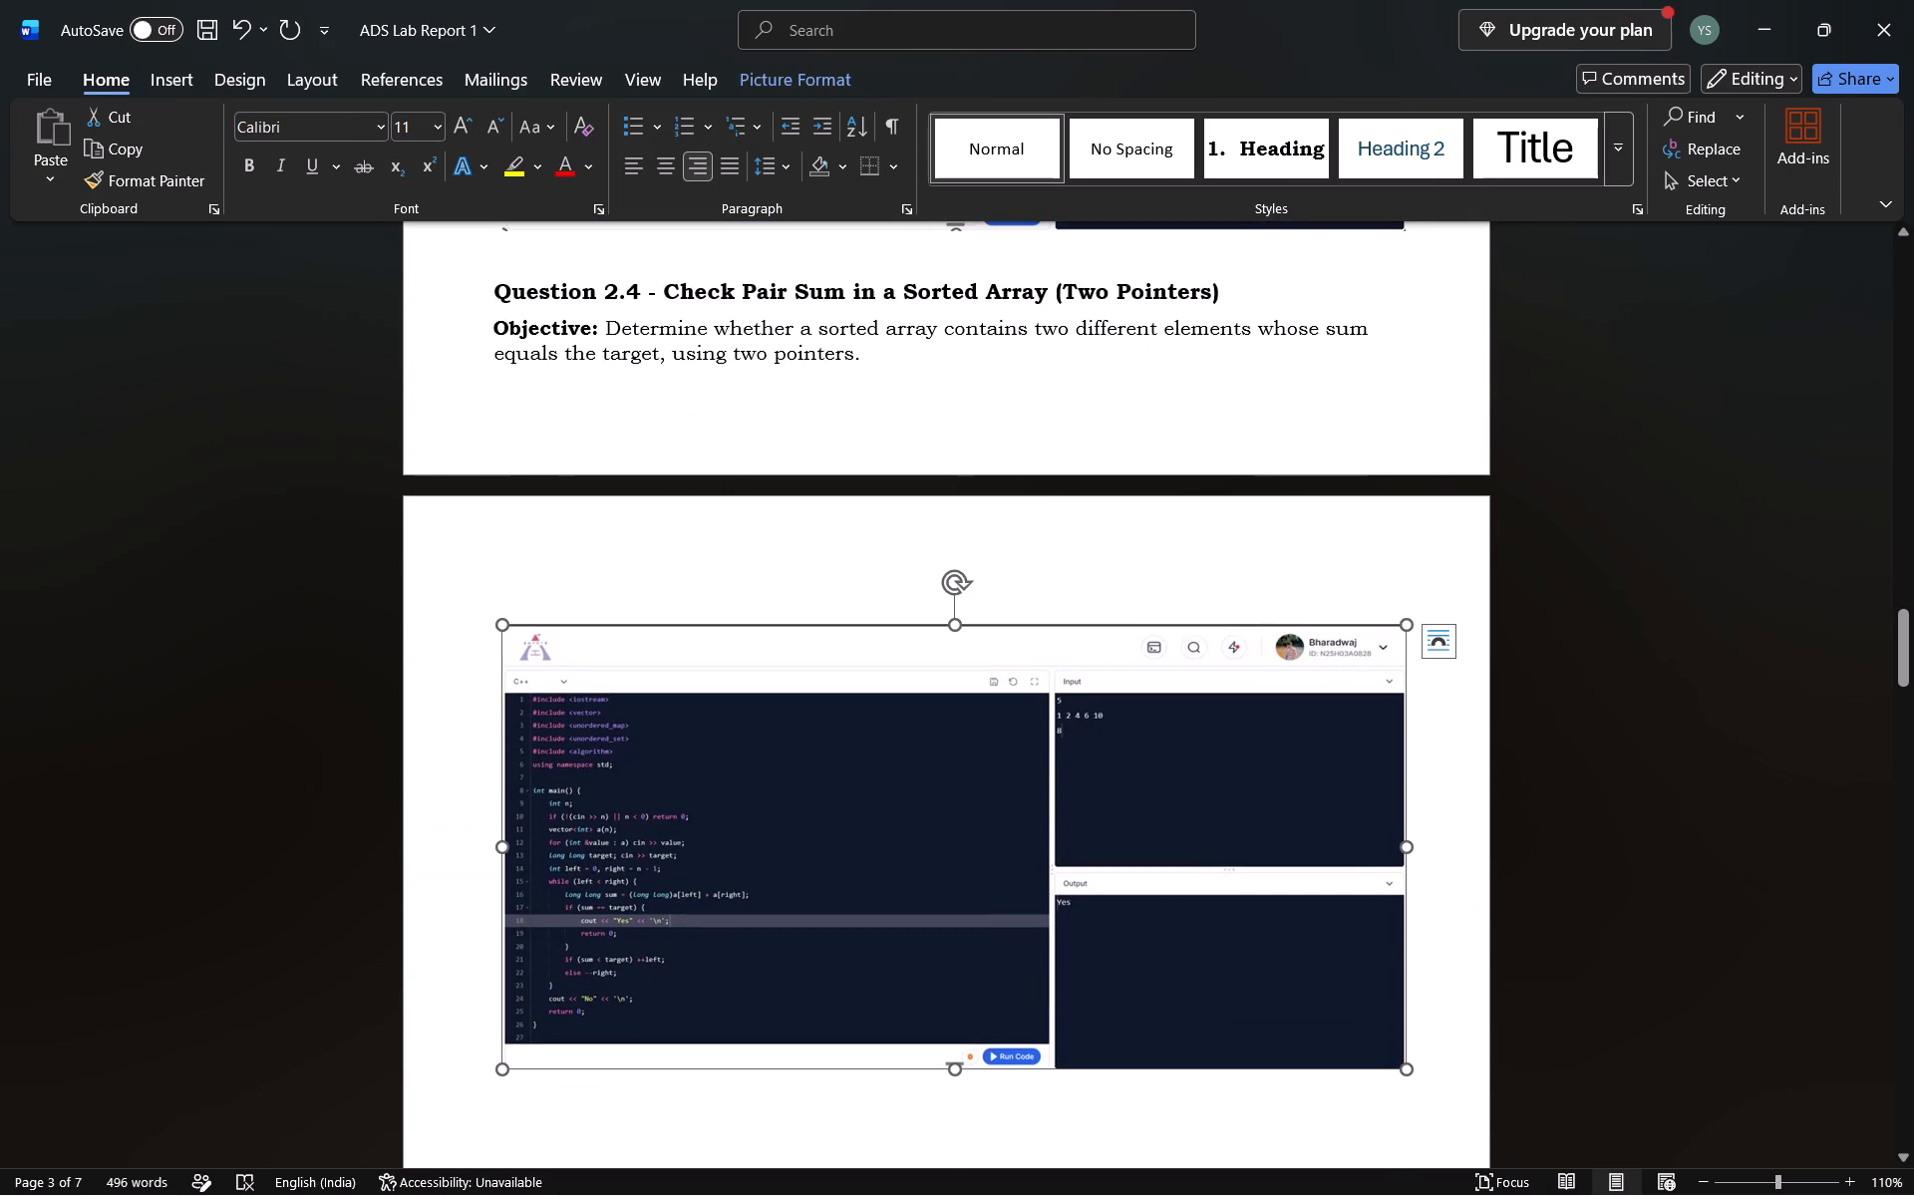
left_click(176, 78)
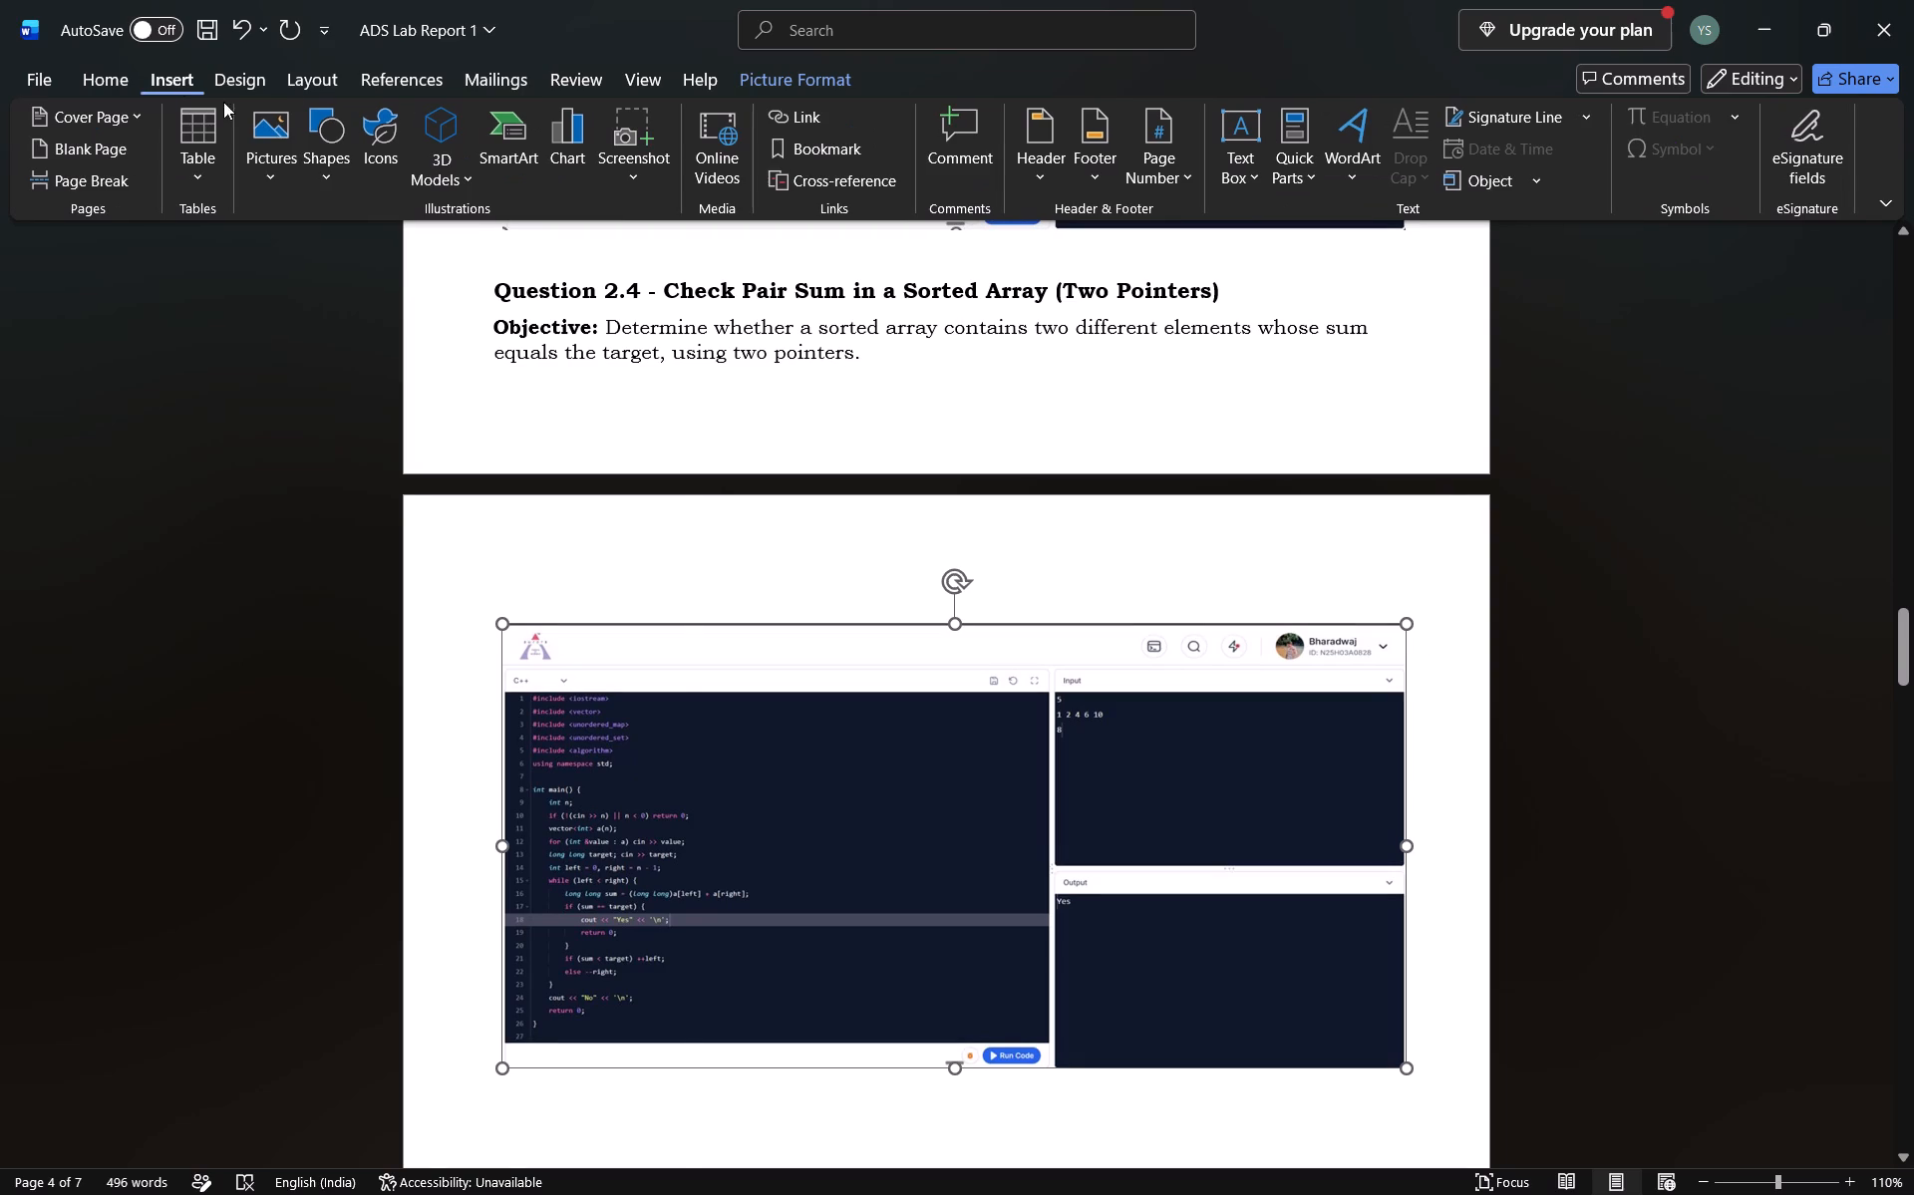
left_click(307, 140)
left_click(405, 247)
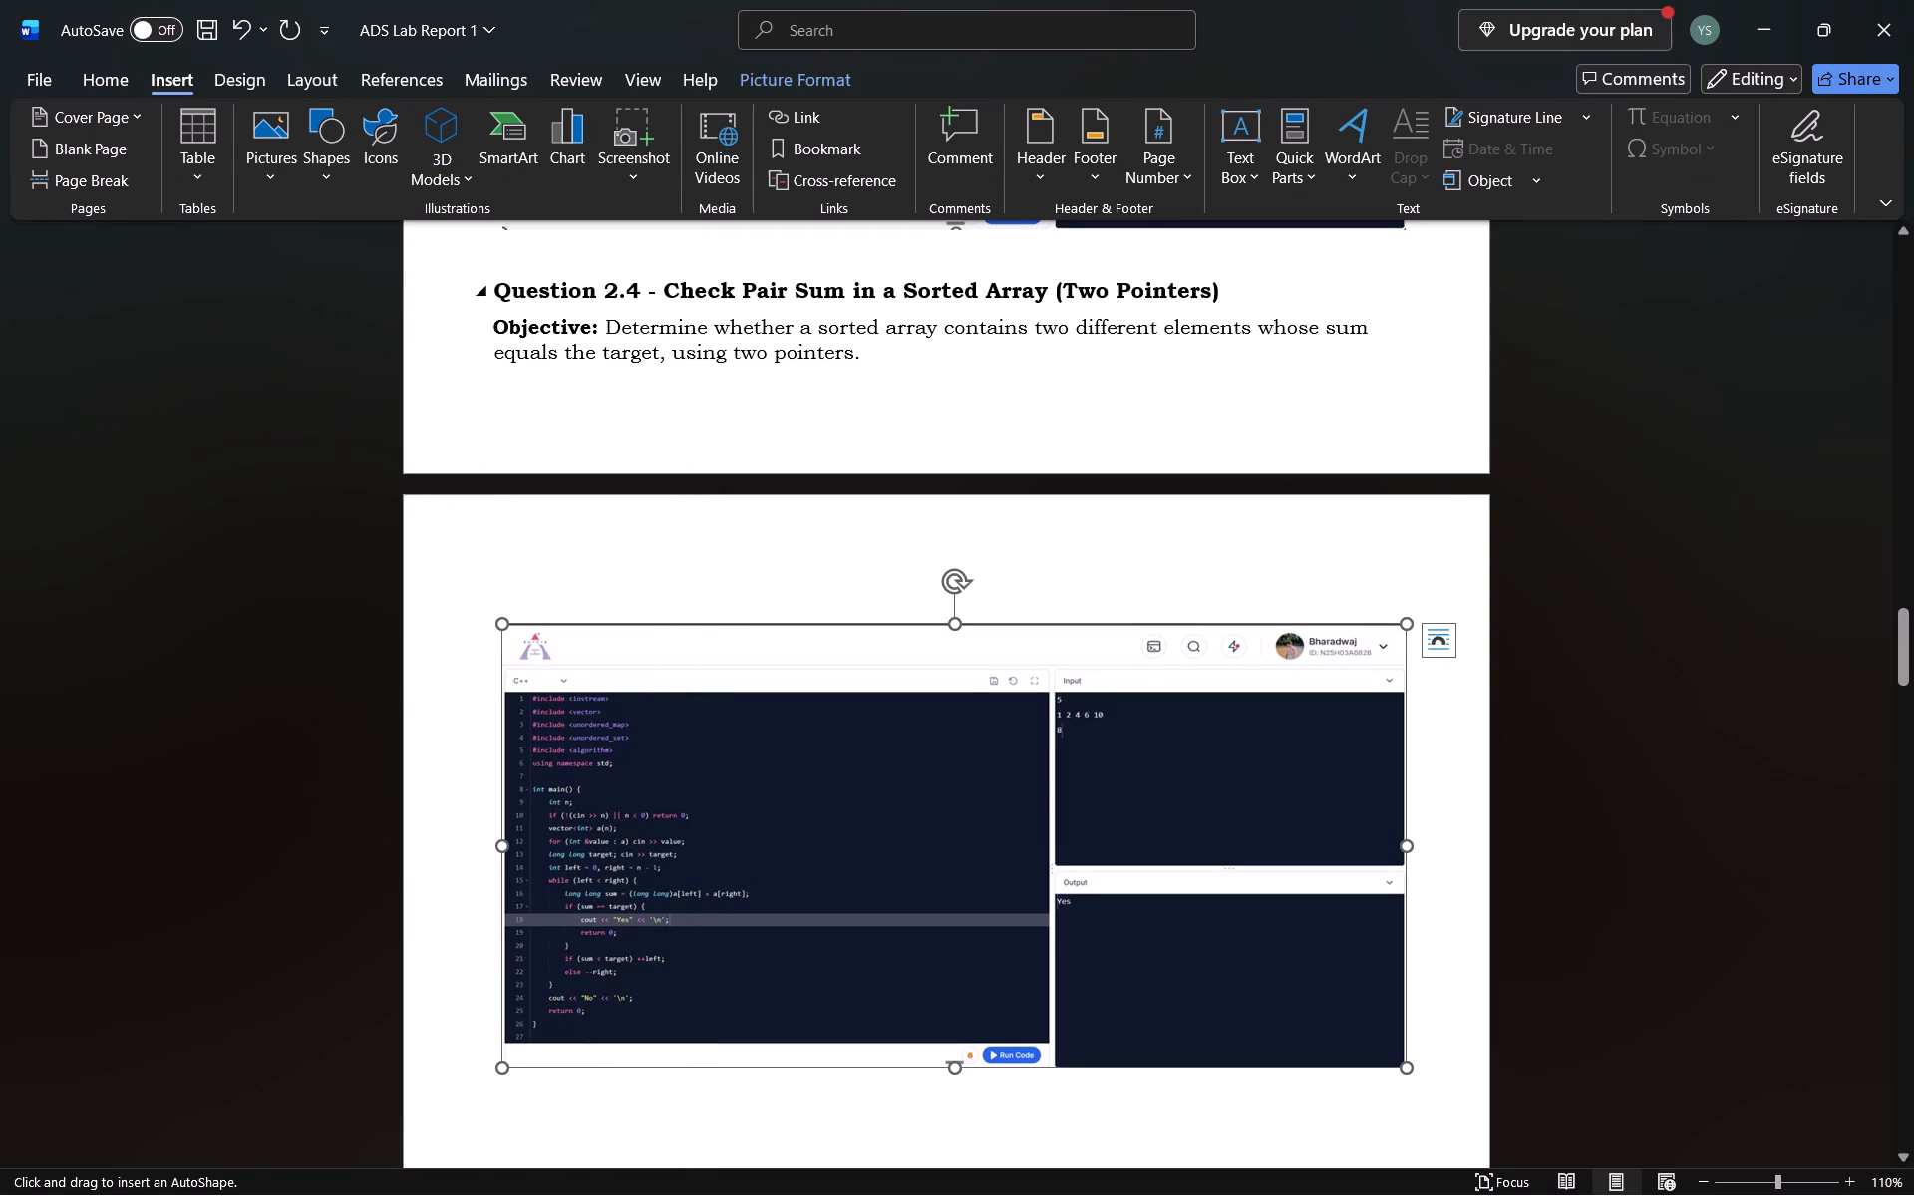
left_click_drag(1262, 625, 1400, 664)
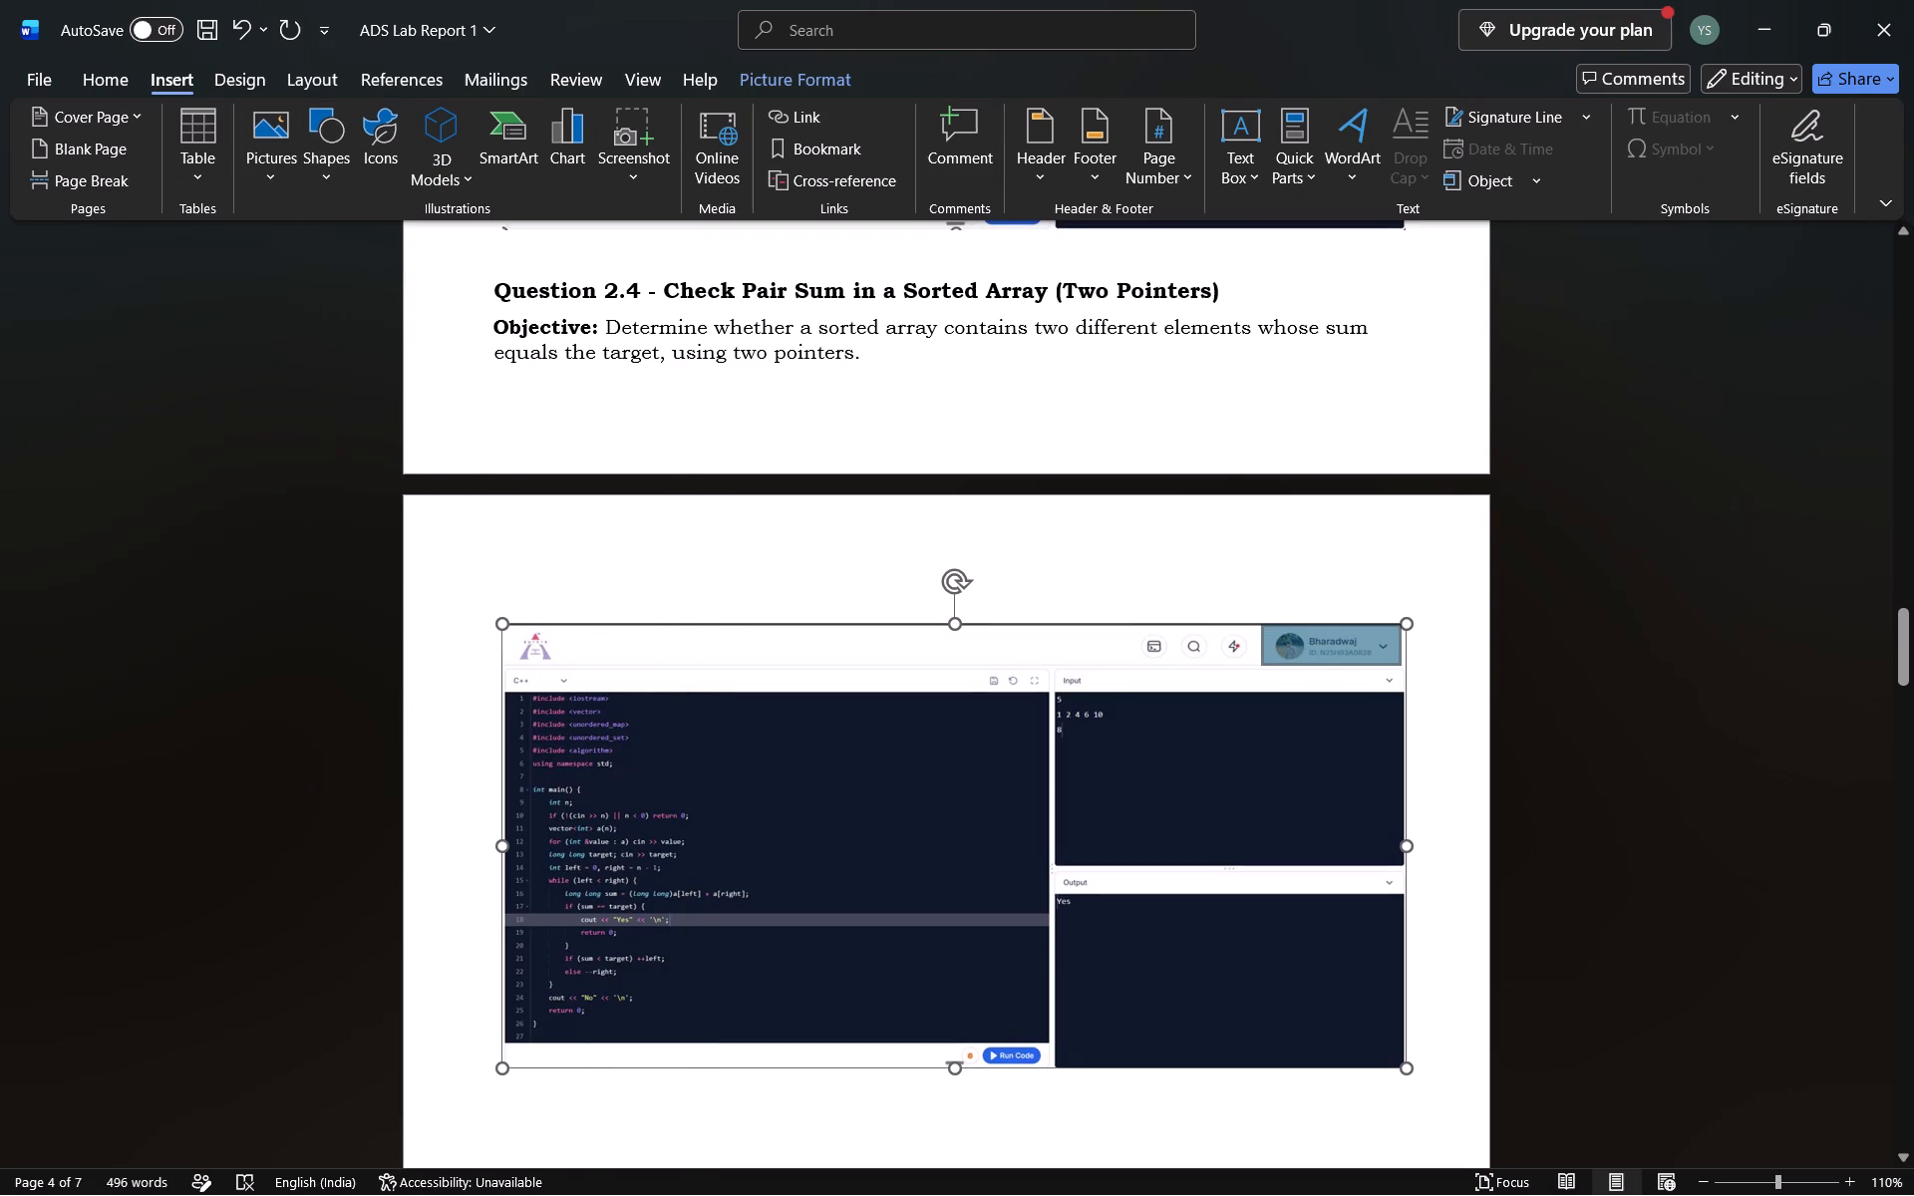
left_click_drag(1400, 664, 1401, 664)
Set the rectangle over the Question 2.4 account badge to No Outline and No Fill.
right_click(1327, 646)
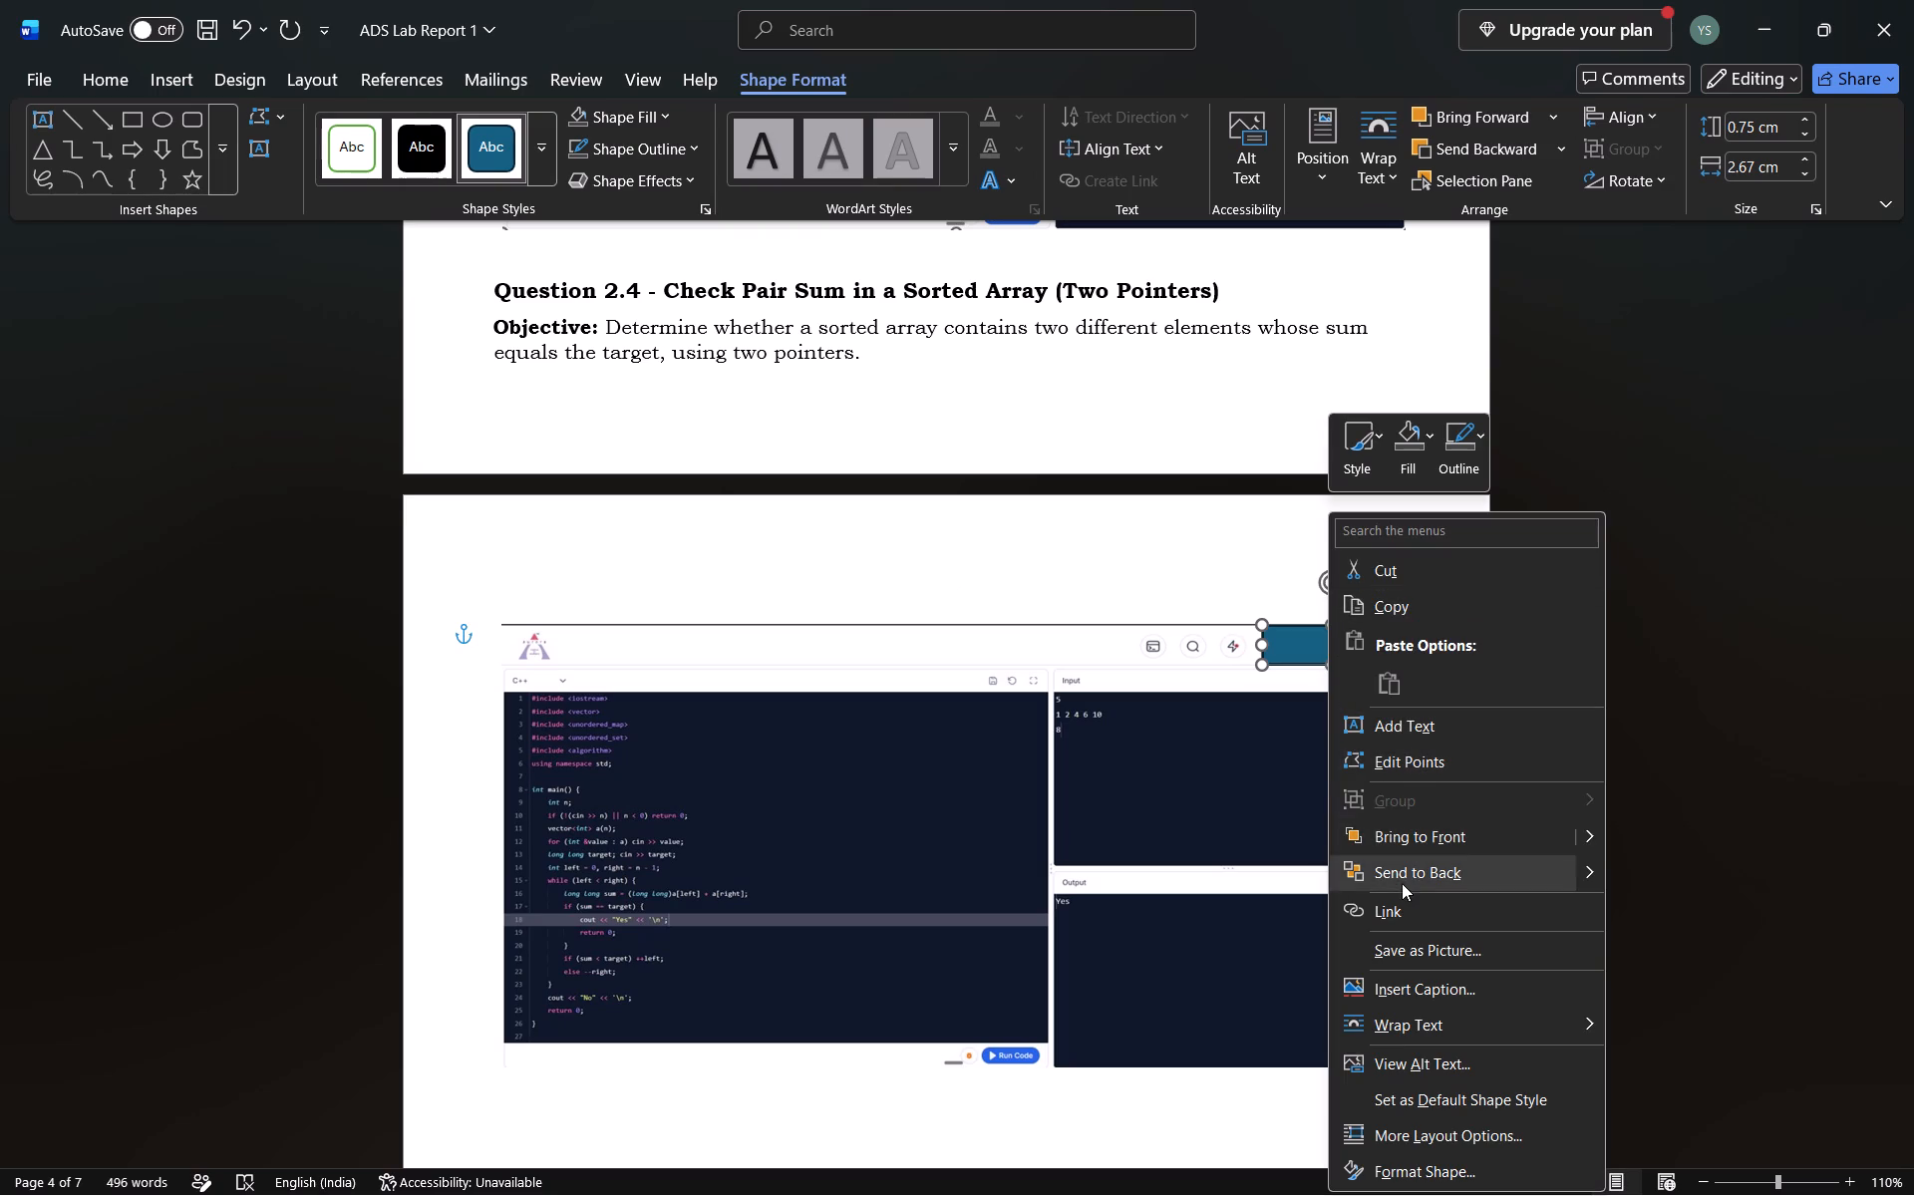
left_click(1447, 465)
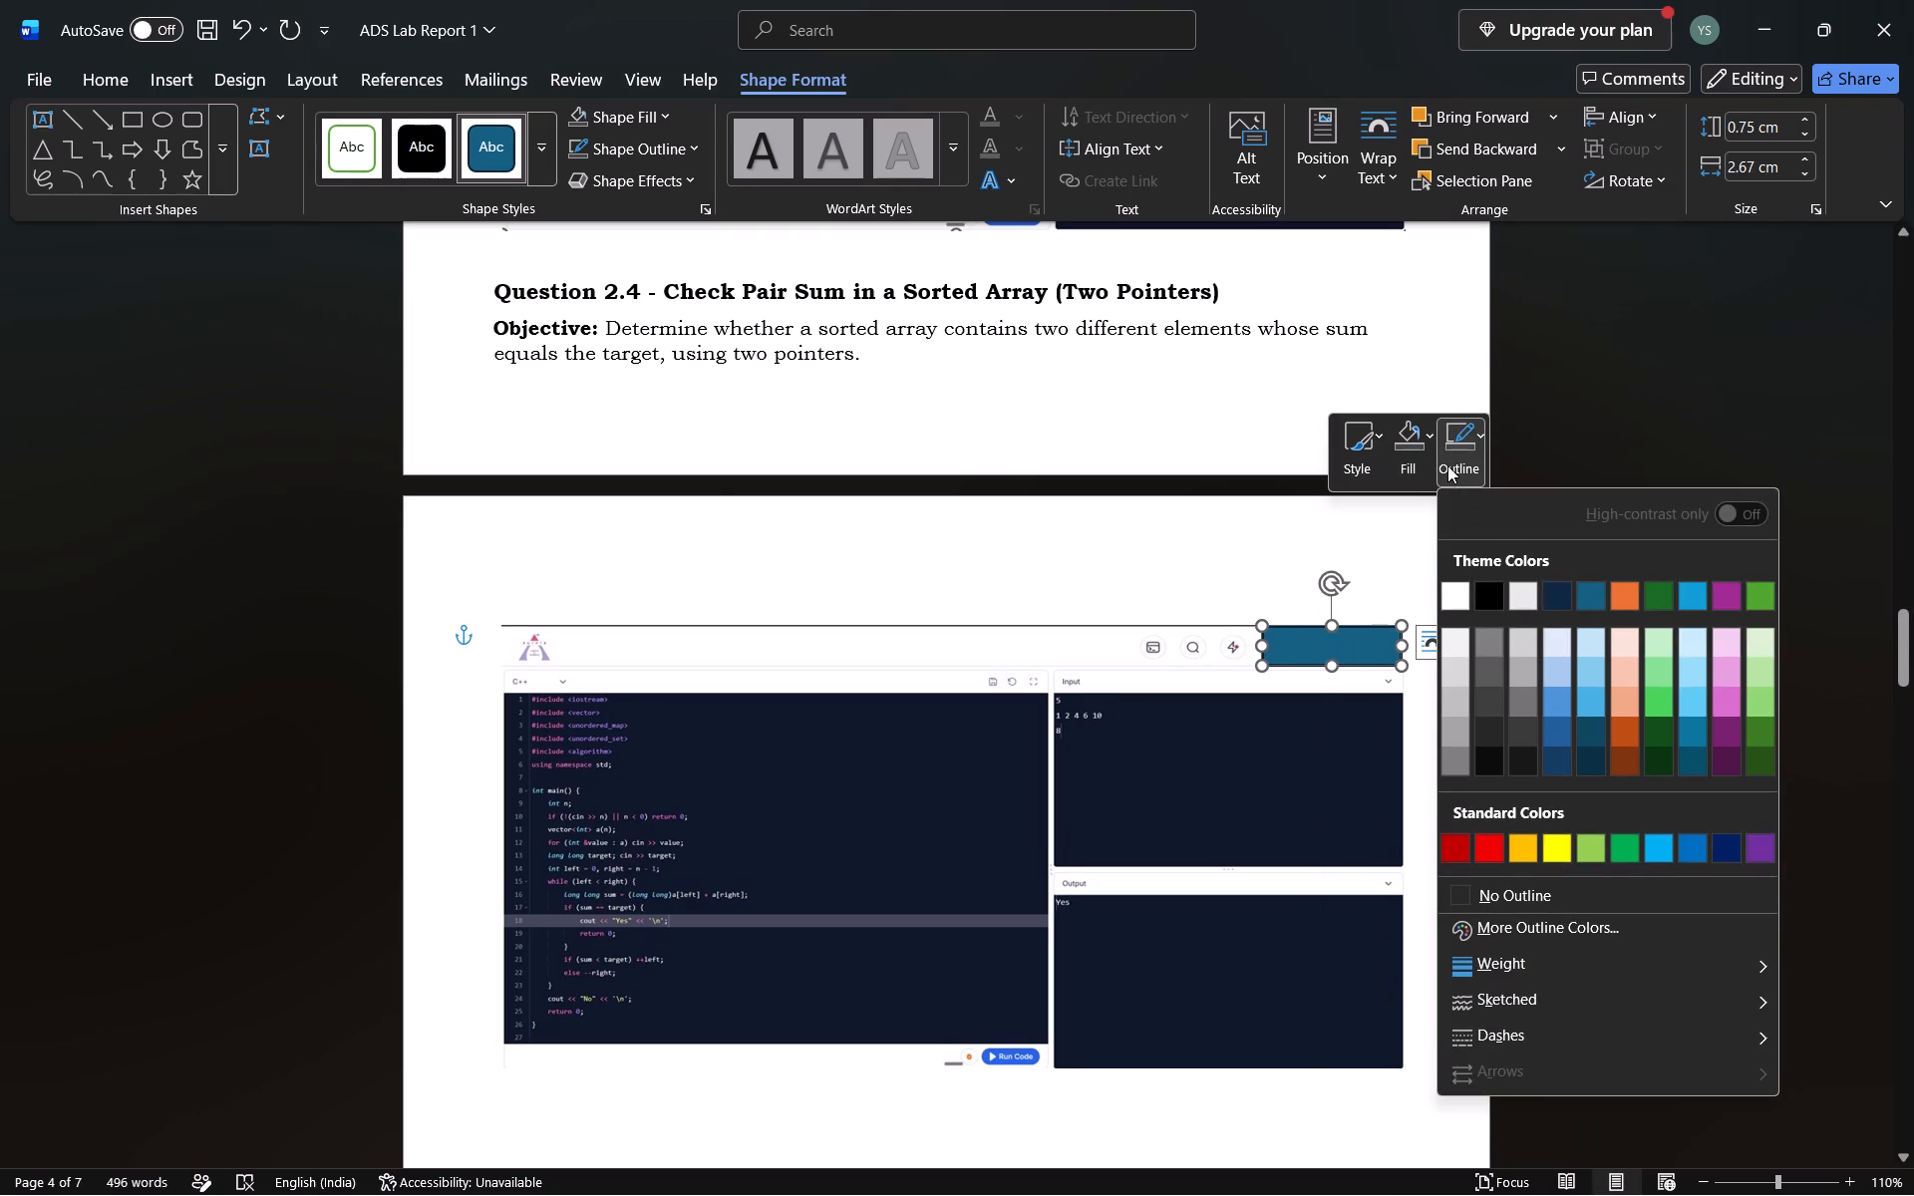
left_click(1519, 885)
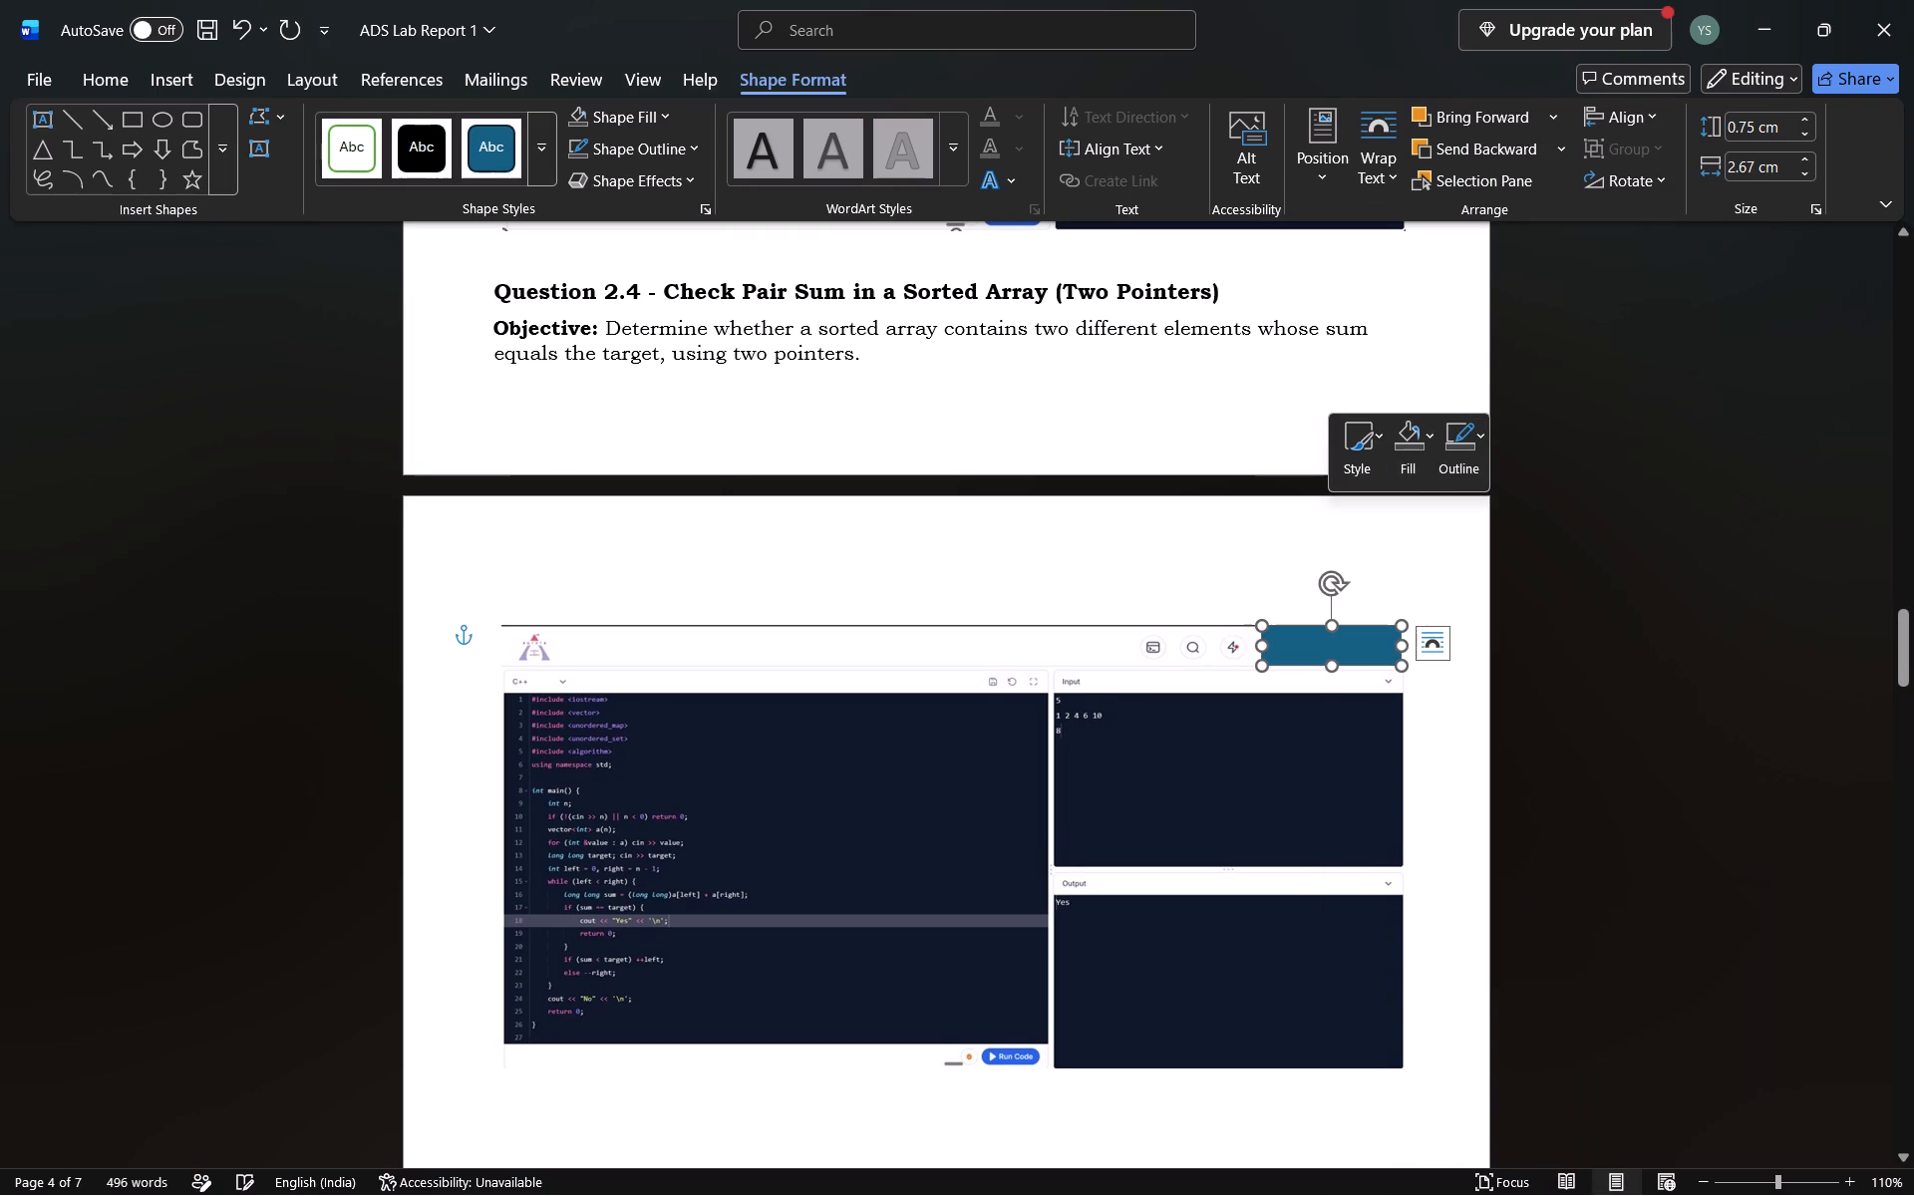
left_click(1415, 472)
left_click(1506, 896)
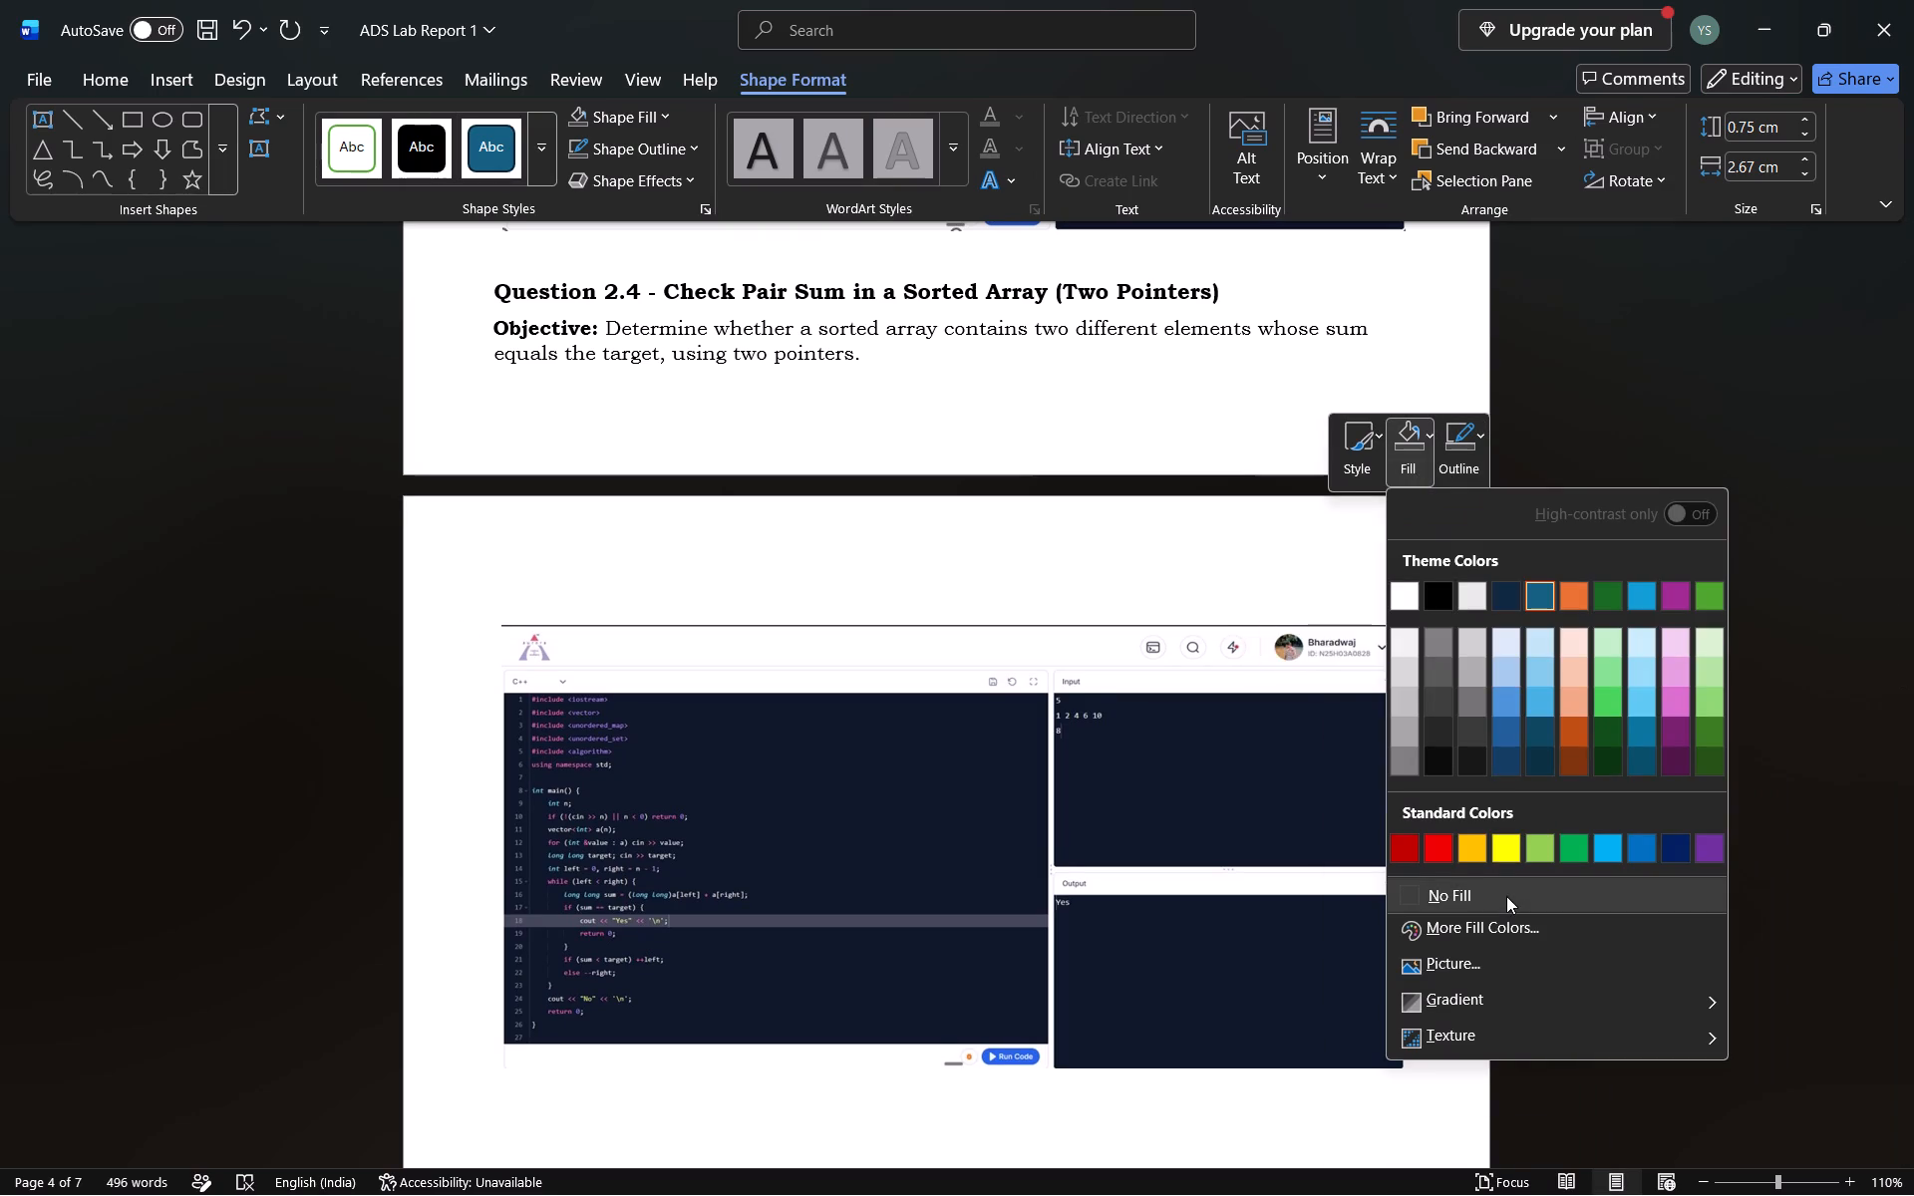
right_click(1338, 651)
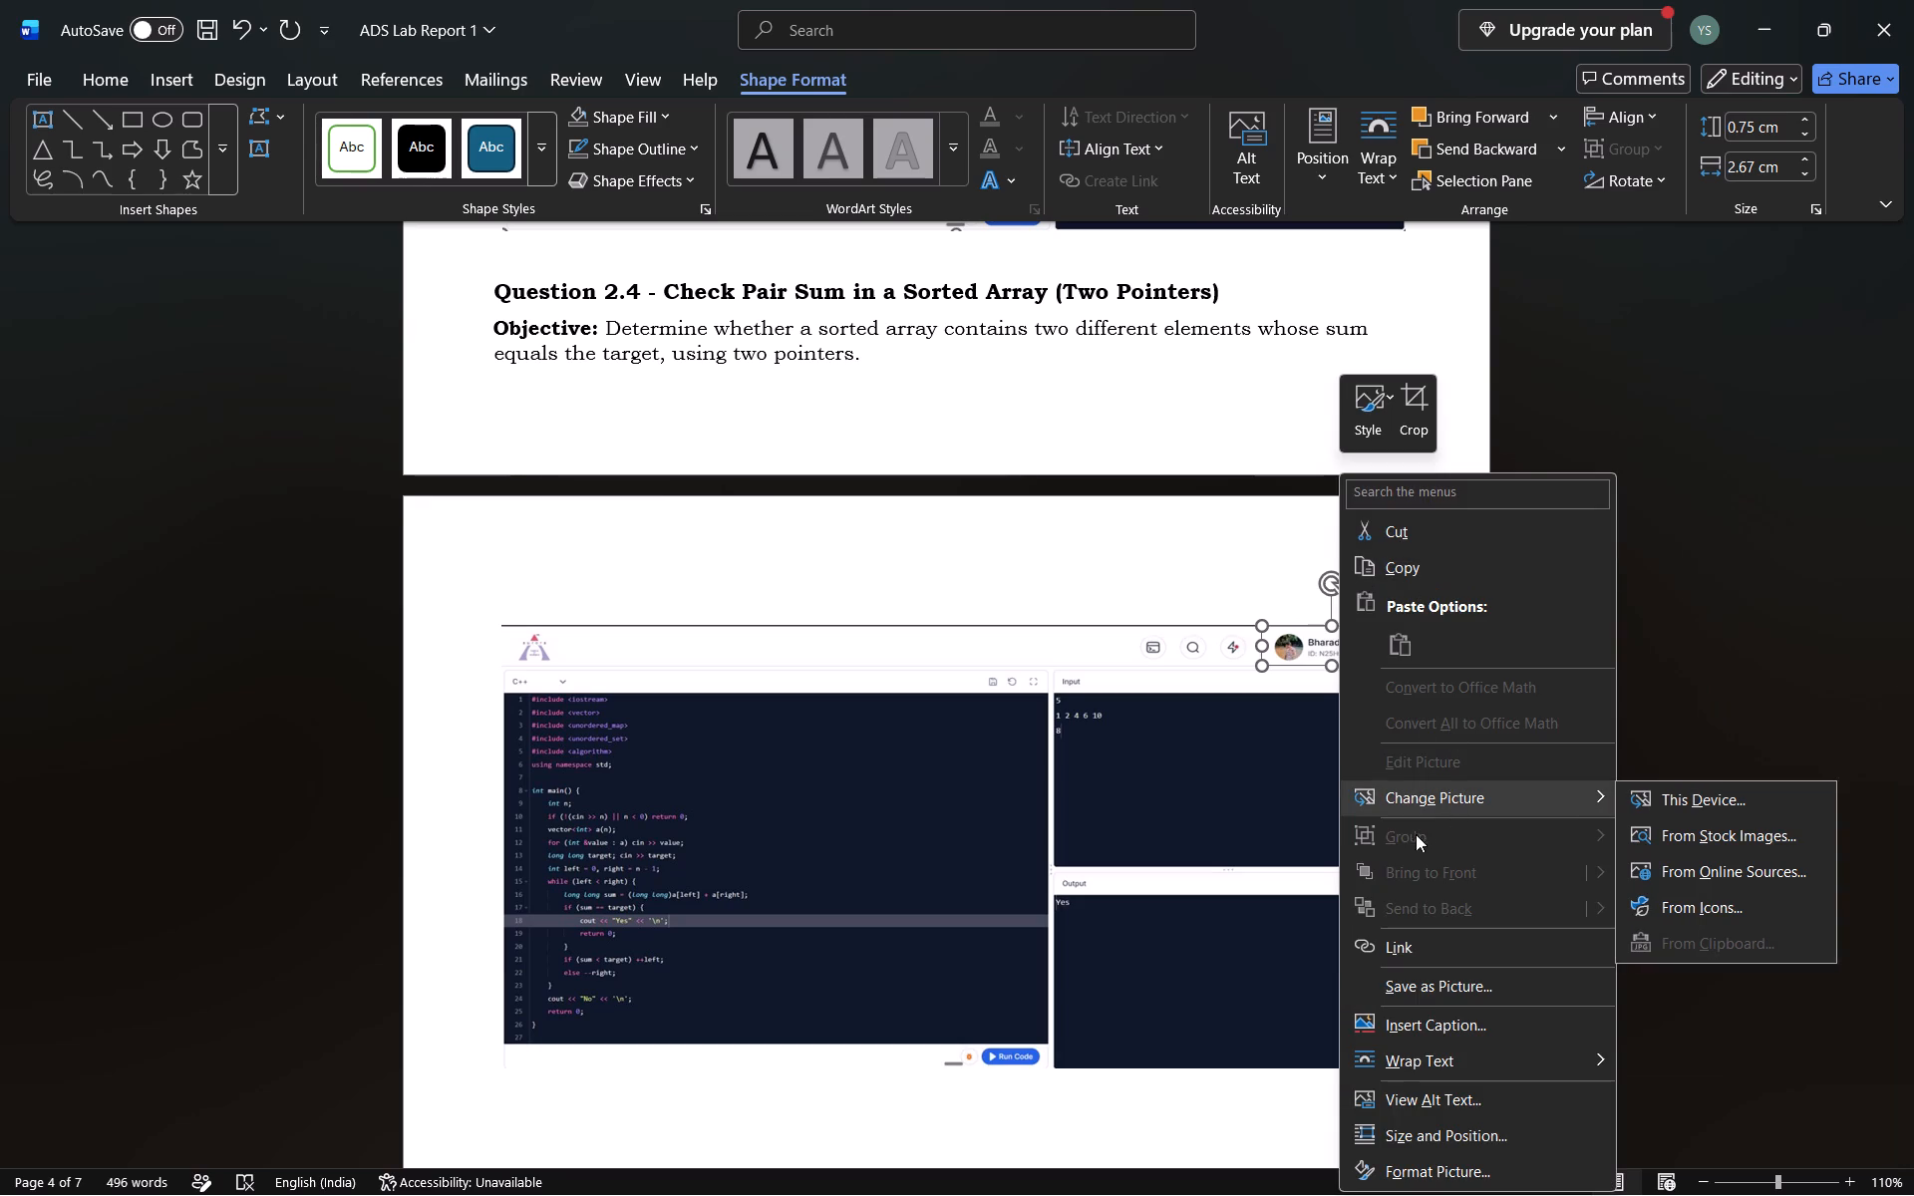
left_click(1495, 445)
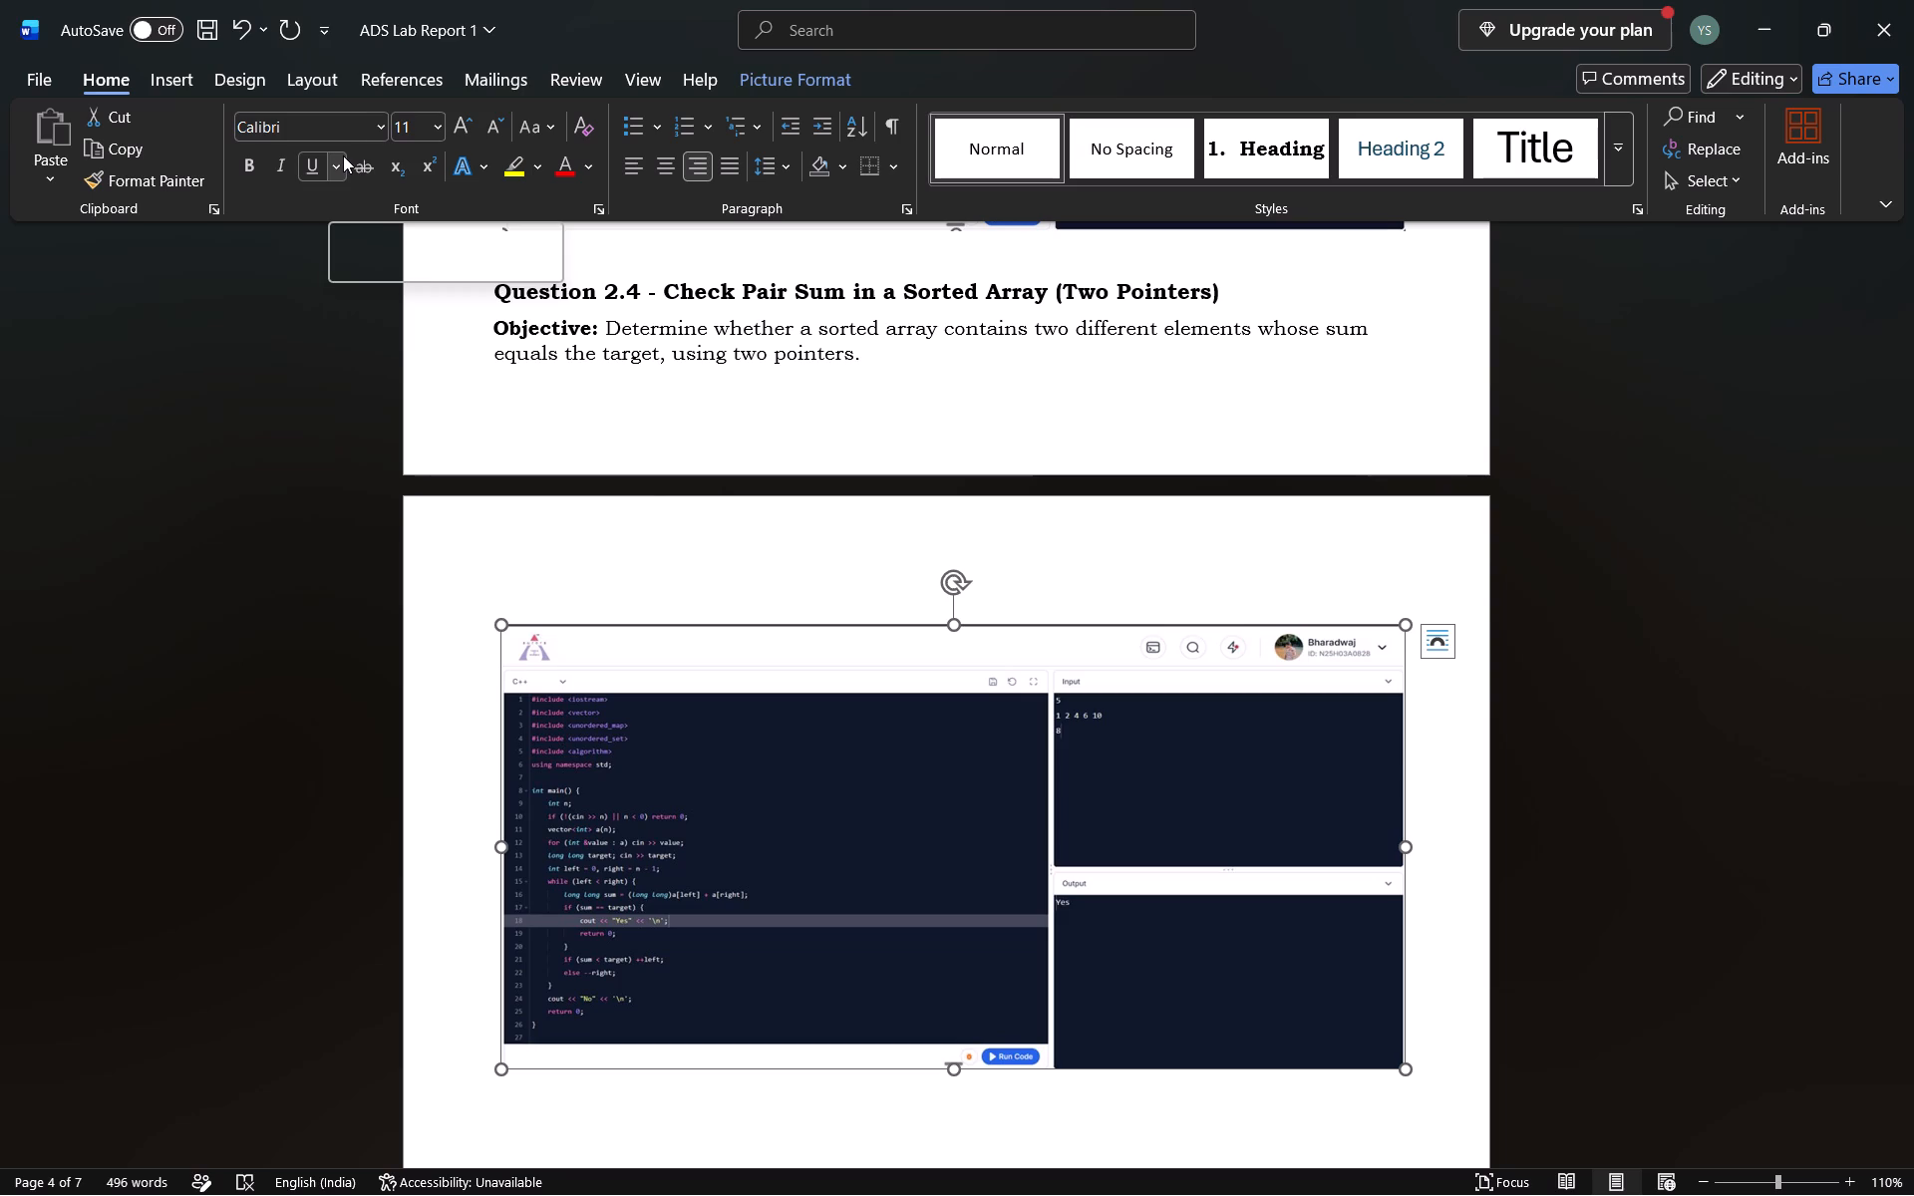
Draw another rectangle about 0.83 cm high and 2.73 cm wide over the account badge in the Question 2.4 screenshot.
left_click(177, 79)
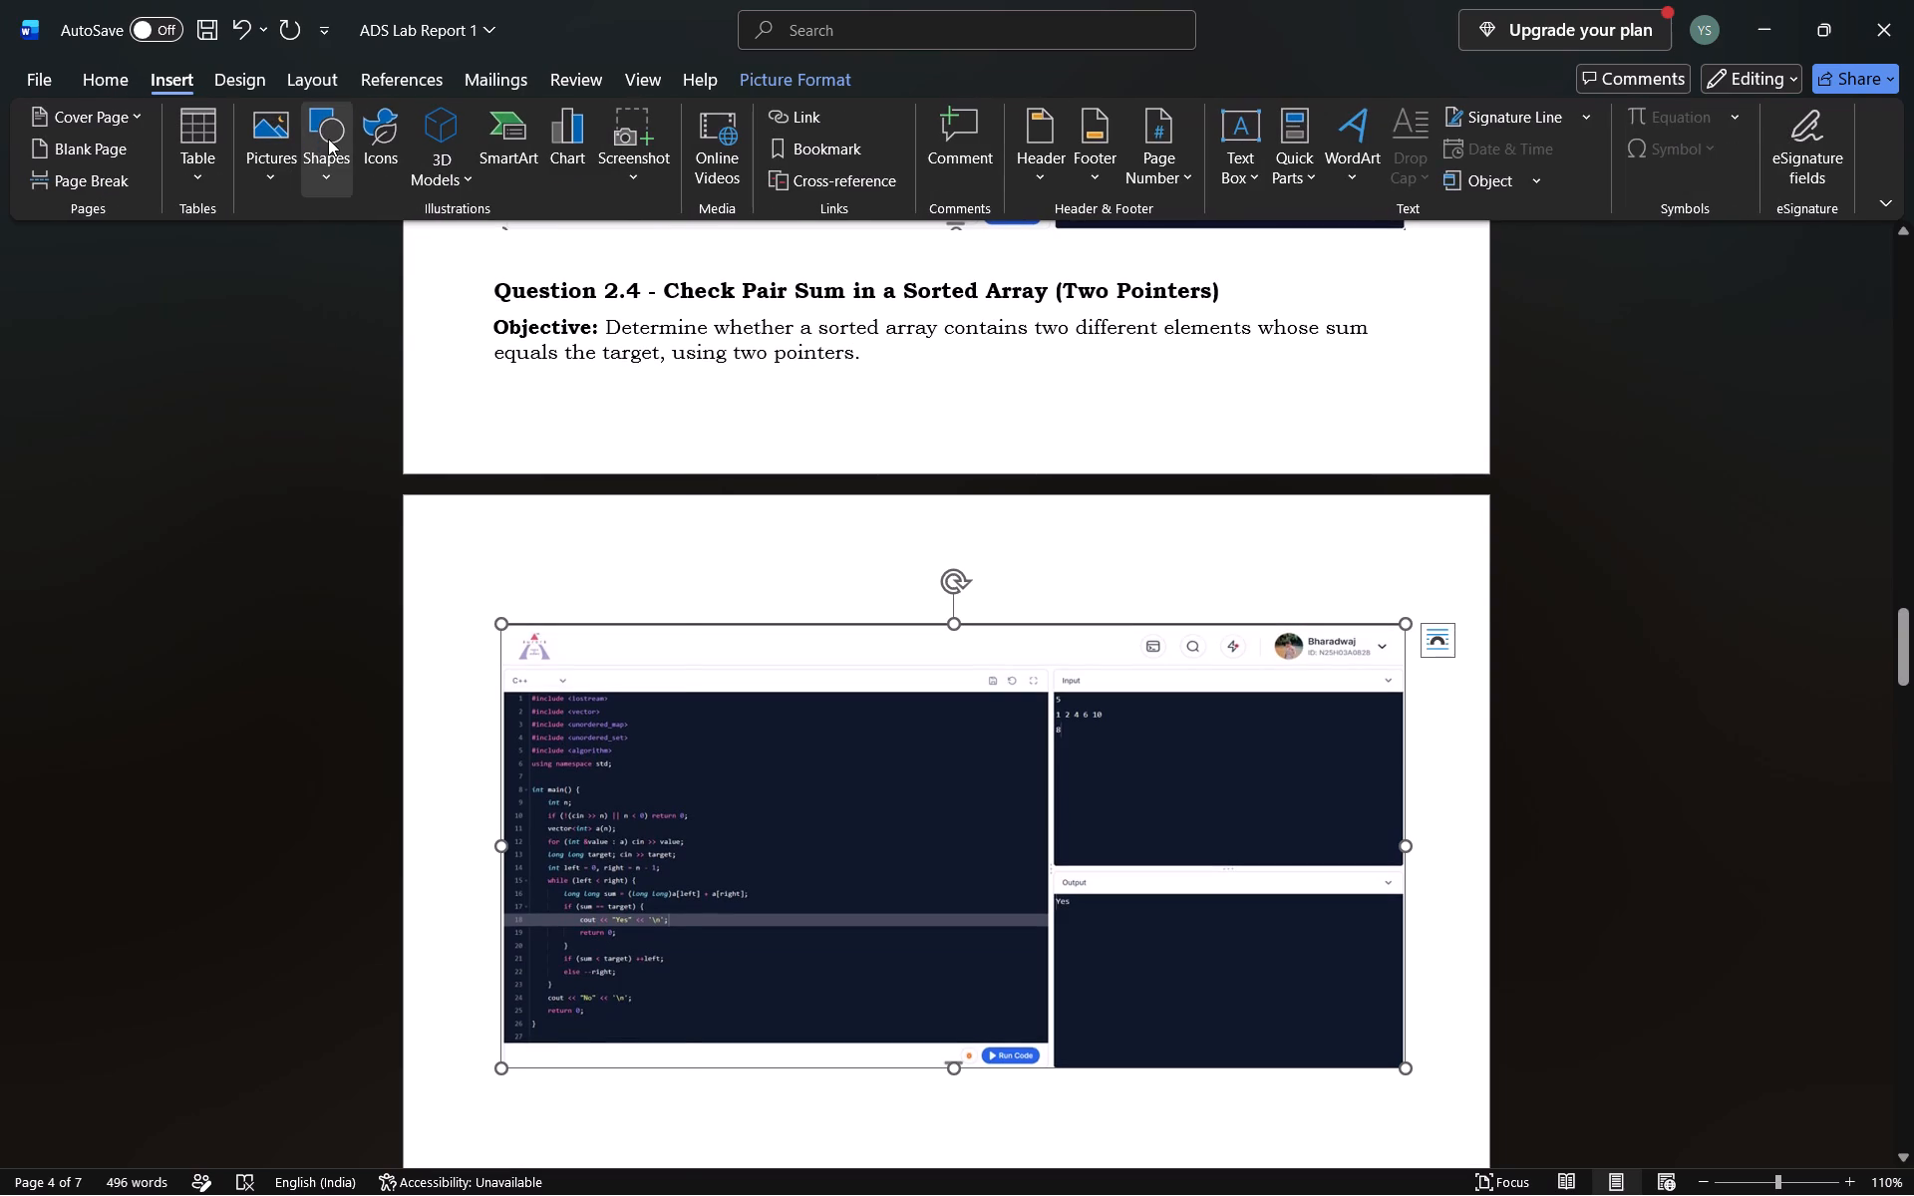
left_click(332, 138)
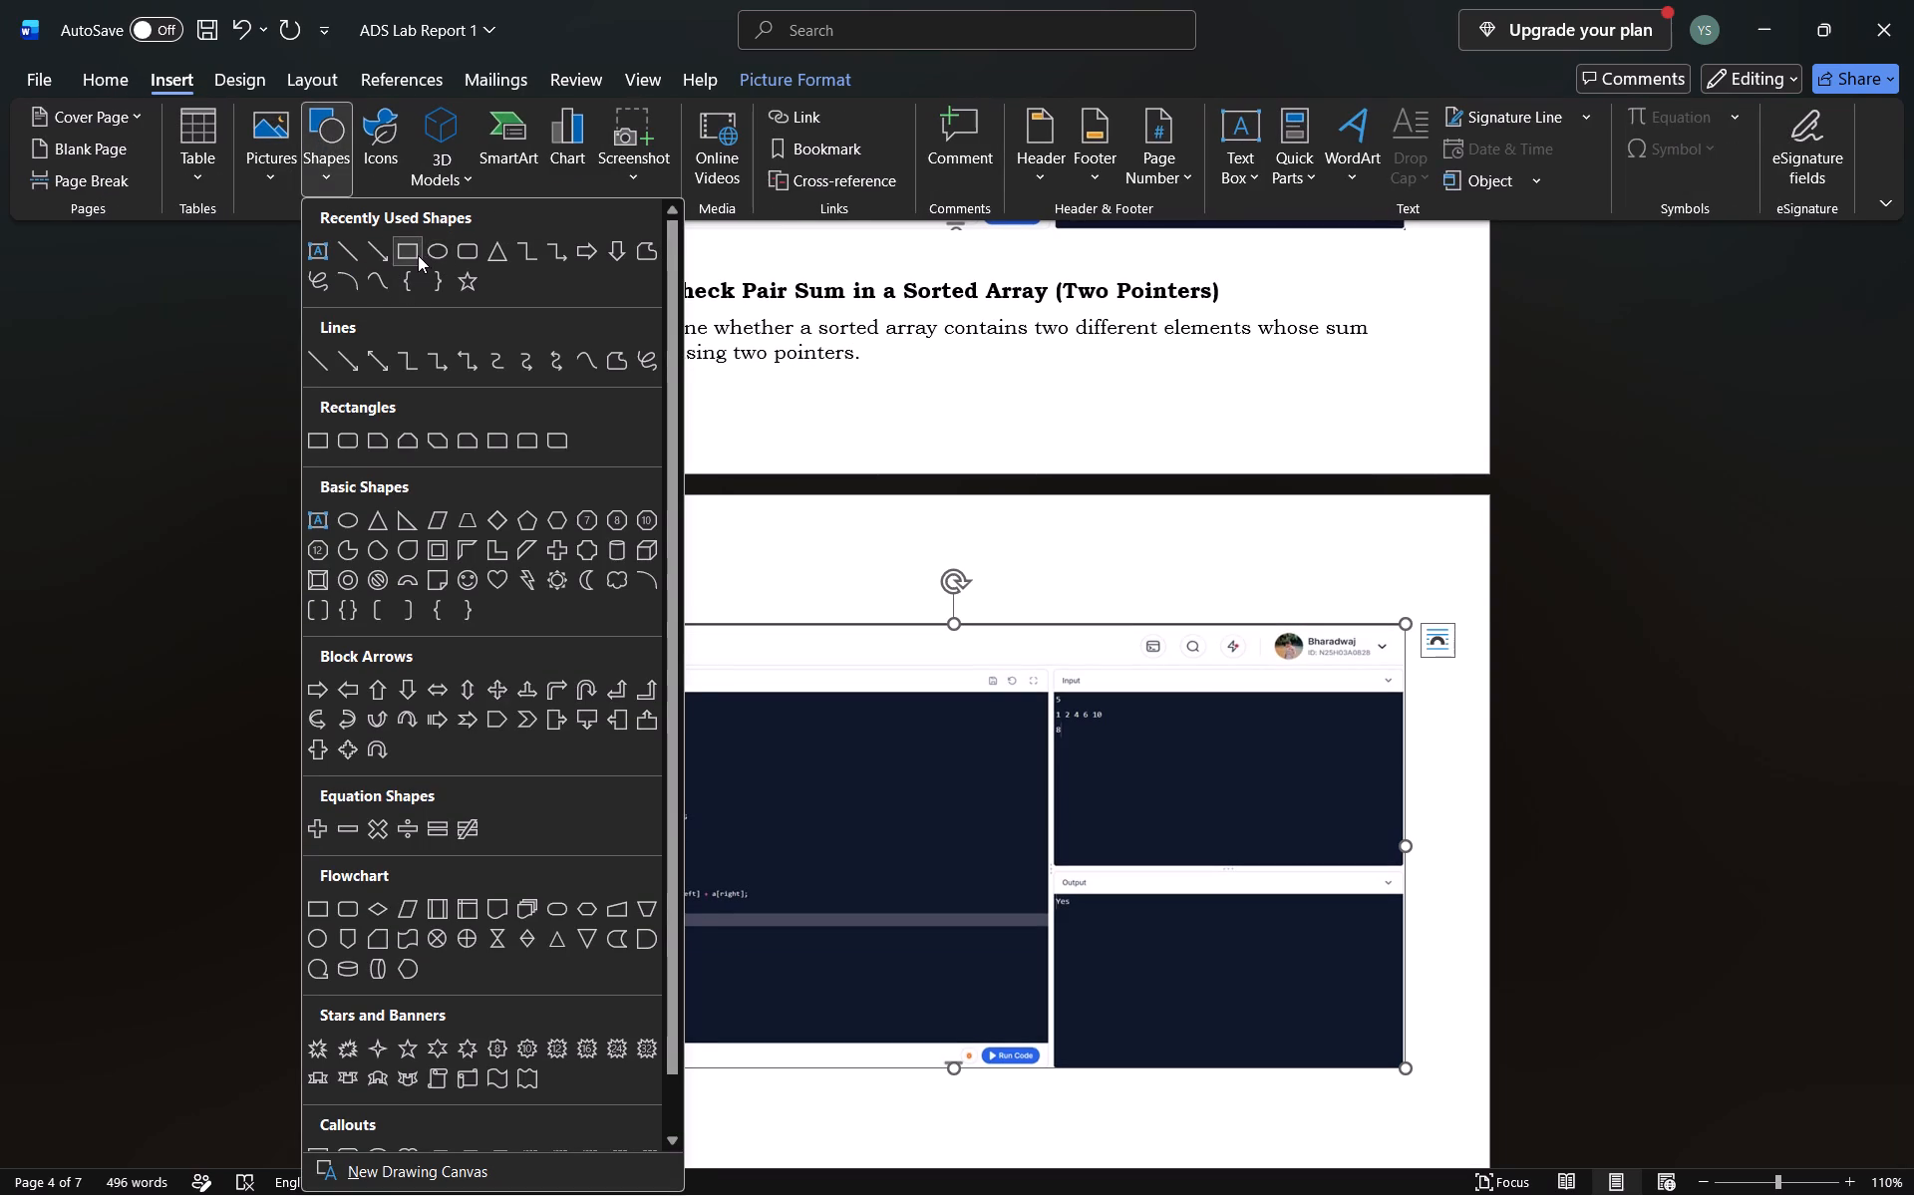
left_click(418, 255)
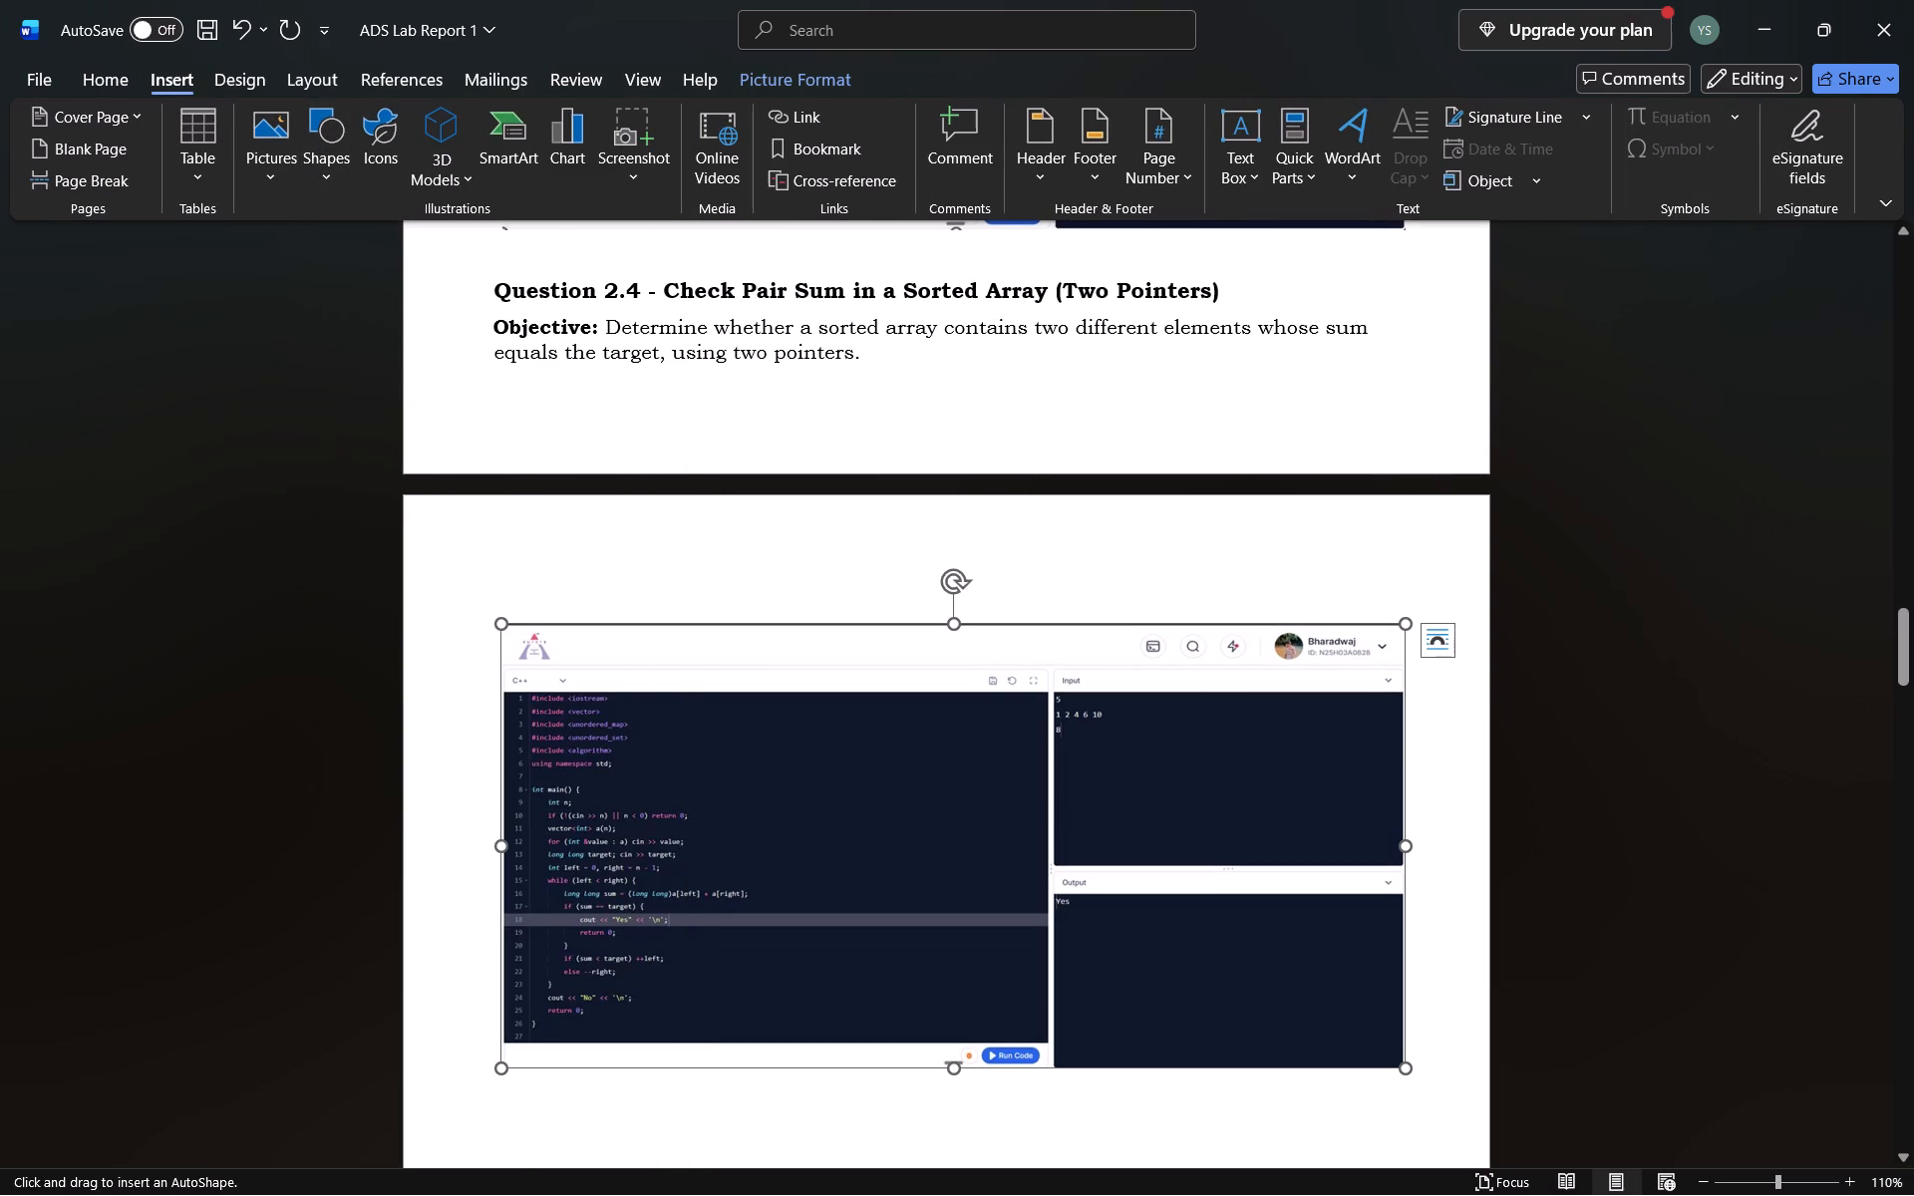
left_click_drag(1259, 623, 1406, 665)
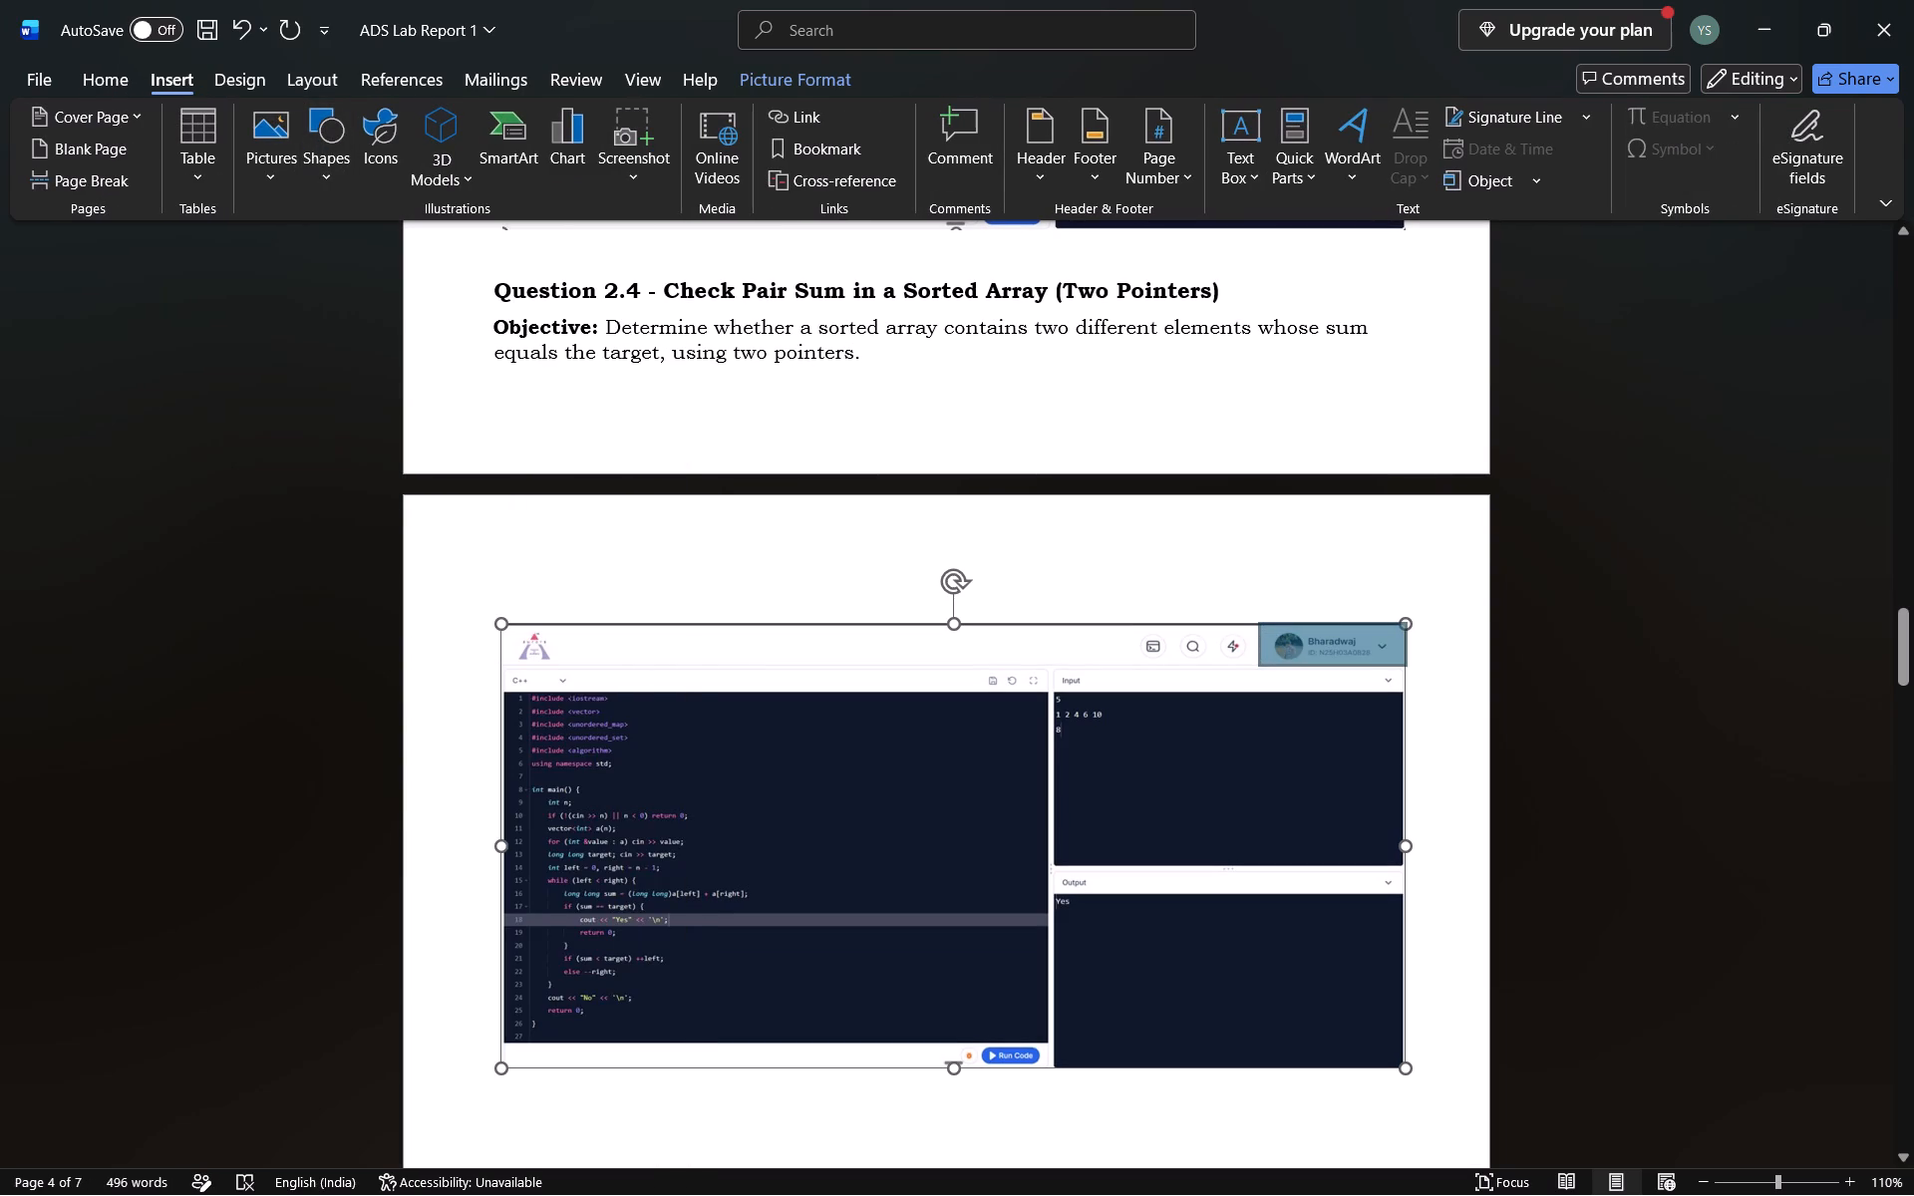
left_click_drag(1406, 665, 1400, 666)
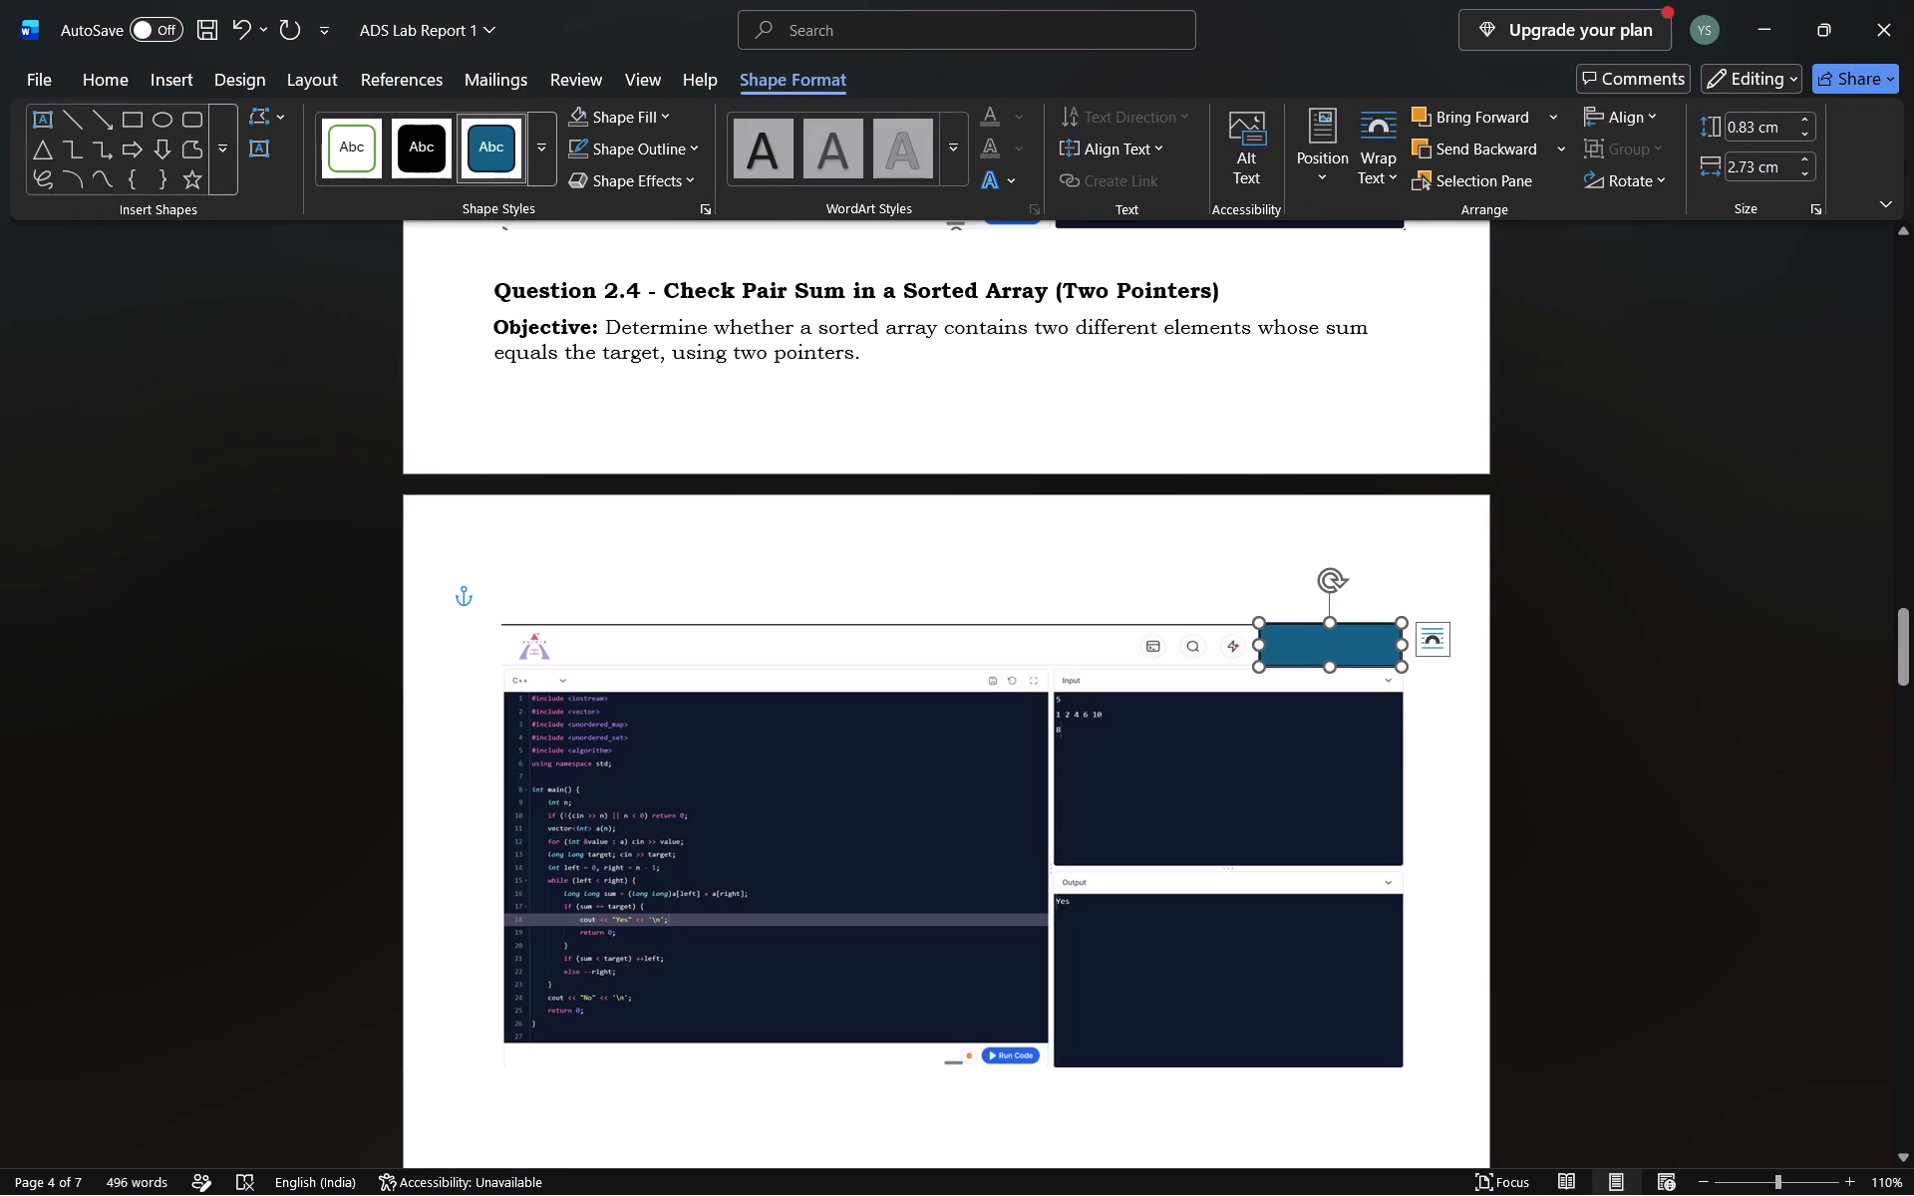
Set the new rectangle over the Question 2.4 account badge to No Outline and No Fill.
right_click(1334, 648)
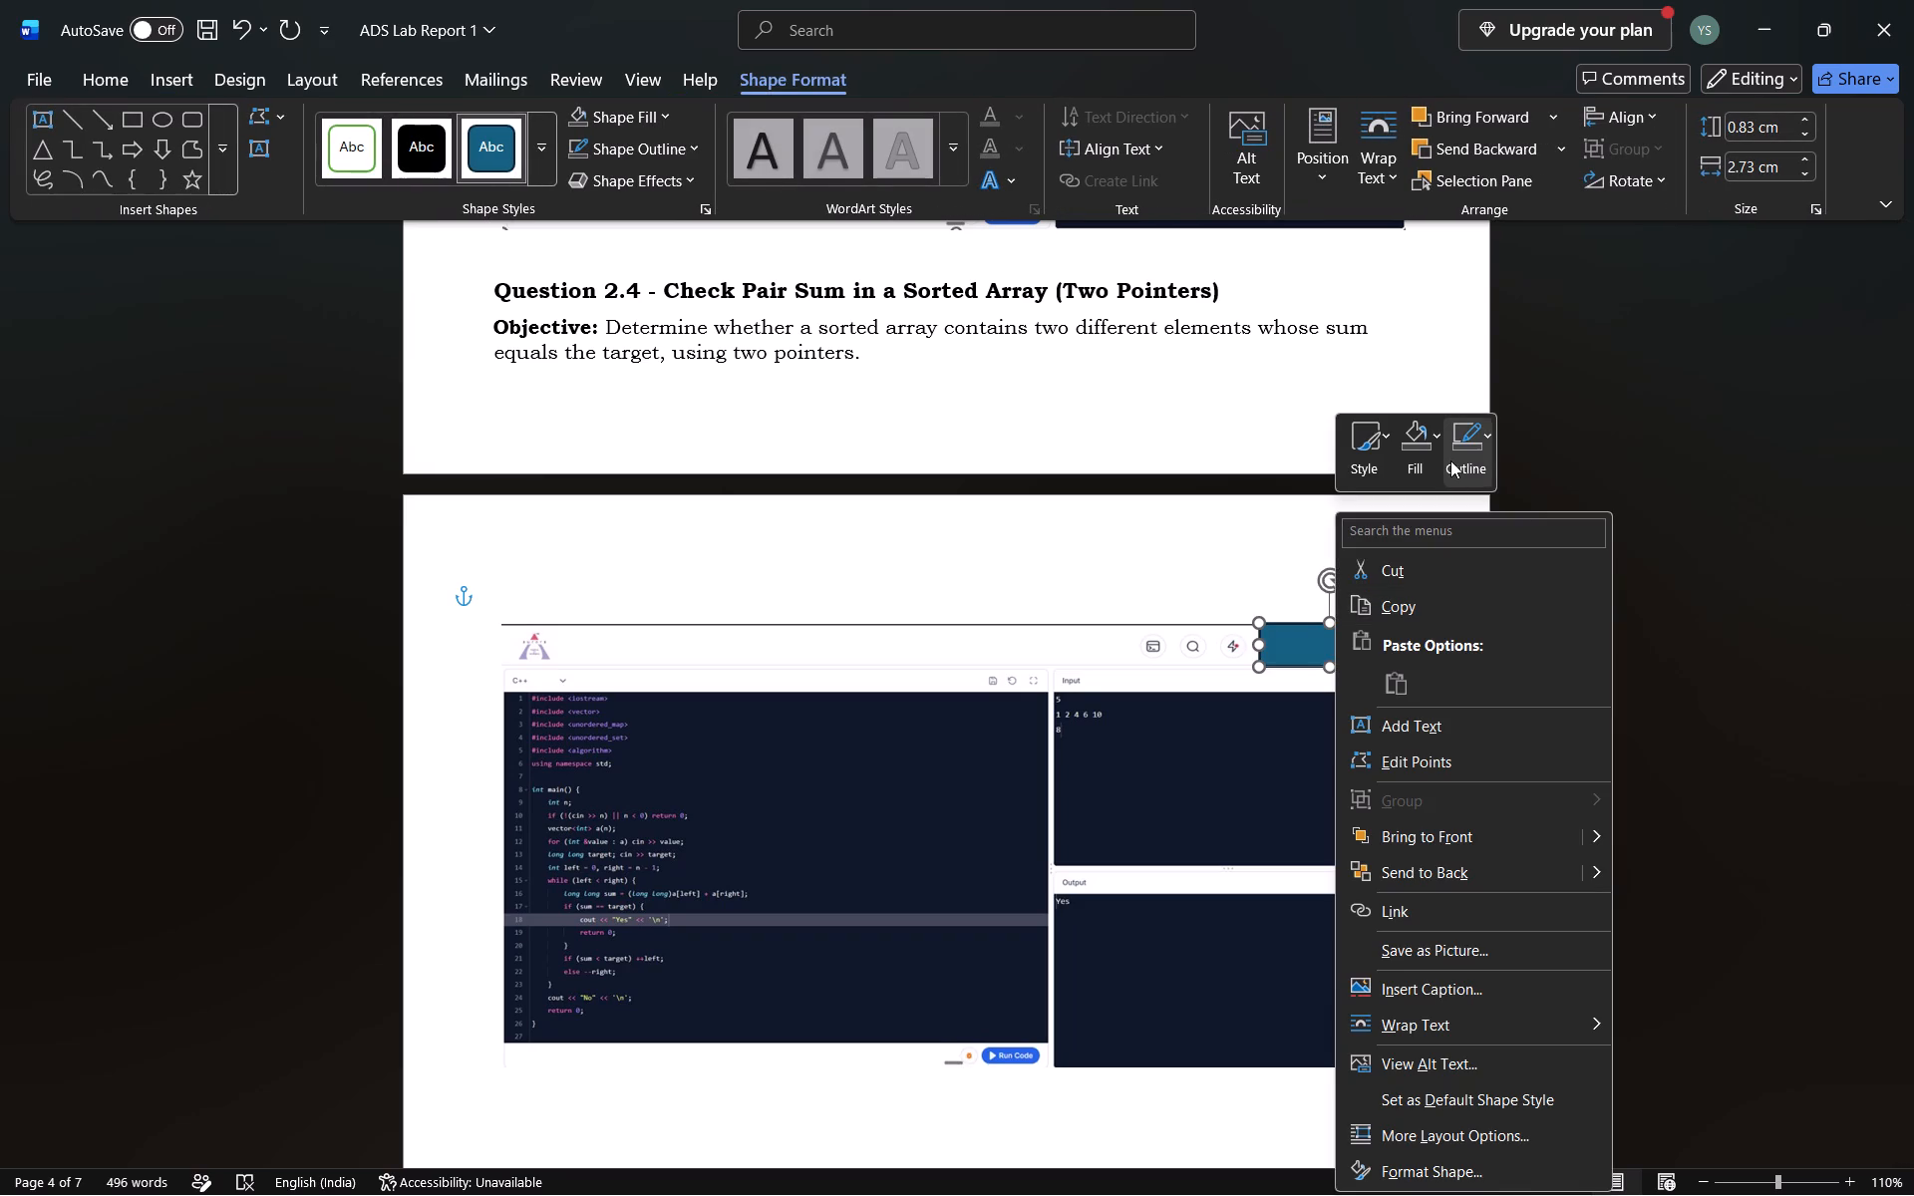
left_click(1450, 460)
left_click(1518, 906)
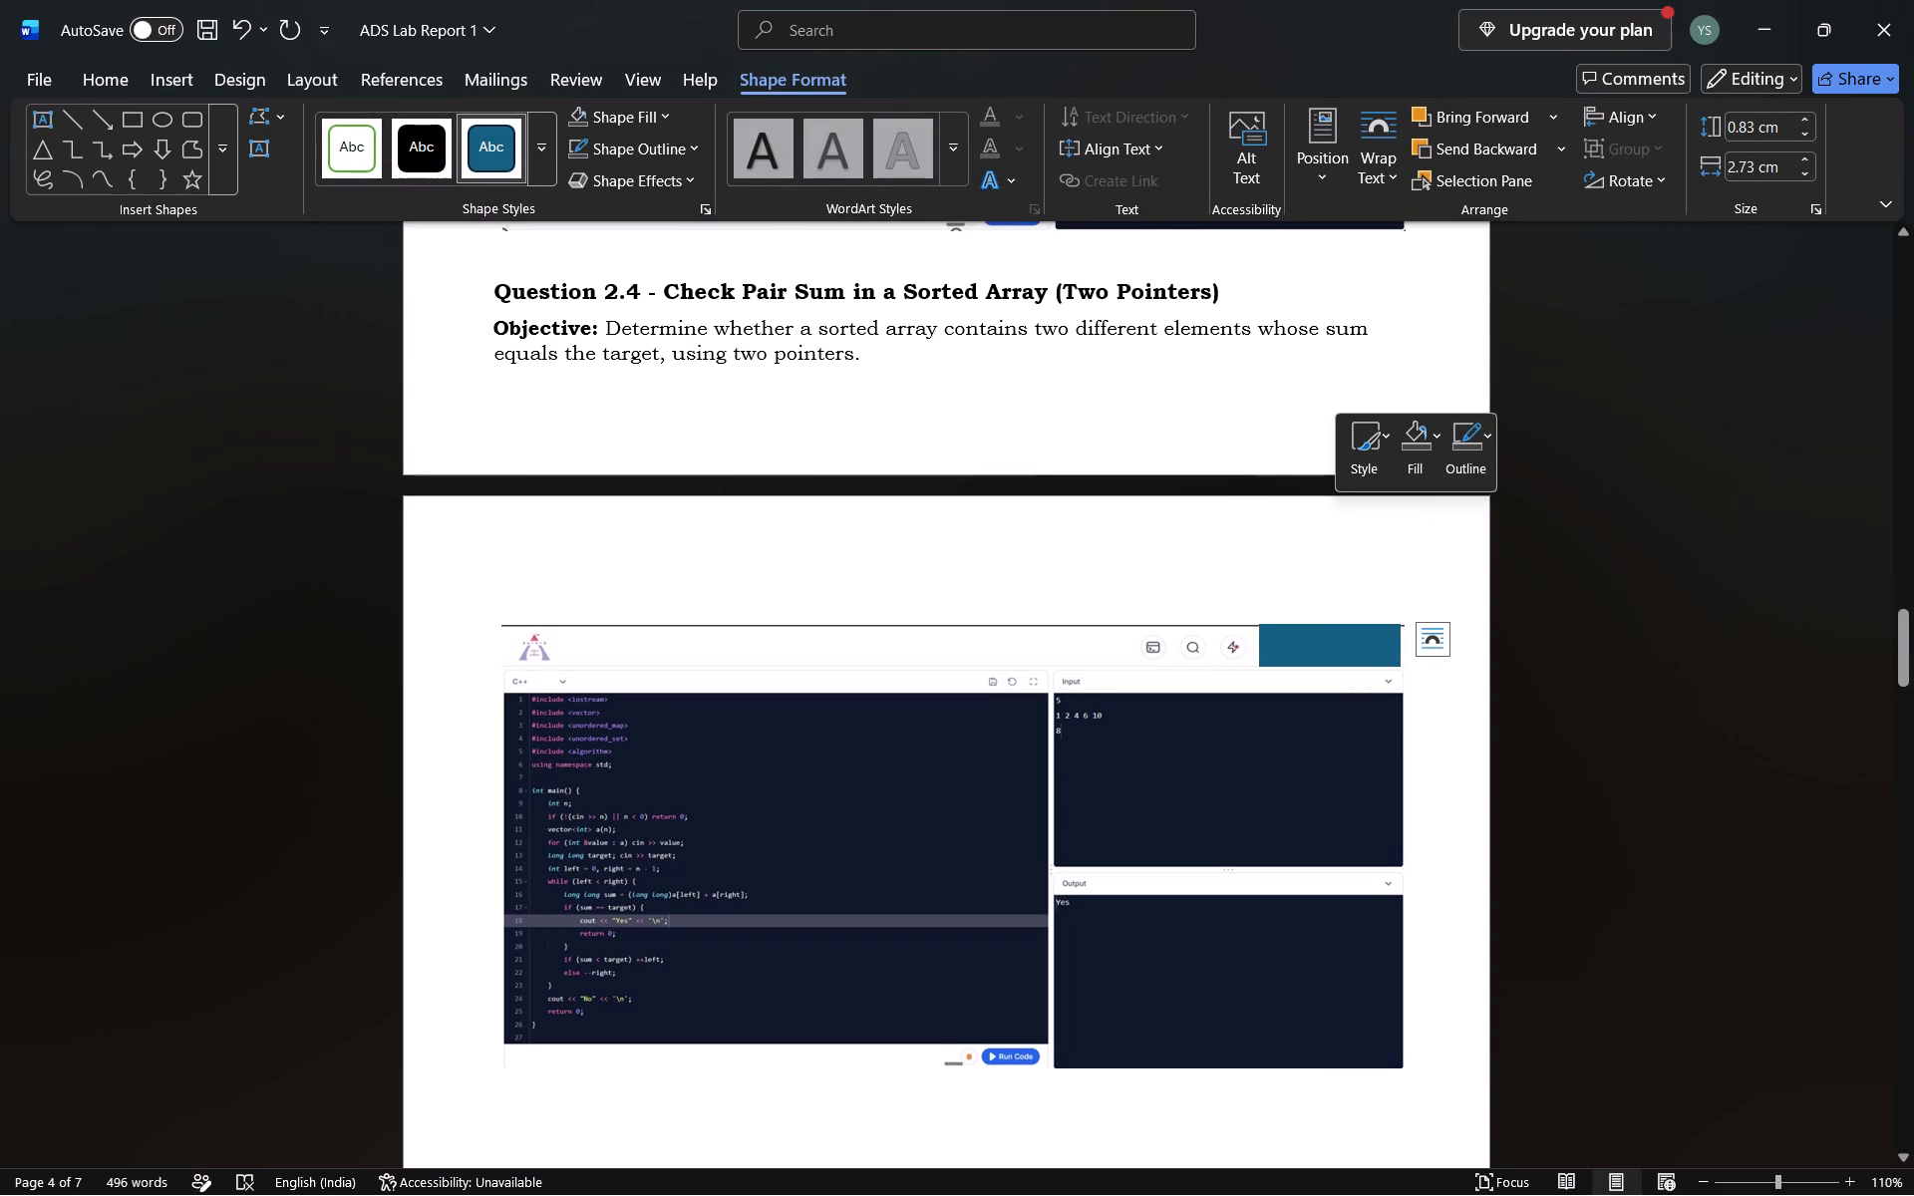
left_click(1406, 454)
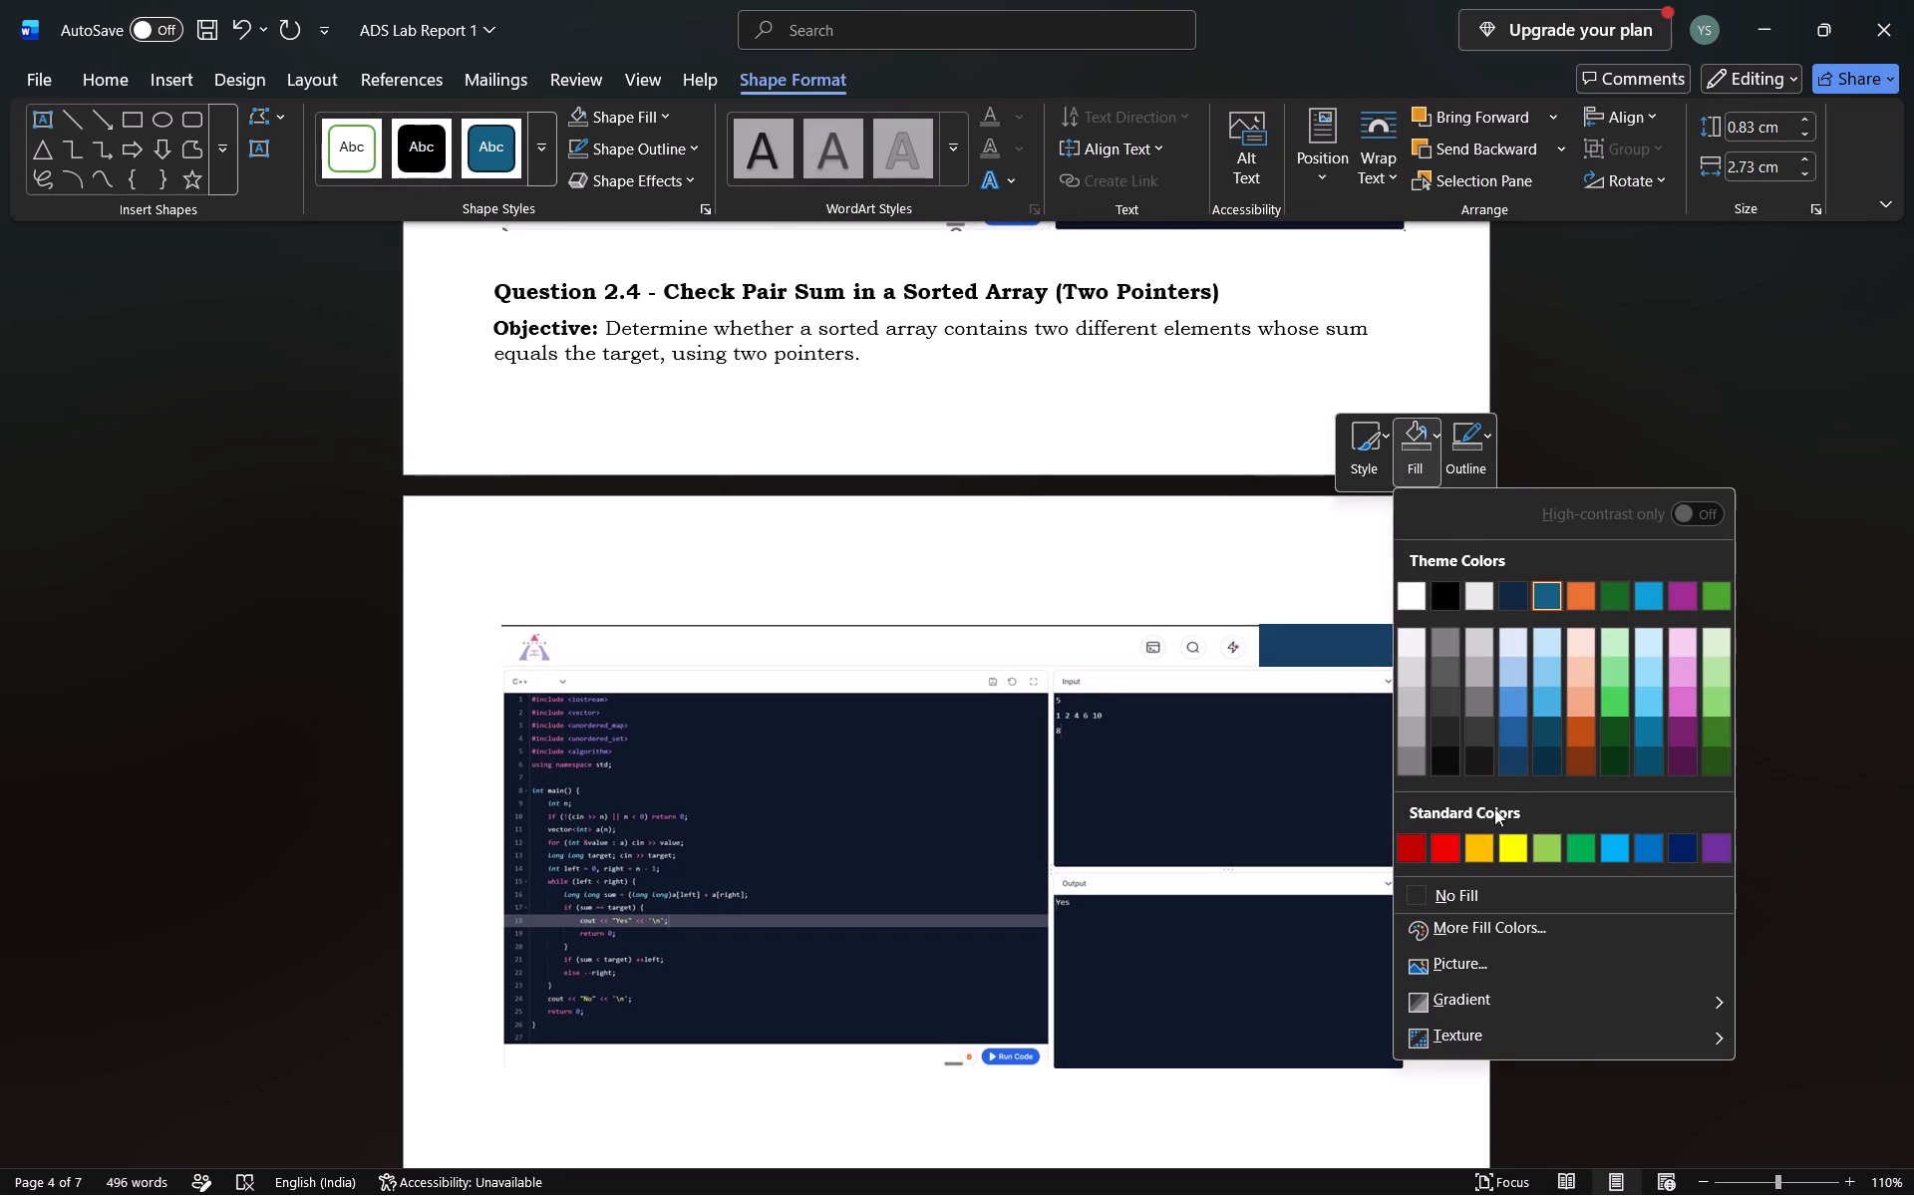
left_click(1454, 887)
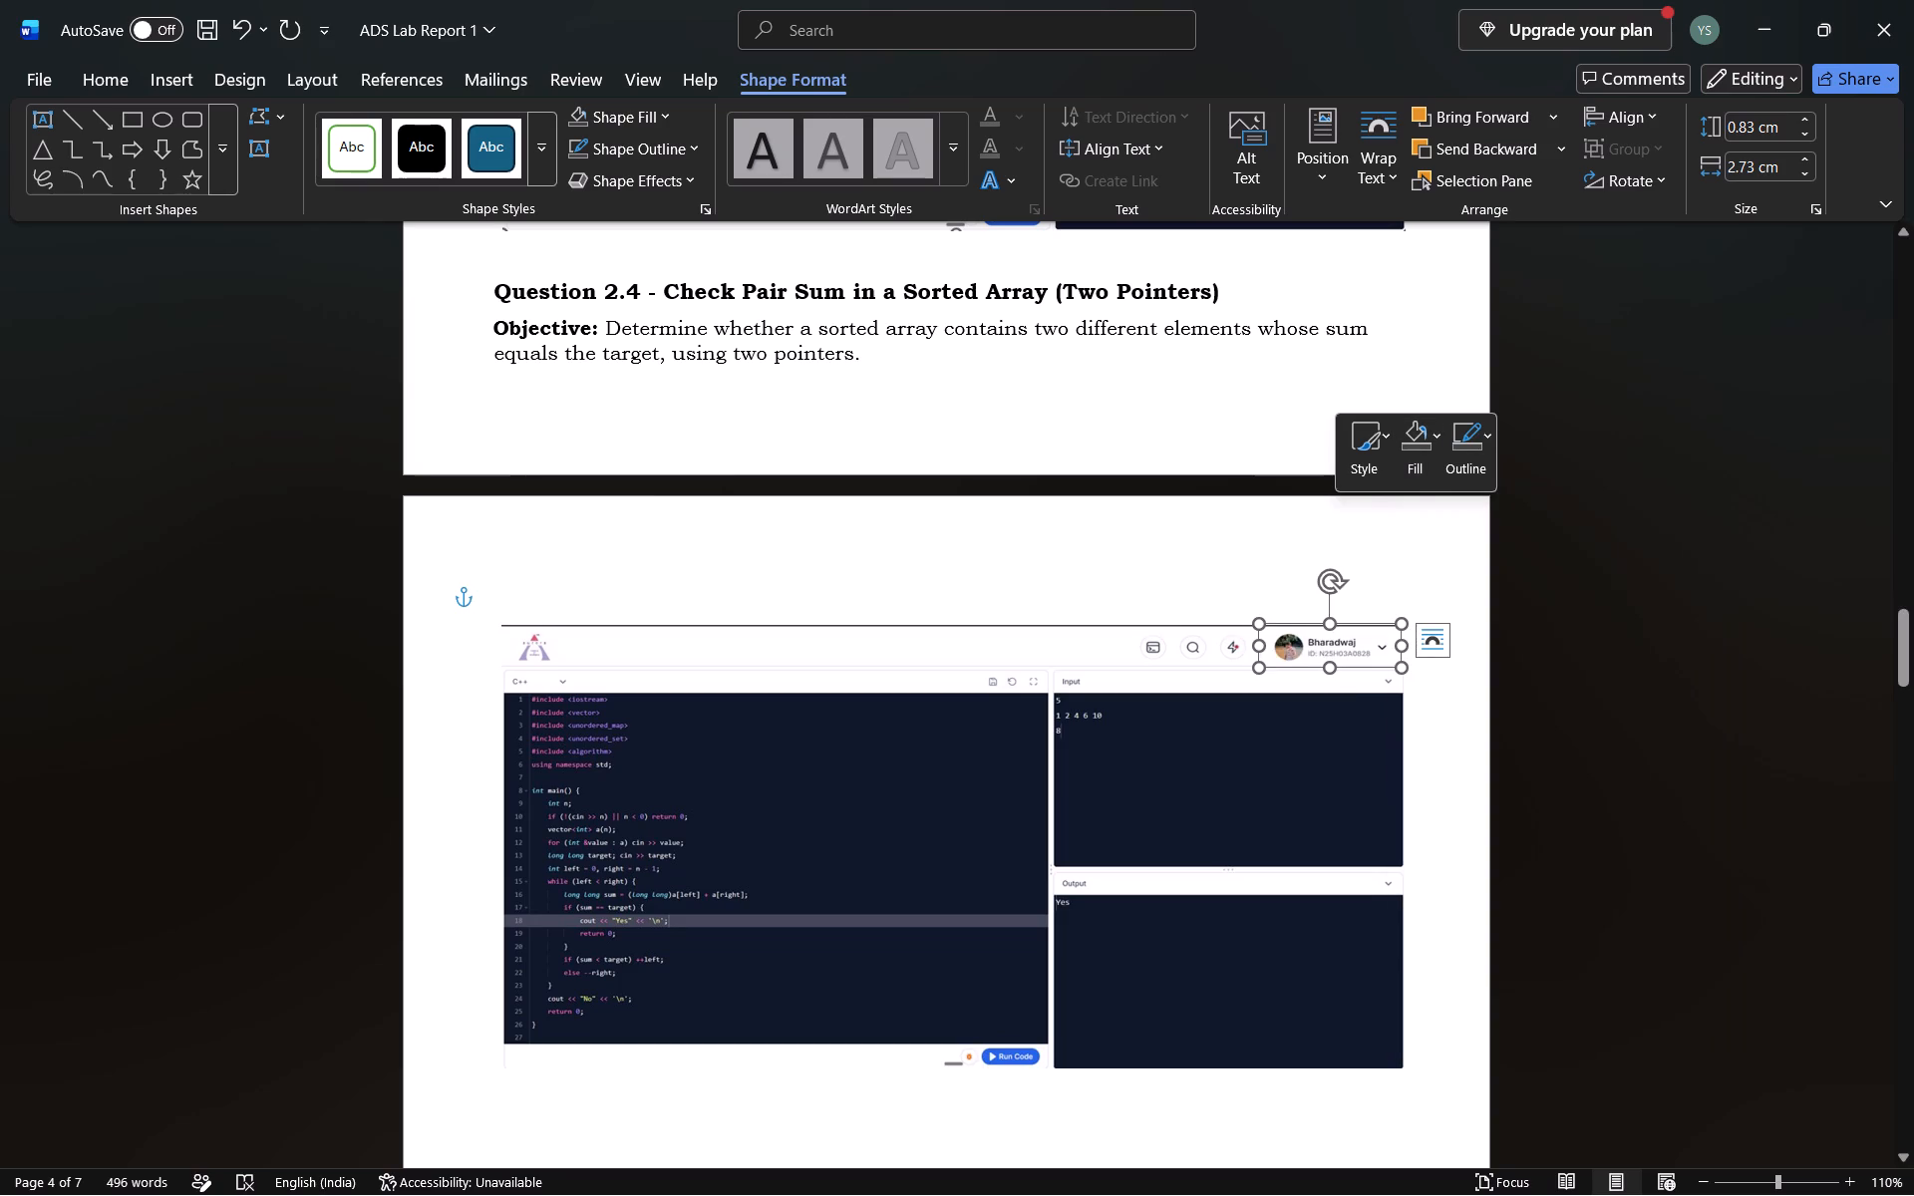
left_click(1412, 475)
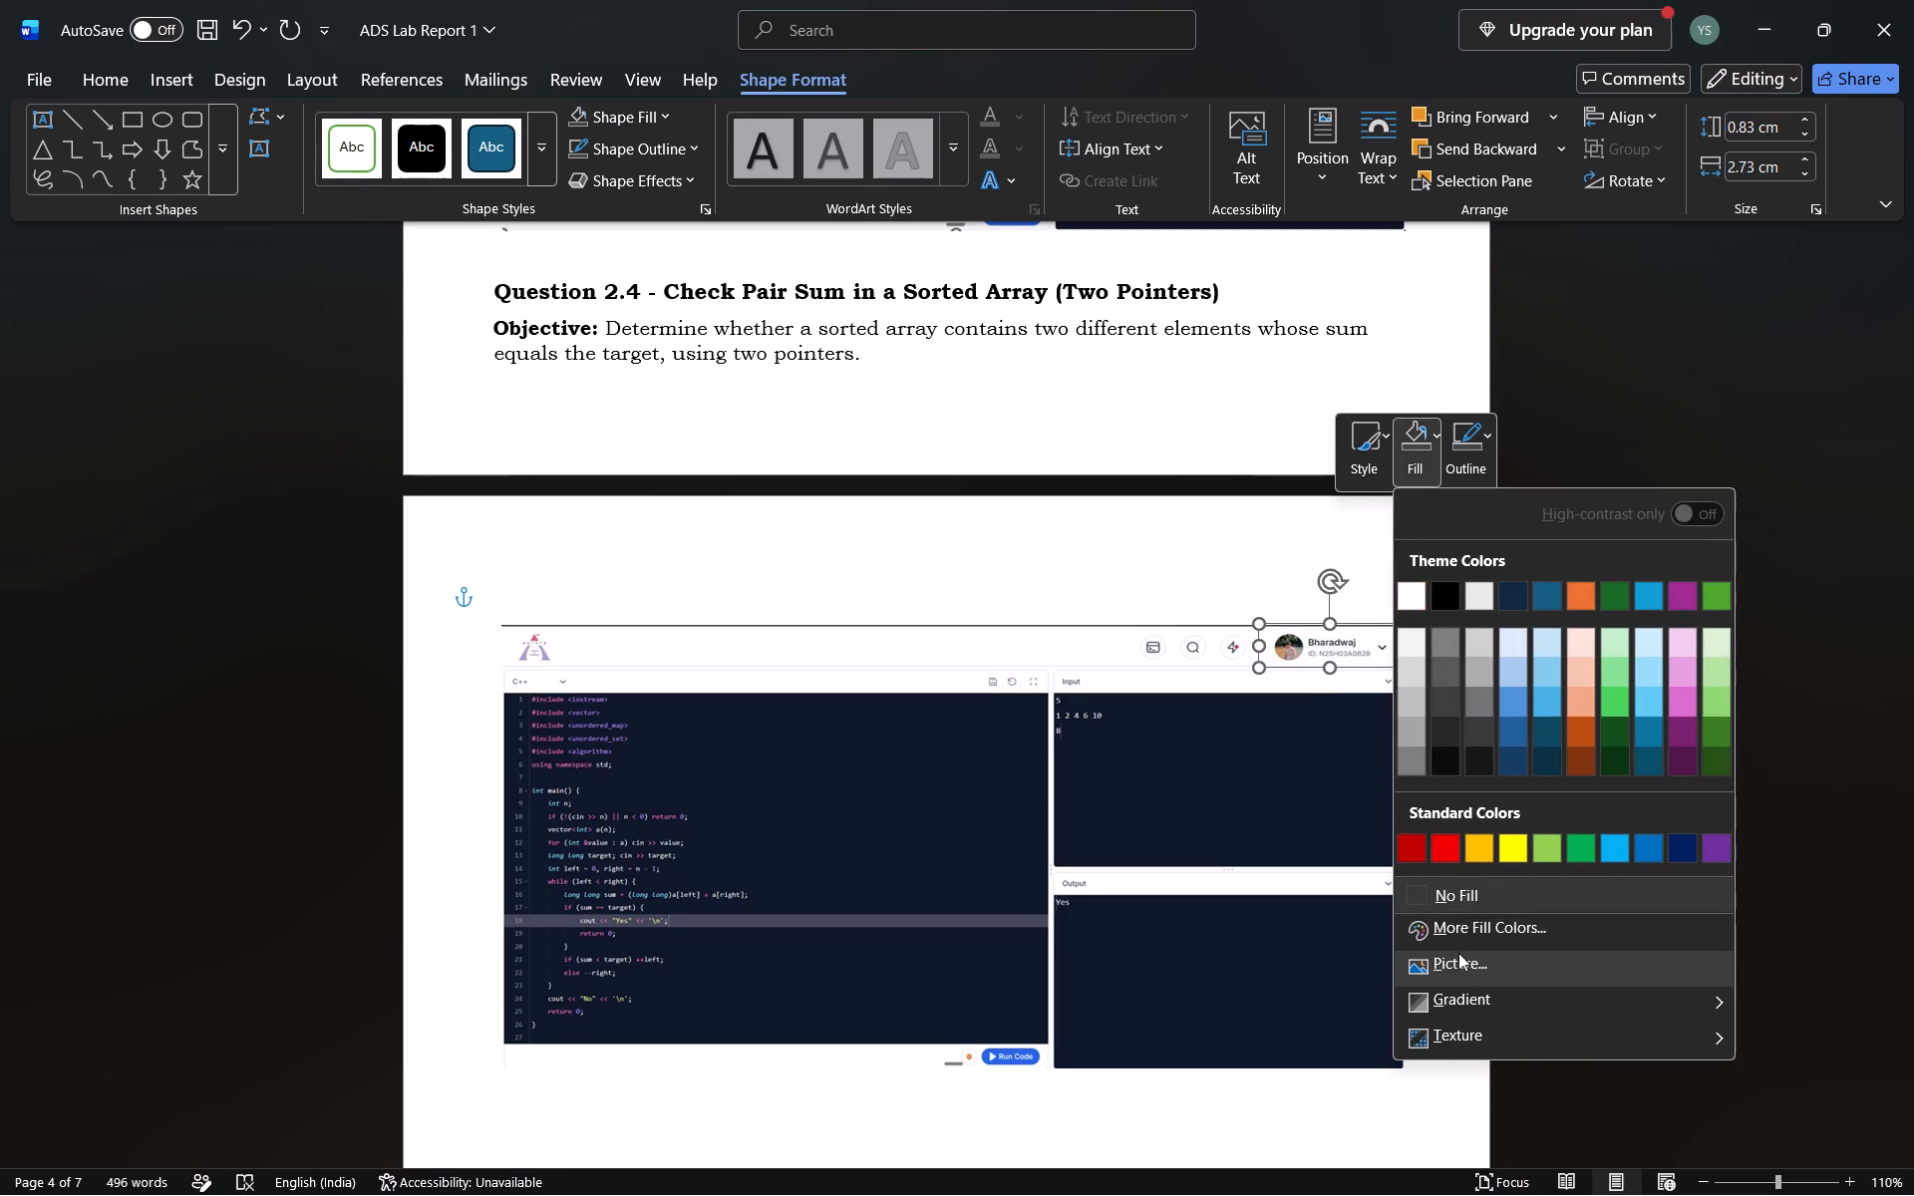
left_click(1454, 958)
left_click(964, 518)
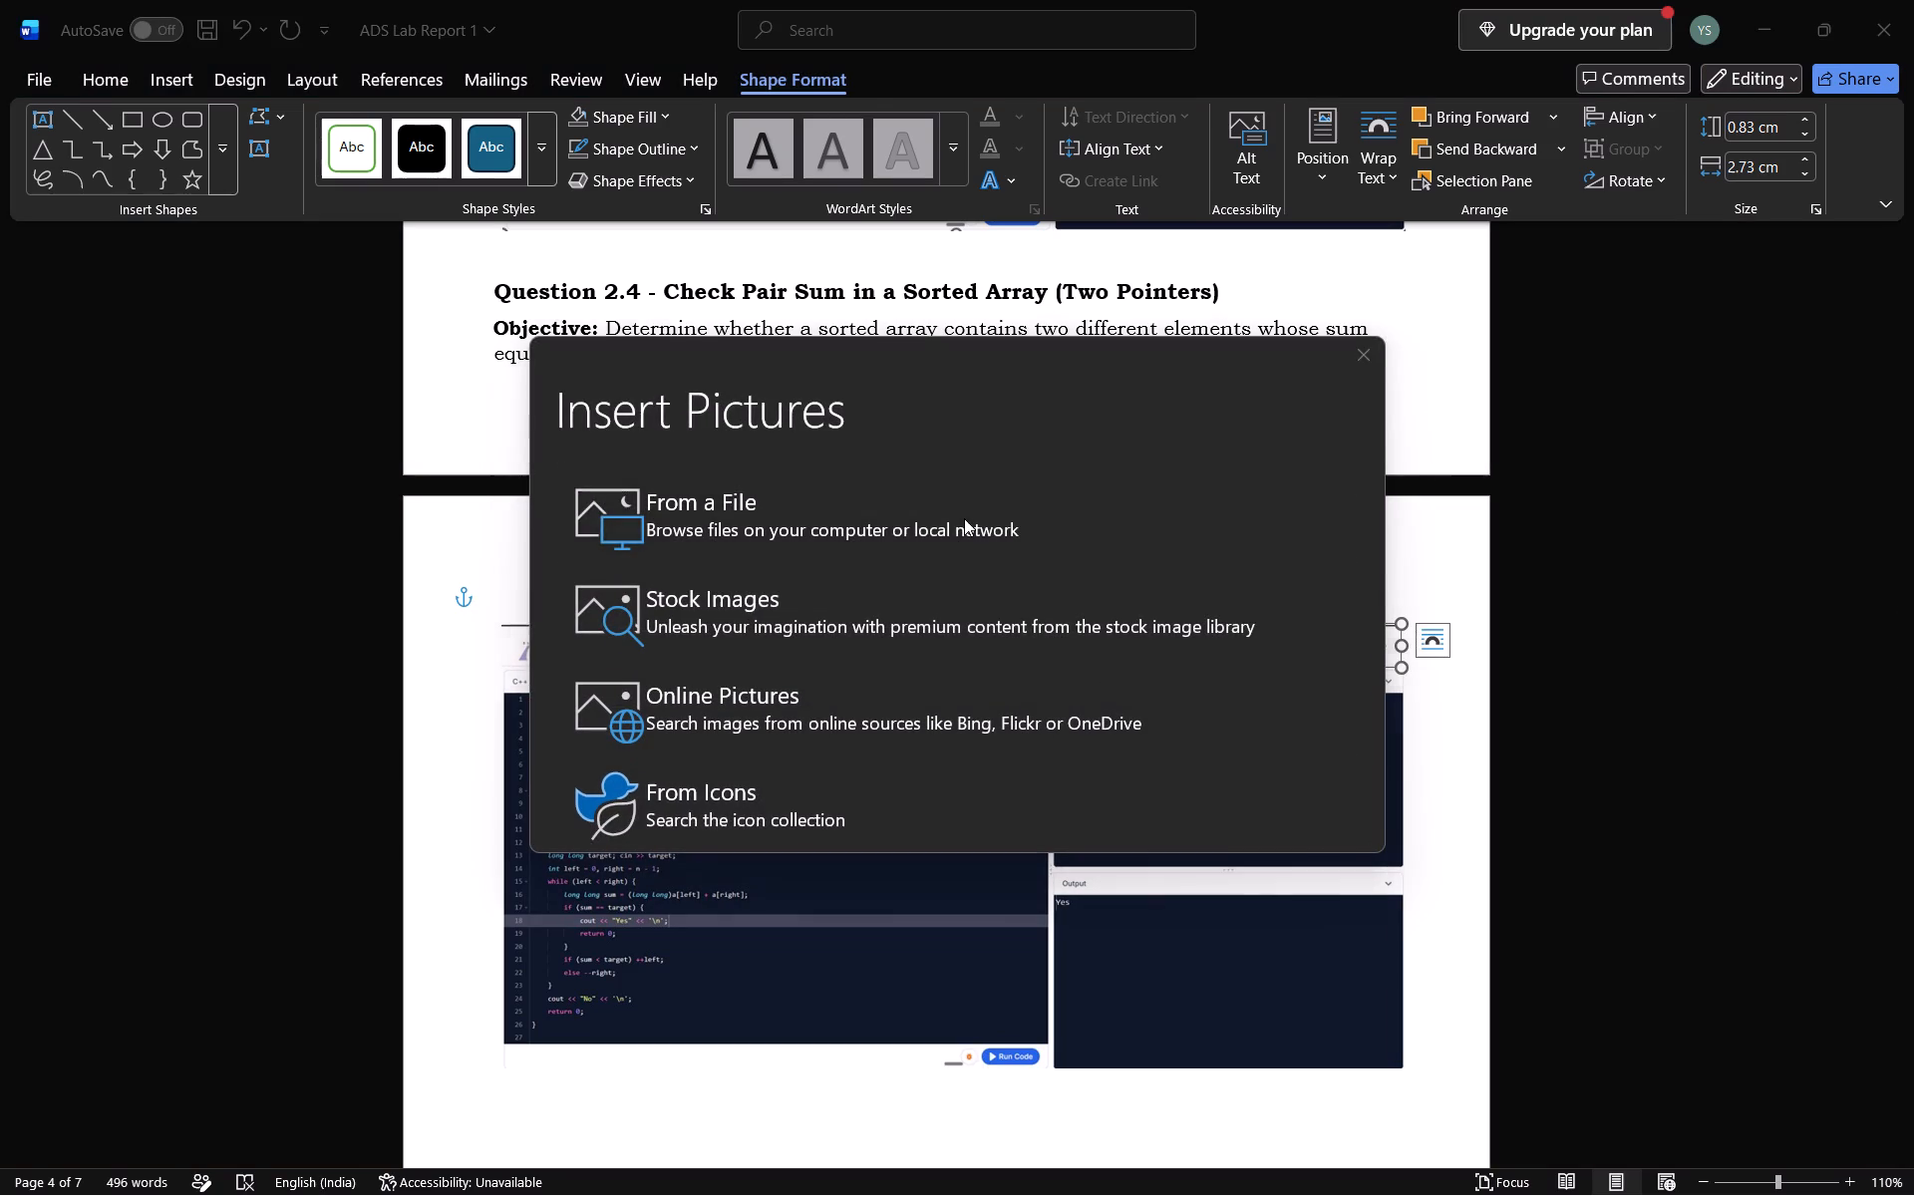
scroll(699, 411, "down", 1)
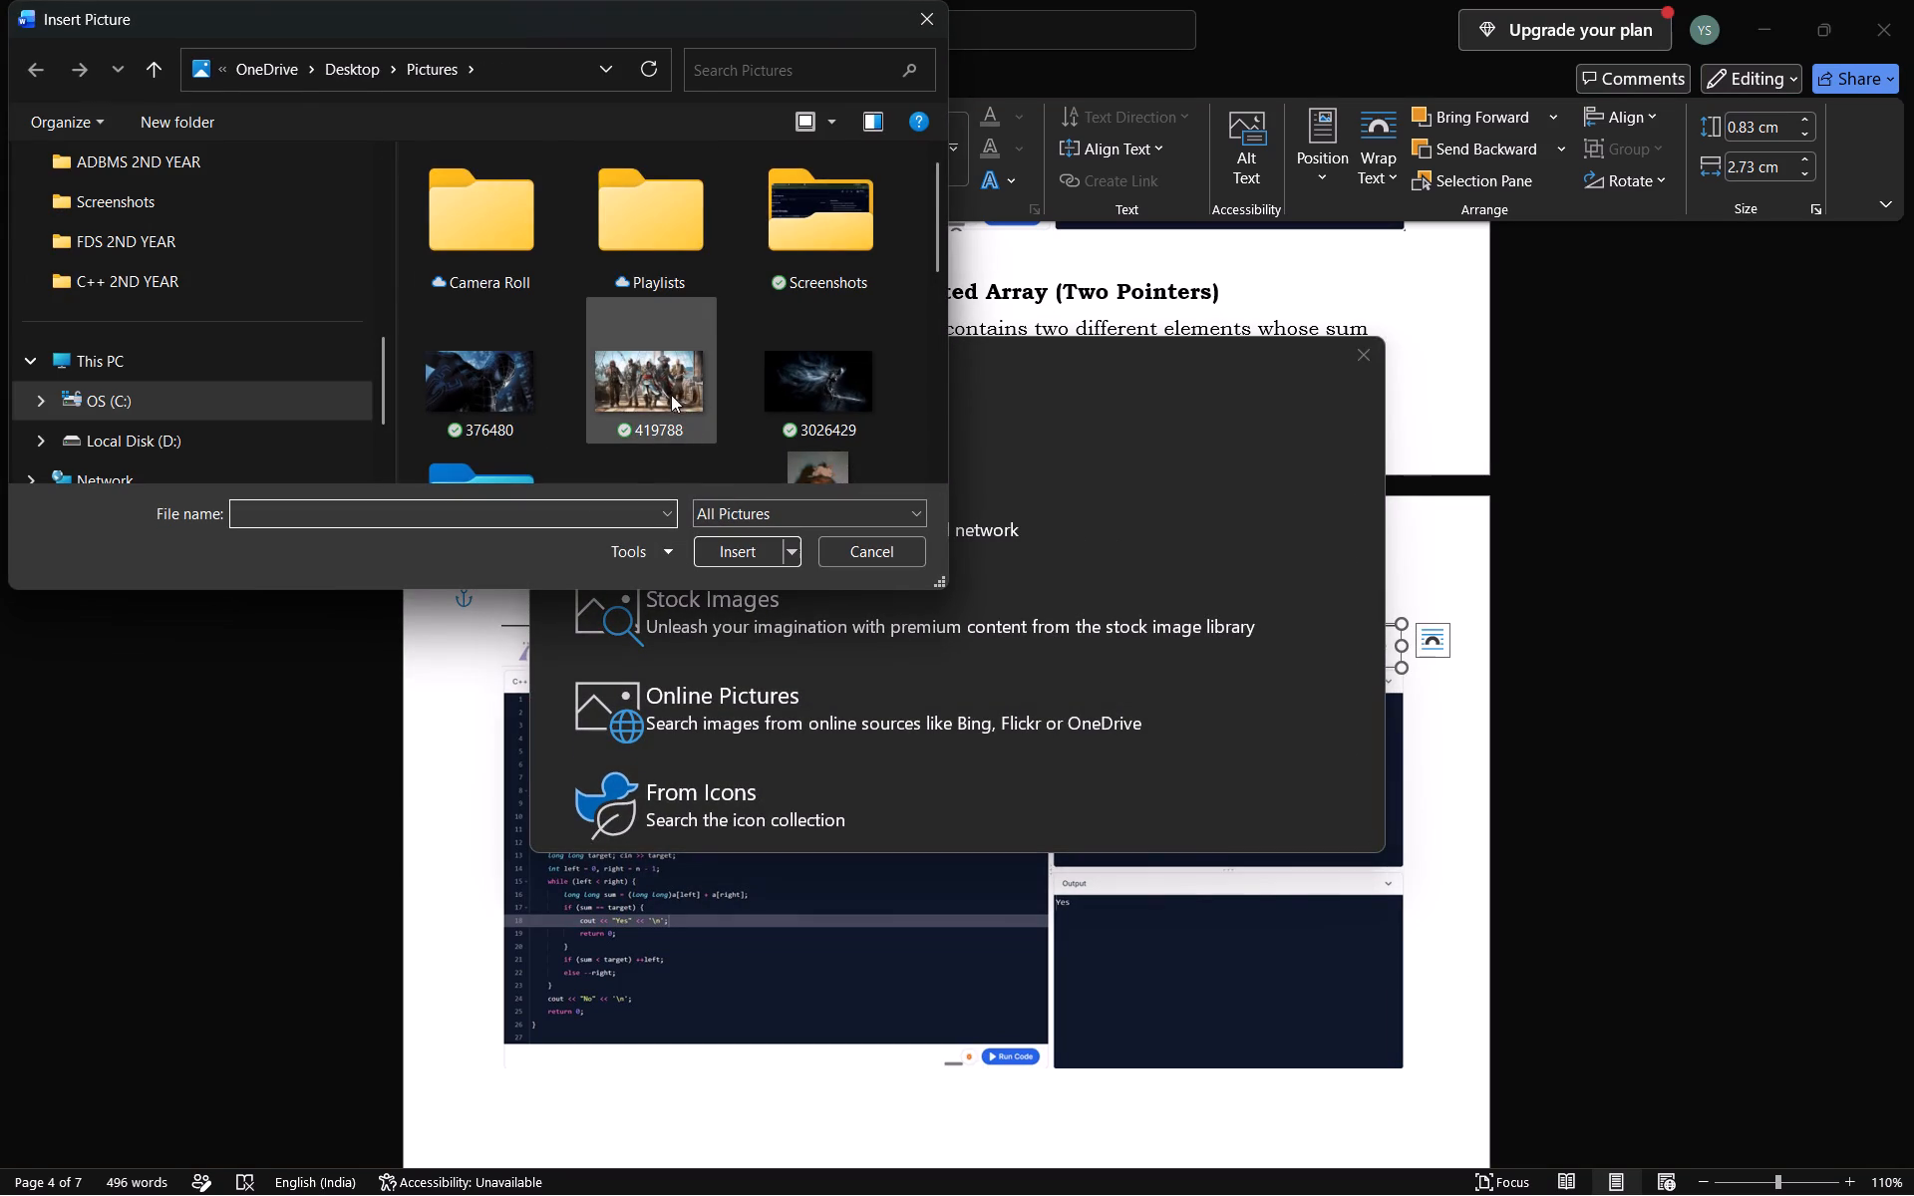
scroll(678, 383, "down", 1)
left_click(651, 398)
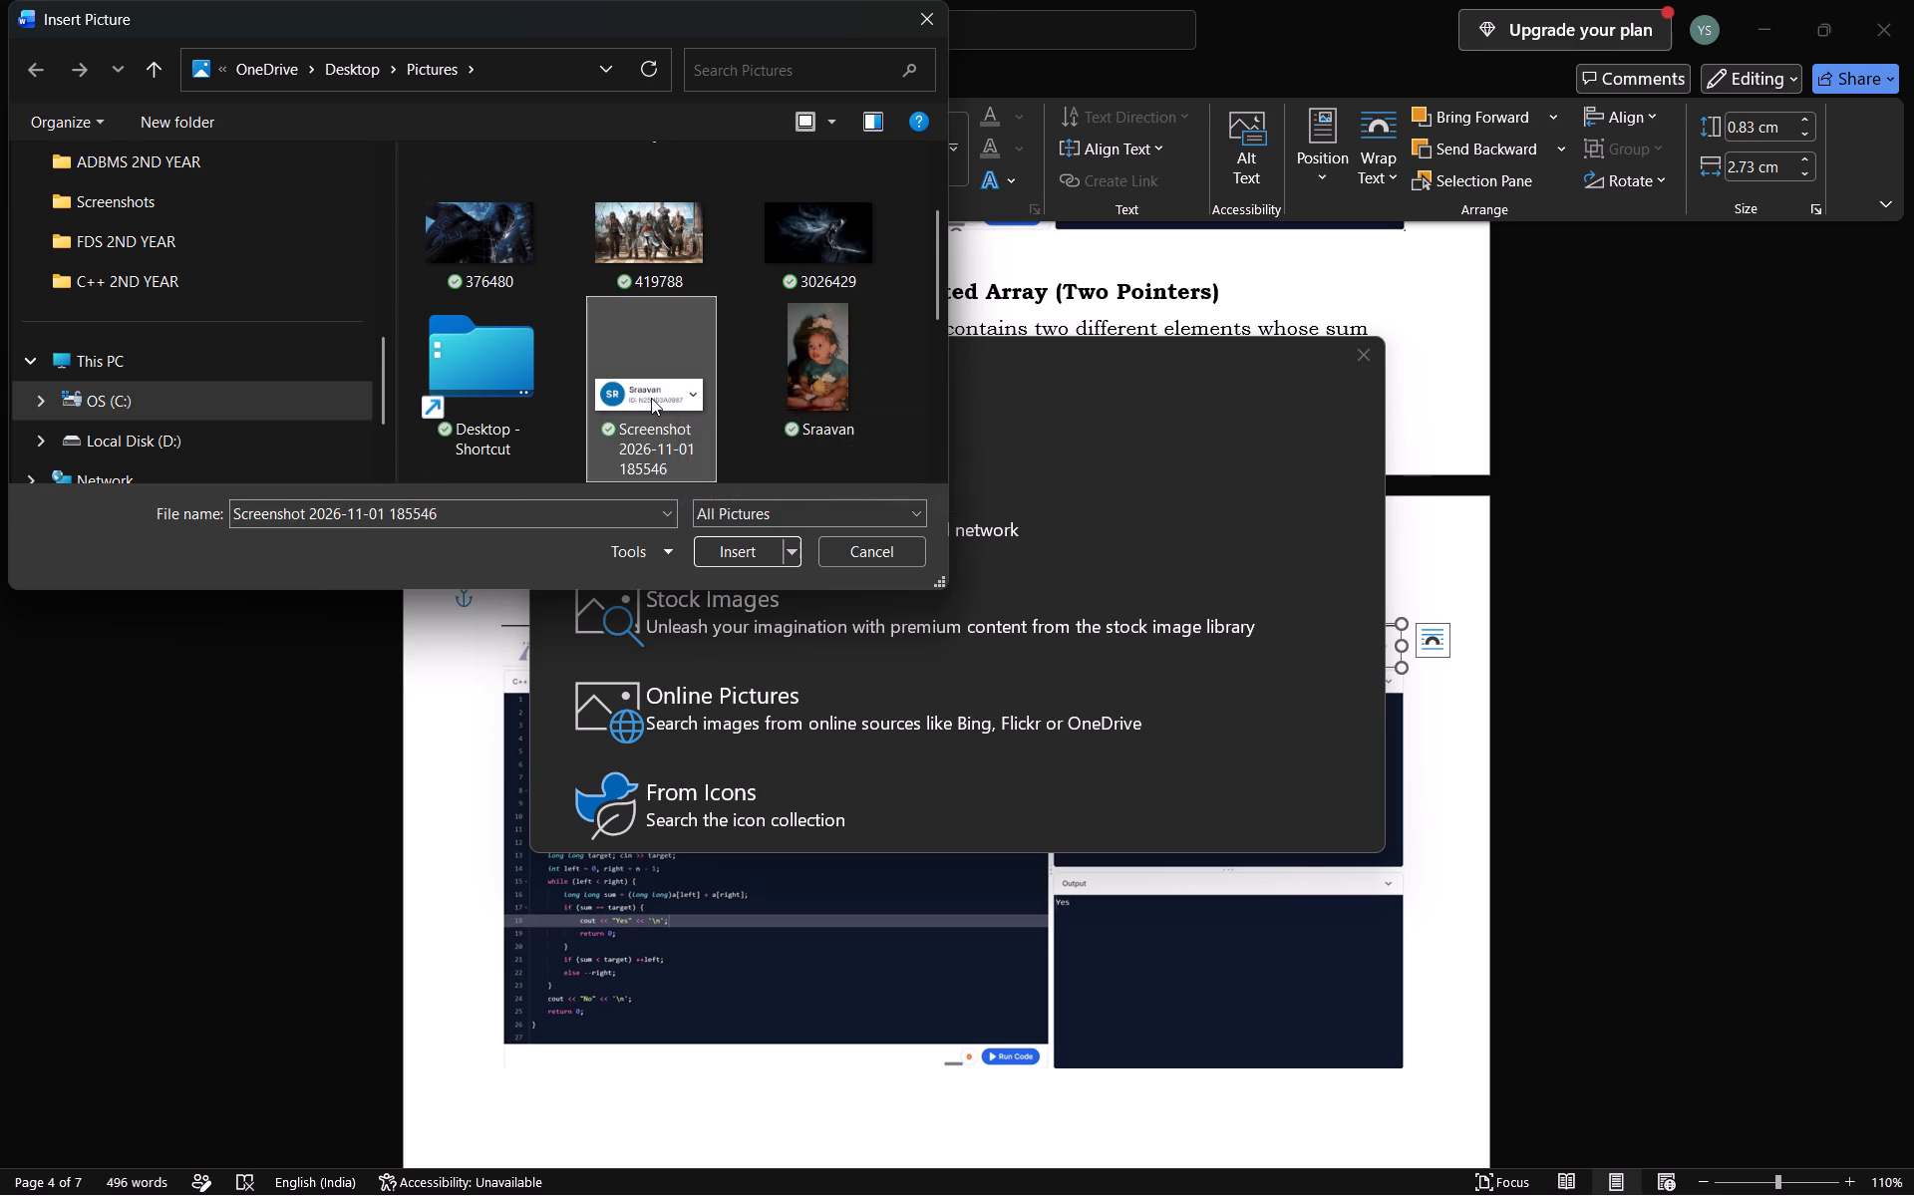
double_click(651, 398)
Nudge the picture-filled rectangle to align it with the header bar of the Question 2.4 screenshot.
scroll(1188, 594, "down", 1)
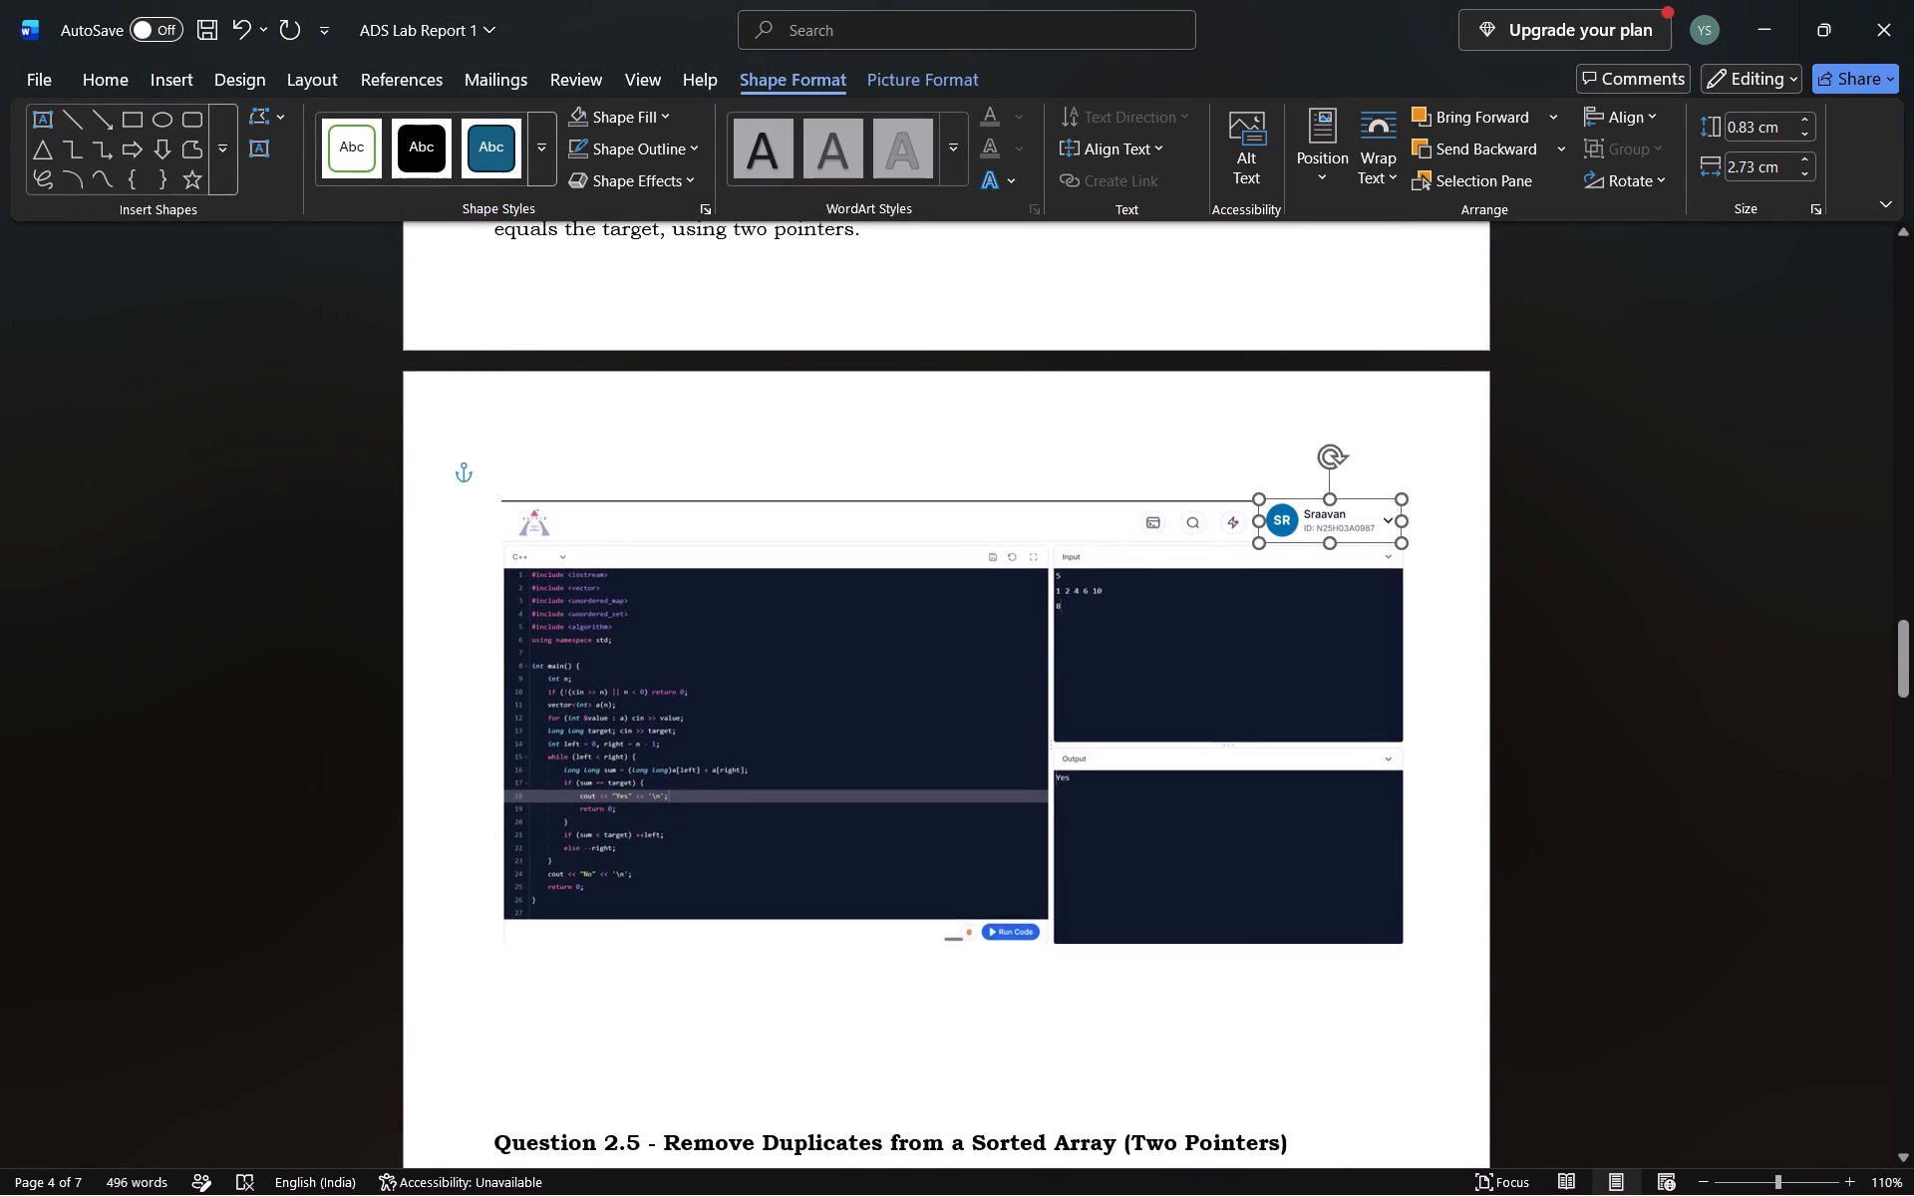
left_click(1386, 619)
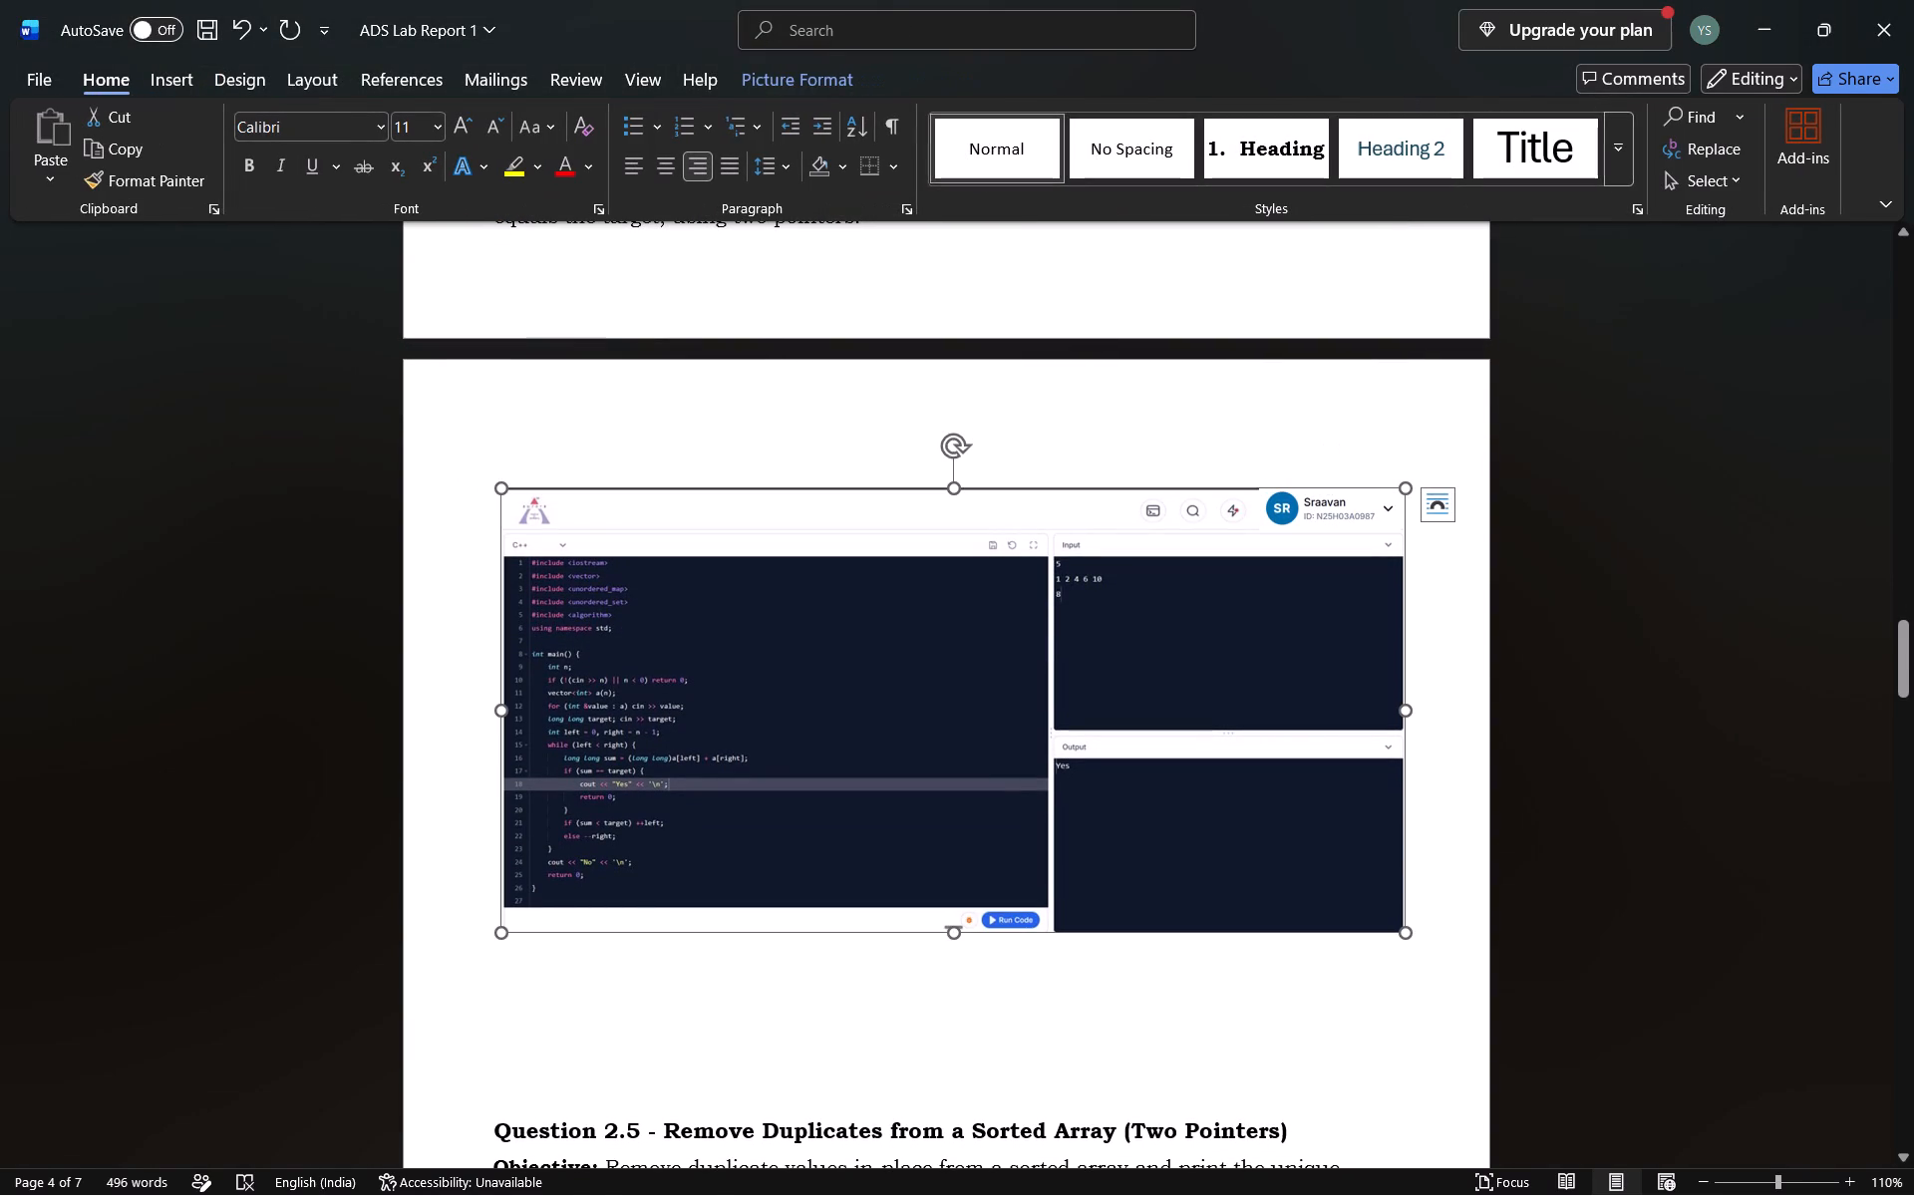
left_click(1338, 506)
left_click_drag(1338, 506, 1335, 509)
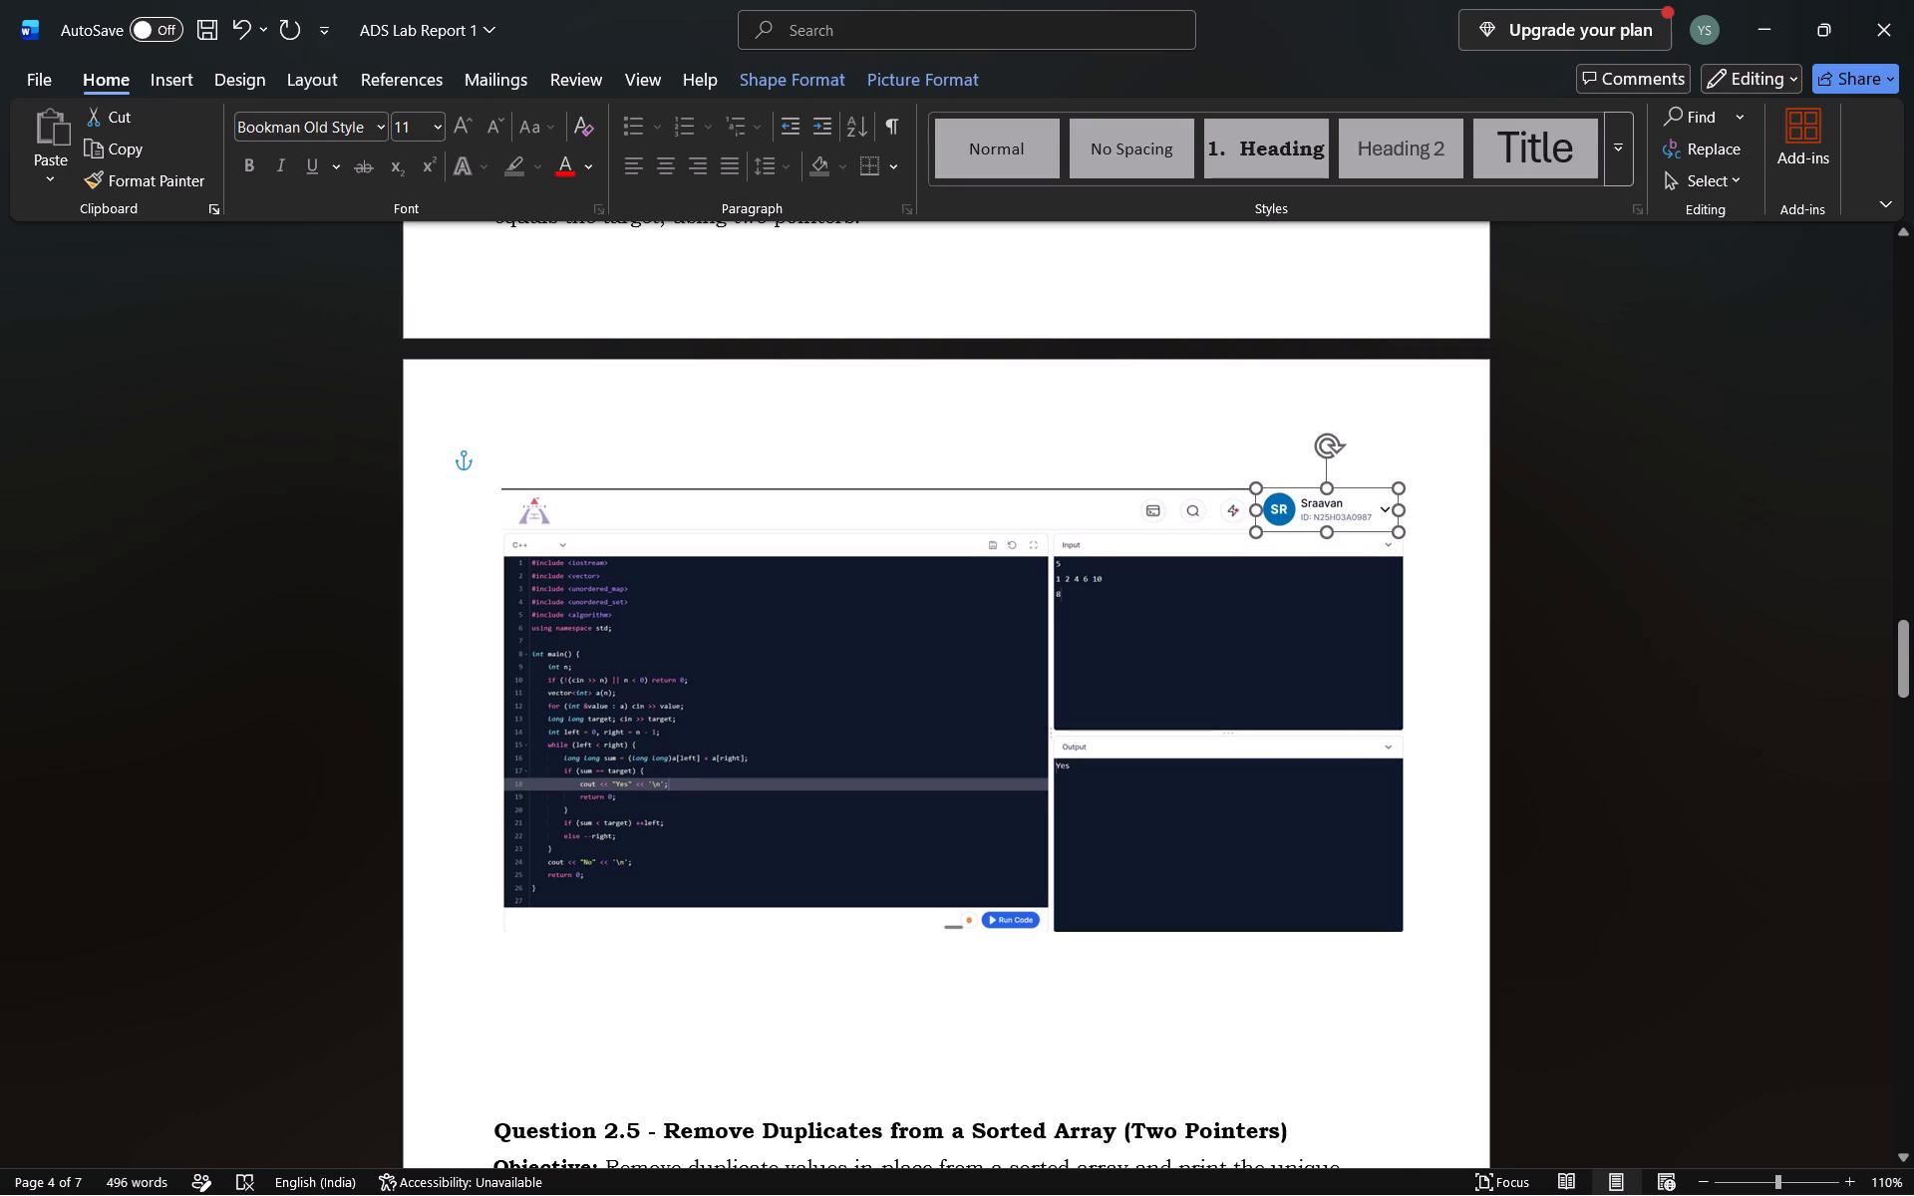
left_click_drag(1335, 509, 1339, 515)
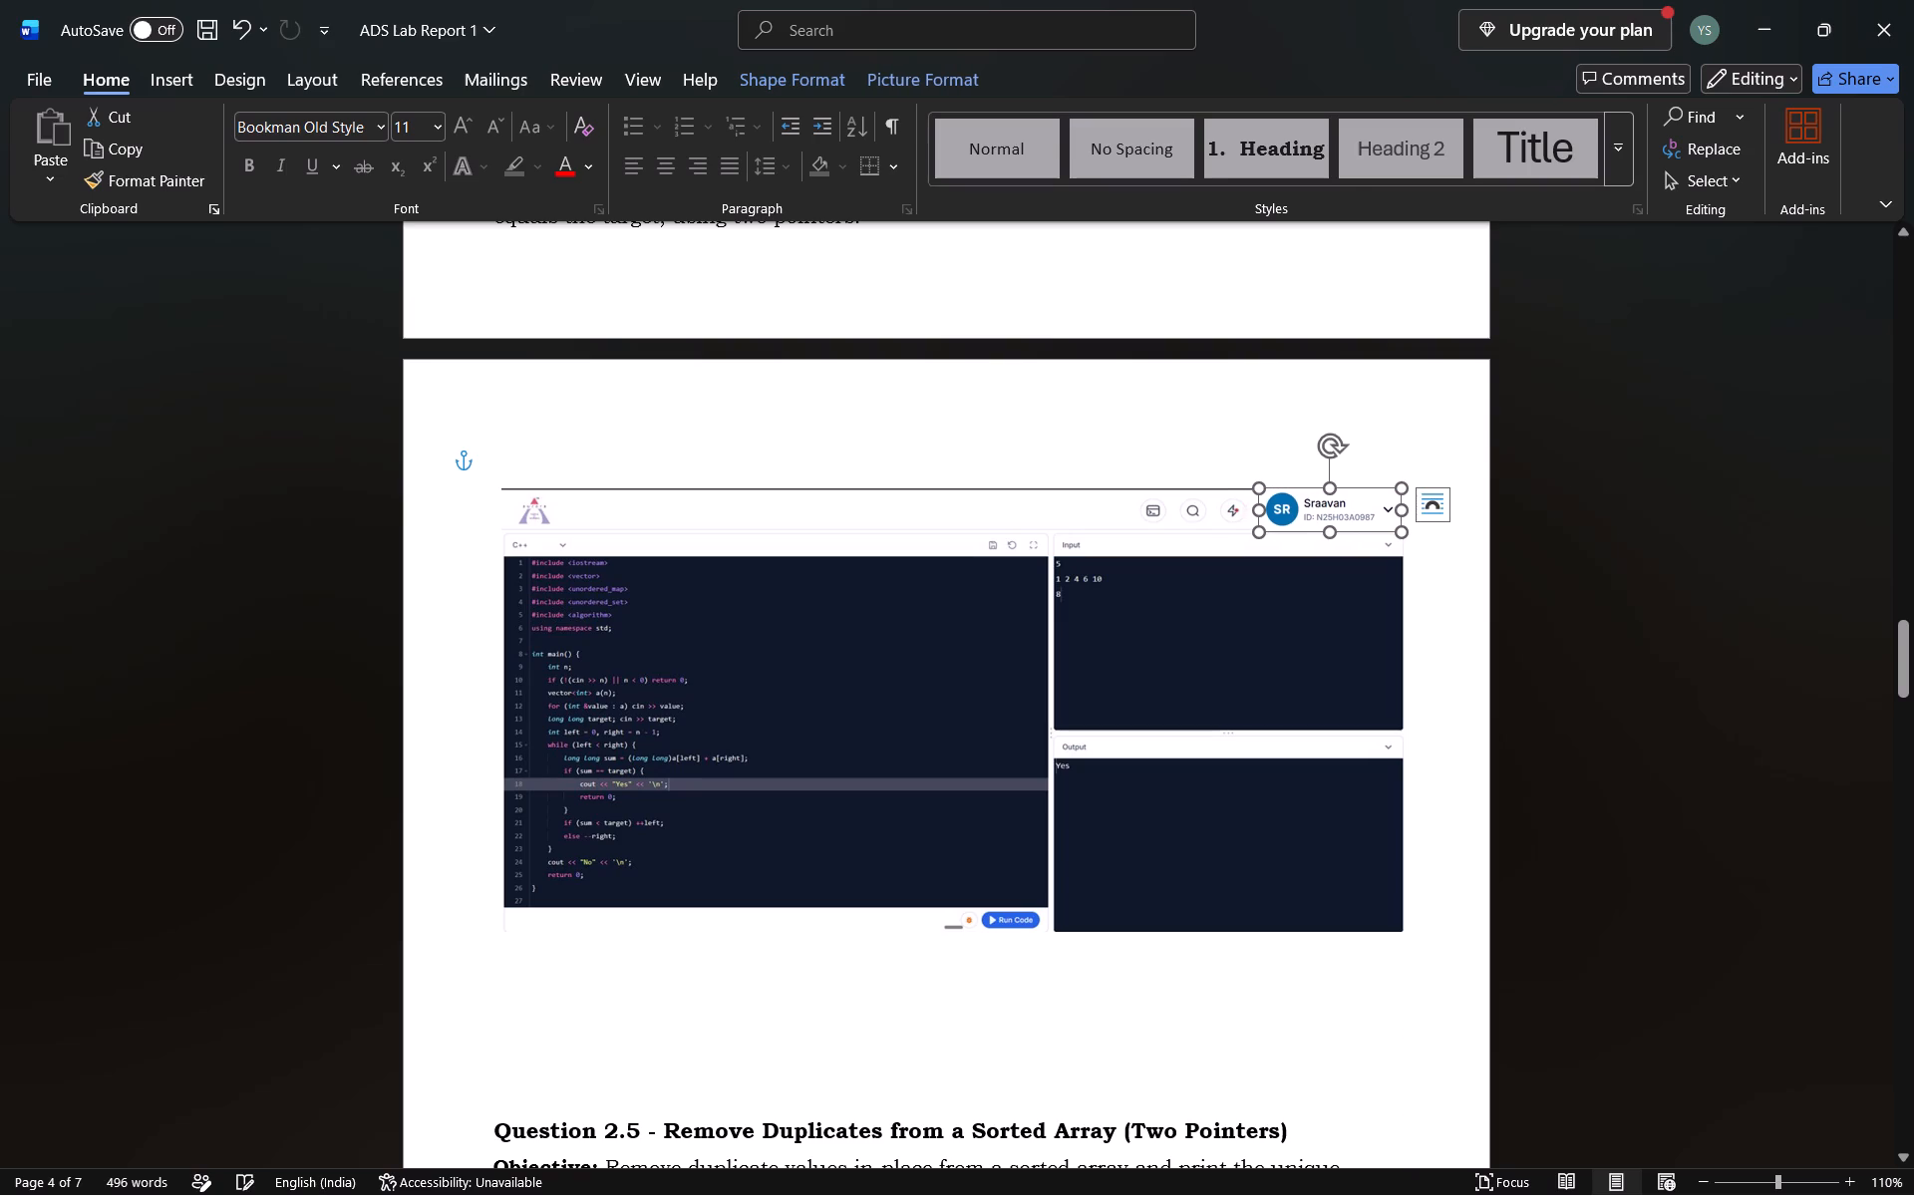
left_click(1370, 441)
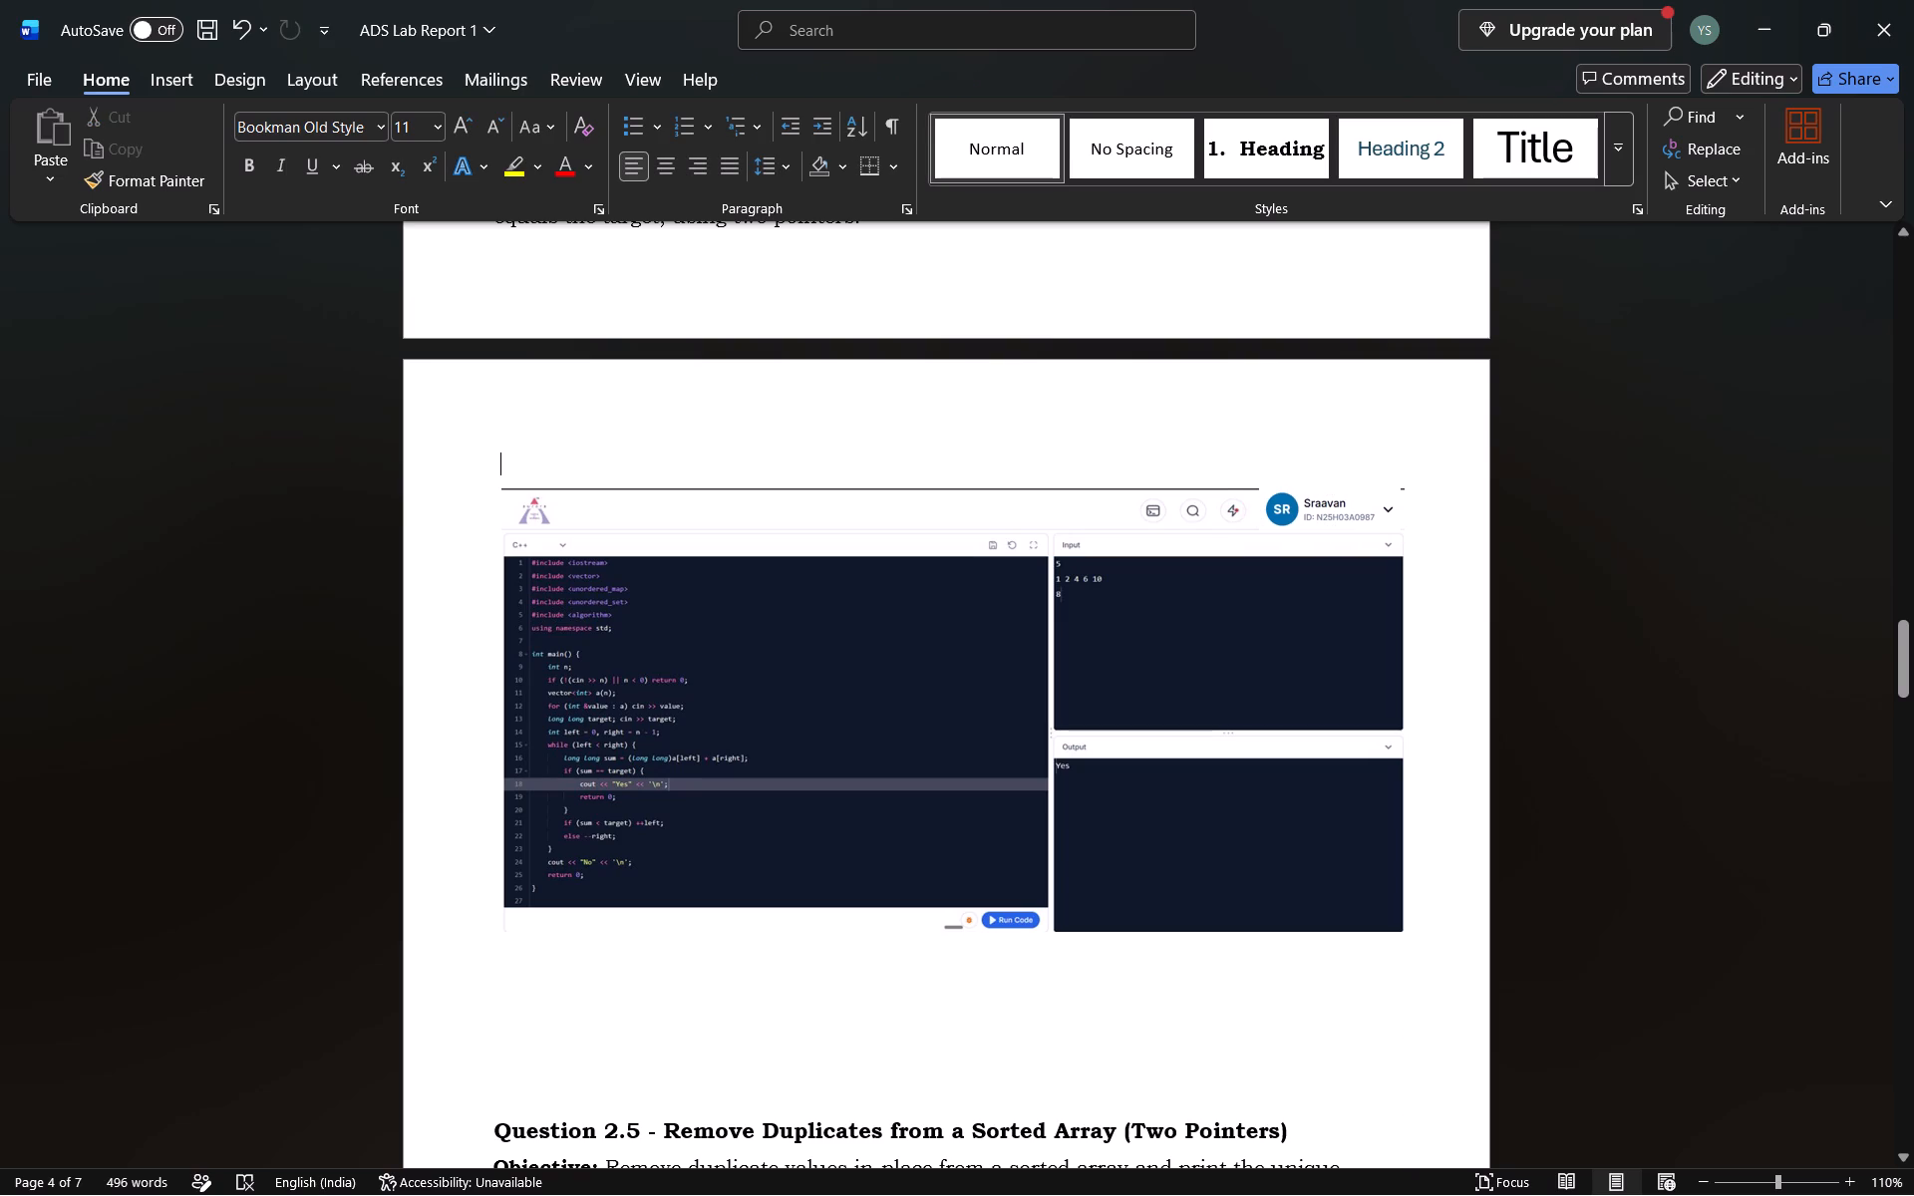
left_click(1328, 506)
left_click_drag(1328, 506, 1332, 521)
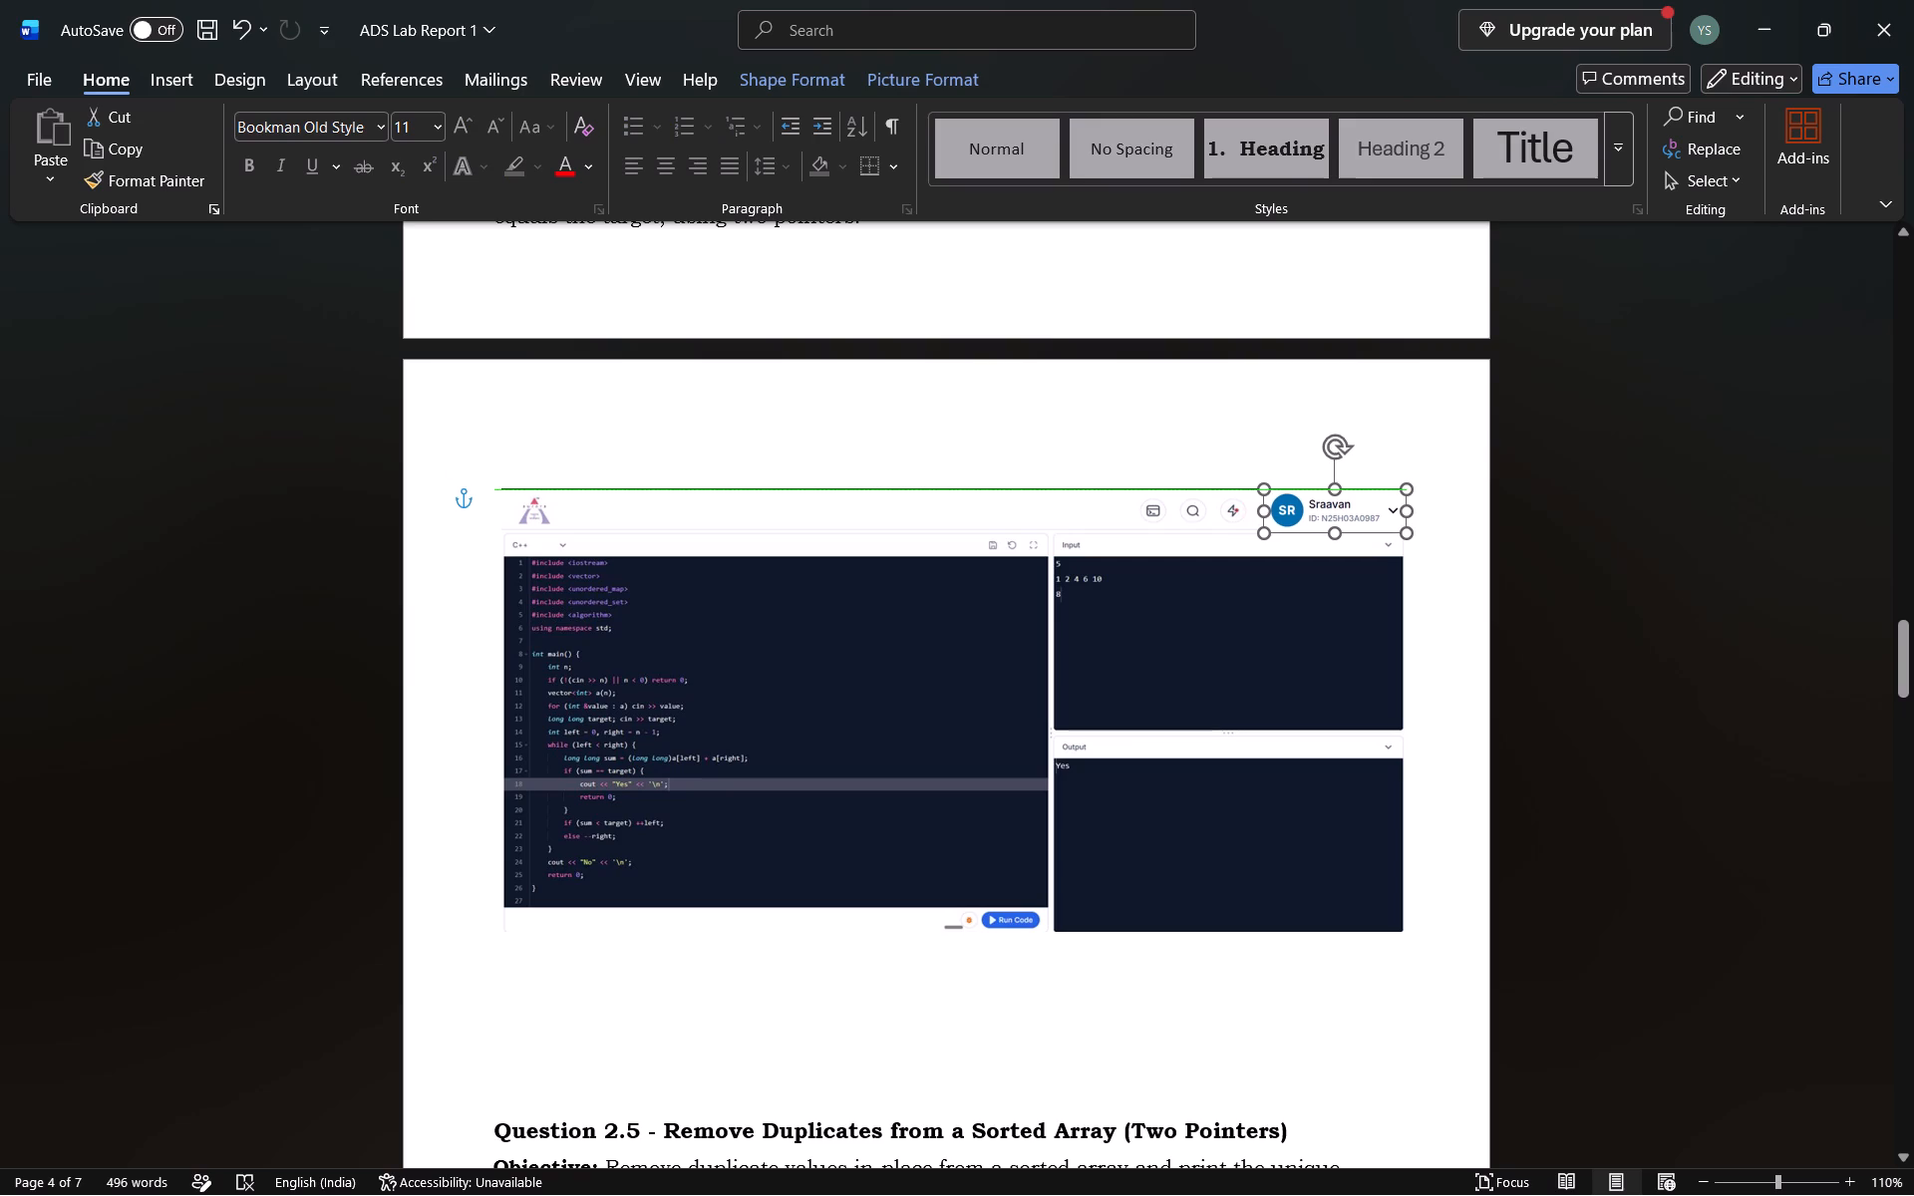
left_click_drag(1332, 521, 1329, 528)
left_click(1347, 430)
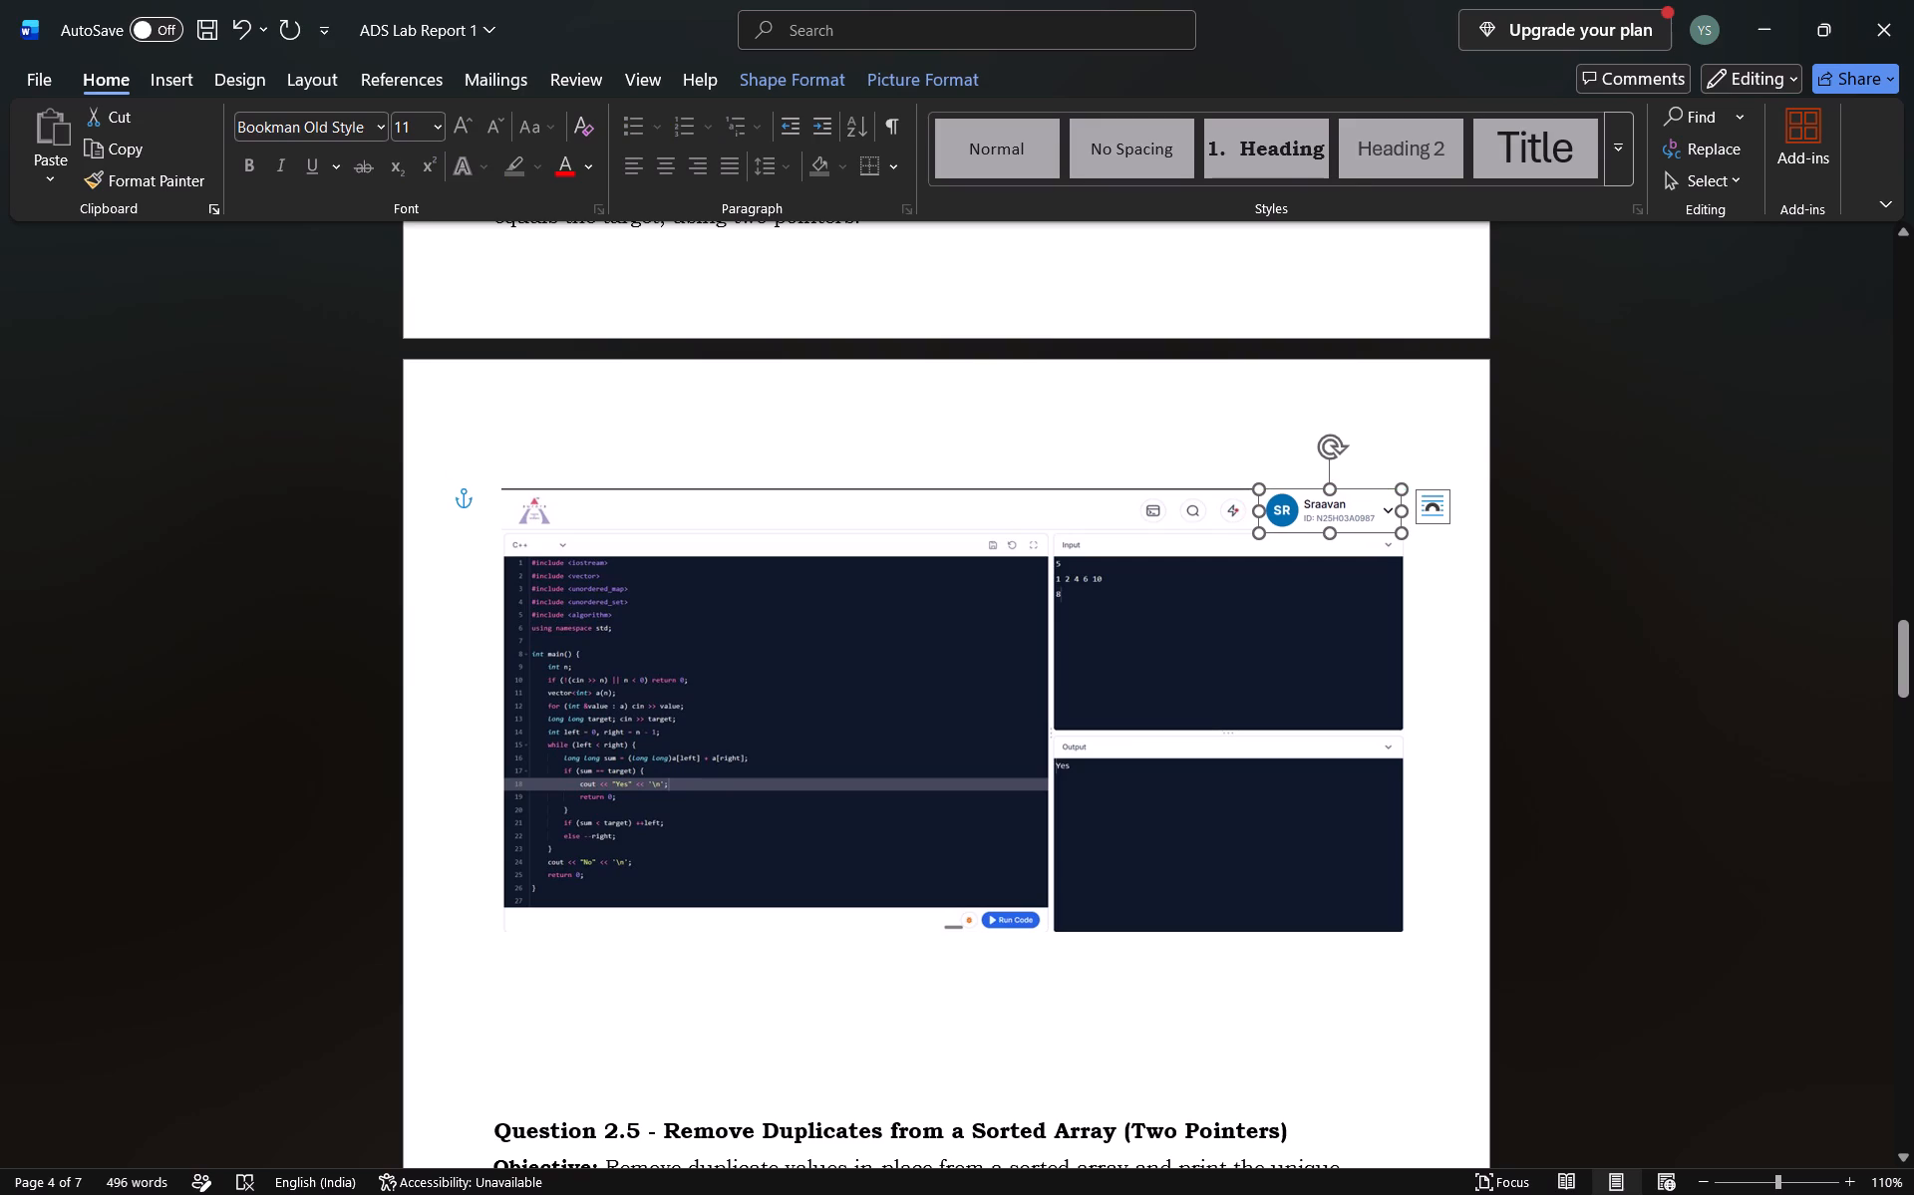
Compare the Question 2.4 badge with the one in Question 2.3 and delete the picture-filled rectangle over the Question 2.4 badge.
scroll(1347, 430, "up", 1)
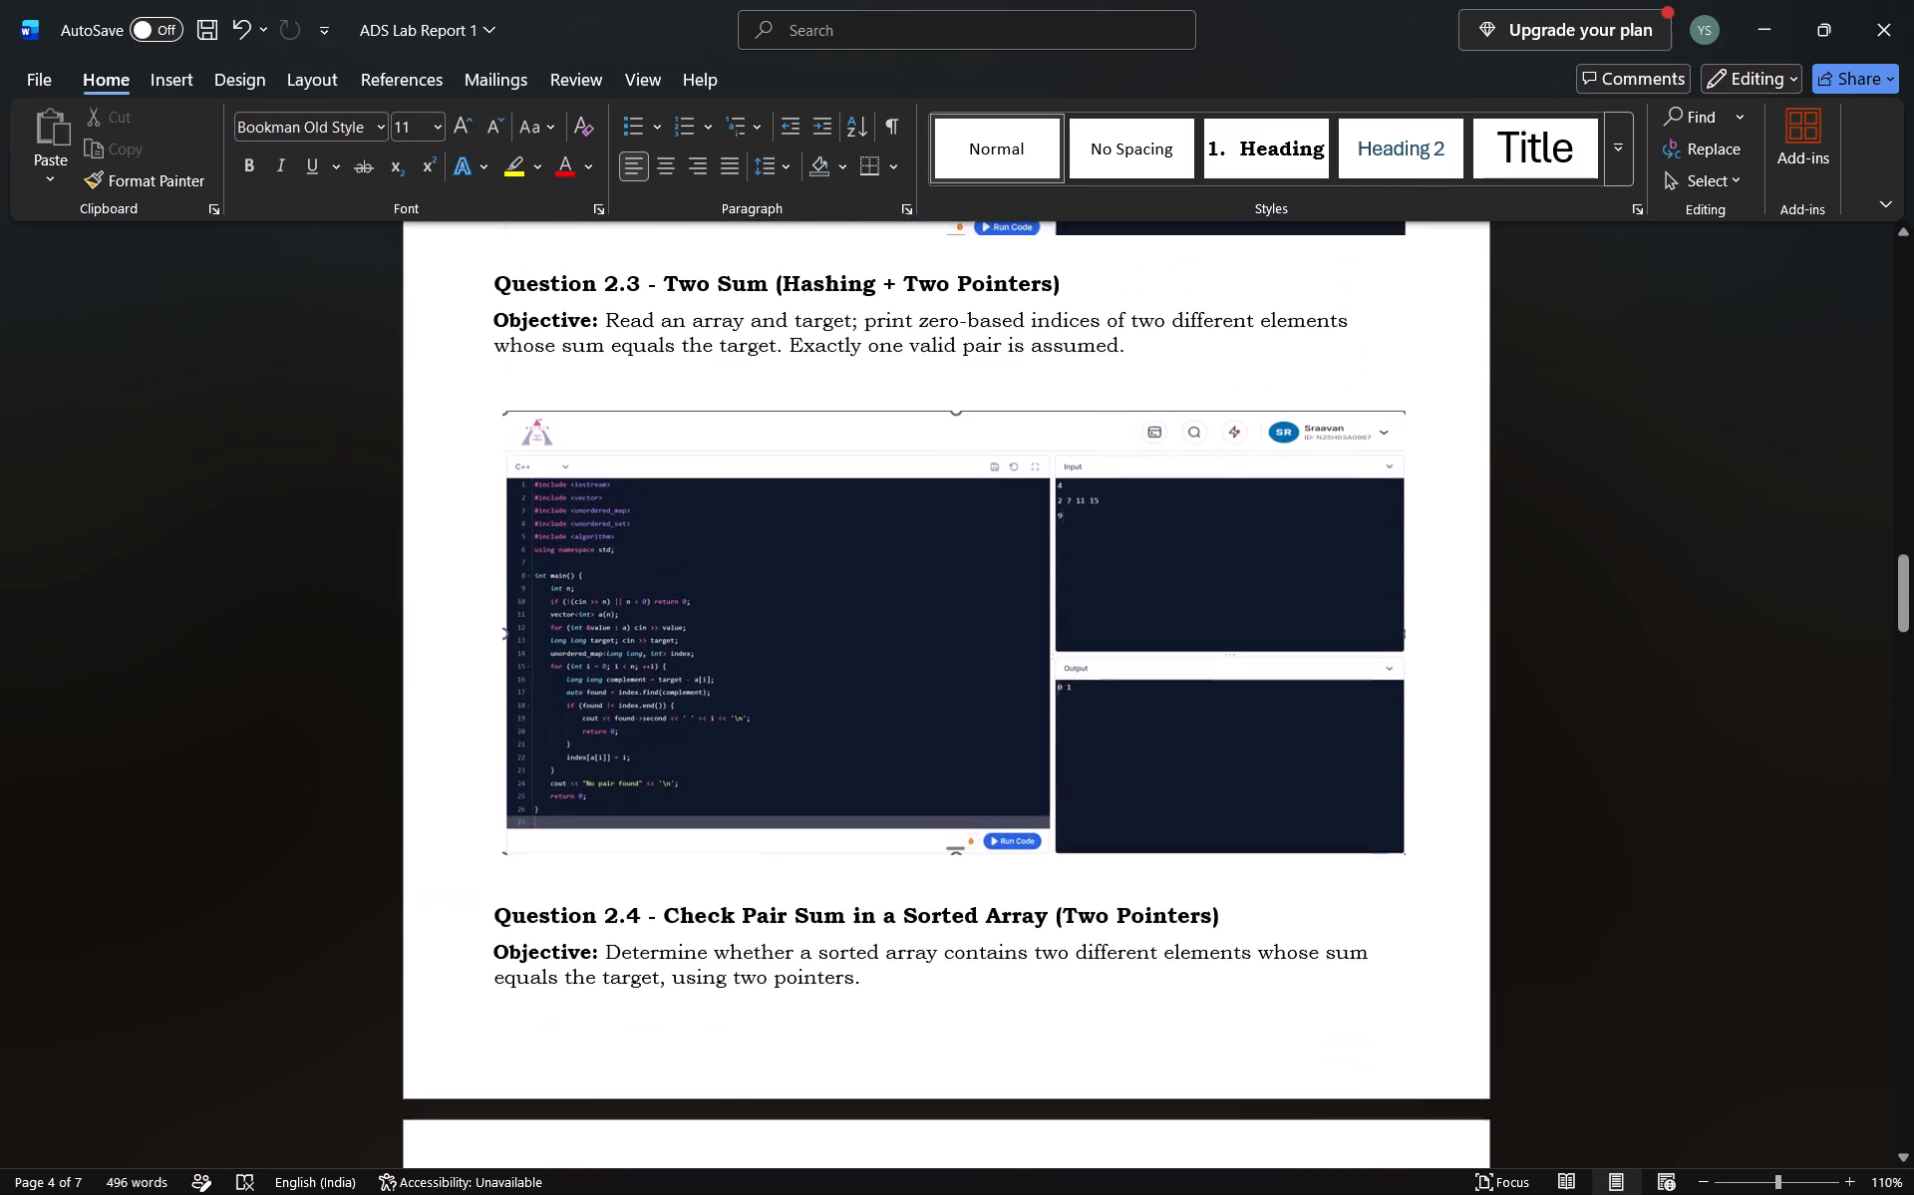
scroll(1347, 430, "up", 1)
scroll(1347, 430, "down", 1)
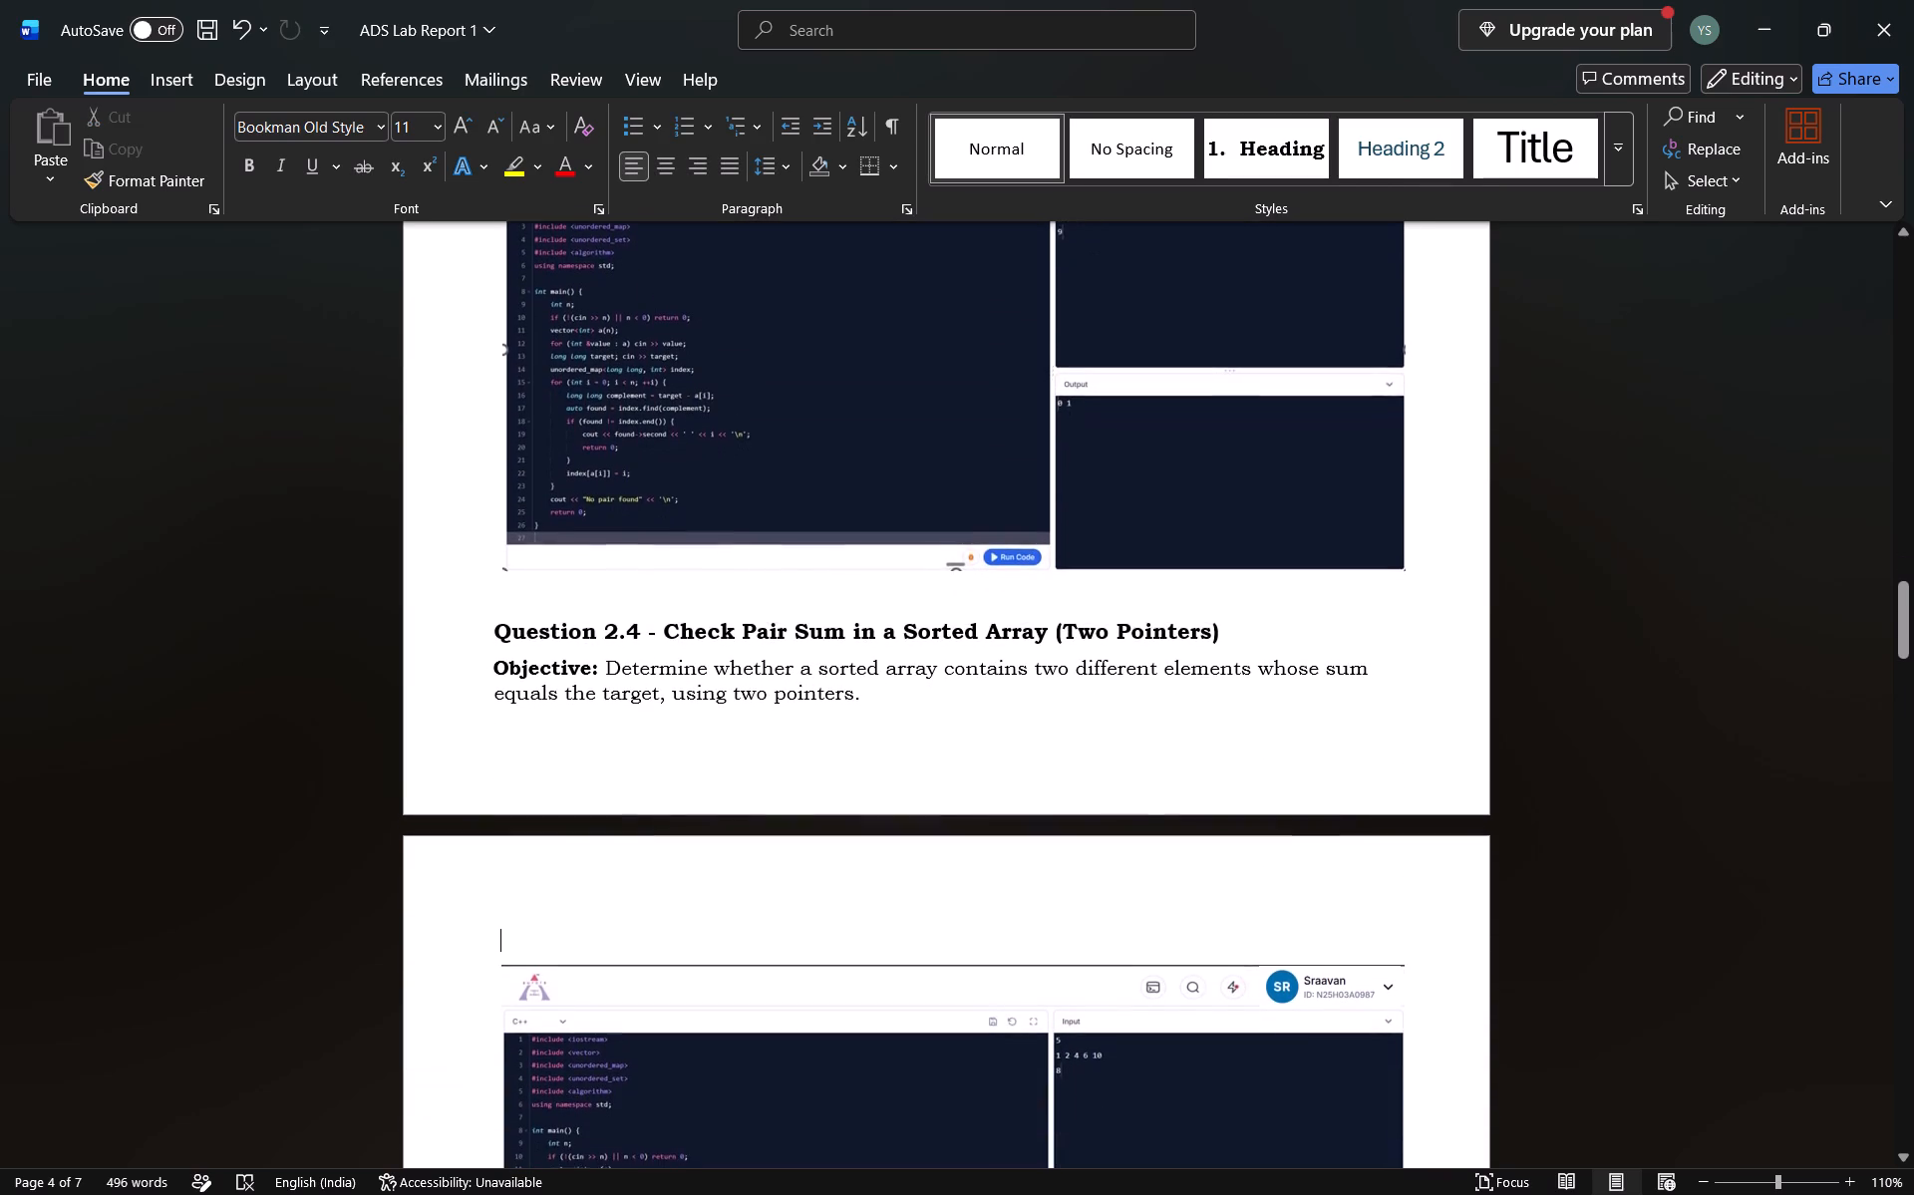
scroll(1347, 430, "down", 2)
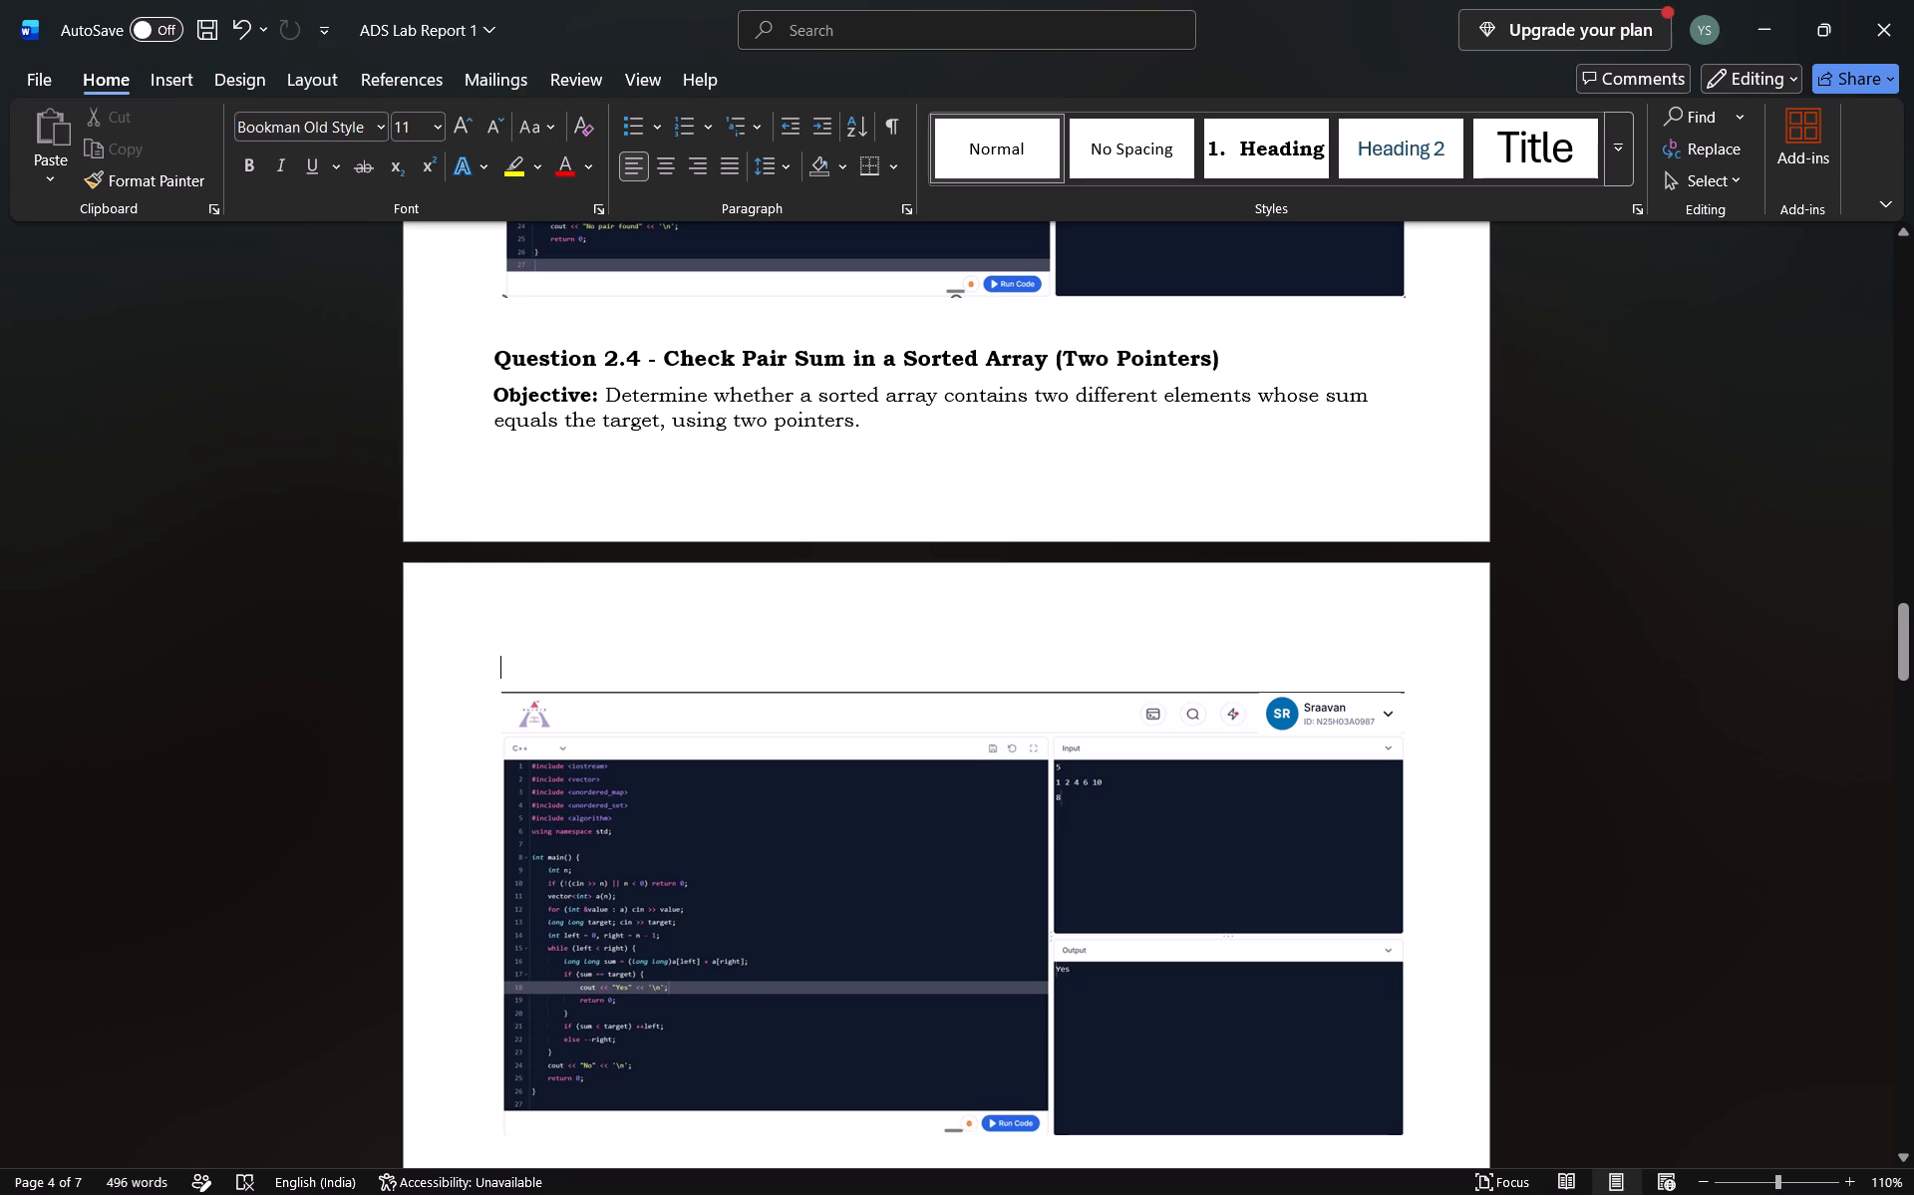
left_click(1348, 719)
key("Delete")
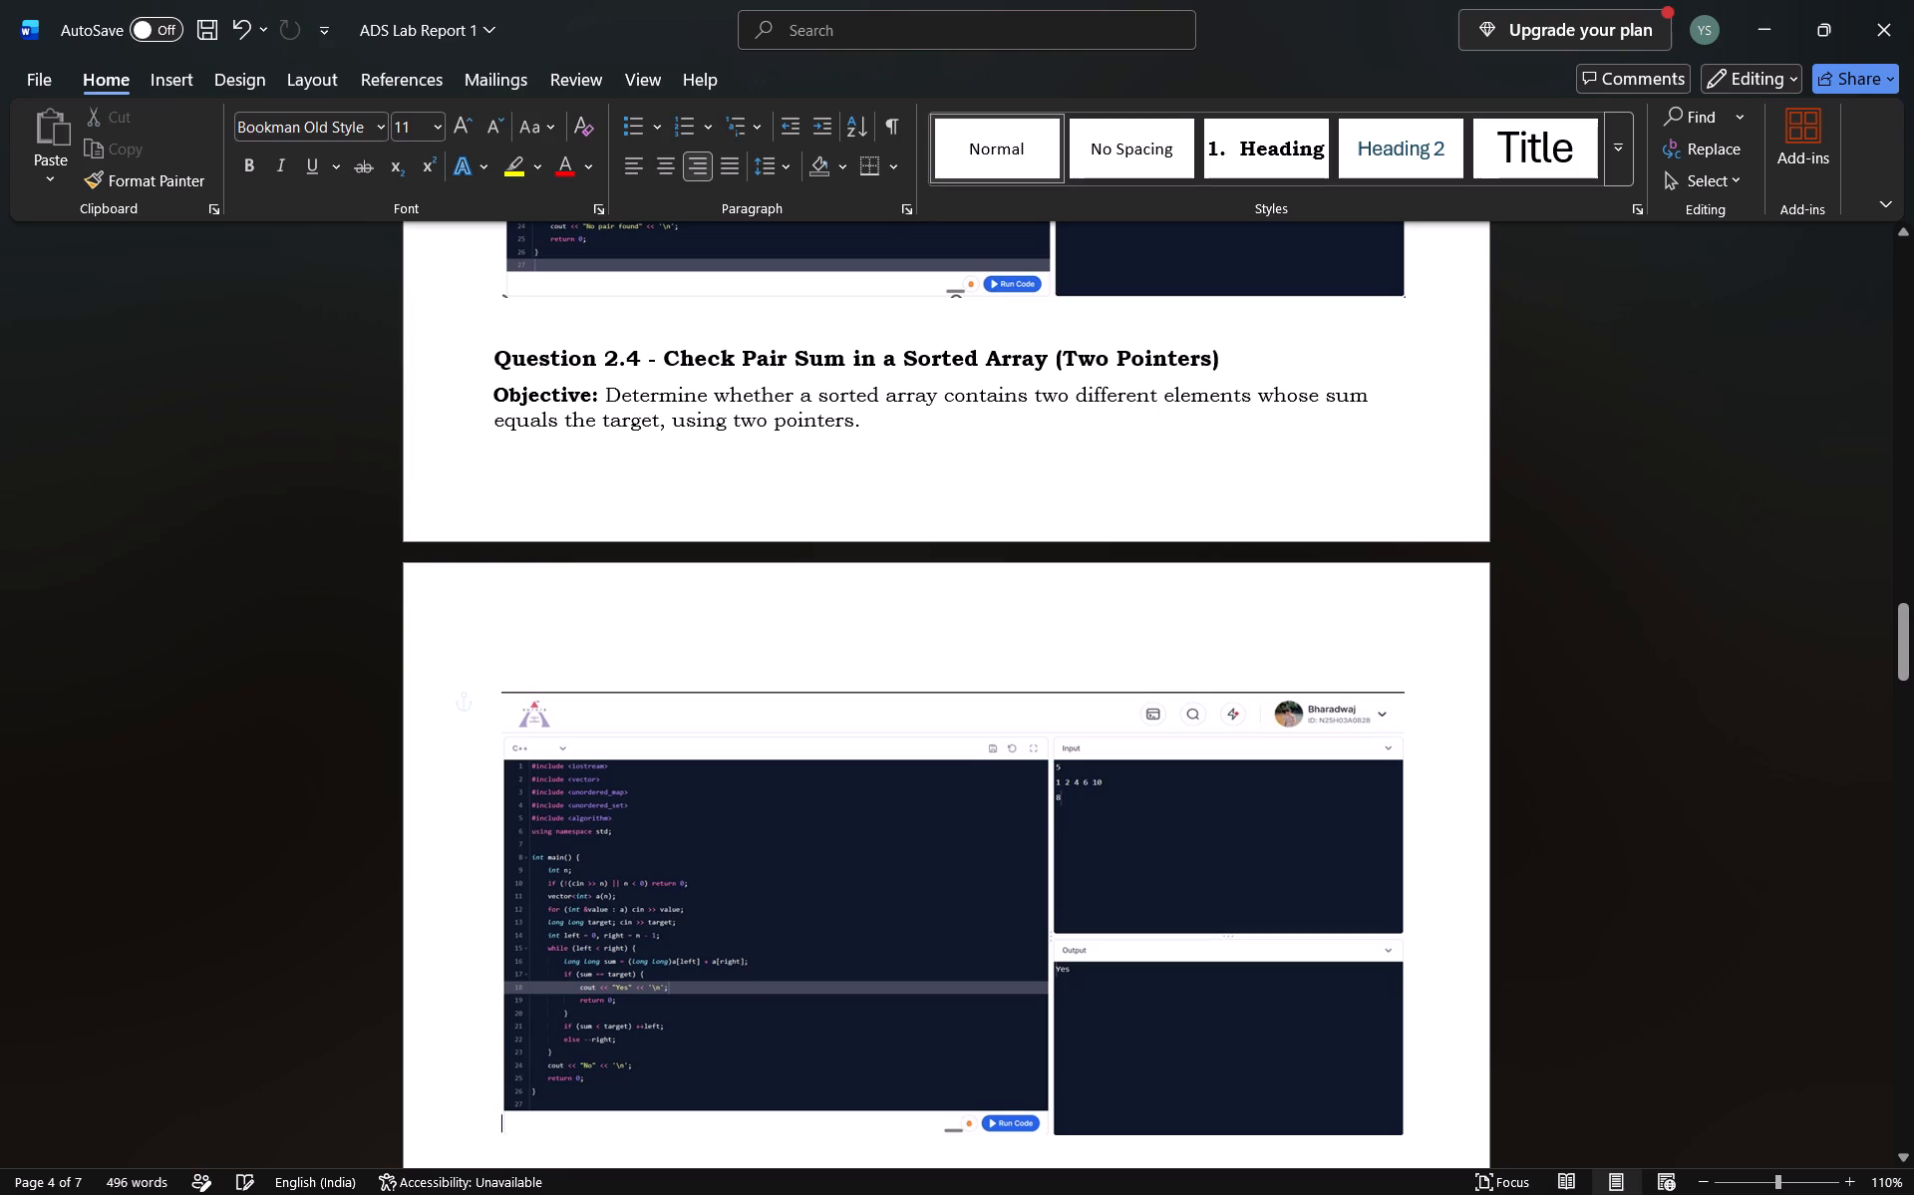
Draw a rectangle about 0.69 cm high and 2.58 cm wide over the account badge in the Question 2.4 screenshot.
left_click(159, 79)
left_click(329, 139)
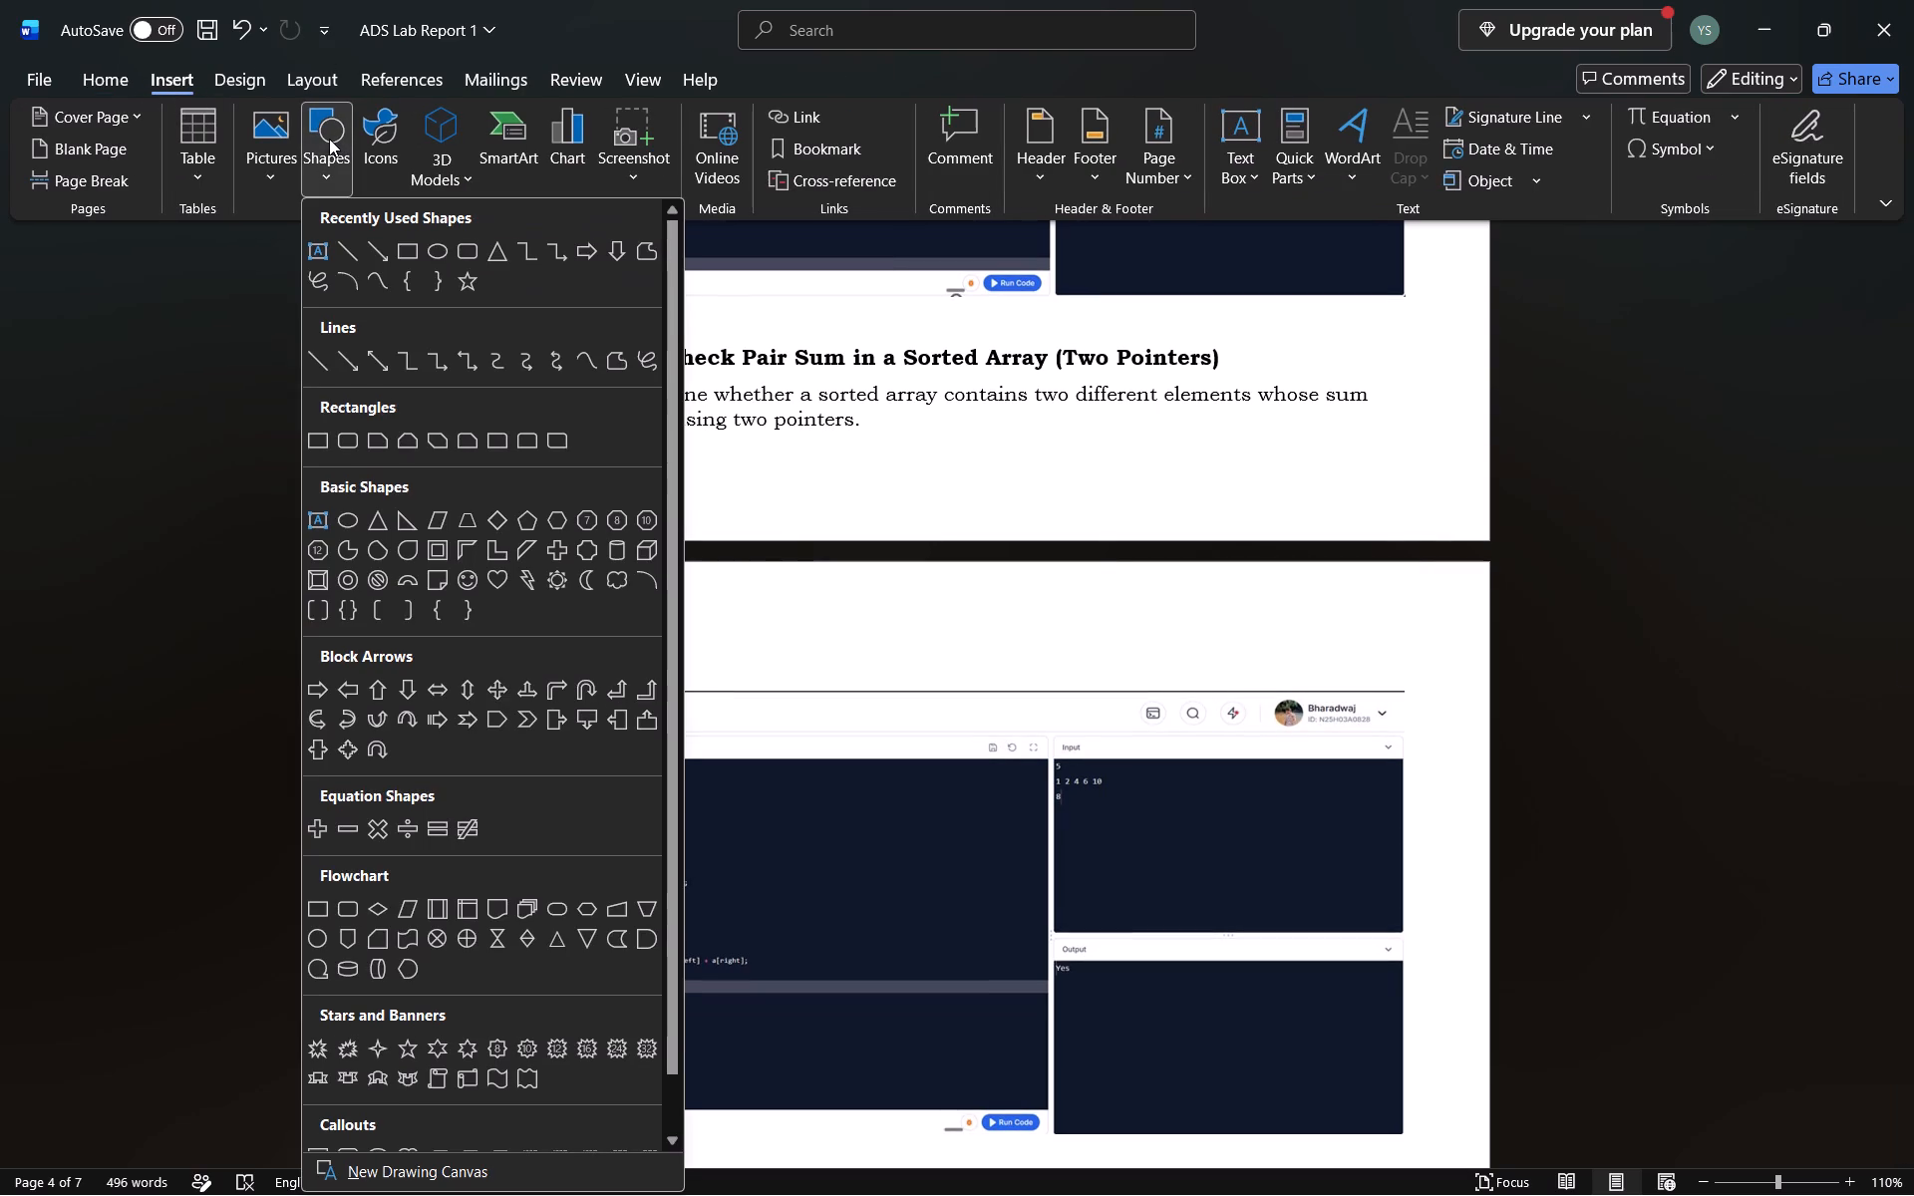
left_click(418, 261)
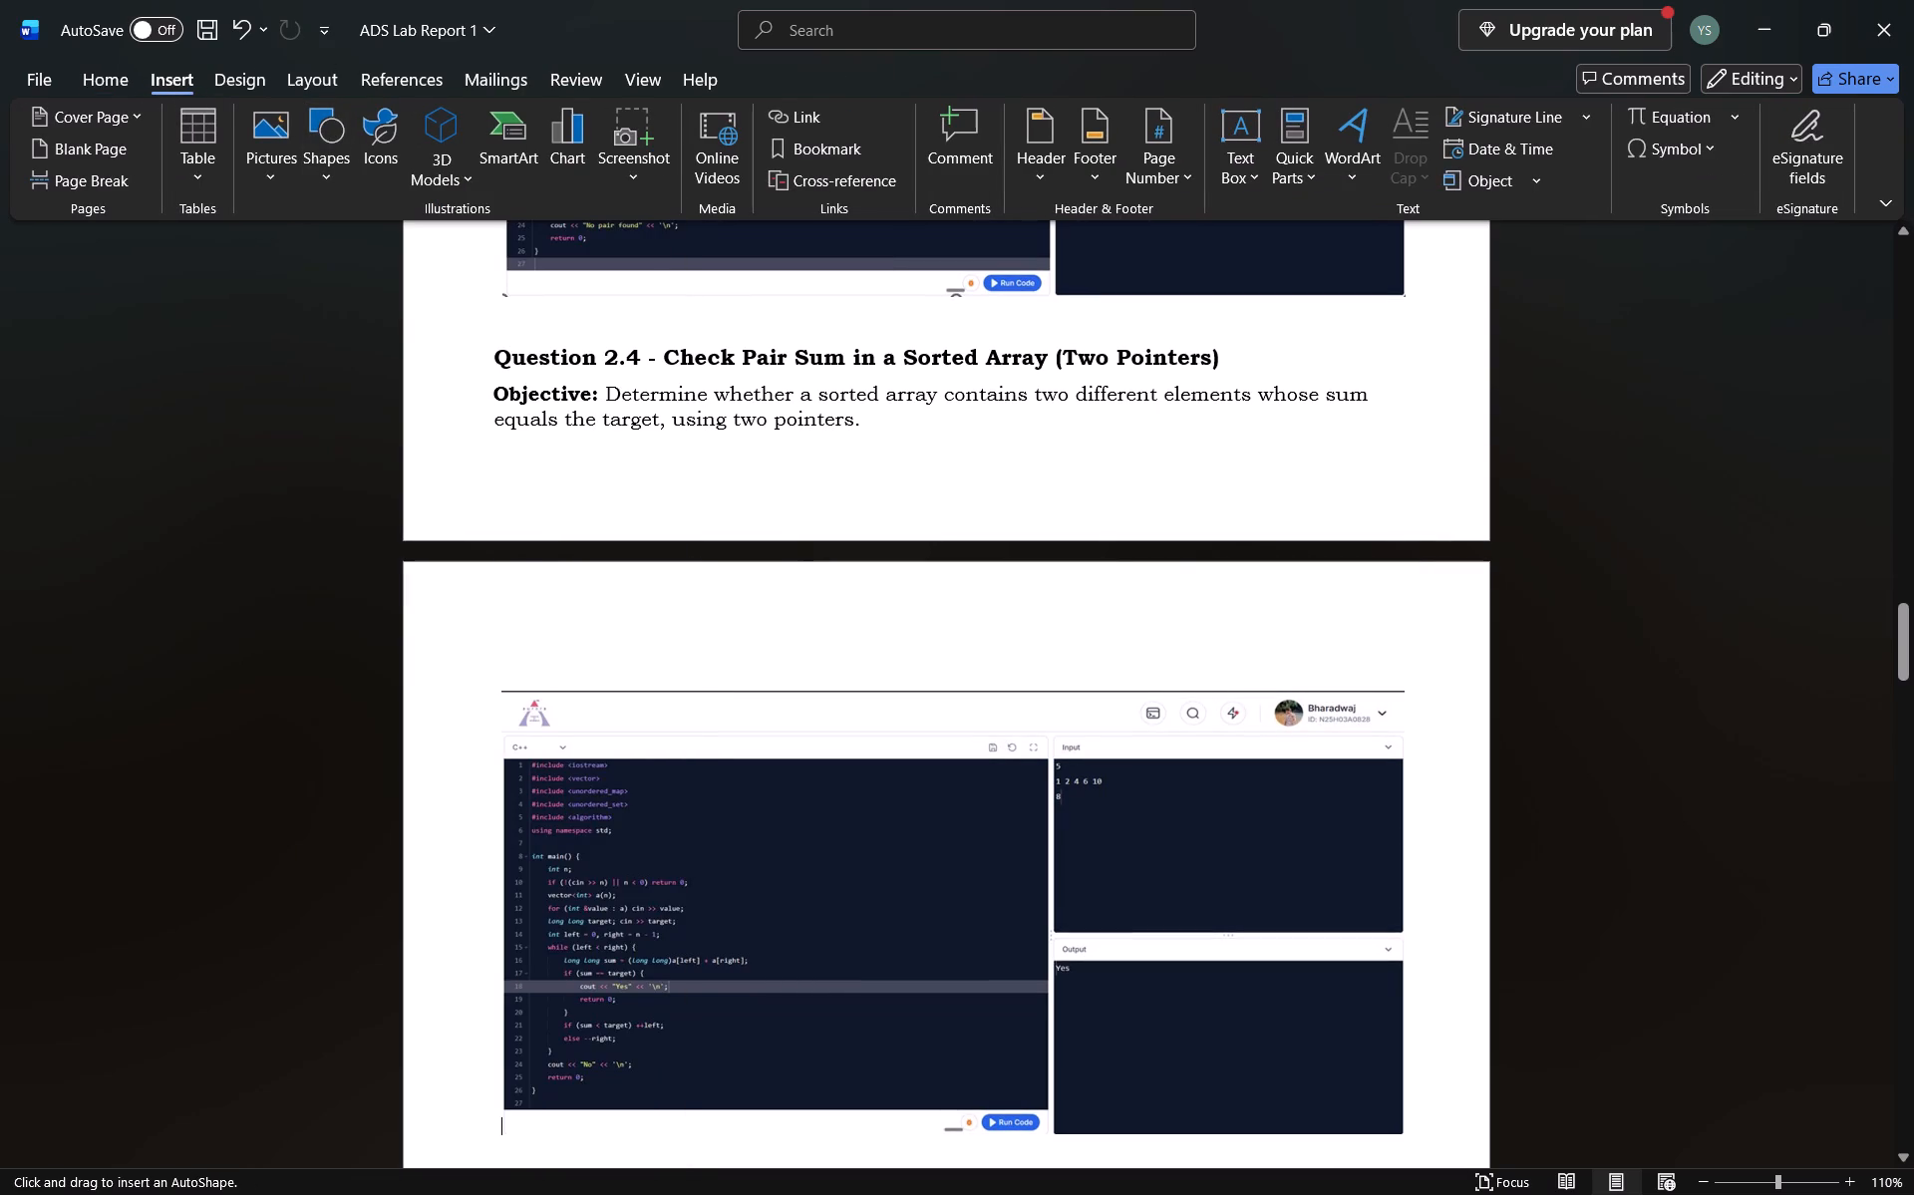
left_click_drag(1261, 697, 1348, 693)
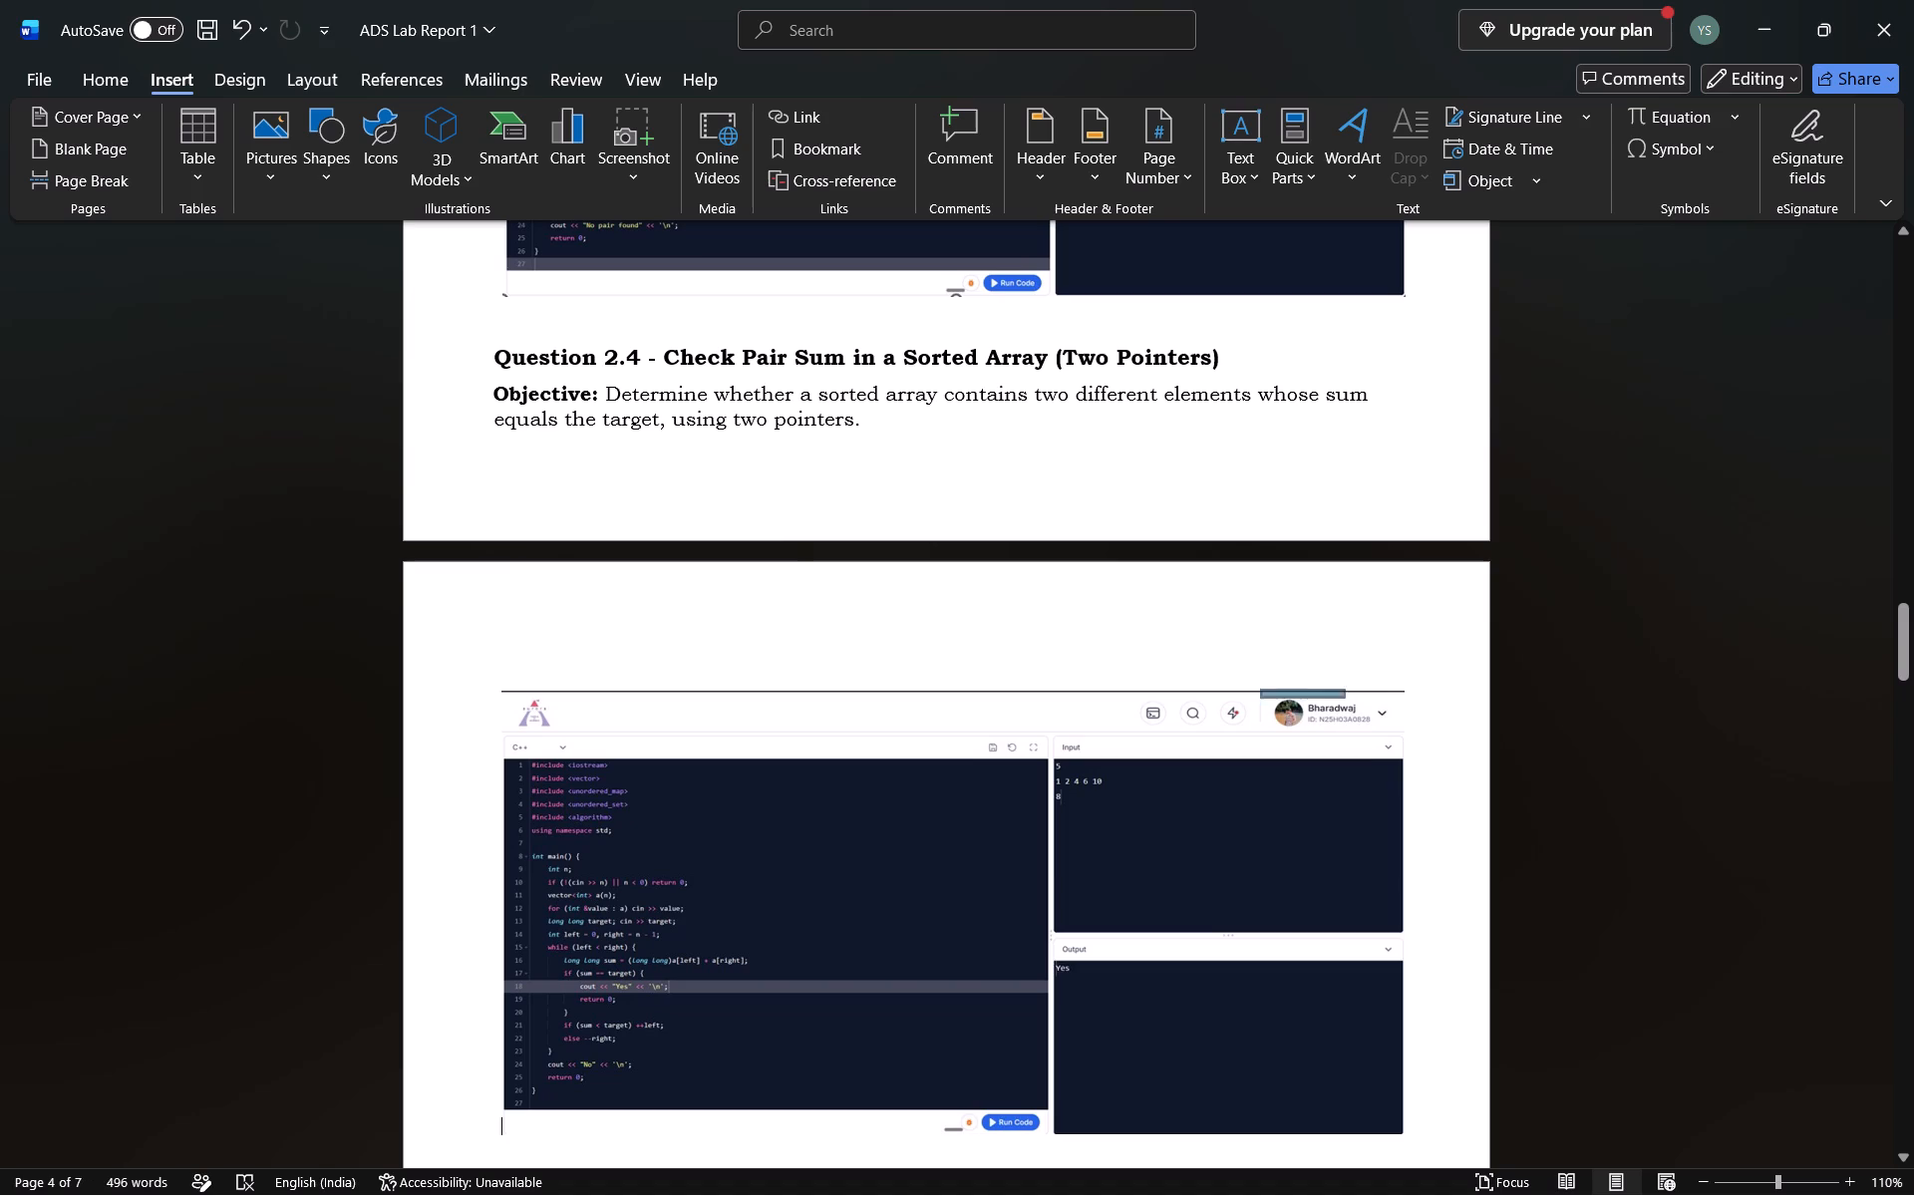
left_click_drag(1348, 693, 1395, 733)
Remove the outline and the solid fill from the rectangle over the Question 2.4 account badge.
right_click(1319, 715)
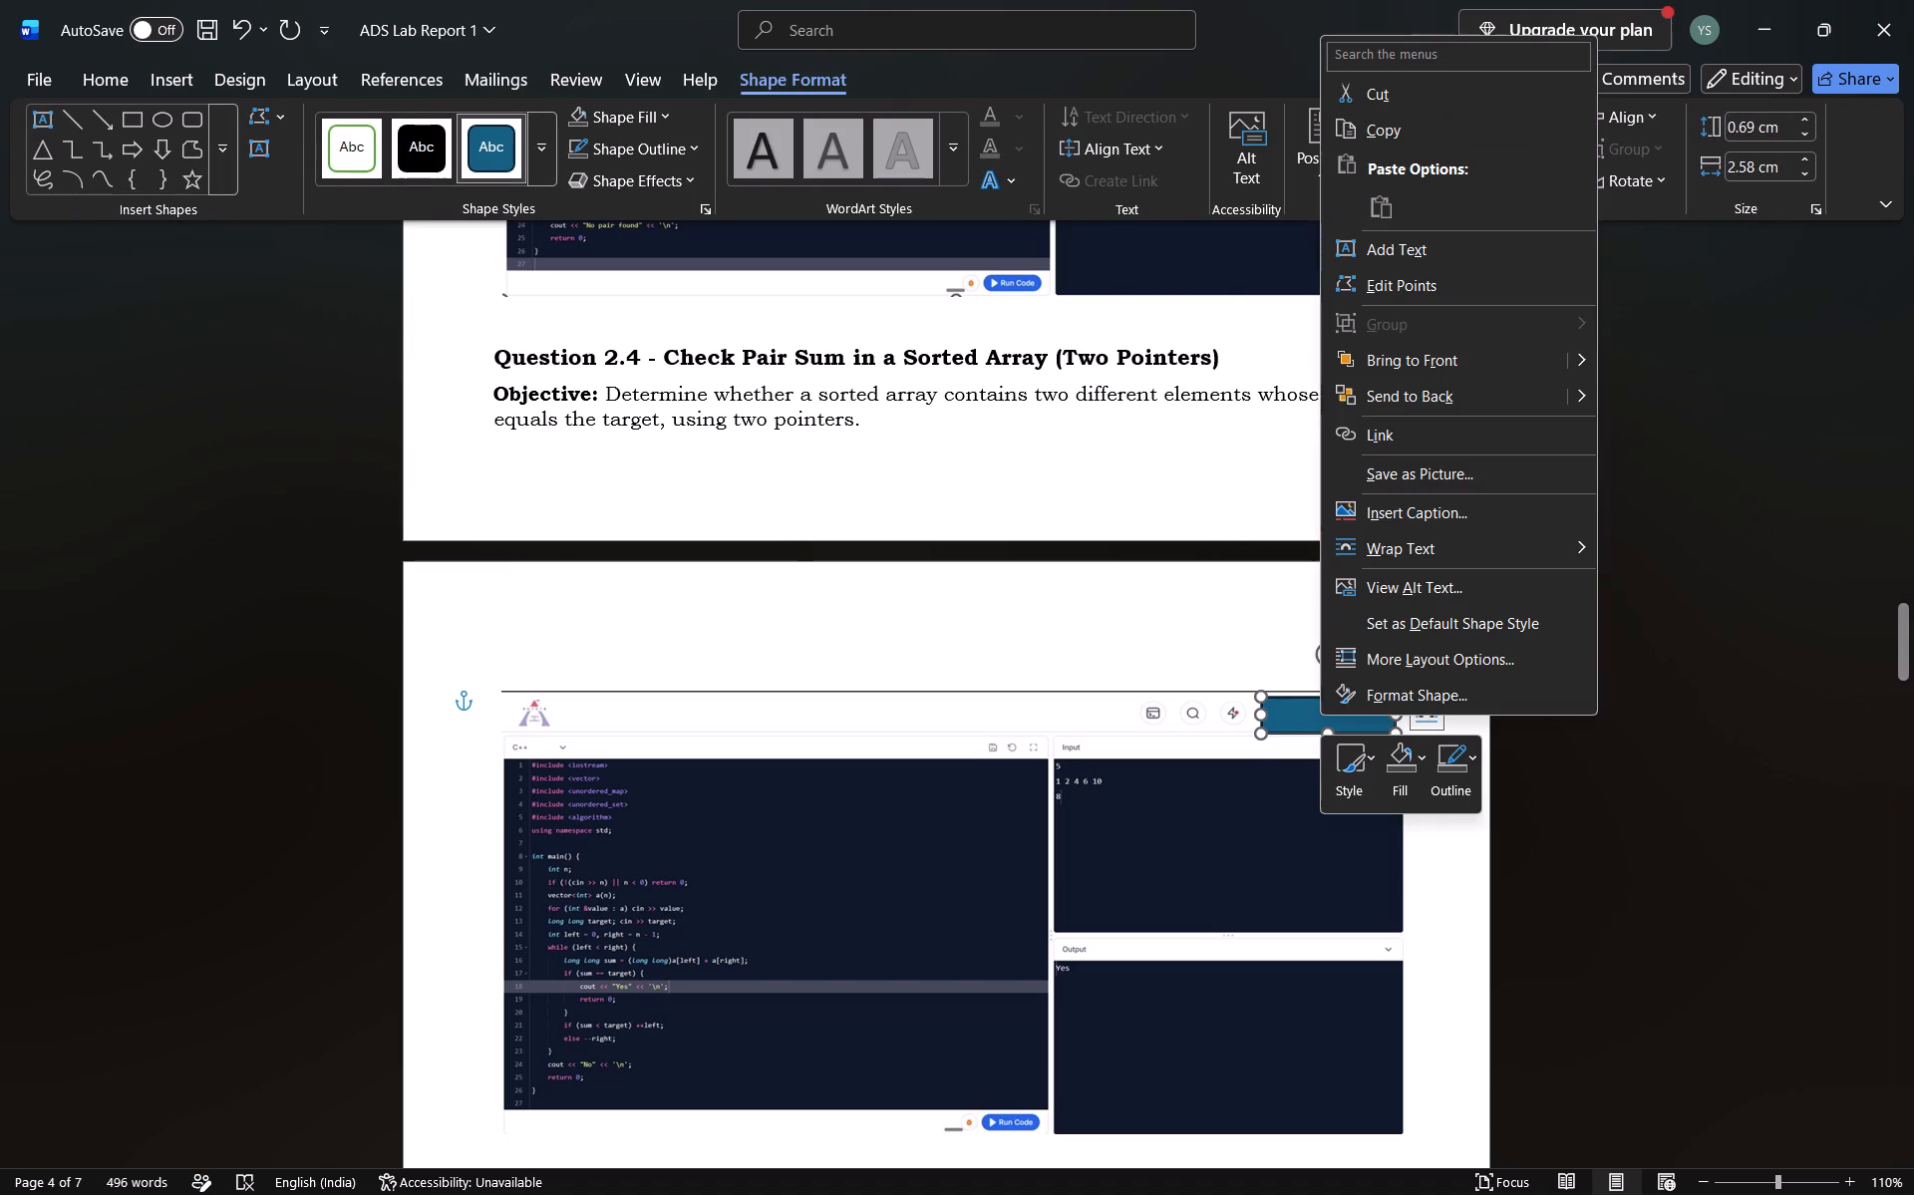
left_click(1450, 782)
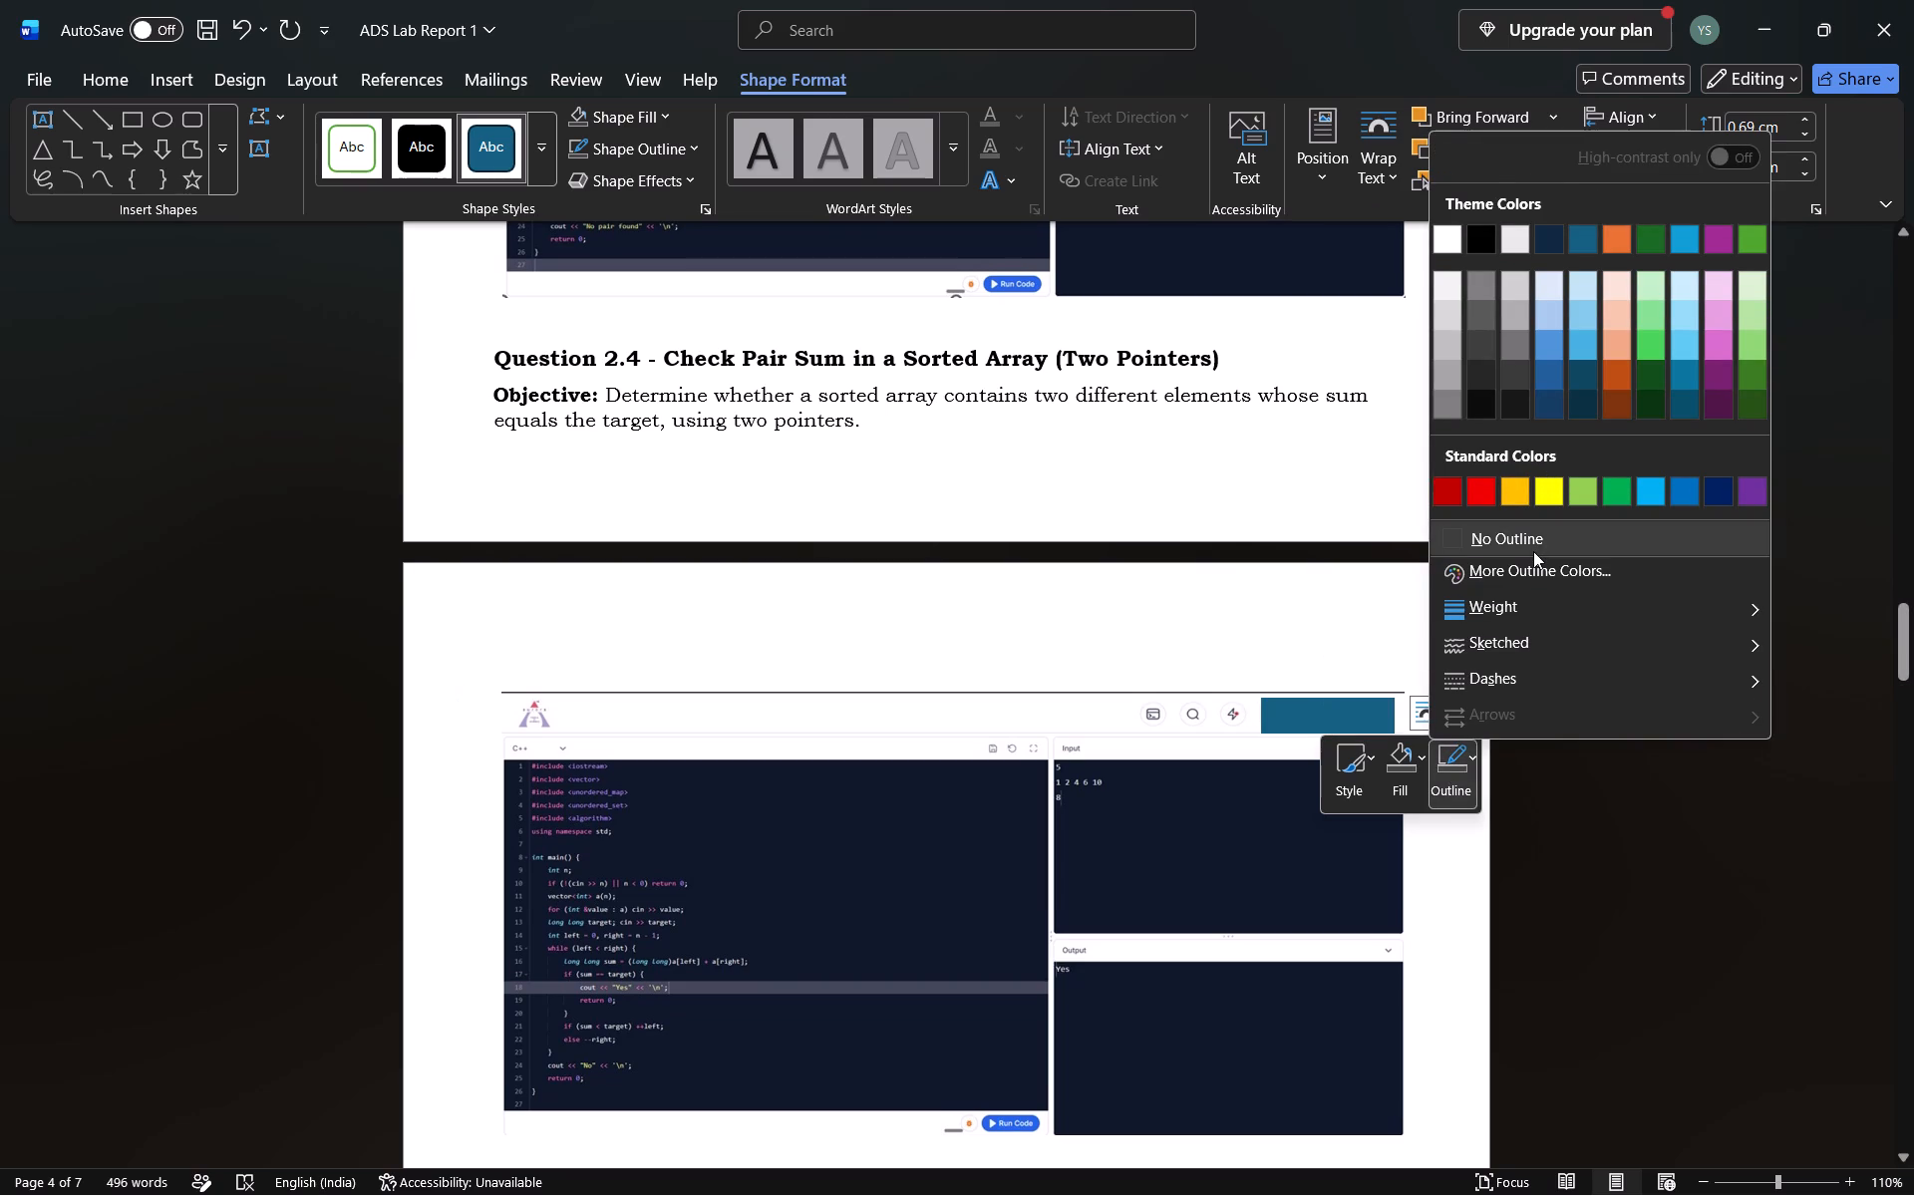
left_click(1533, 551)
left_click(1403, 768)
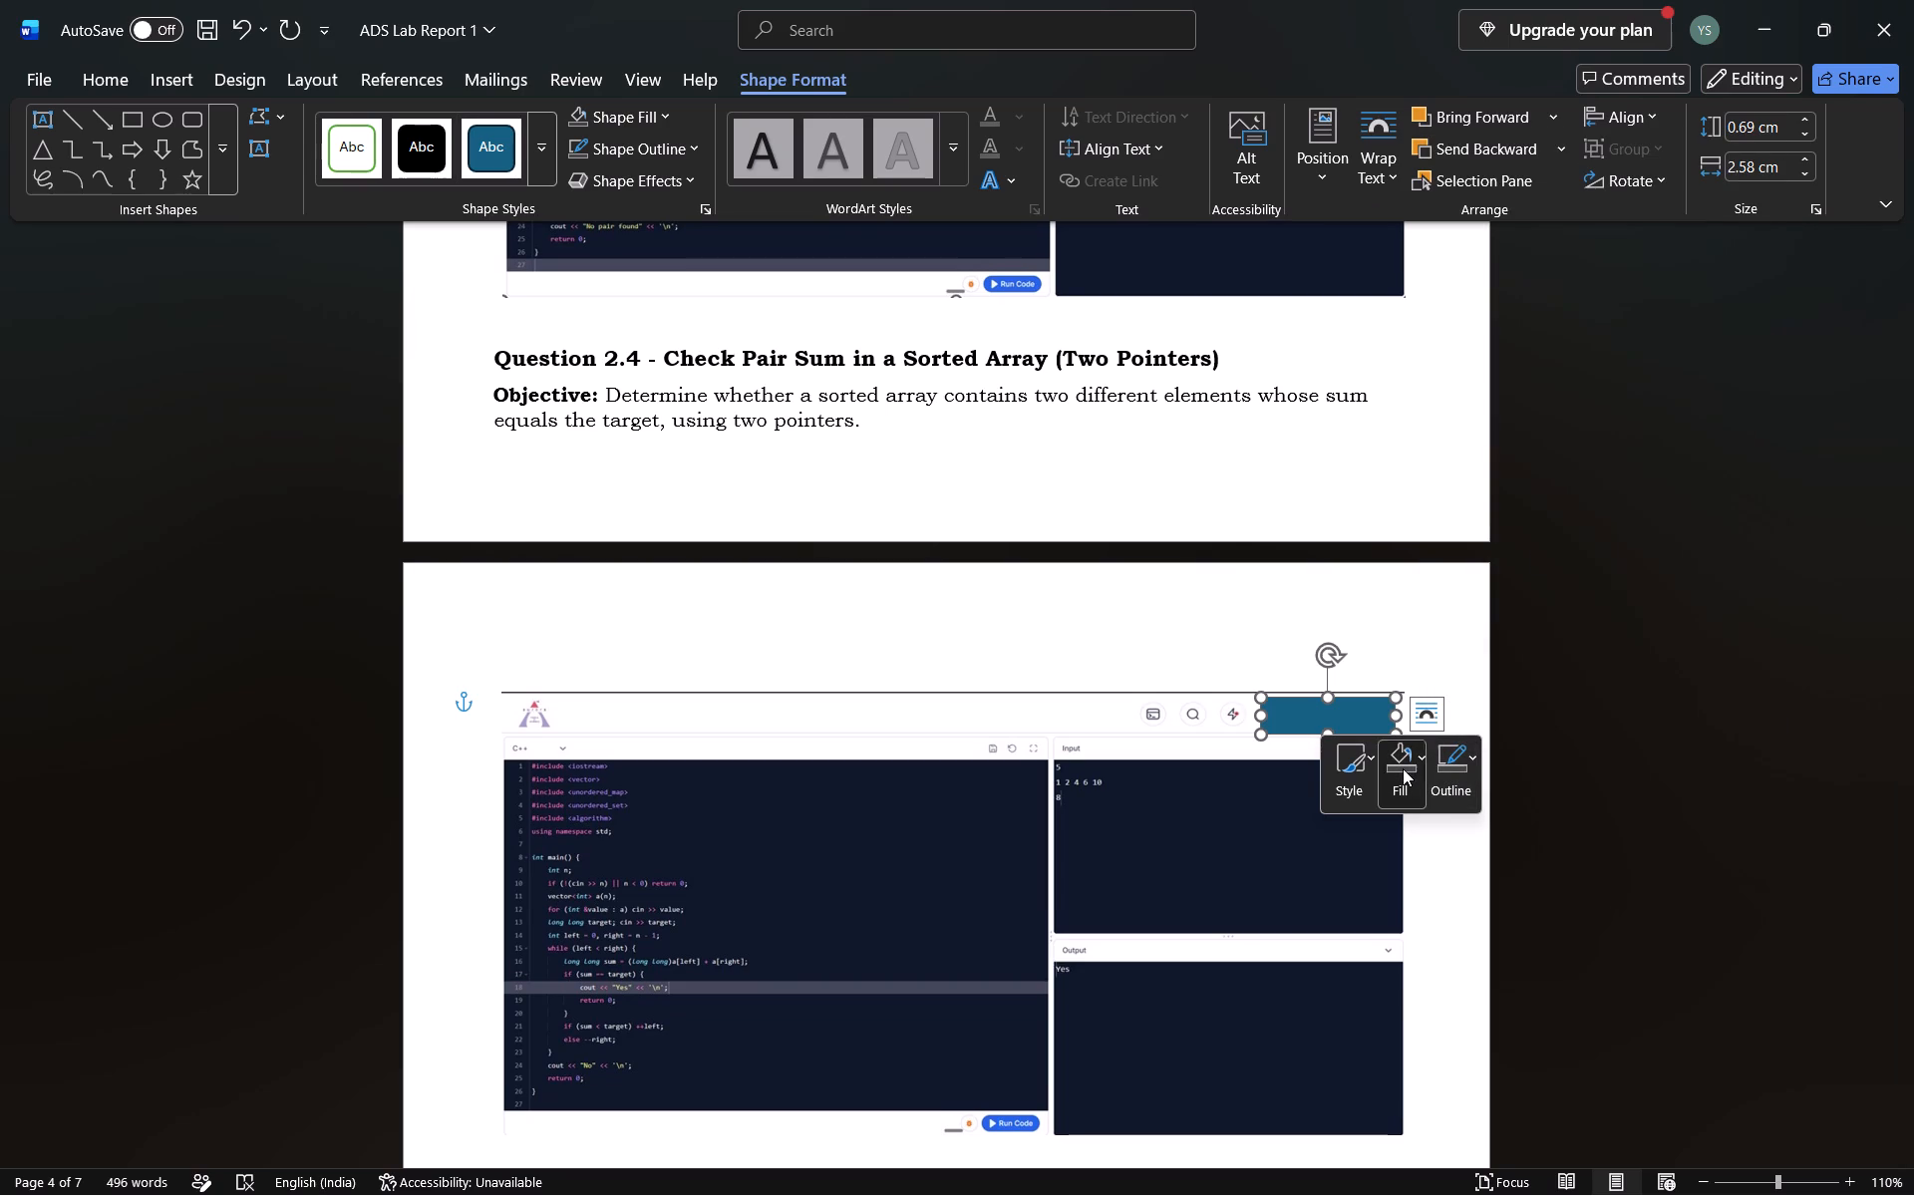
left_click(1458, 571)
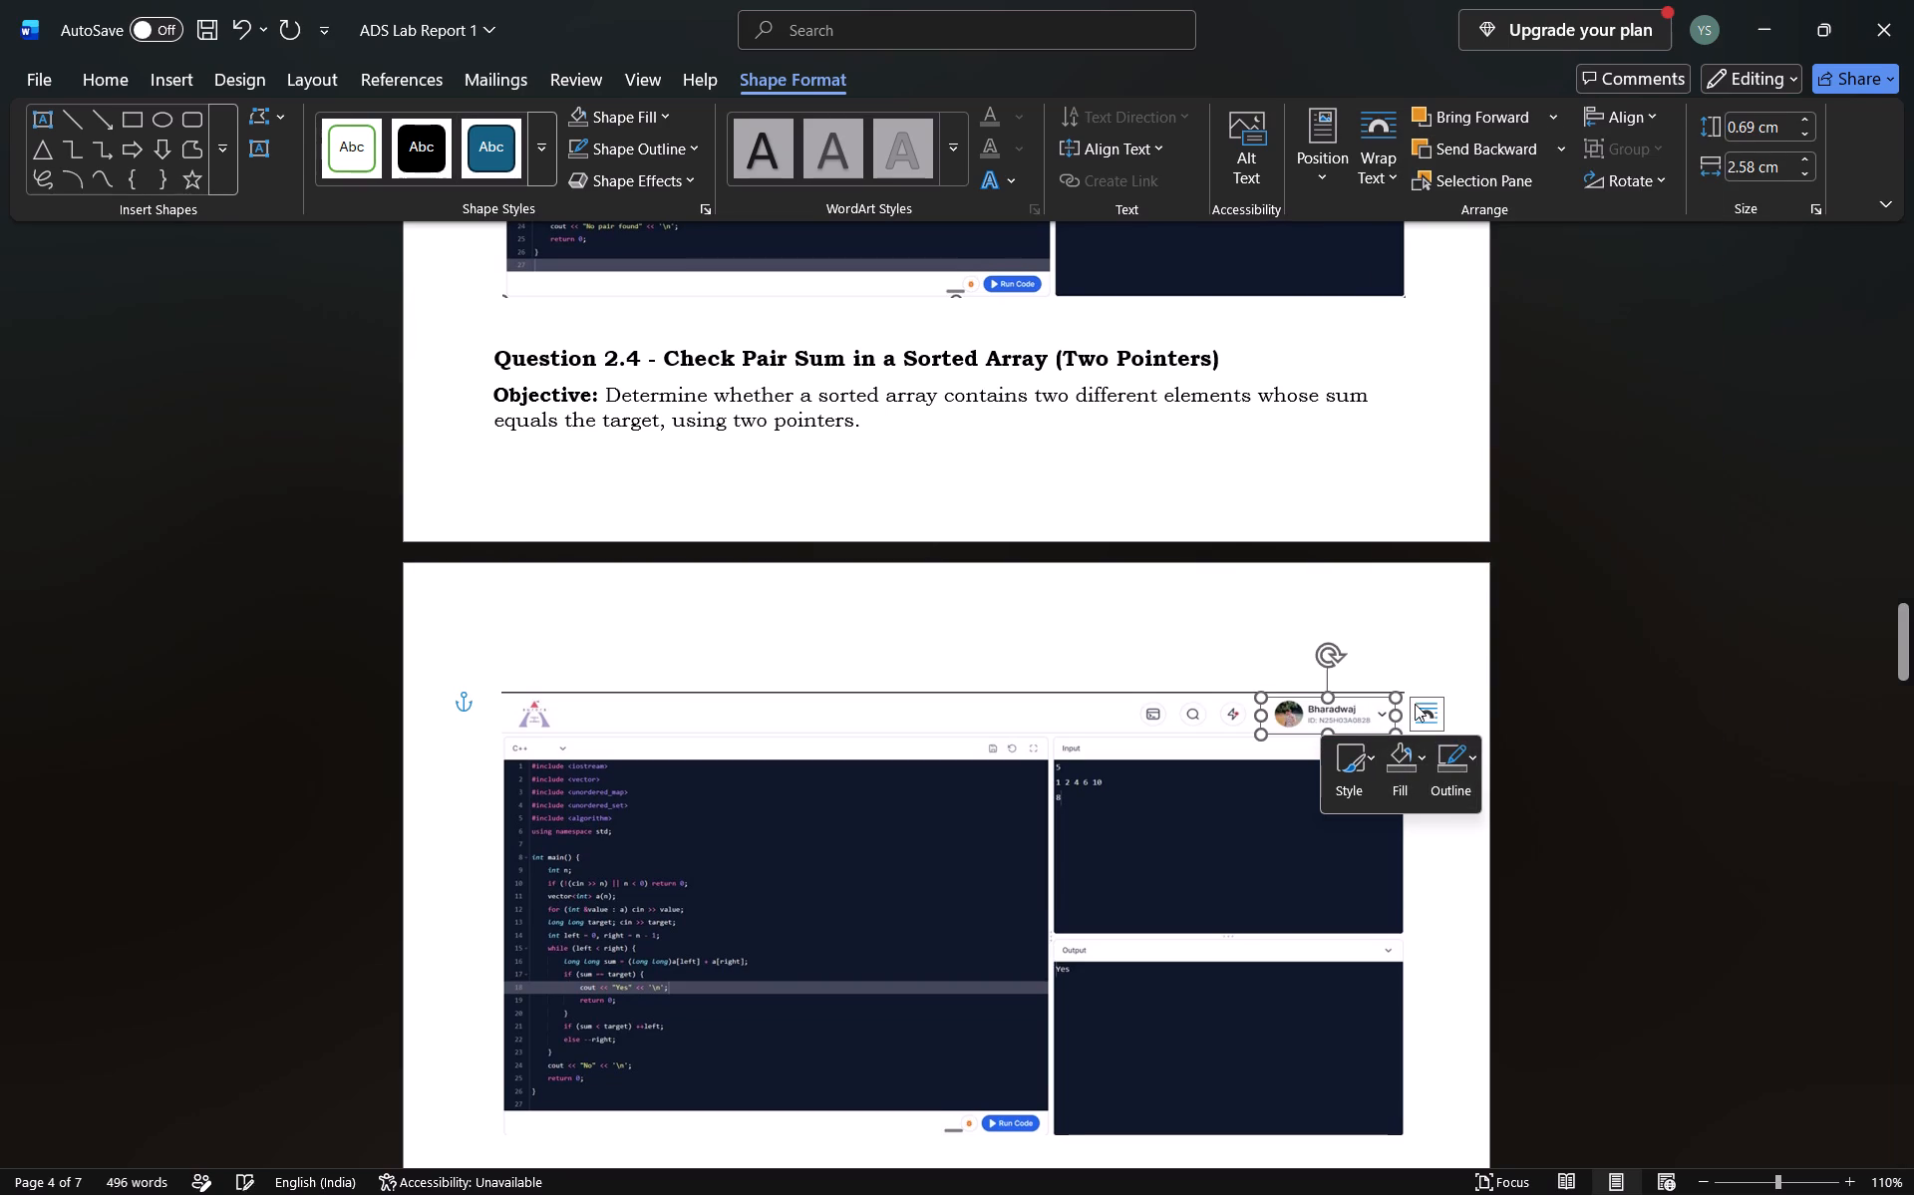
left_click(1399, 779)
left_click(1462, 655)
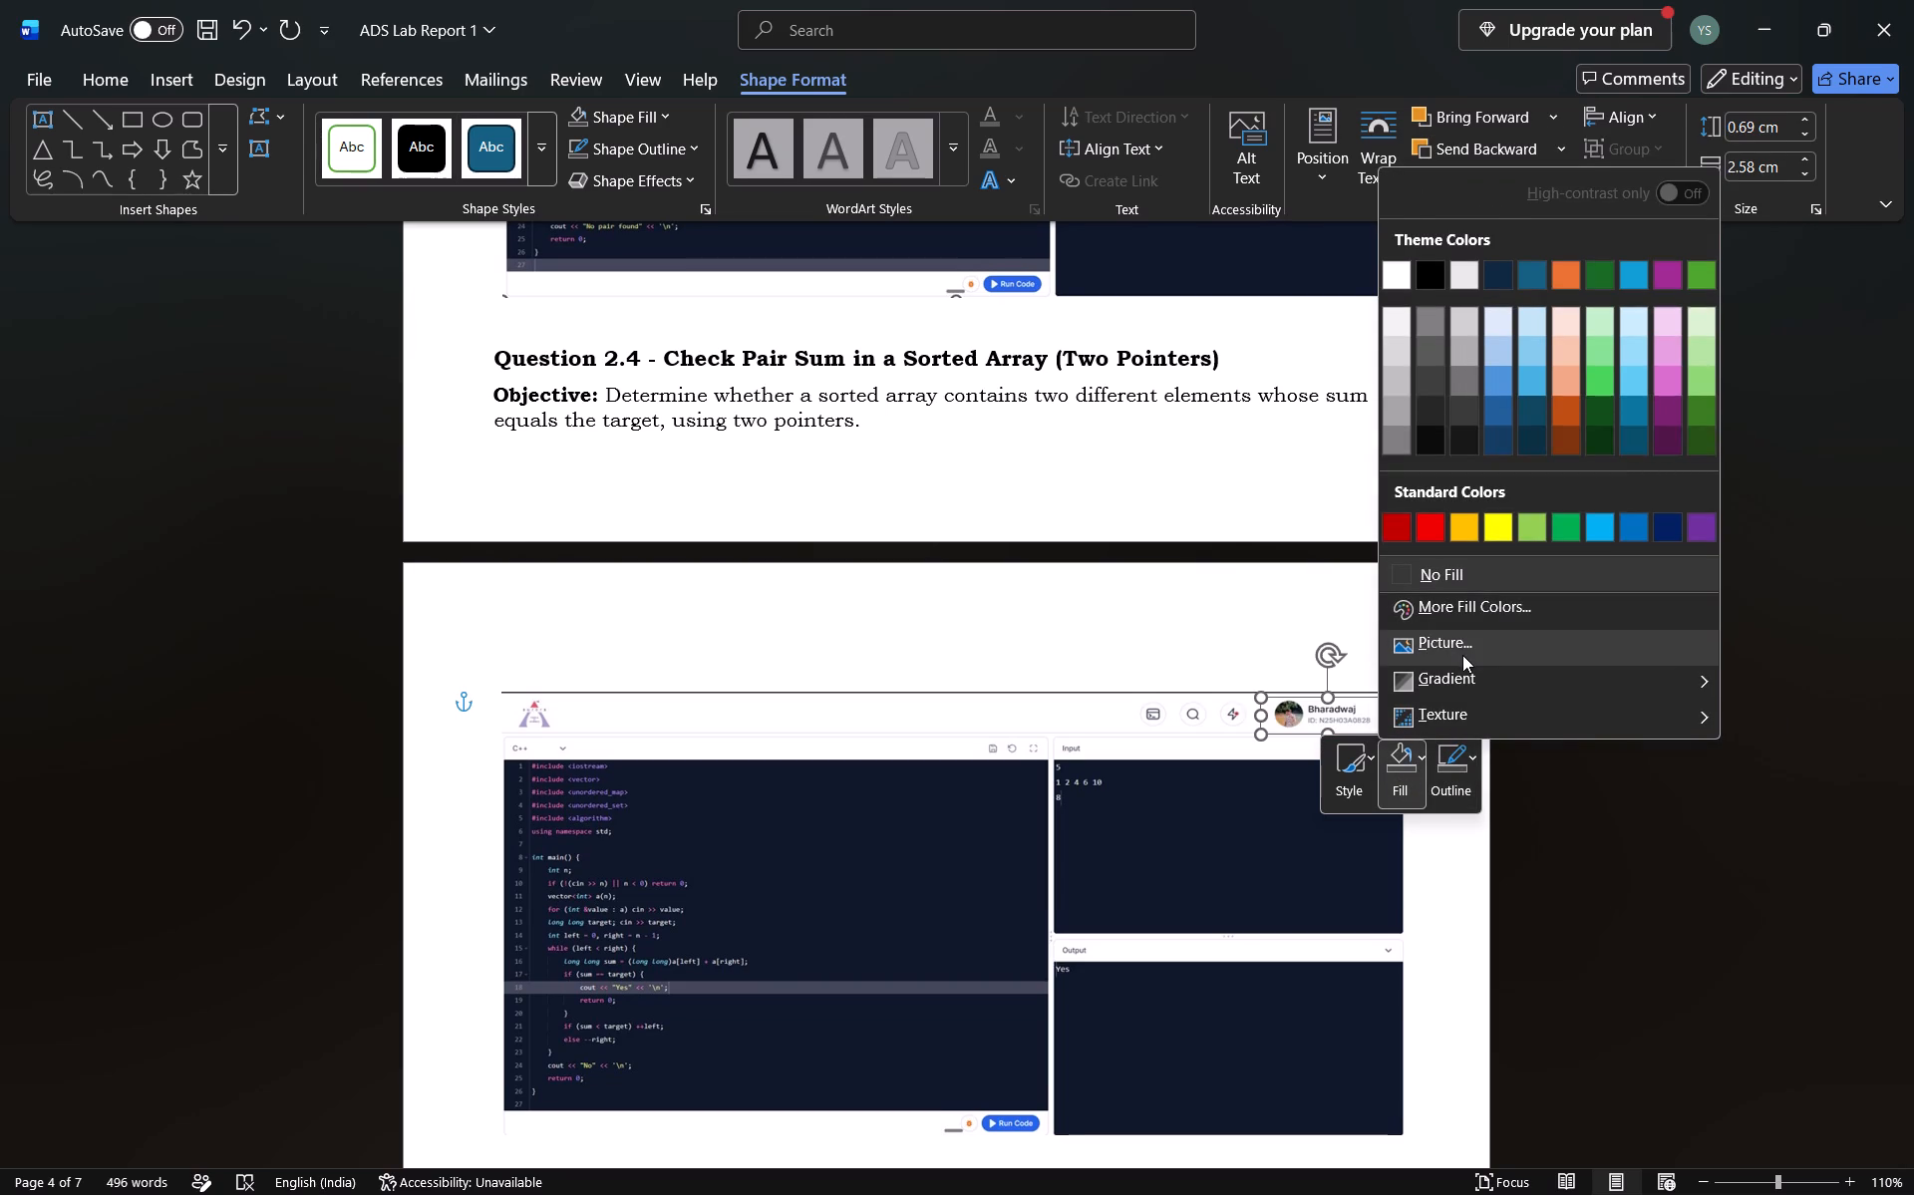
left_click(798, 533)
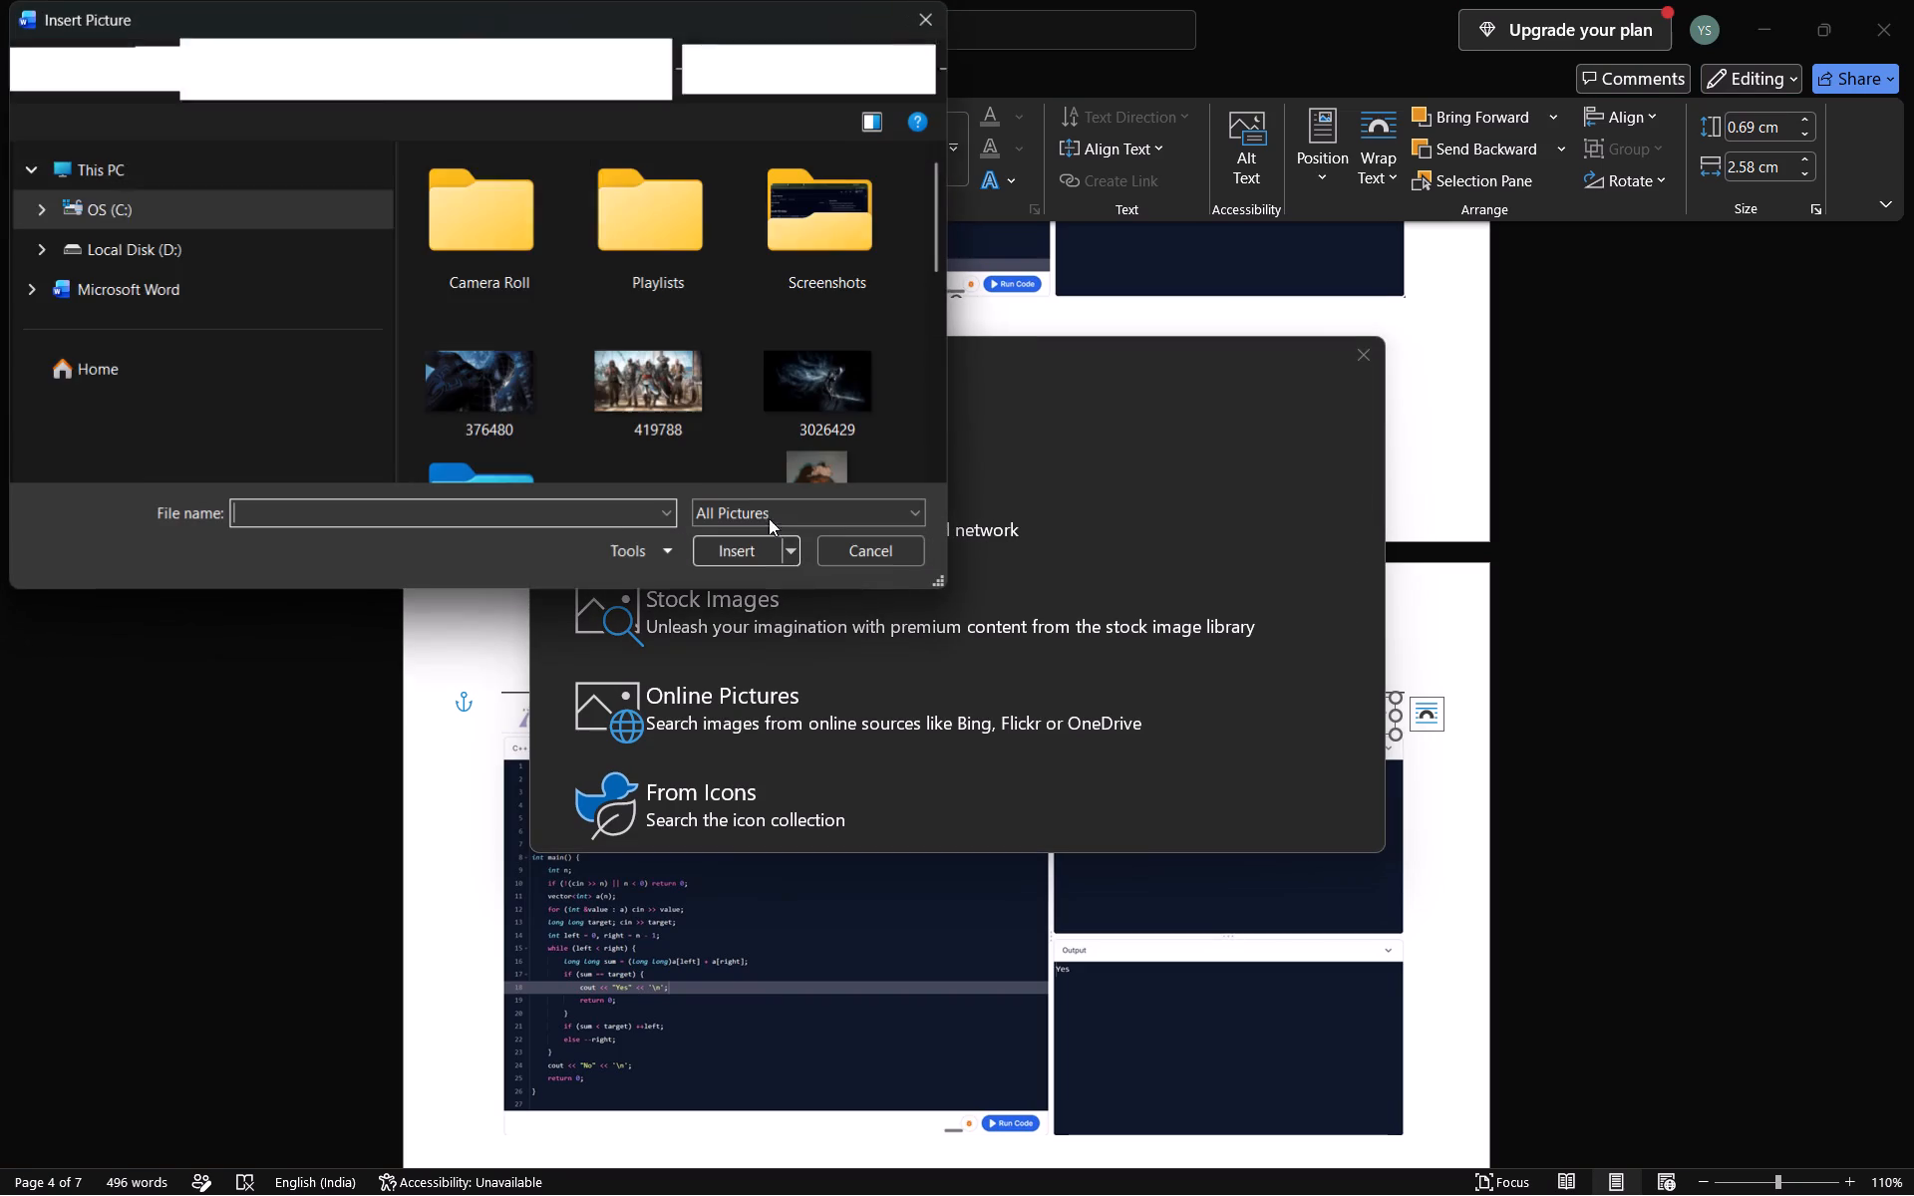
scroll(628, 376, "down", 1)
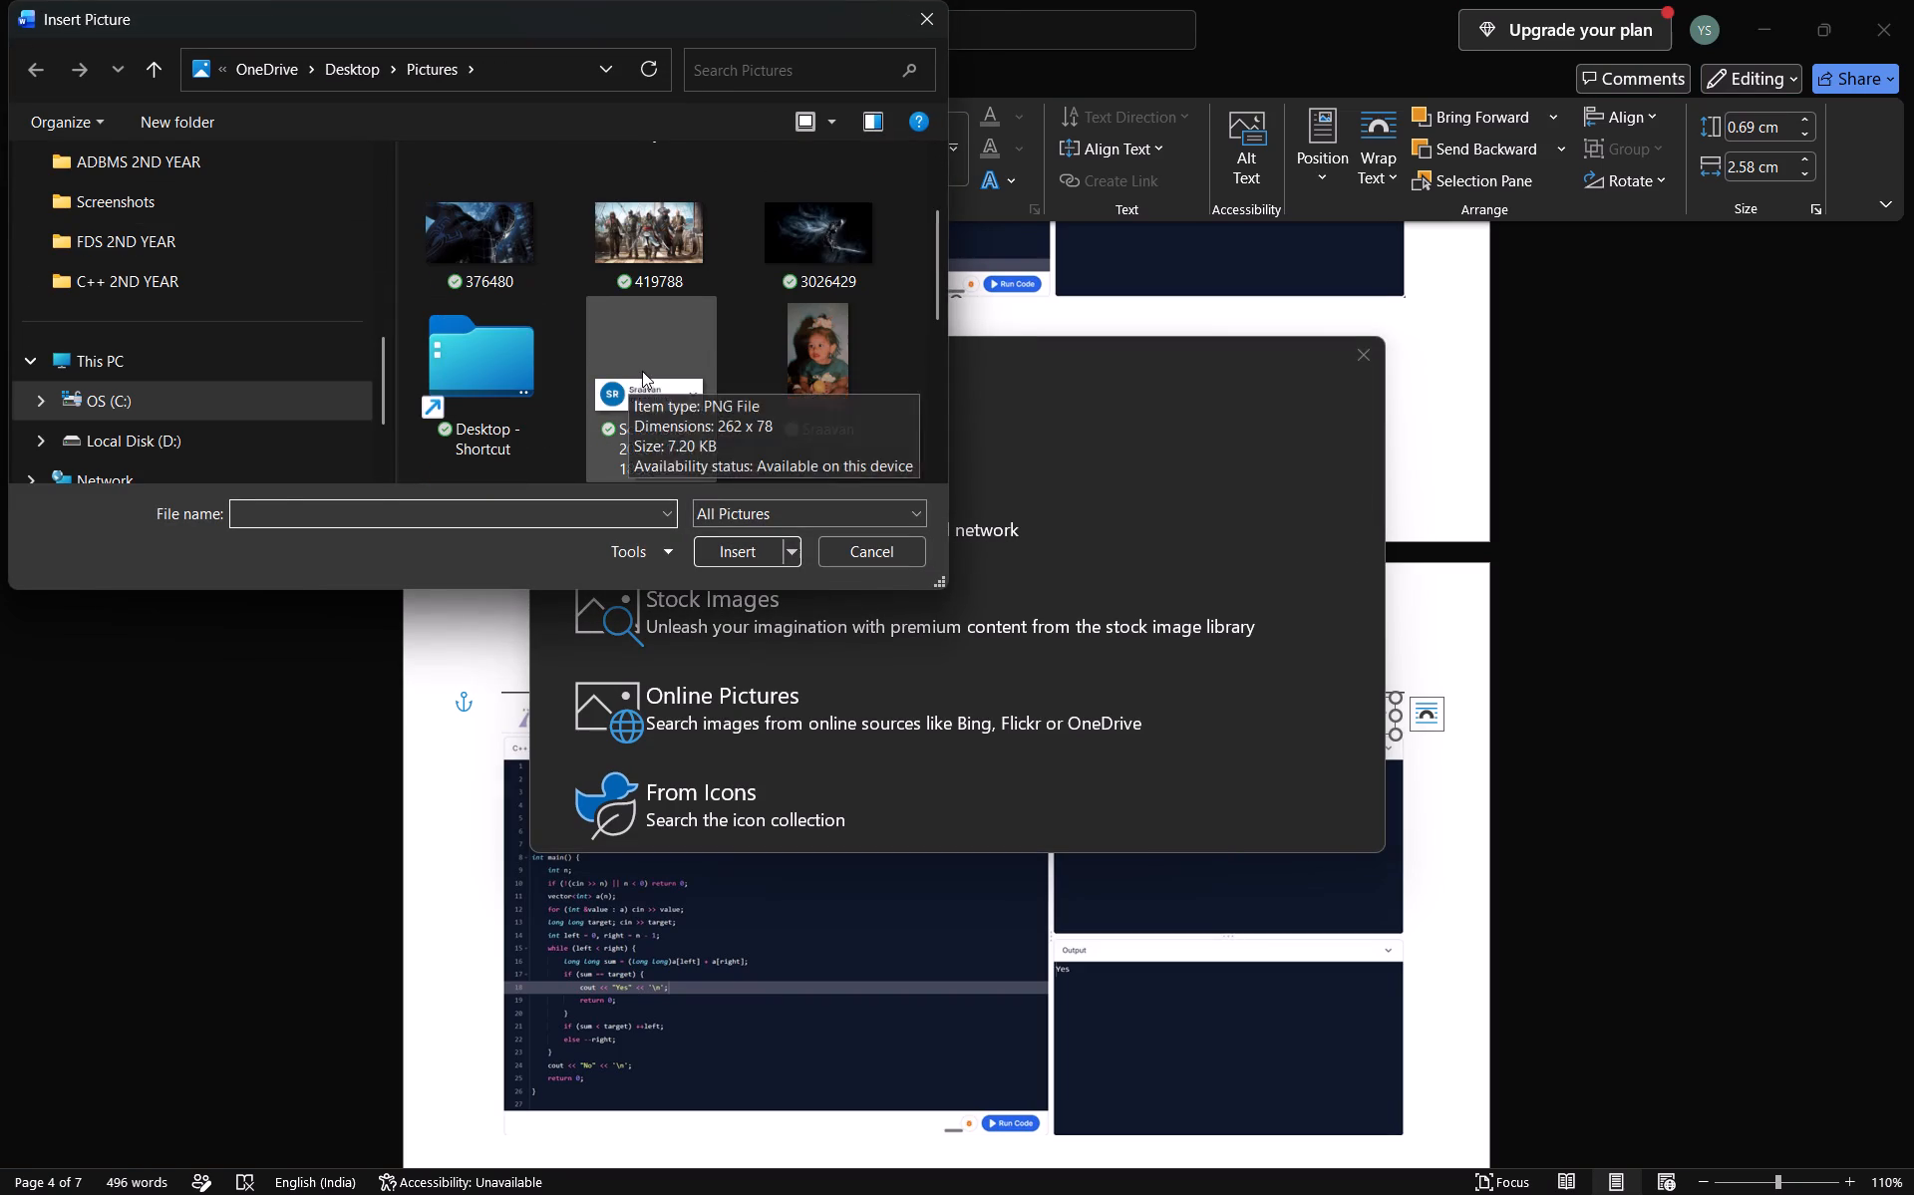
double_click(642, 371)
Draw a rectangle about 0.56 cm high and 2.5 cm wide over the account badge in the Question 2.5 screenshot.
scroll(854, 472, "down", 1)
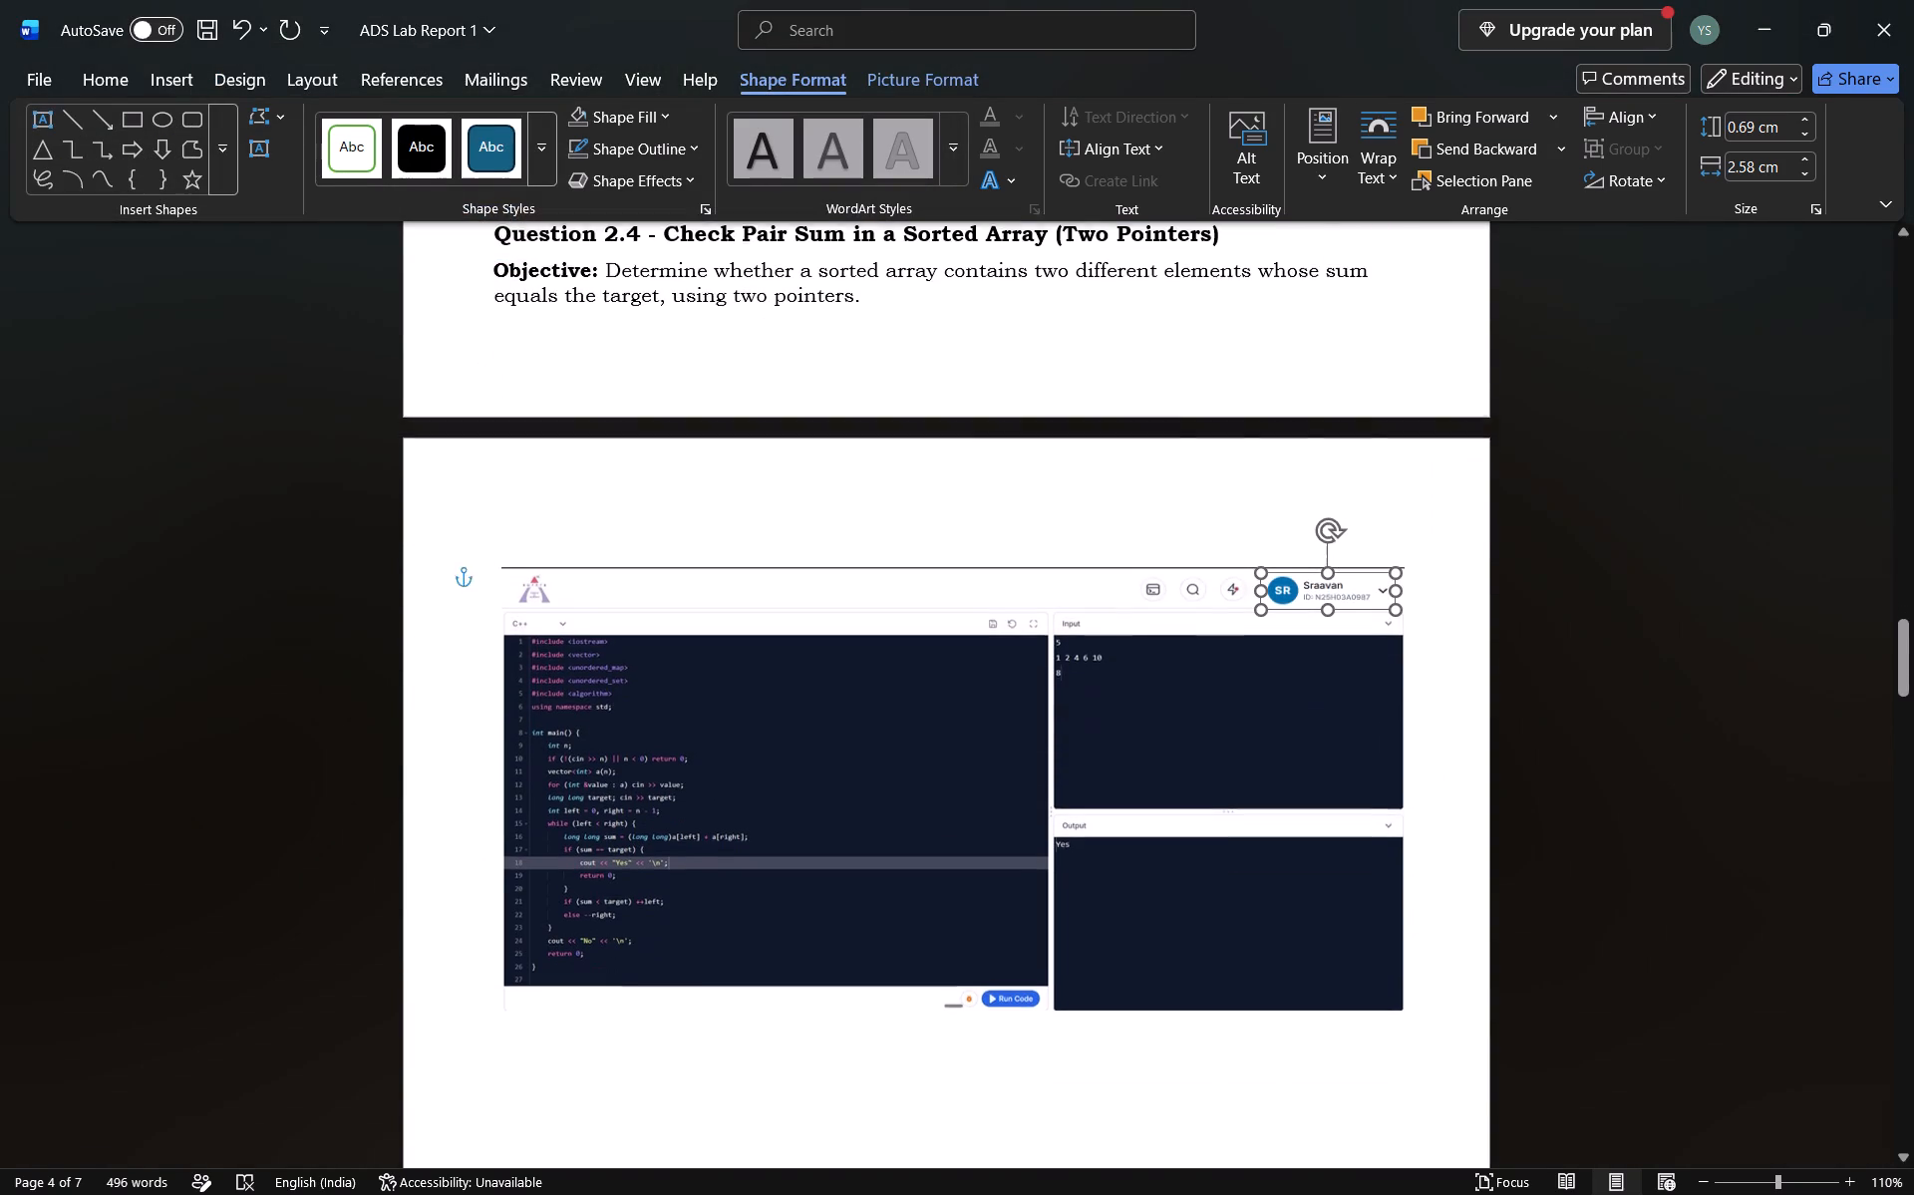
scroll(854, 472, "down", 1)
scroll(1213, 717, "down", 3)
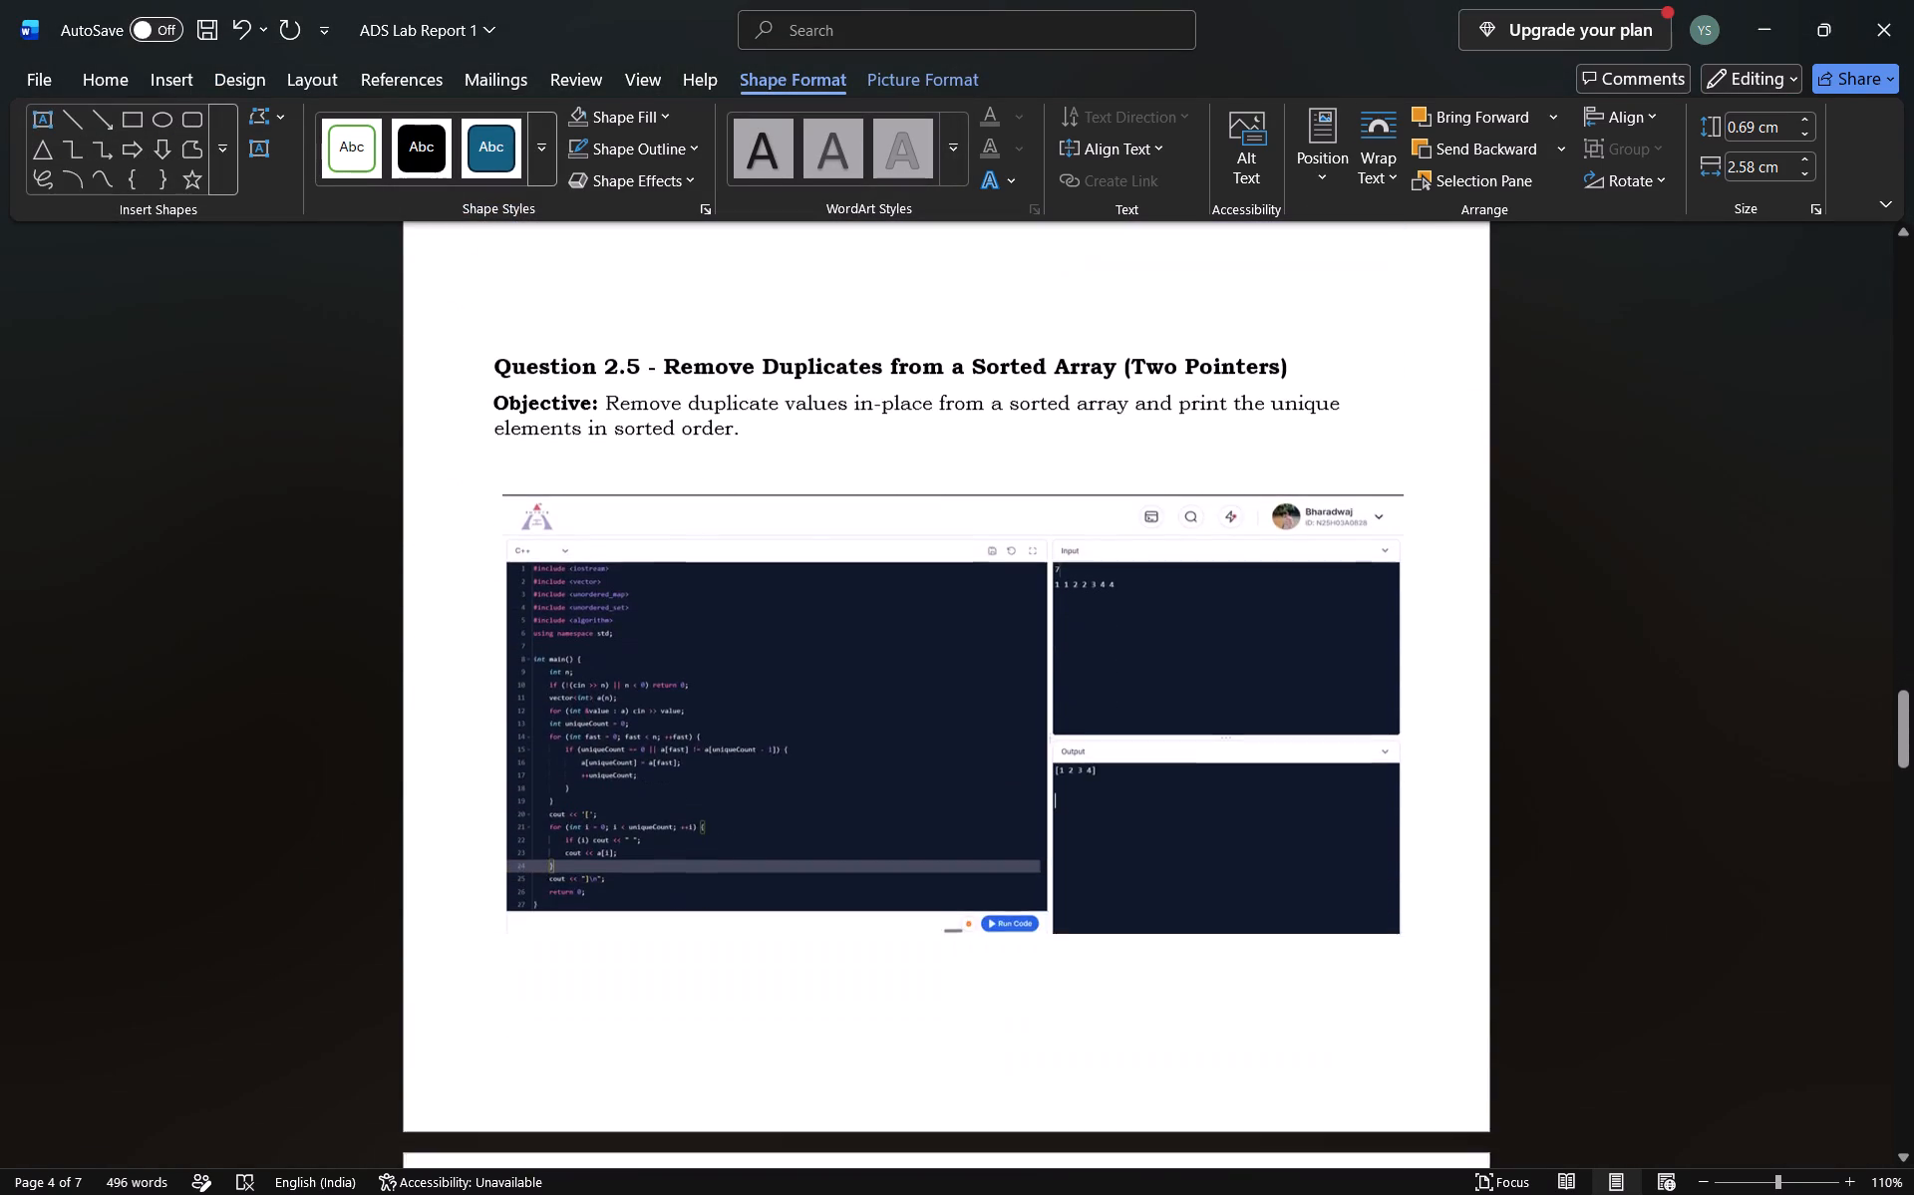
left_click(1328, 411)
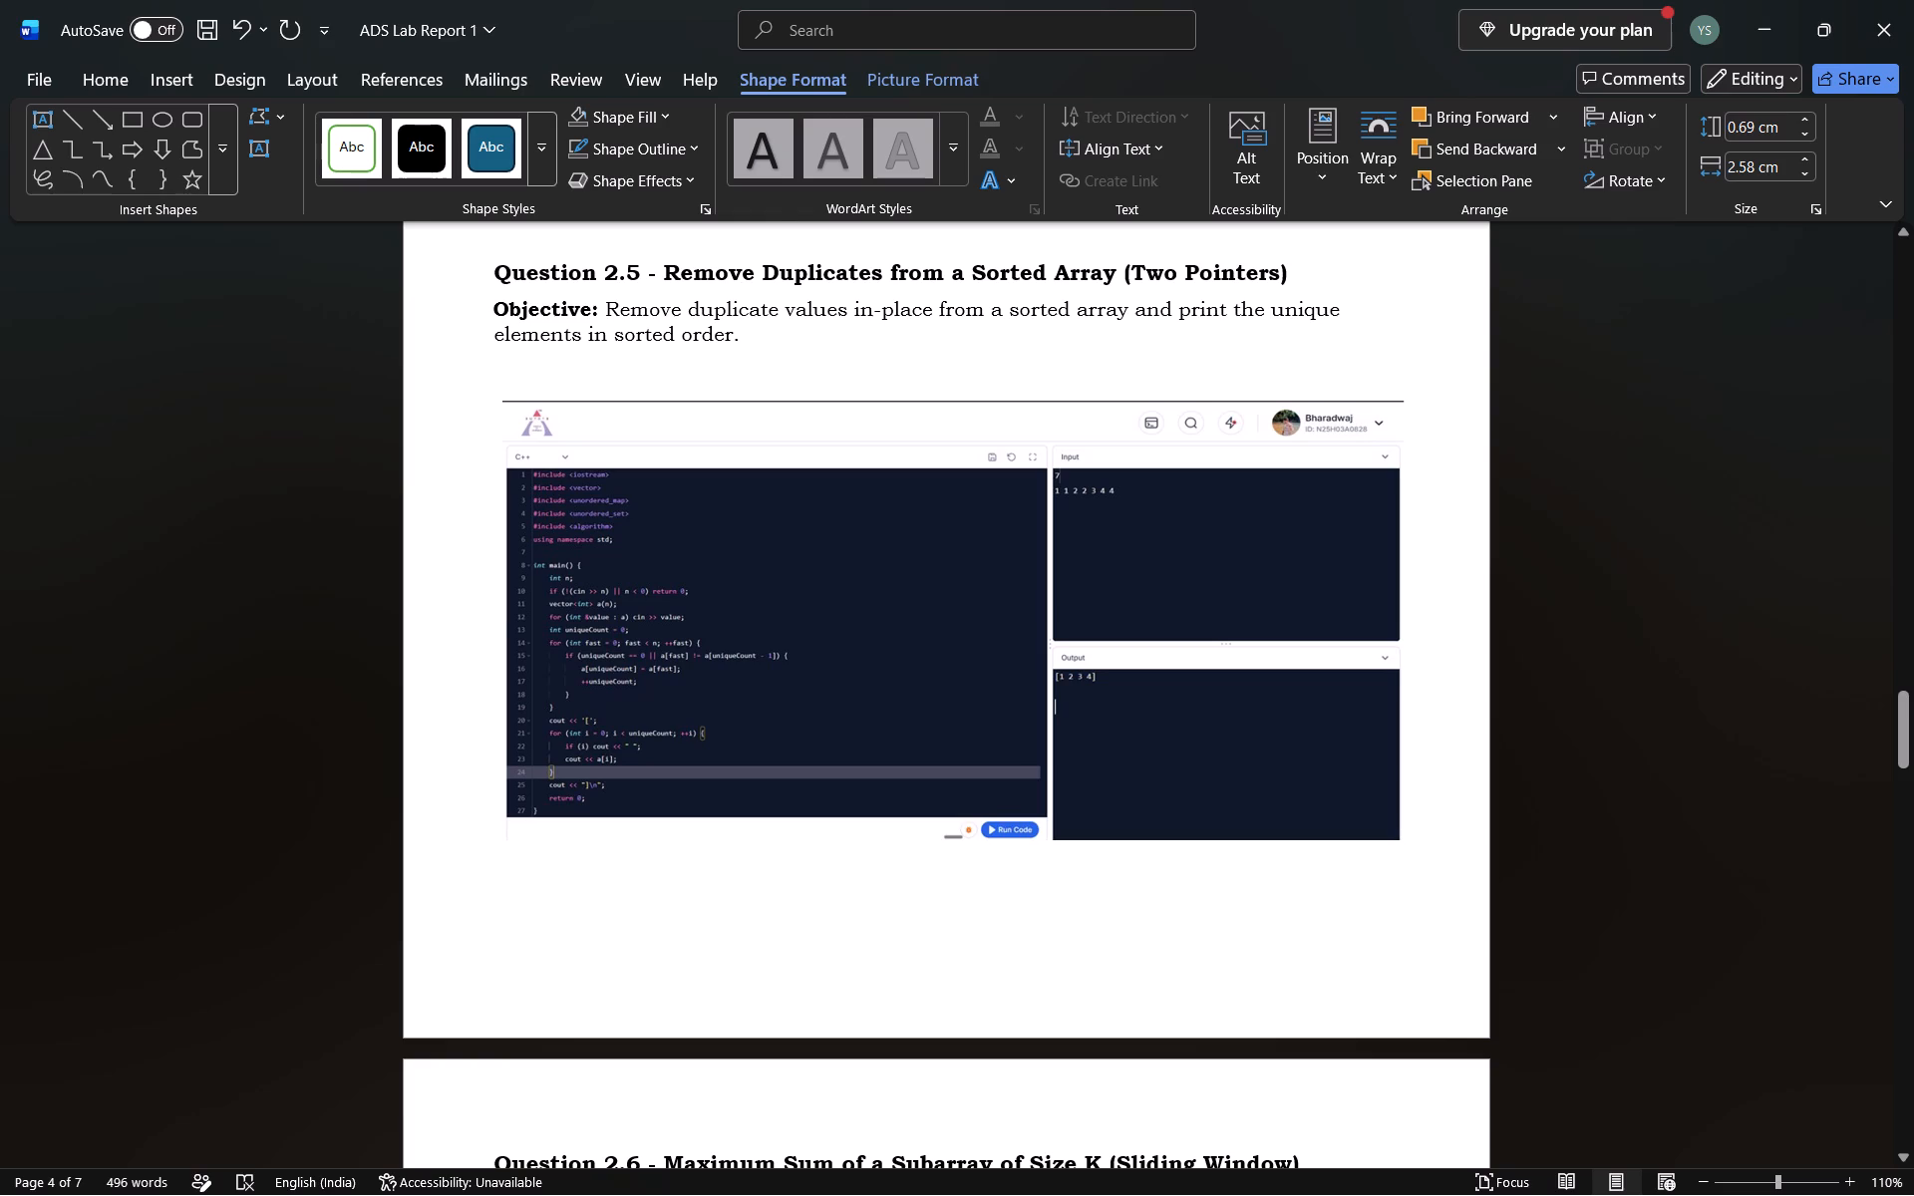
left_click(176, 79)
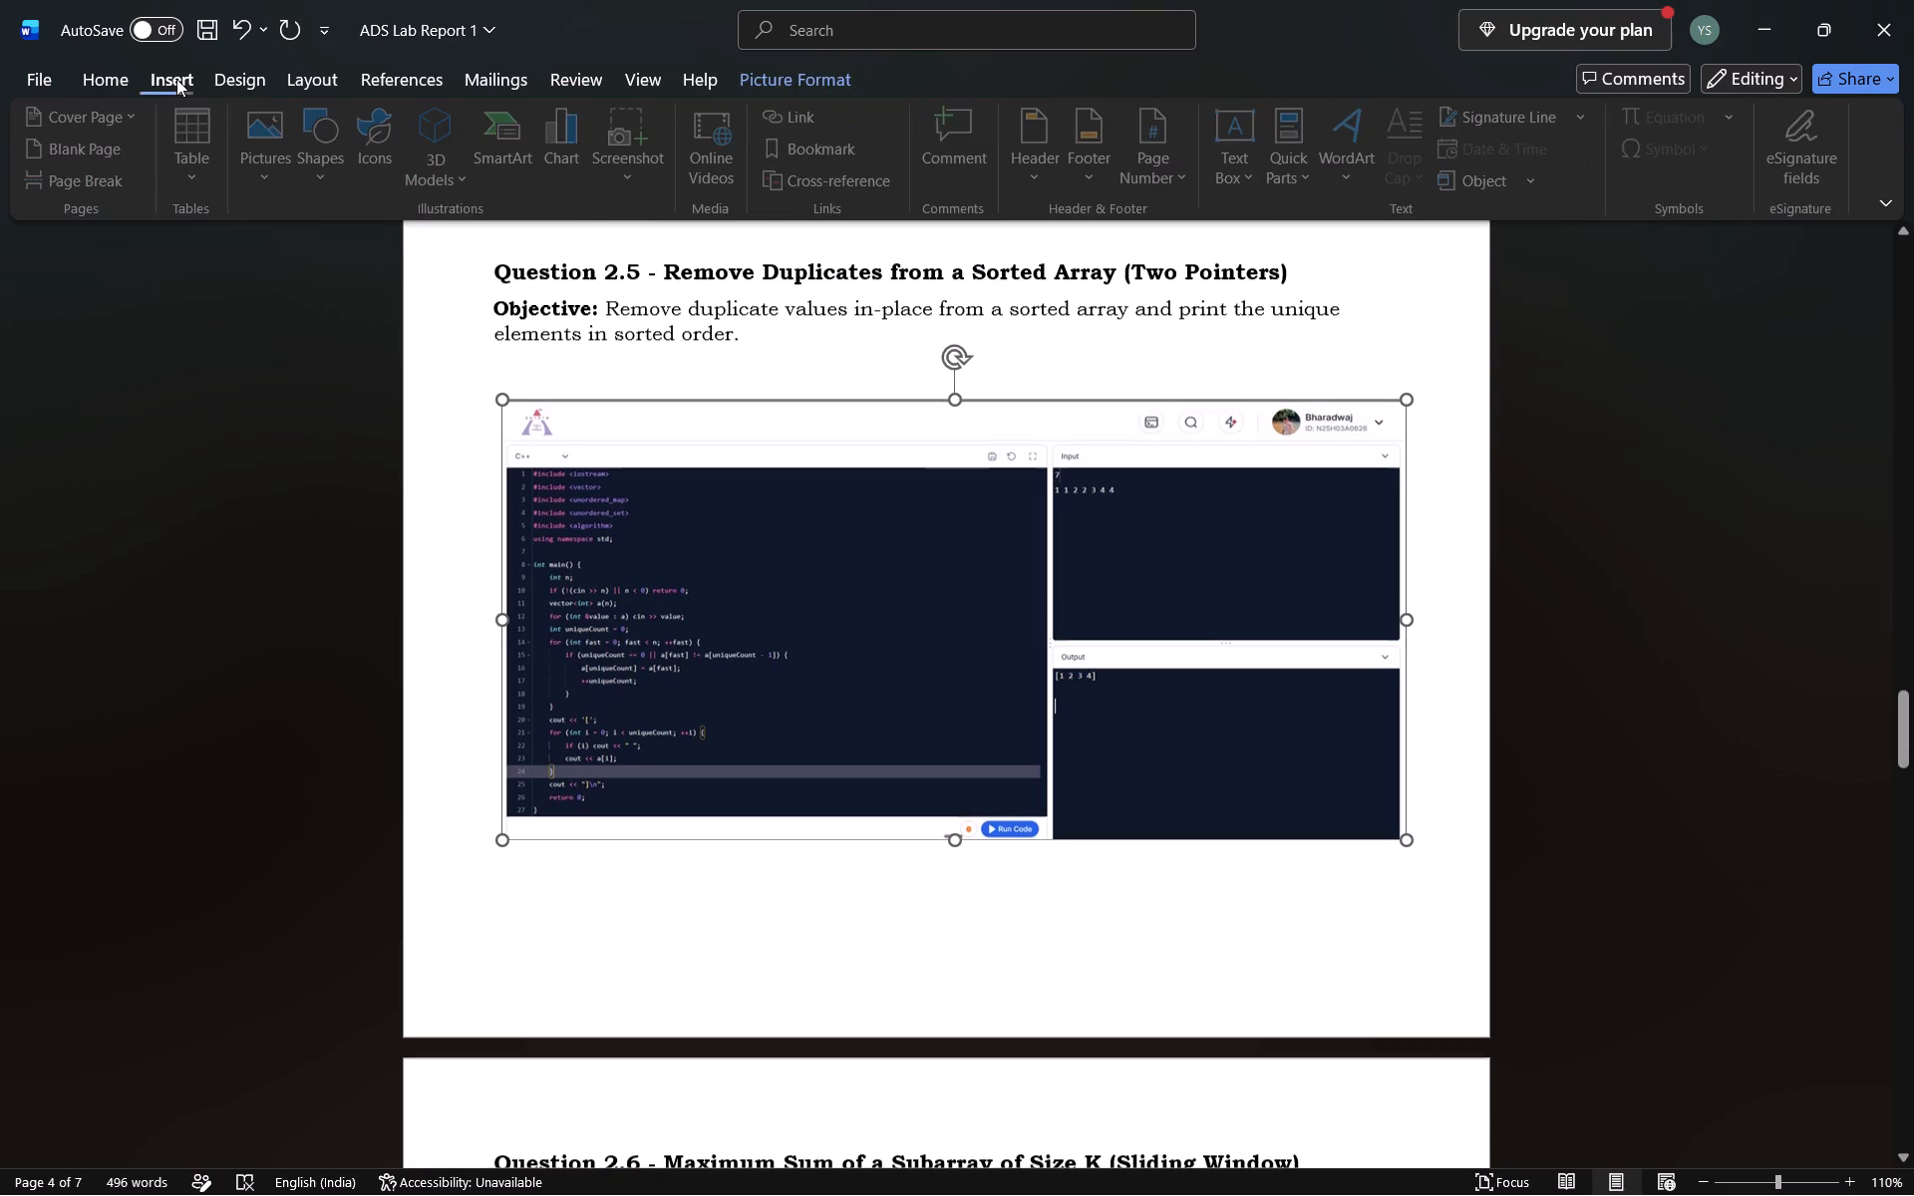
left_click(308, 126)
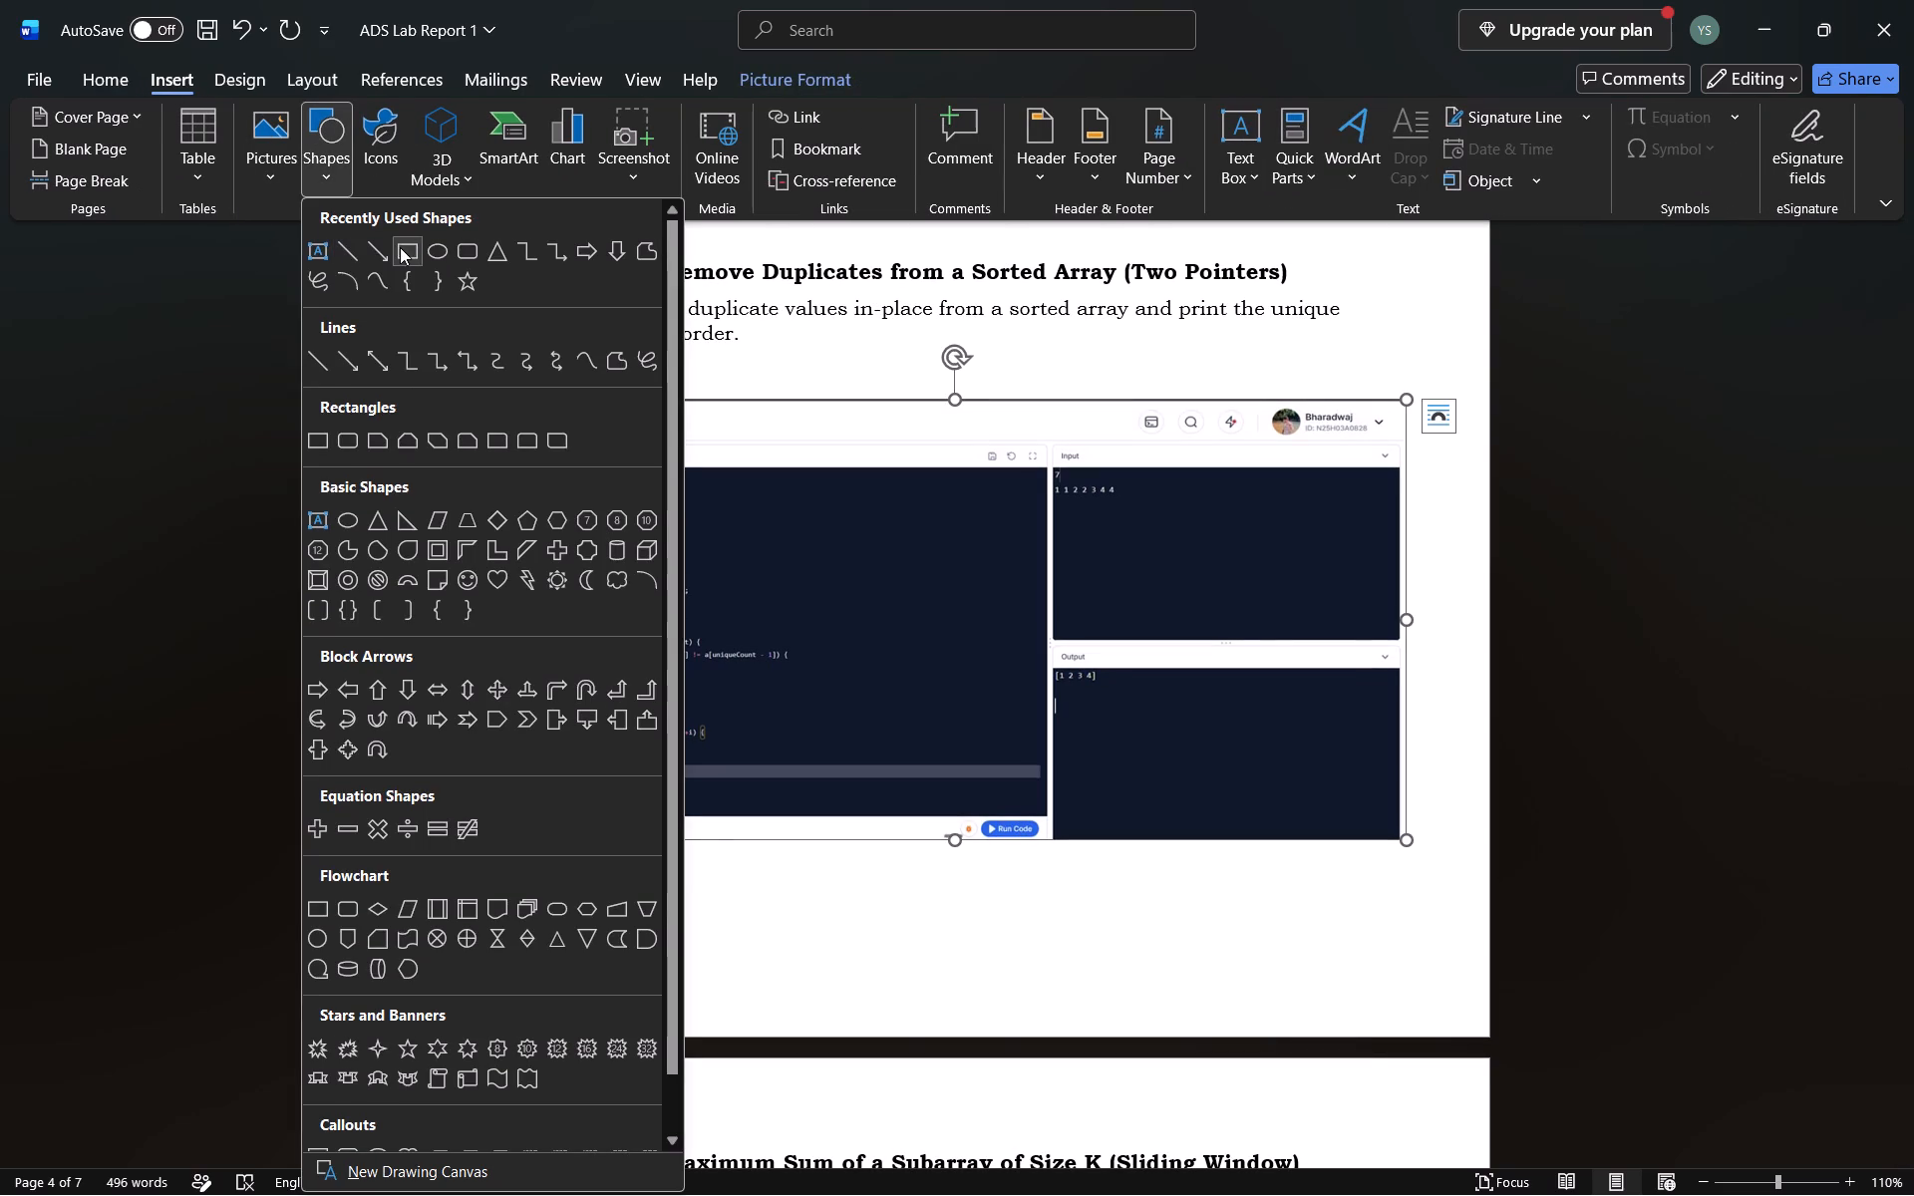
left_click(404, 246)
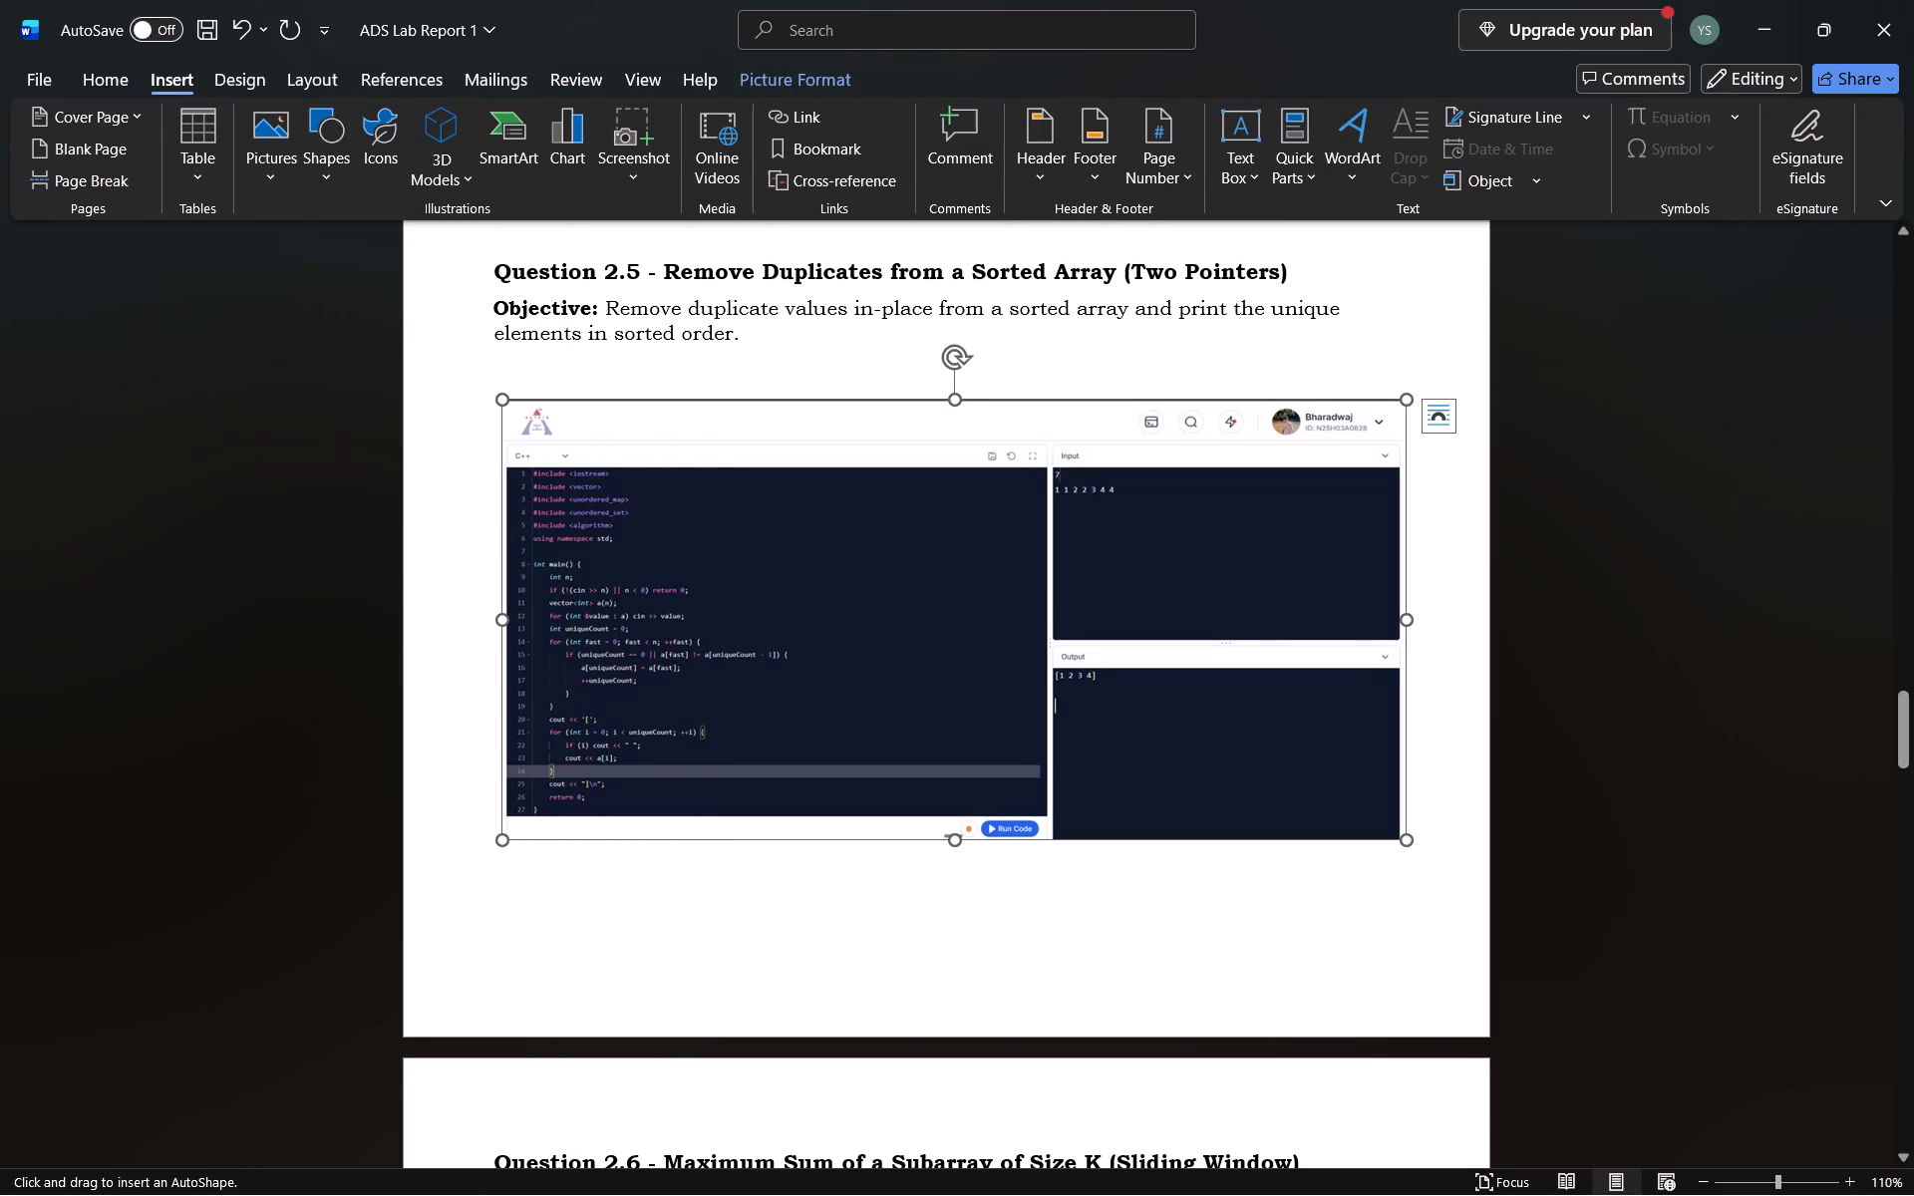
left_click_drag(1261, 410, 1382, 443)
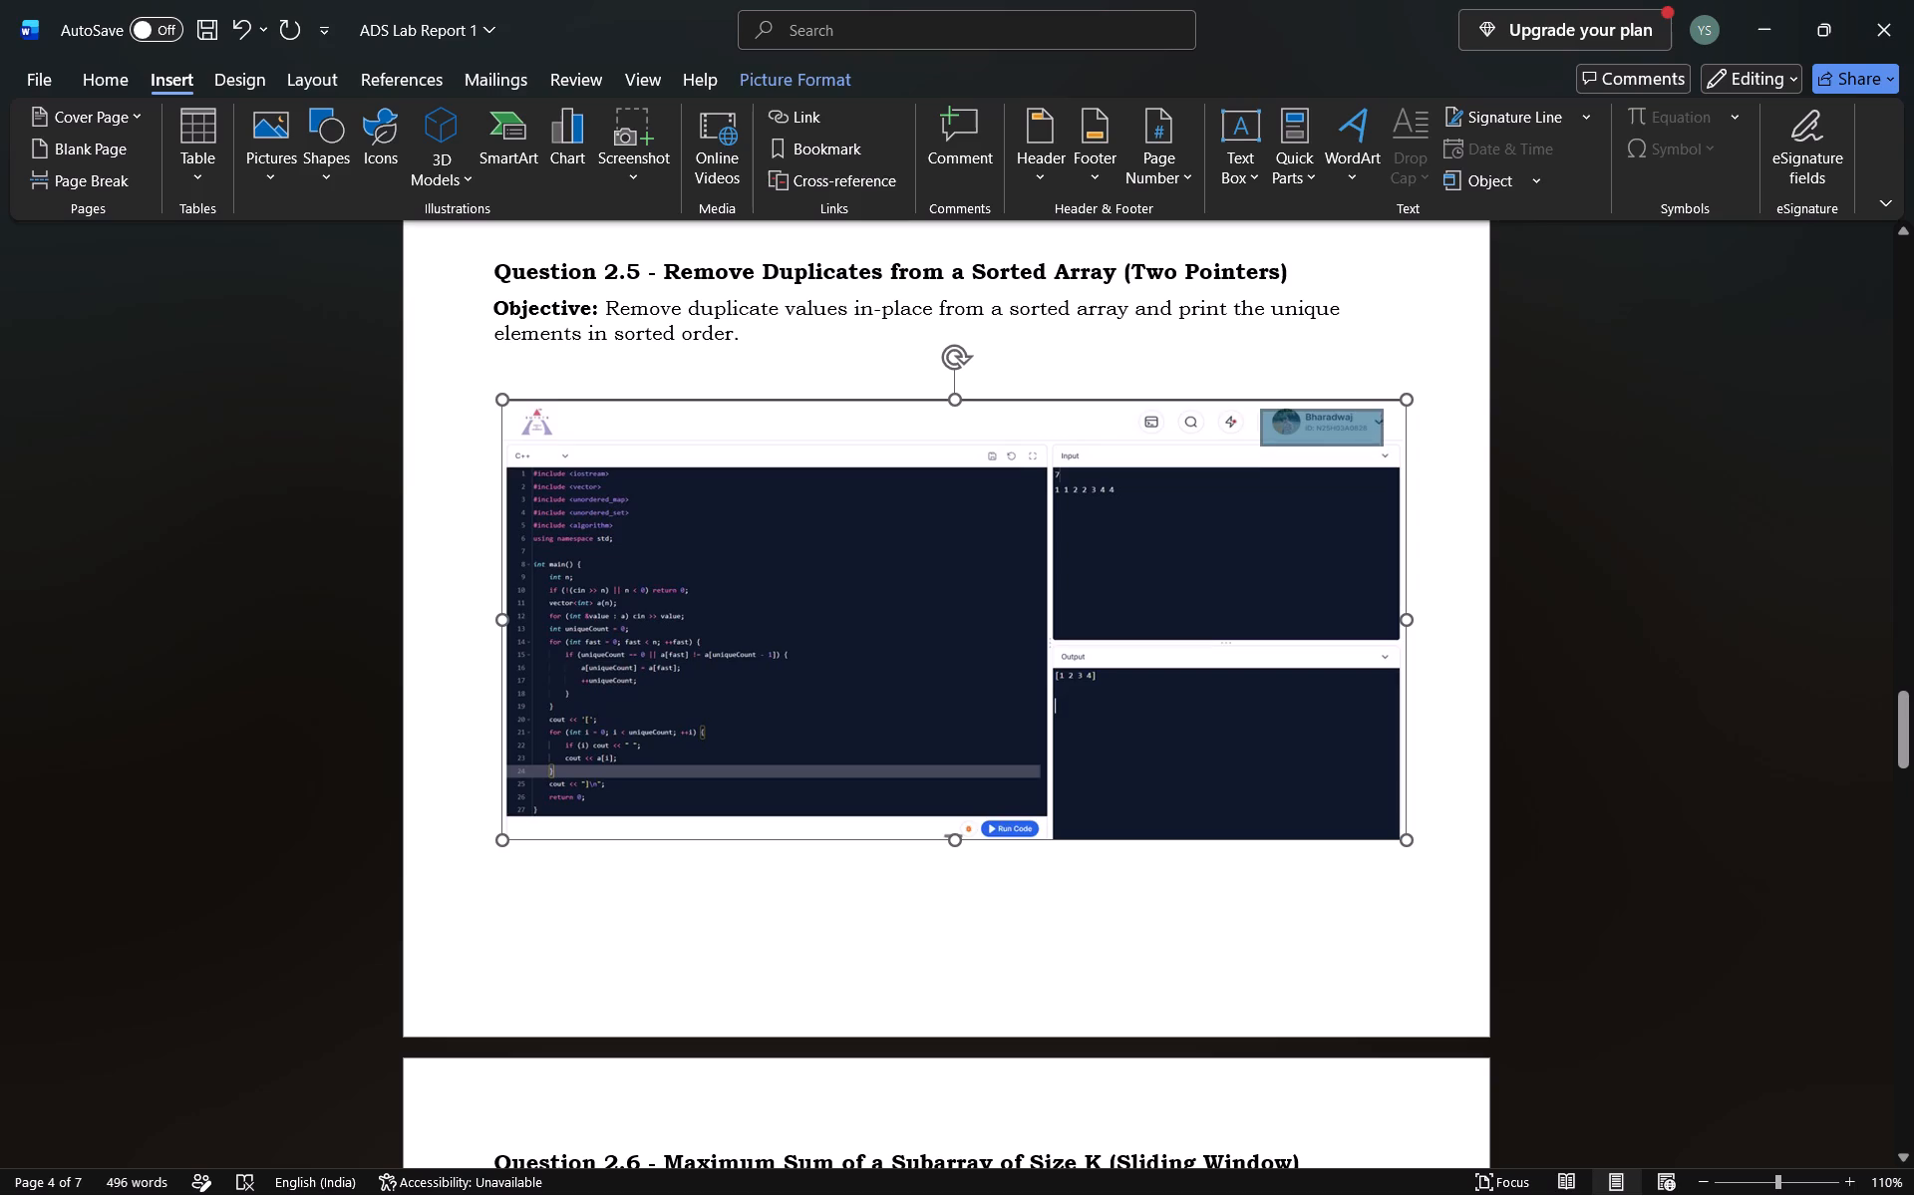
left_click_drag(1382, 443, 1391, 439)
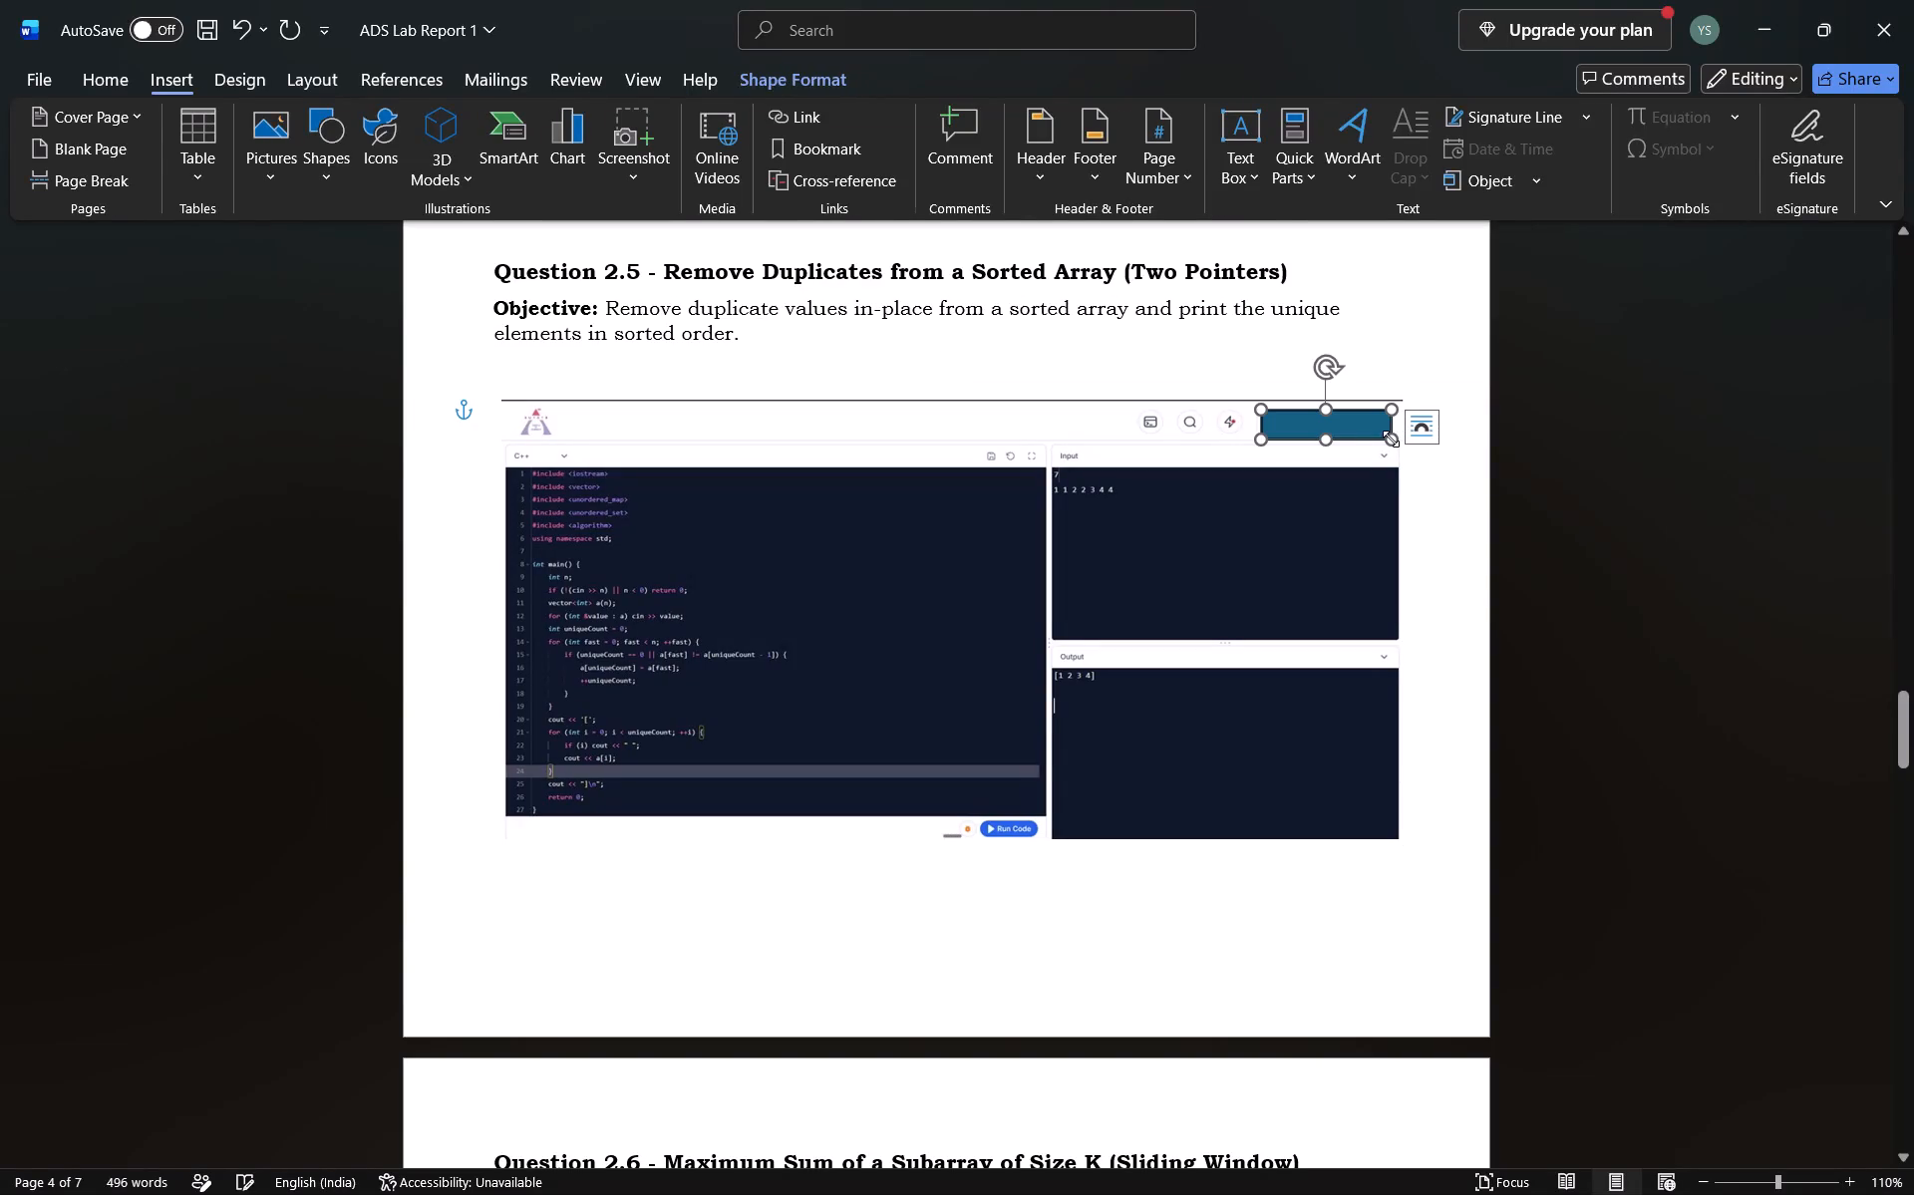
Remove the outline and the solid fill from the rectangle over the Question 2.5 account badge.
right_click(1344, 424)
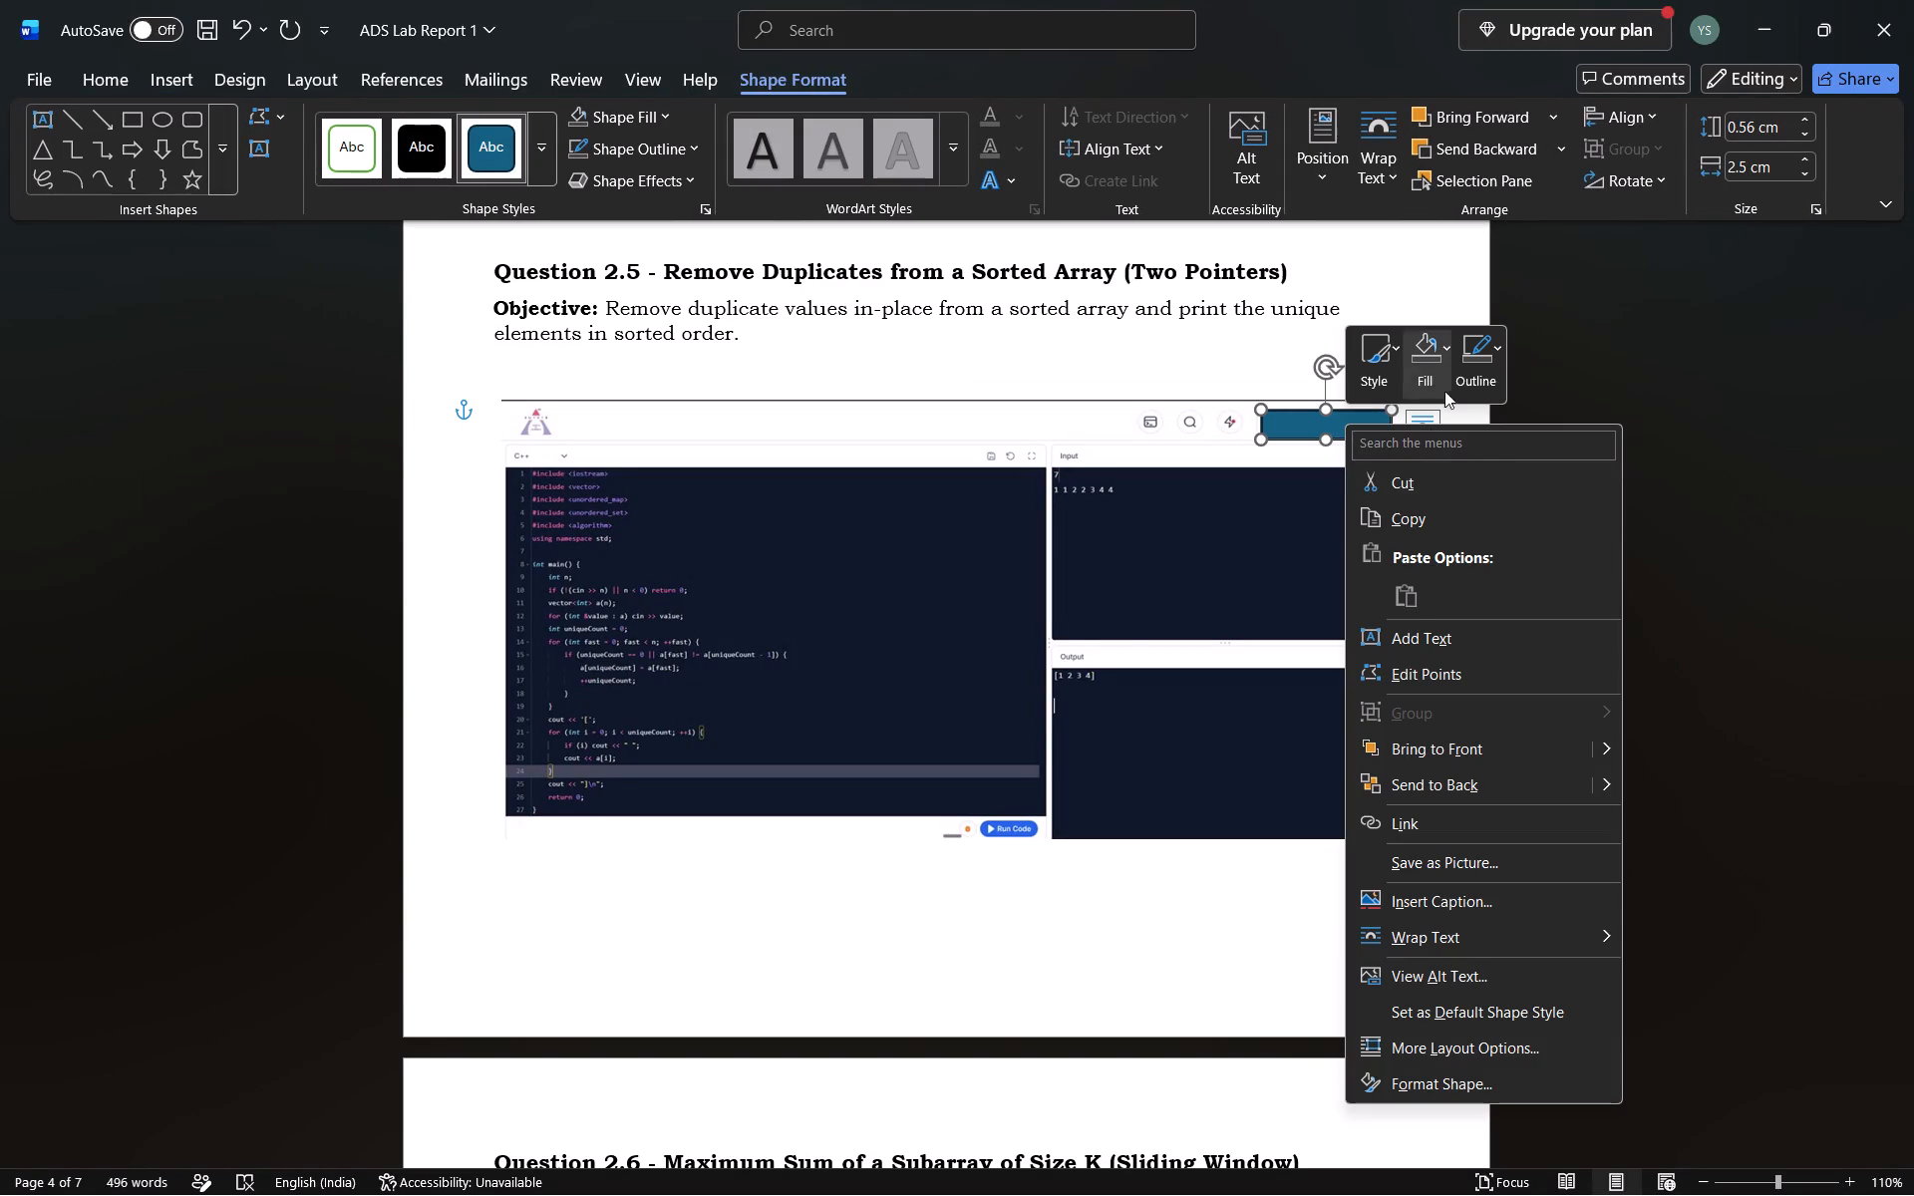
left_click(1470, 366)
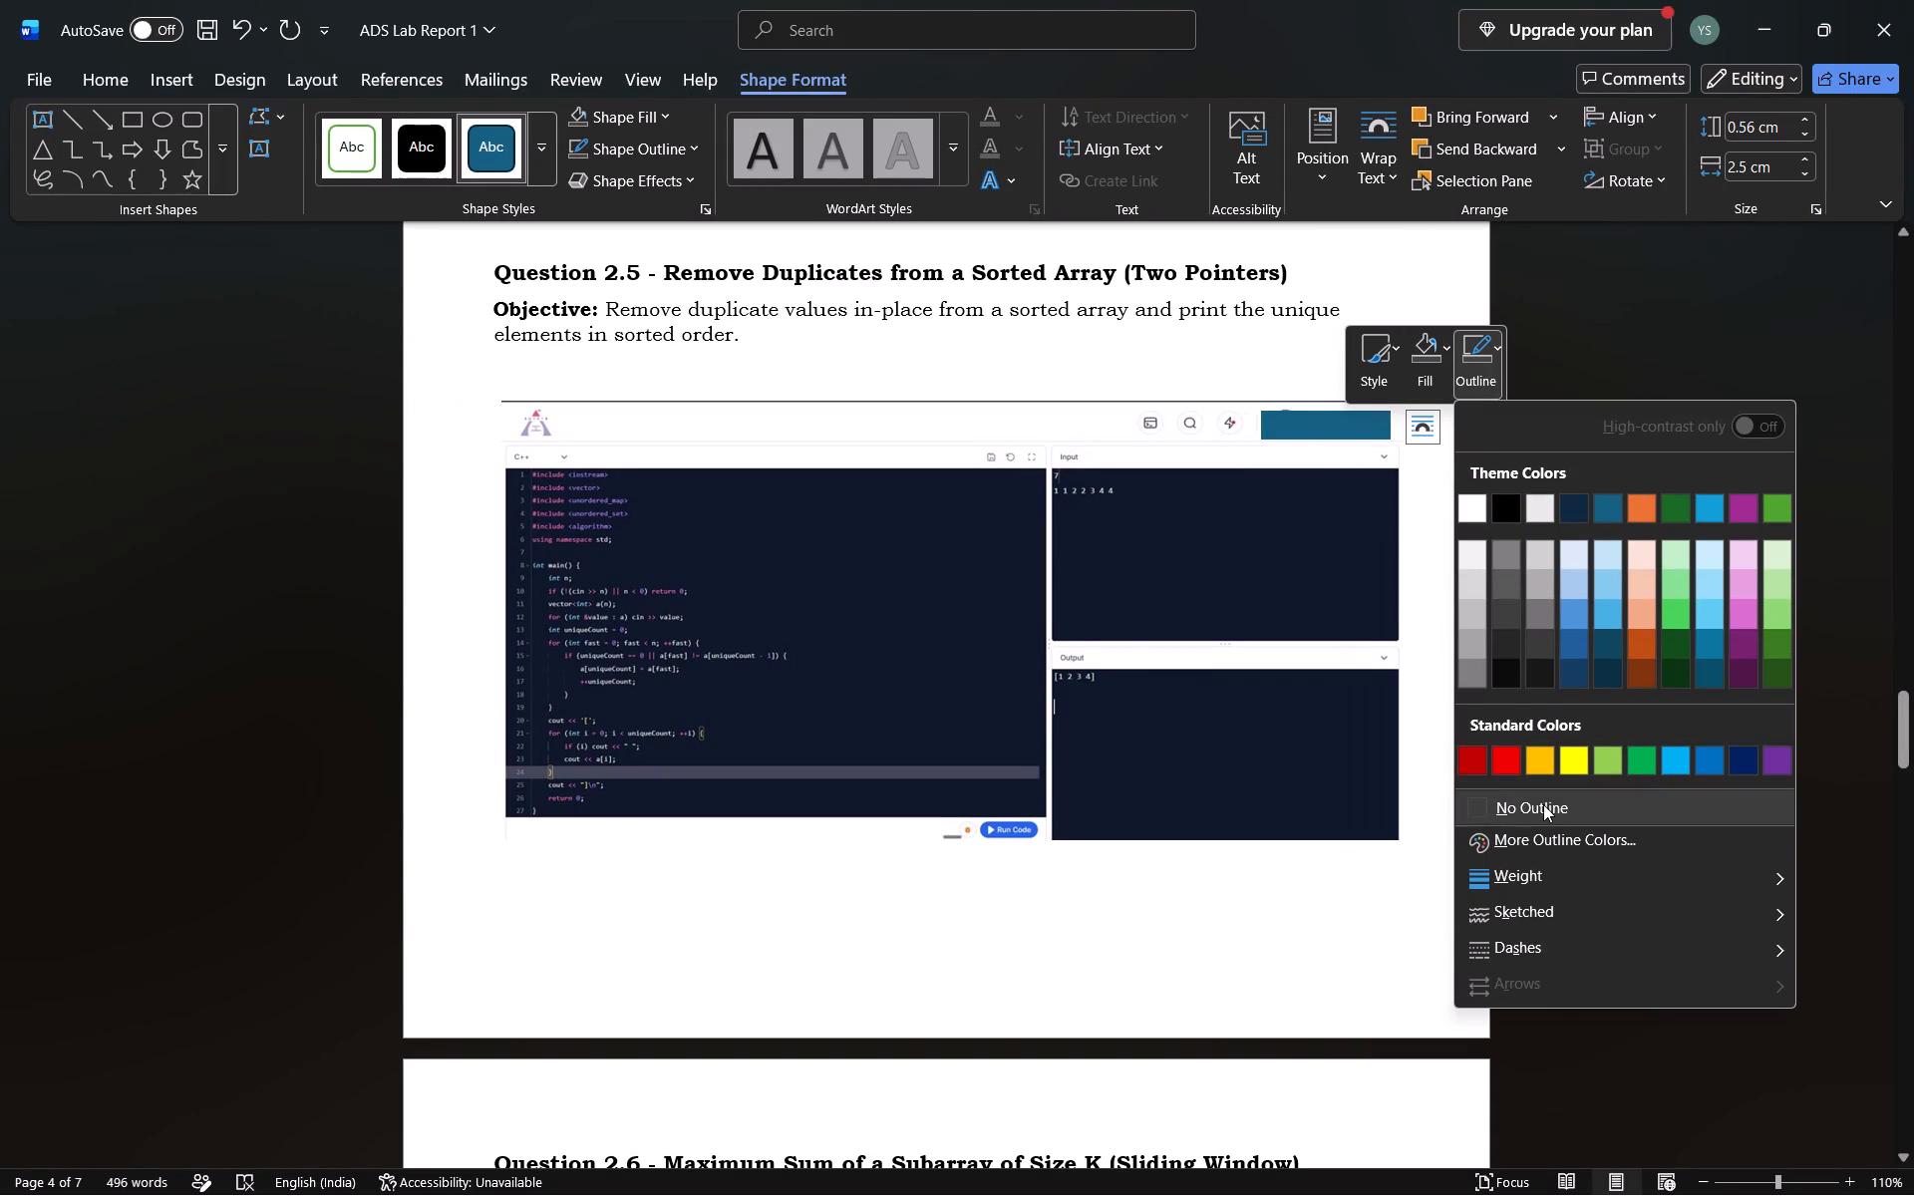
left_click(1543, 804)
left_click(1425, 373)
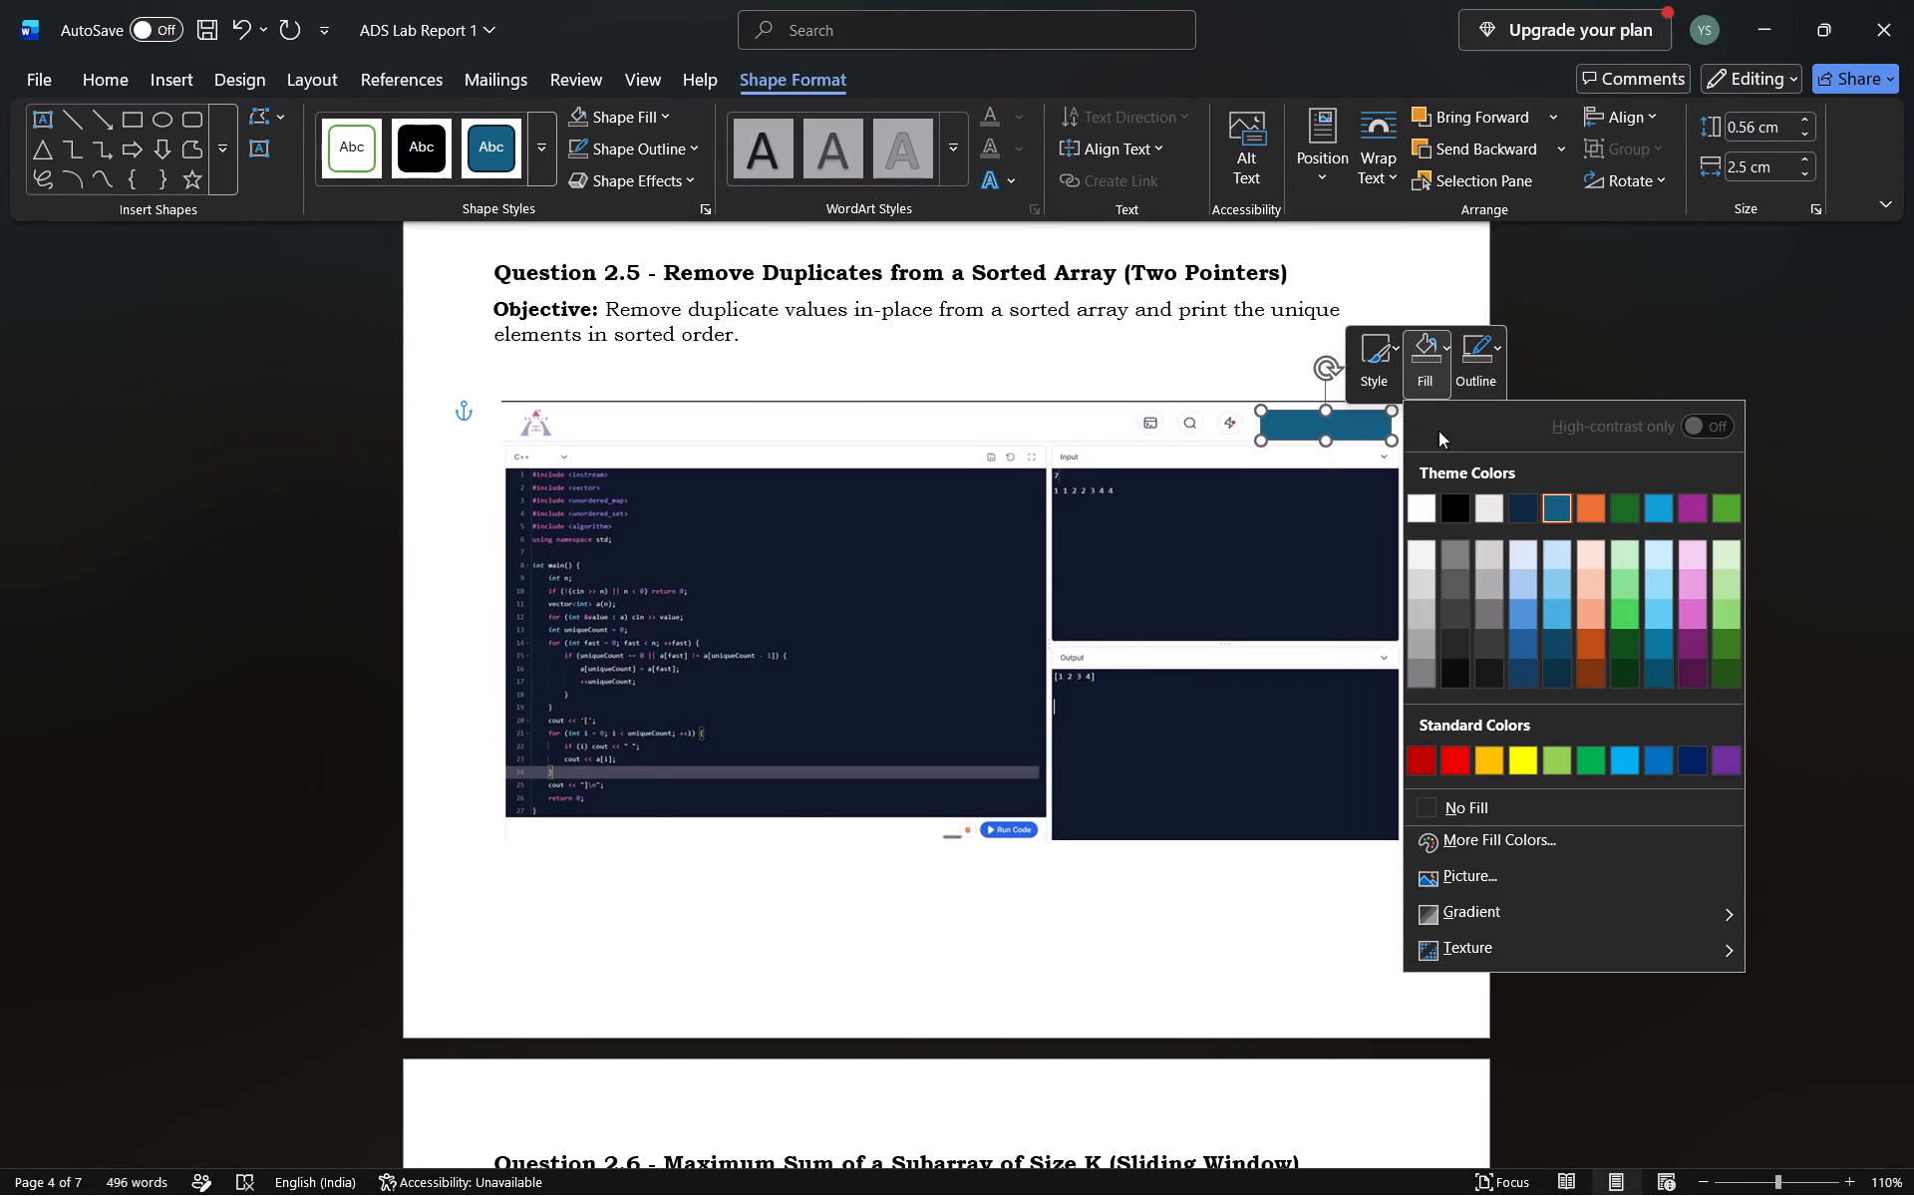
left_click(1524, 799)
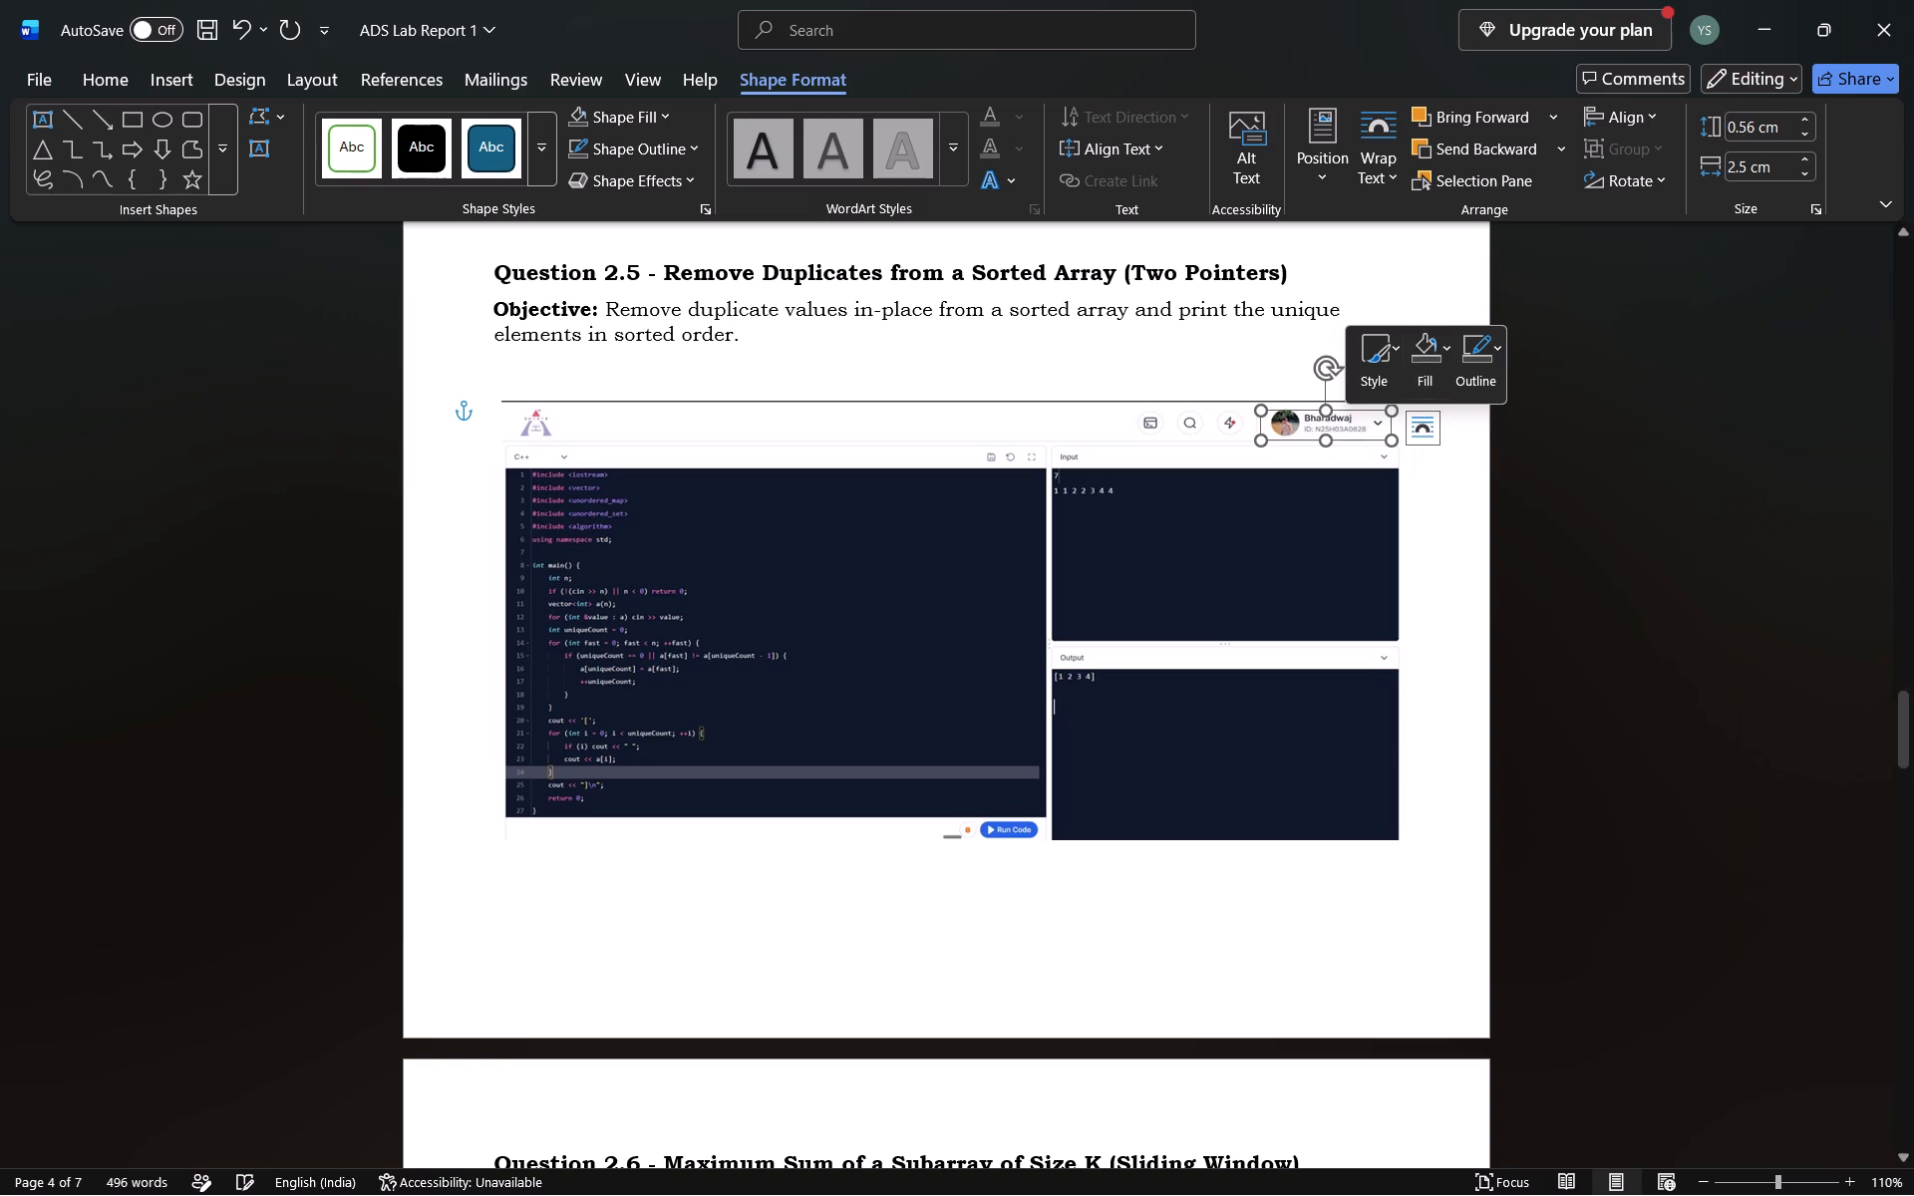
left_click(1419, 339)
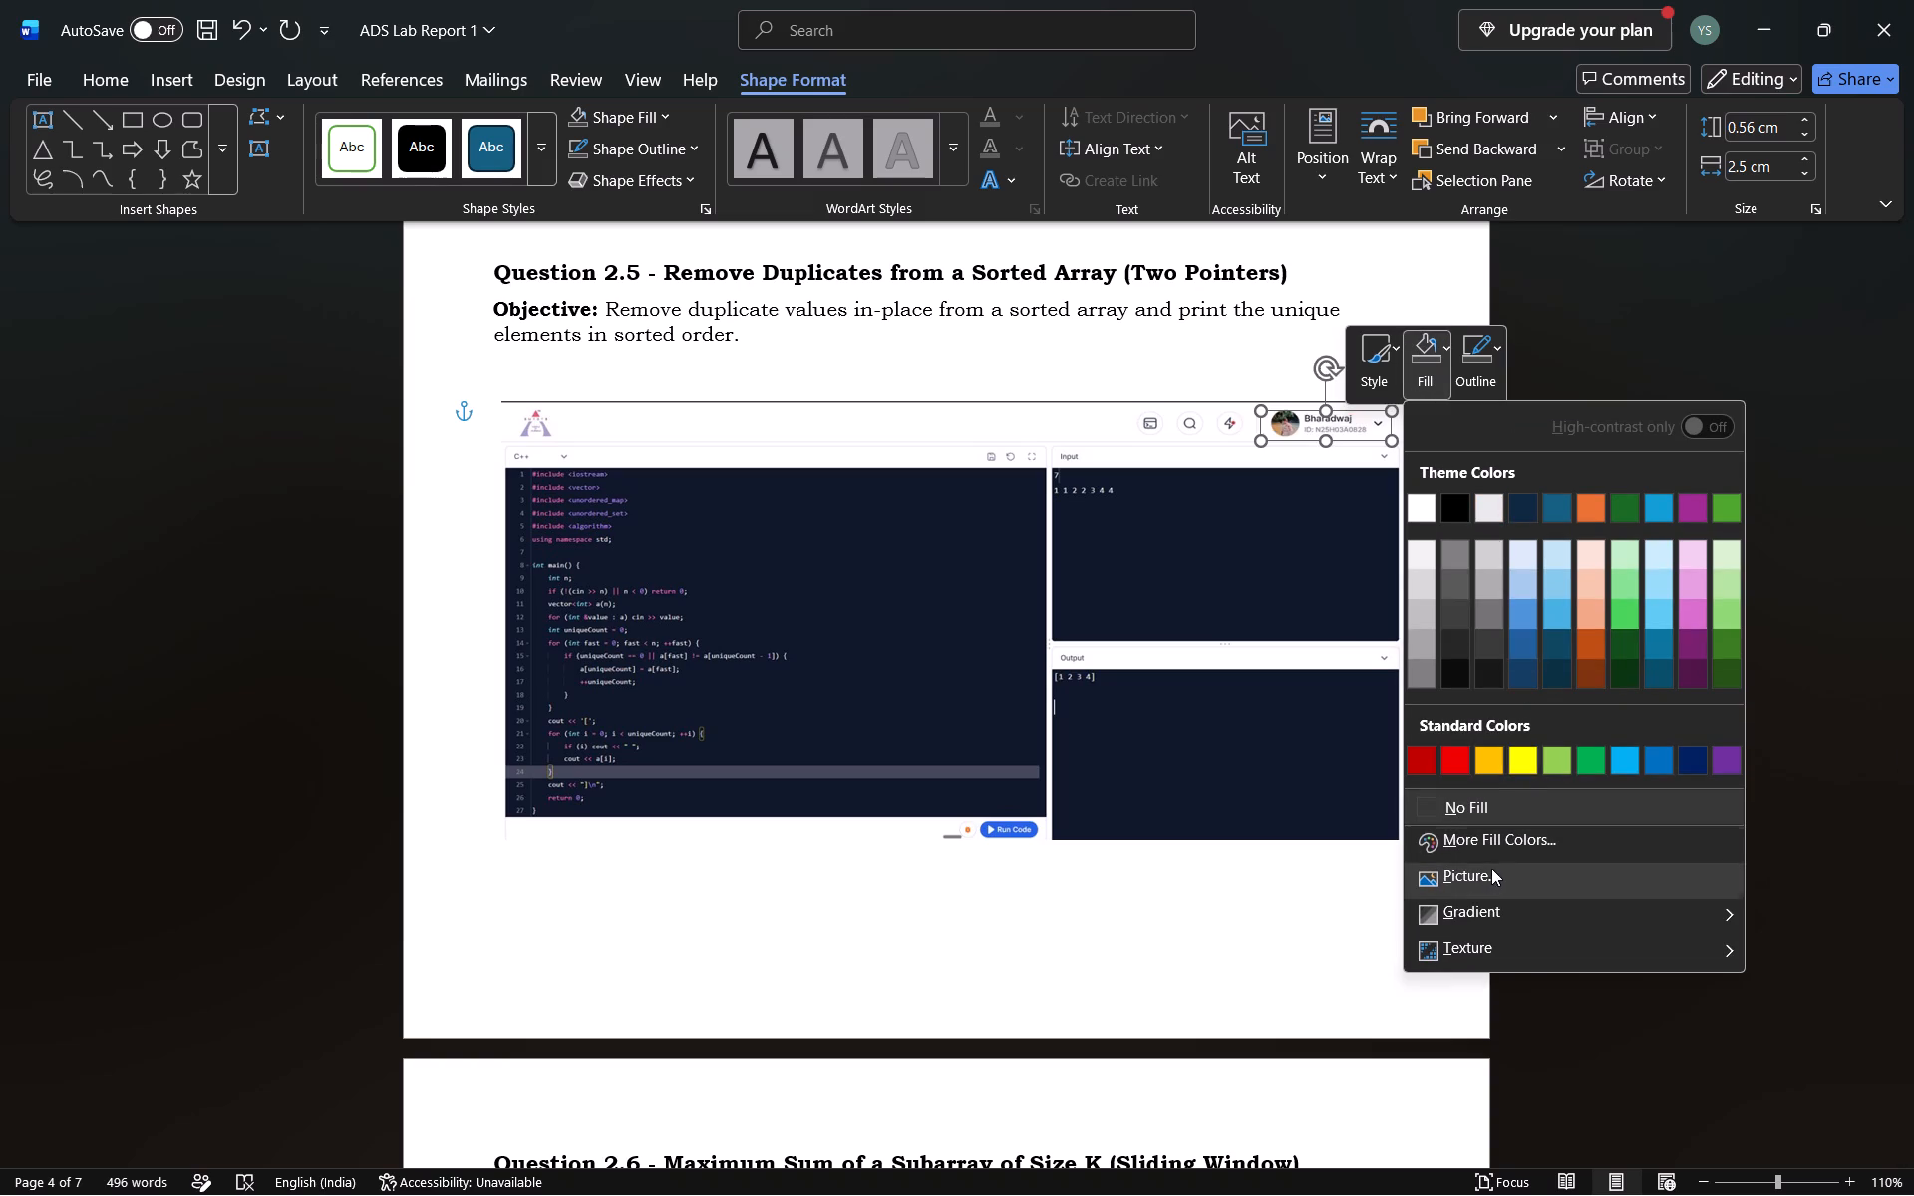
left_click(1488, 871)
left_click(1093, 501)
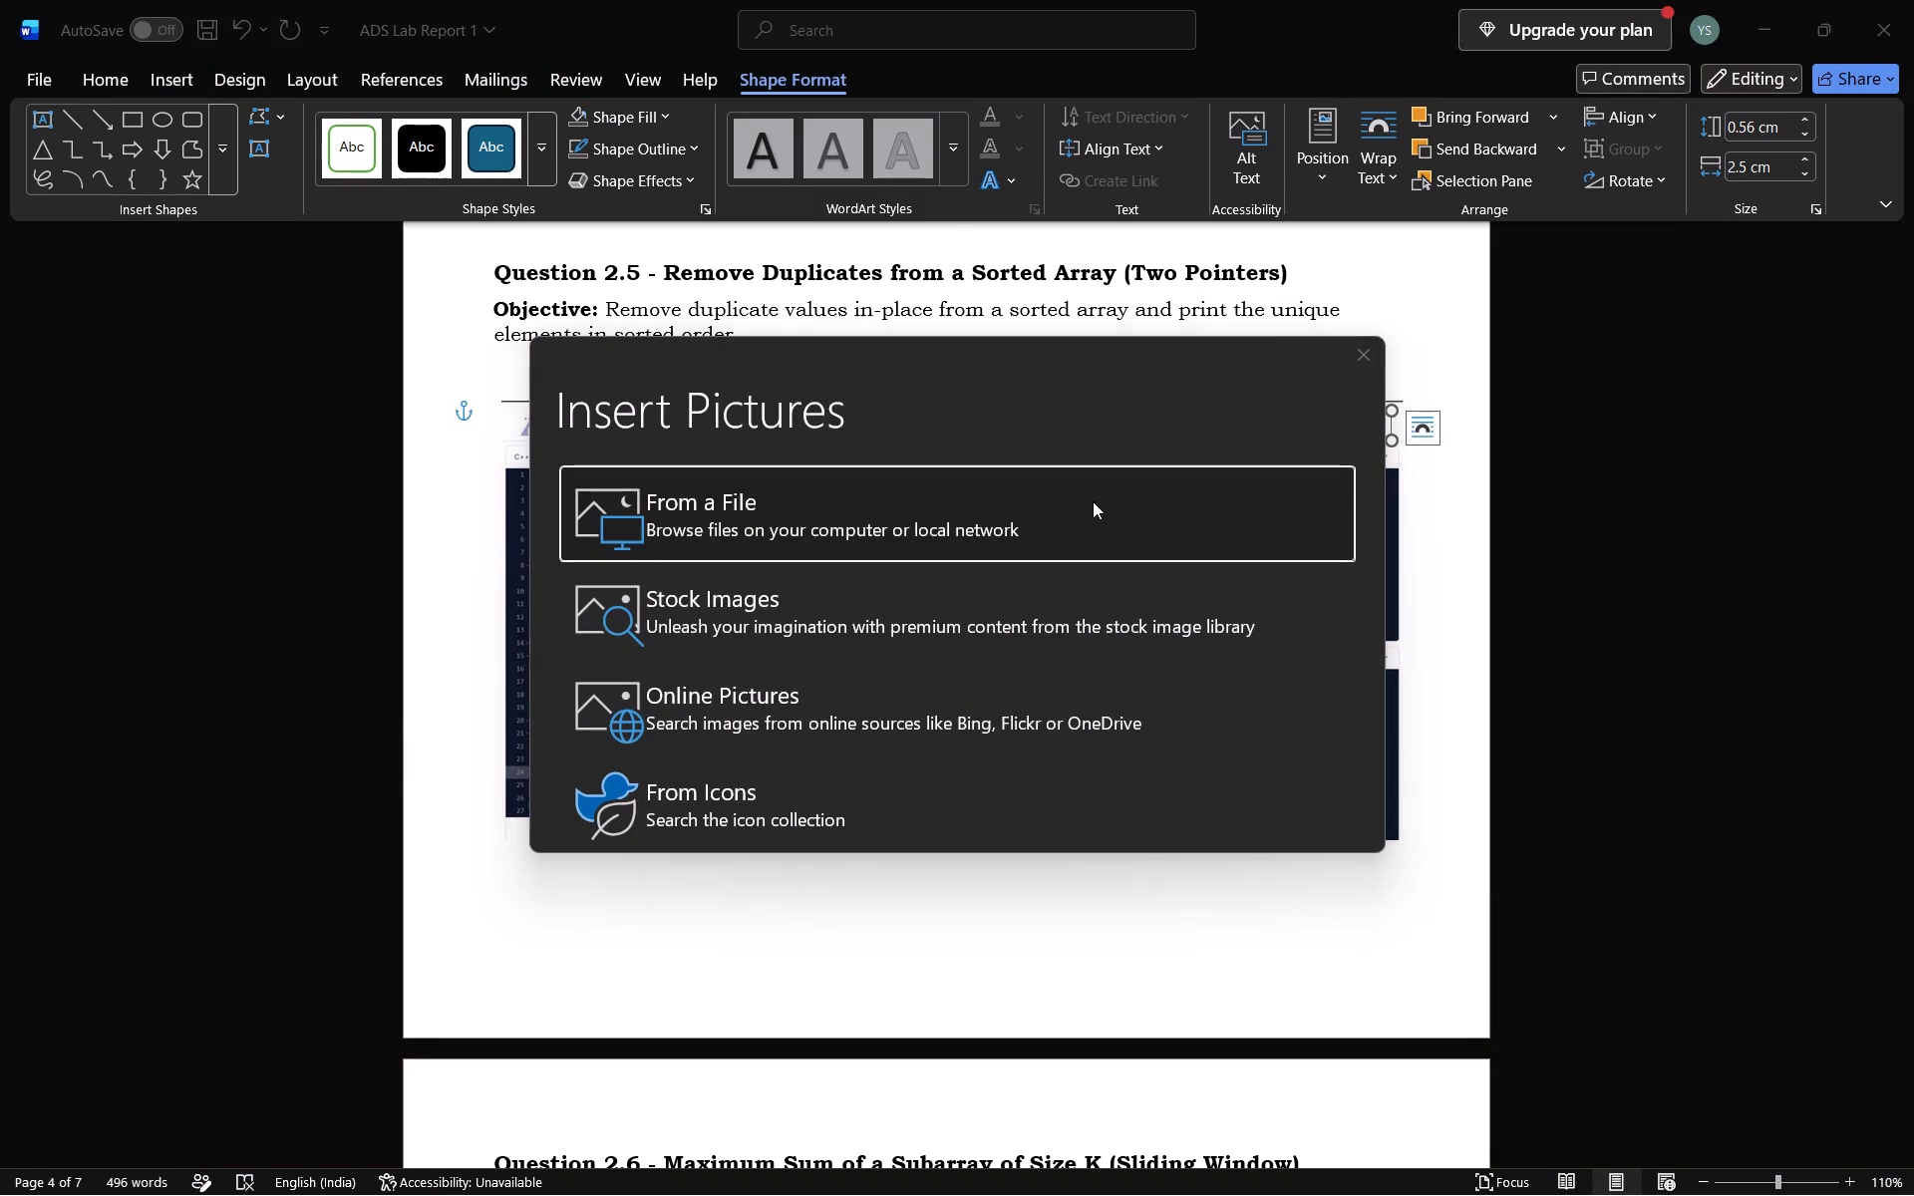
scroll(768, 371, "down", 1)
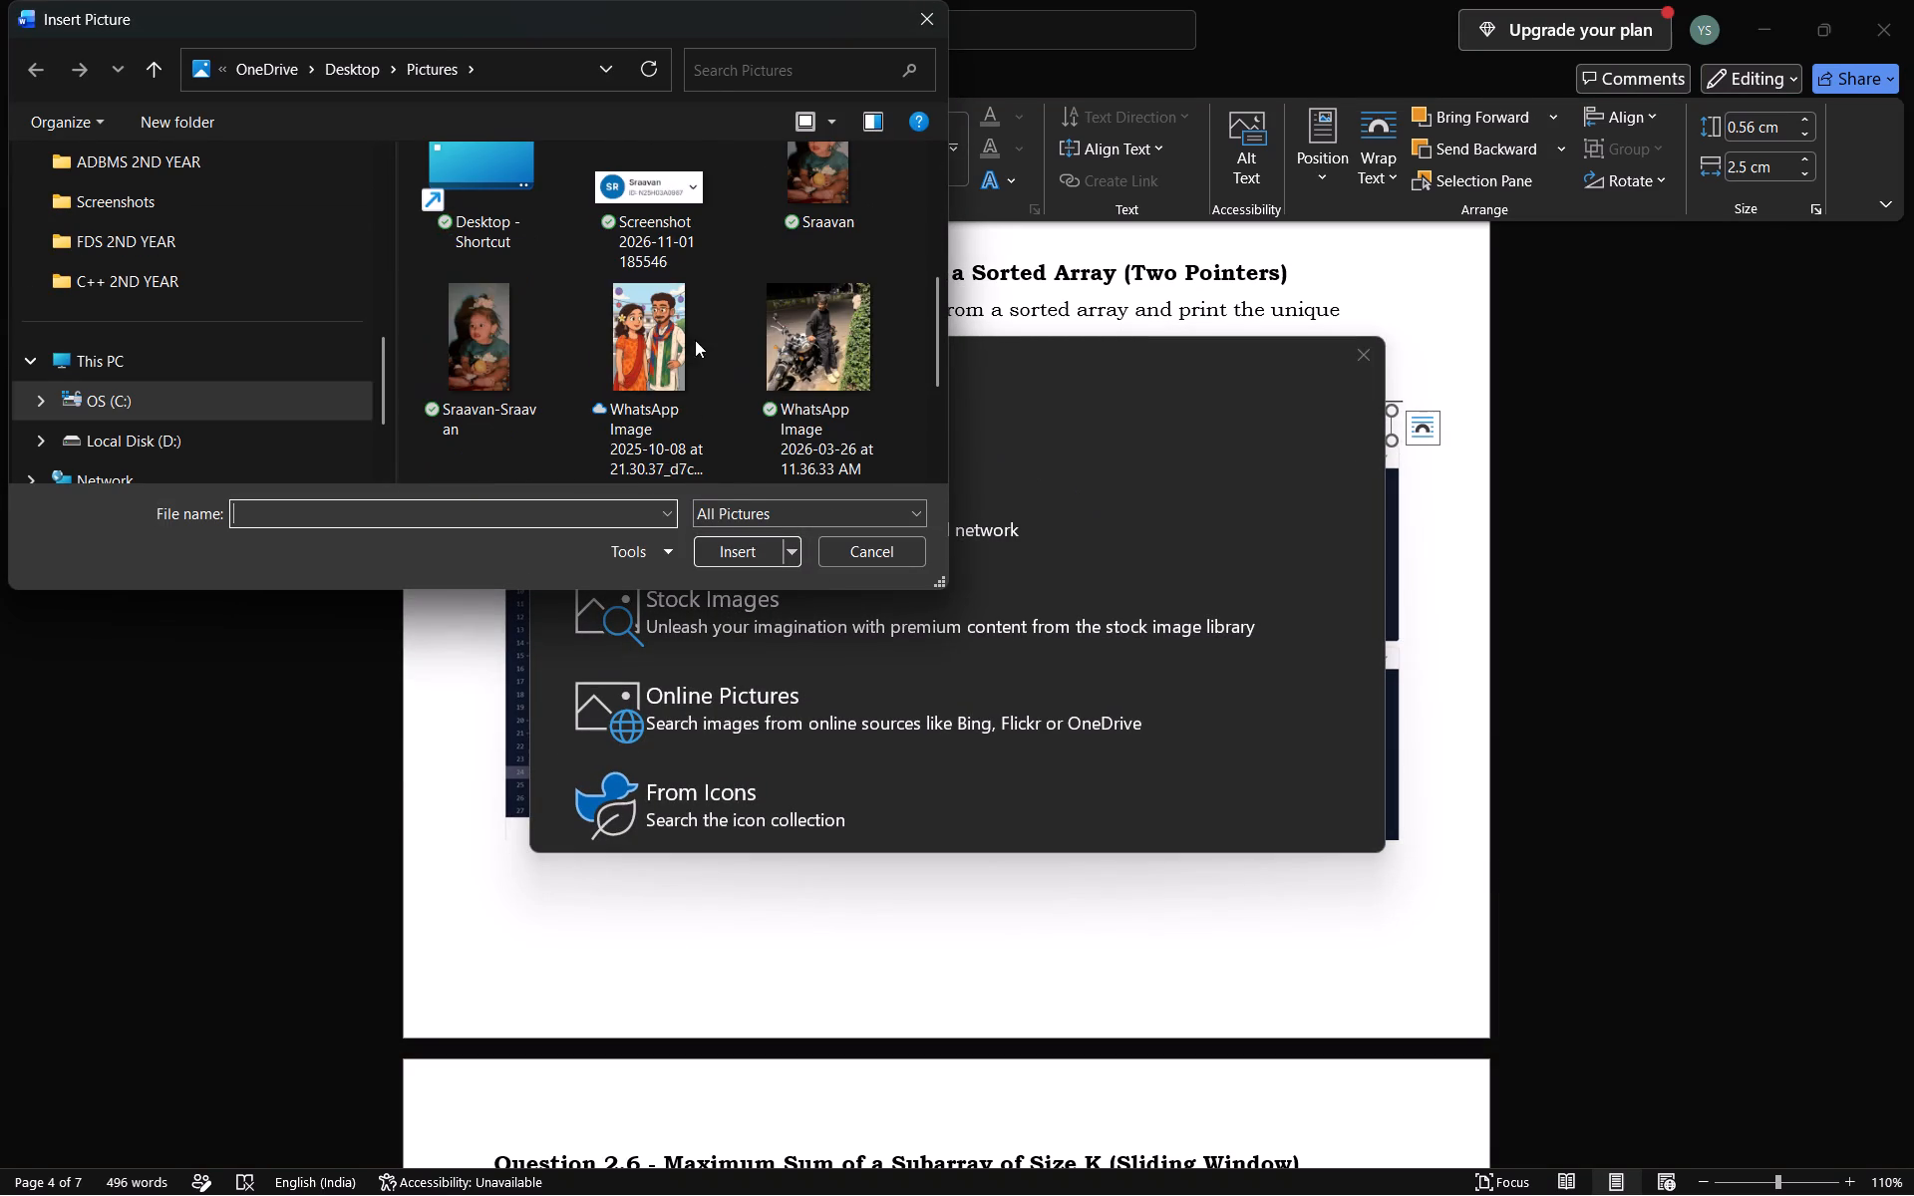
double_click(655, 226)
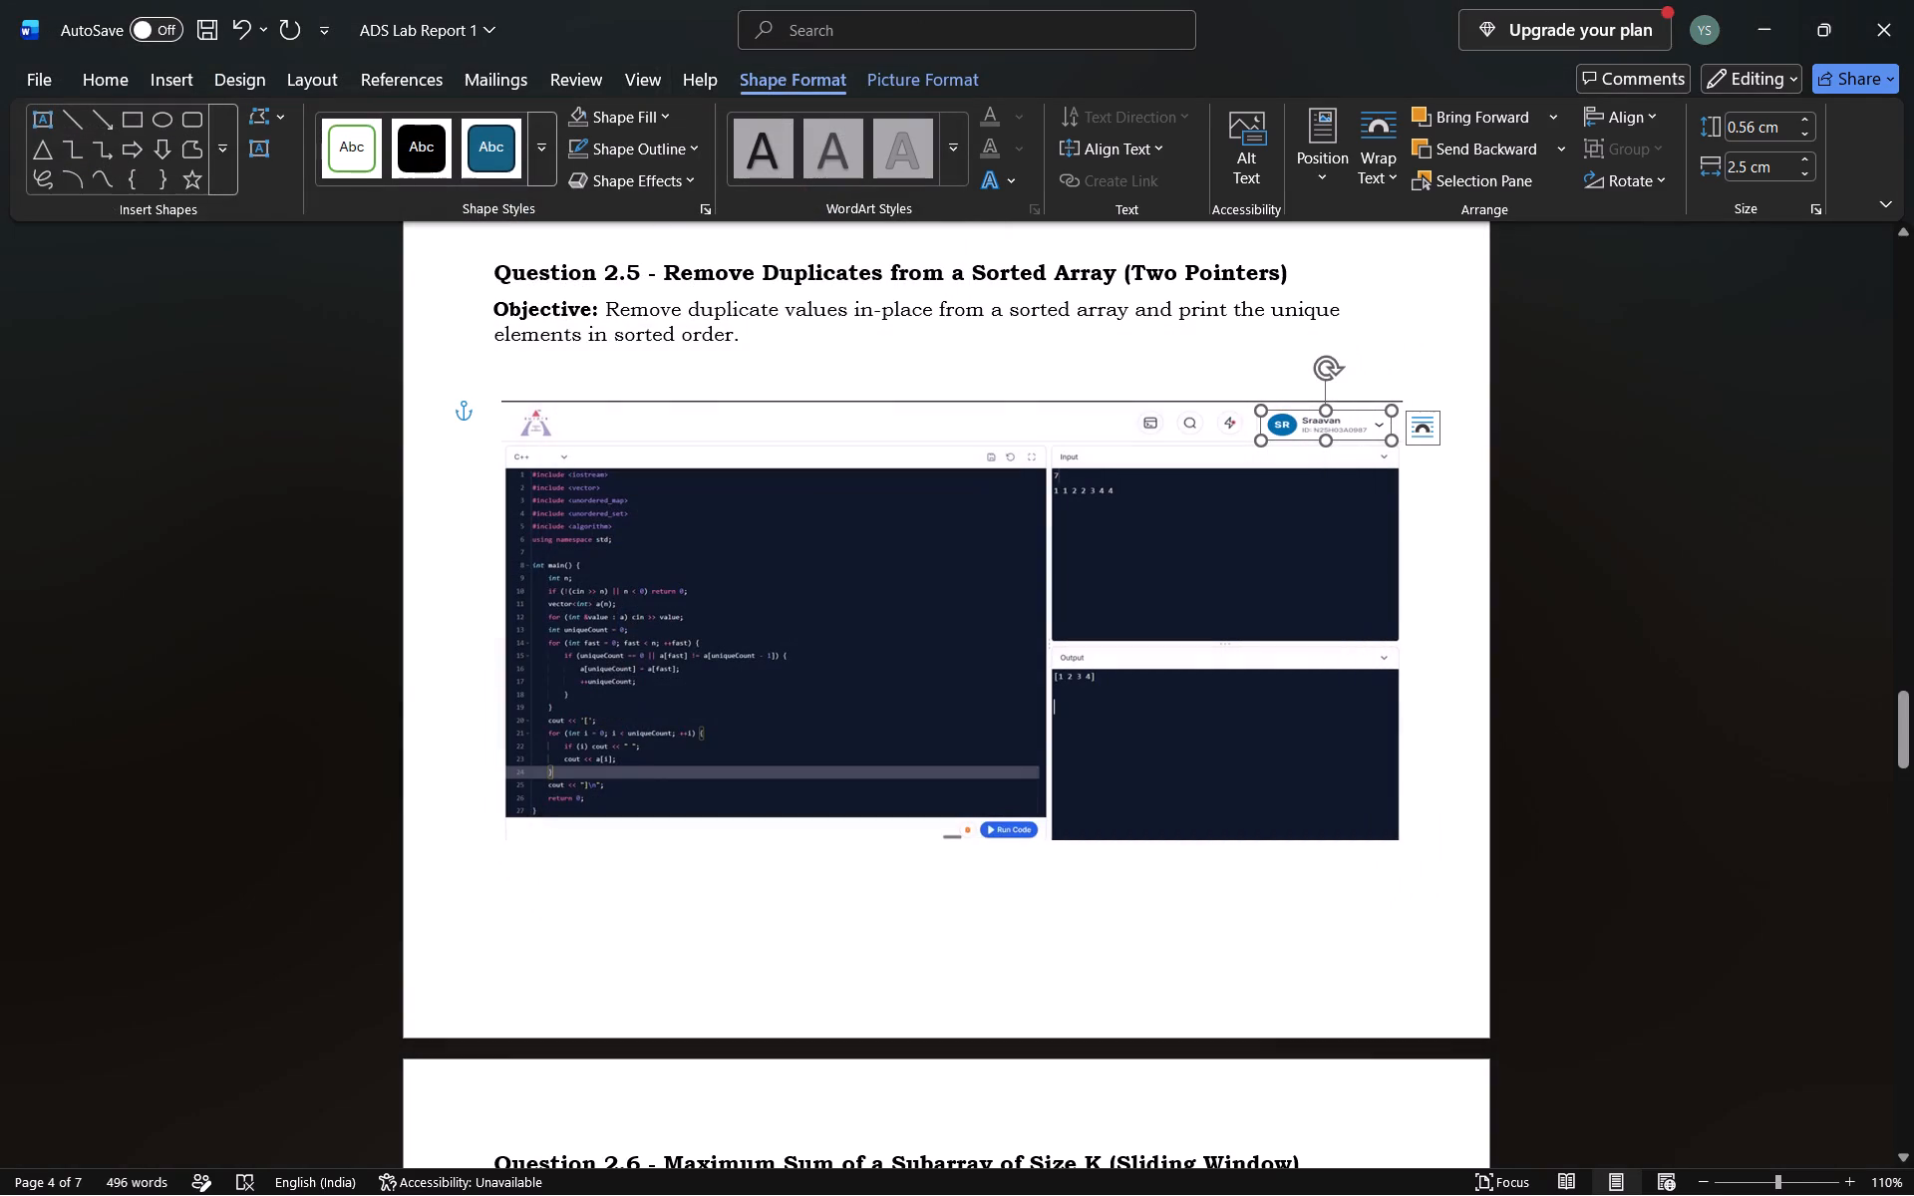
Draw a rectangle about 0.65 cm high and 2.37 cm wide over the account badge in the Question 2.6 screenshot.
scroll(1367, 546, "down", 2)
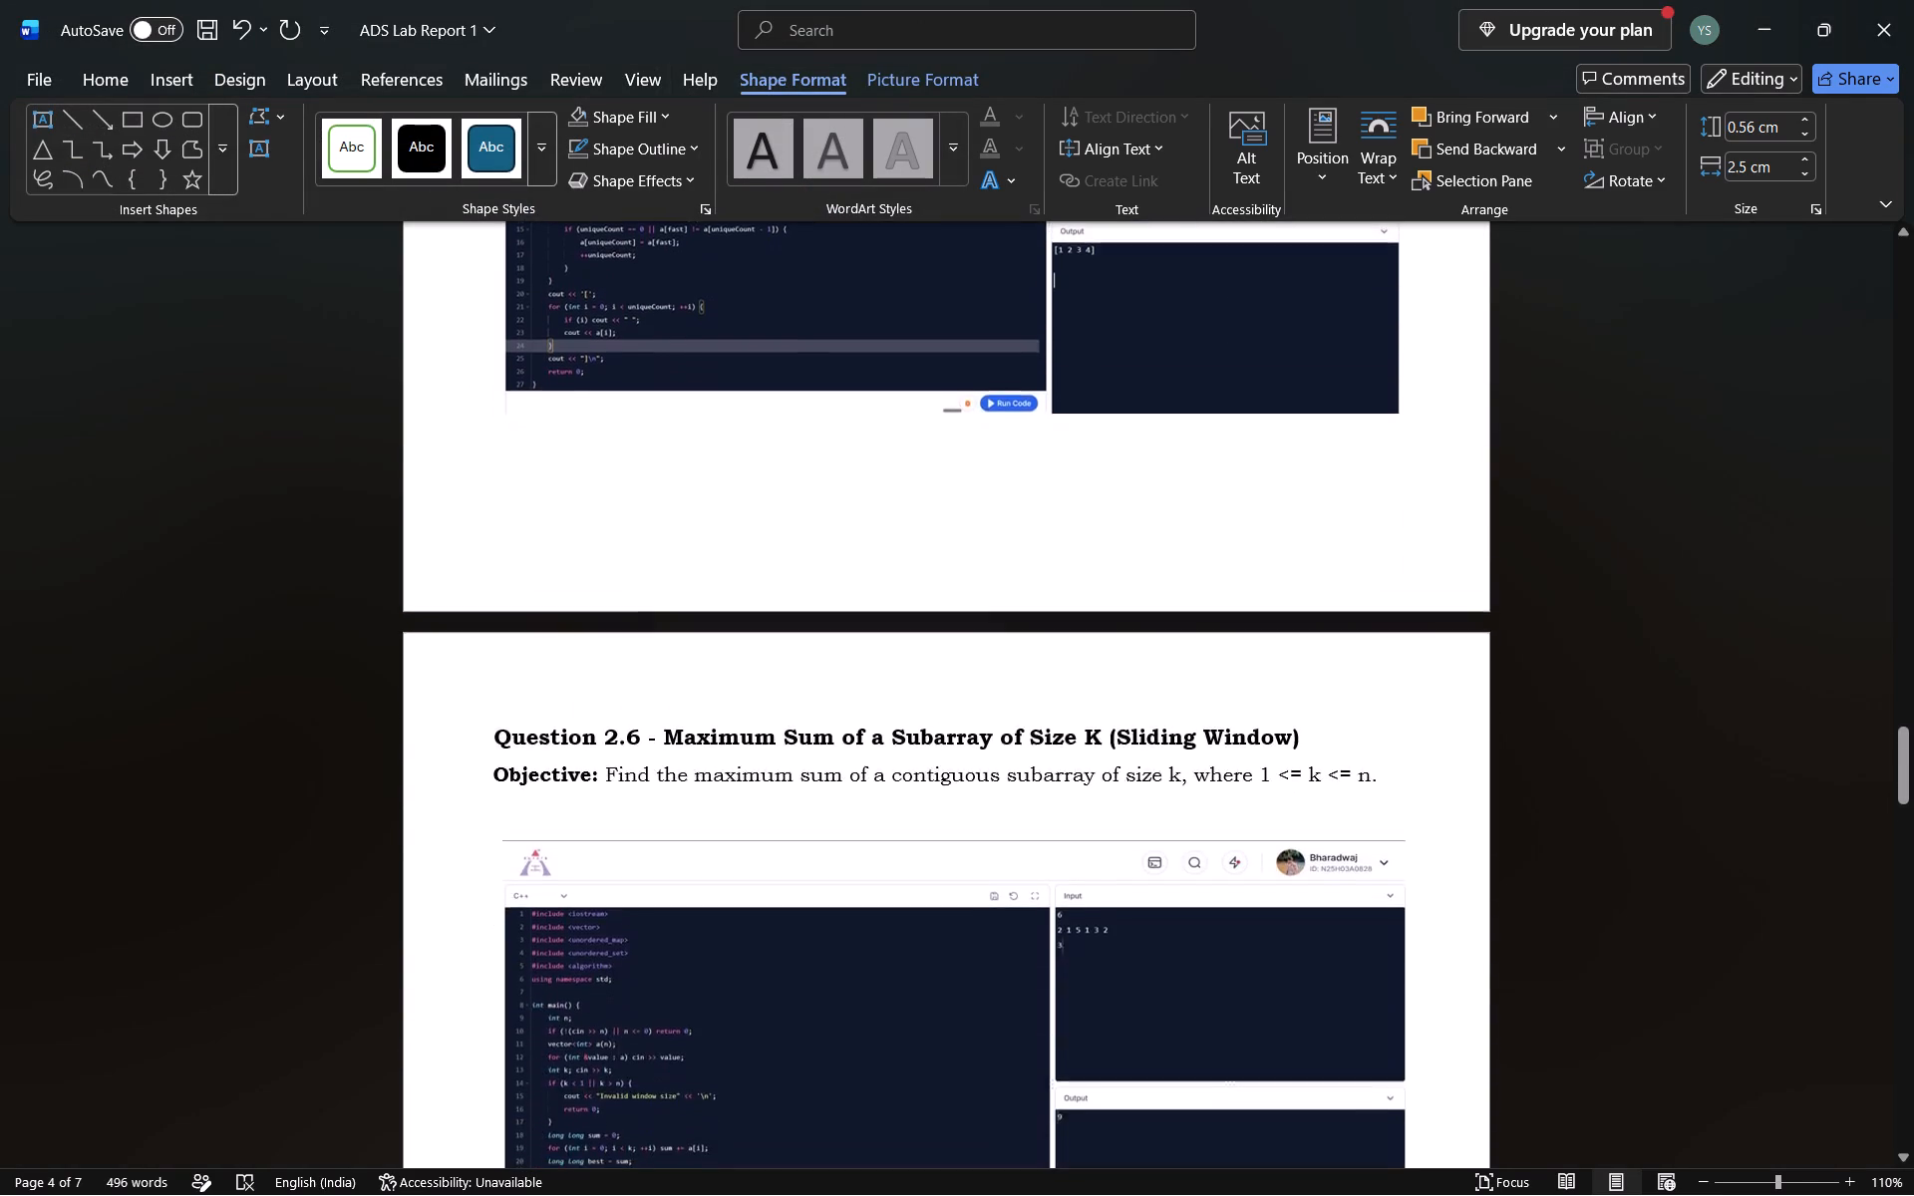
scroll(1367, 546, "down", 1)
left_click(1210, 550)
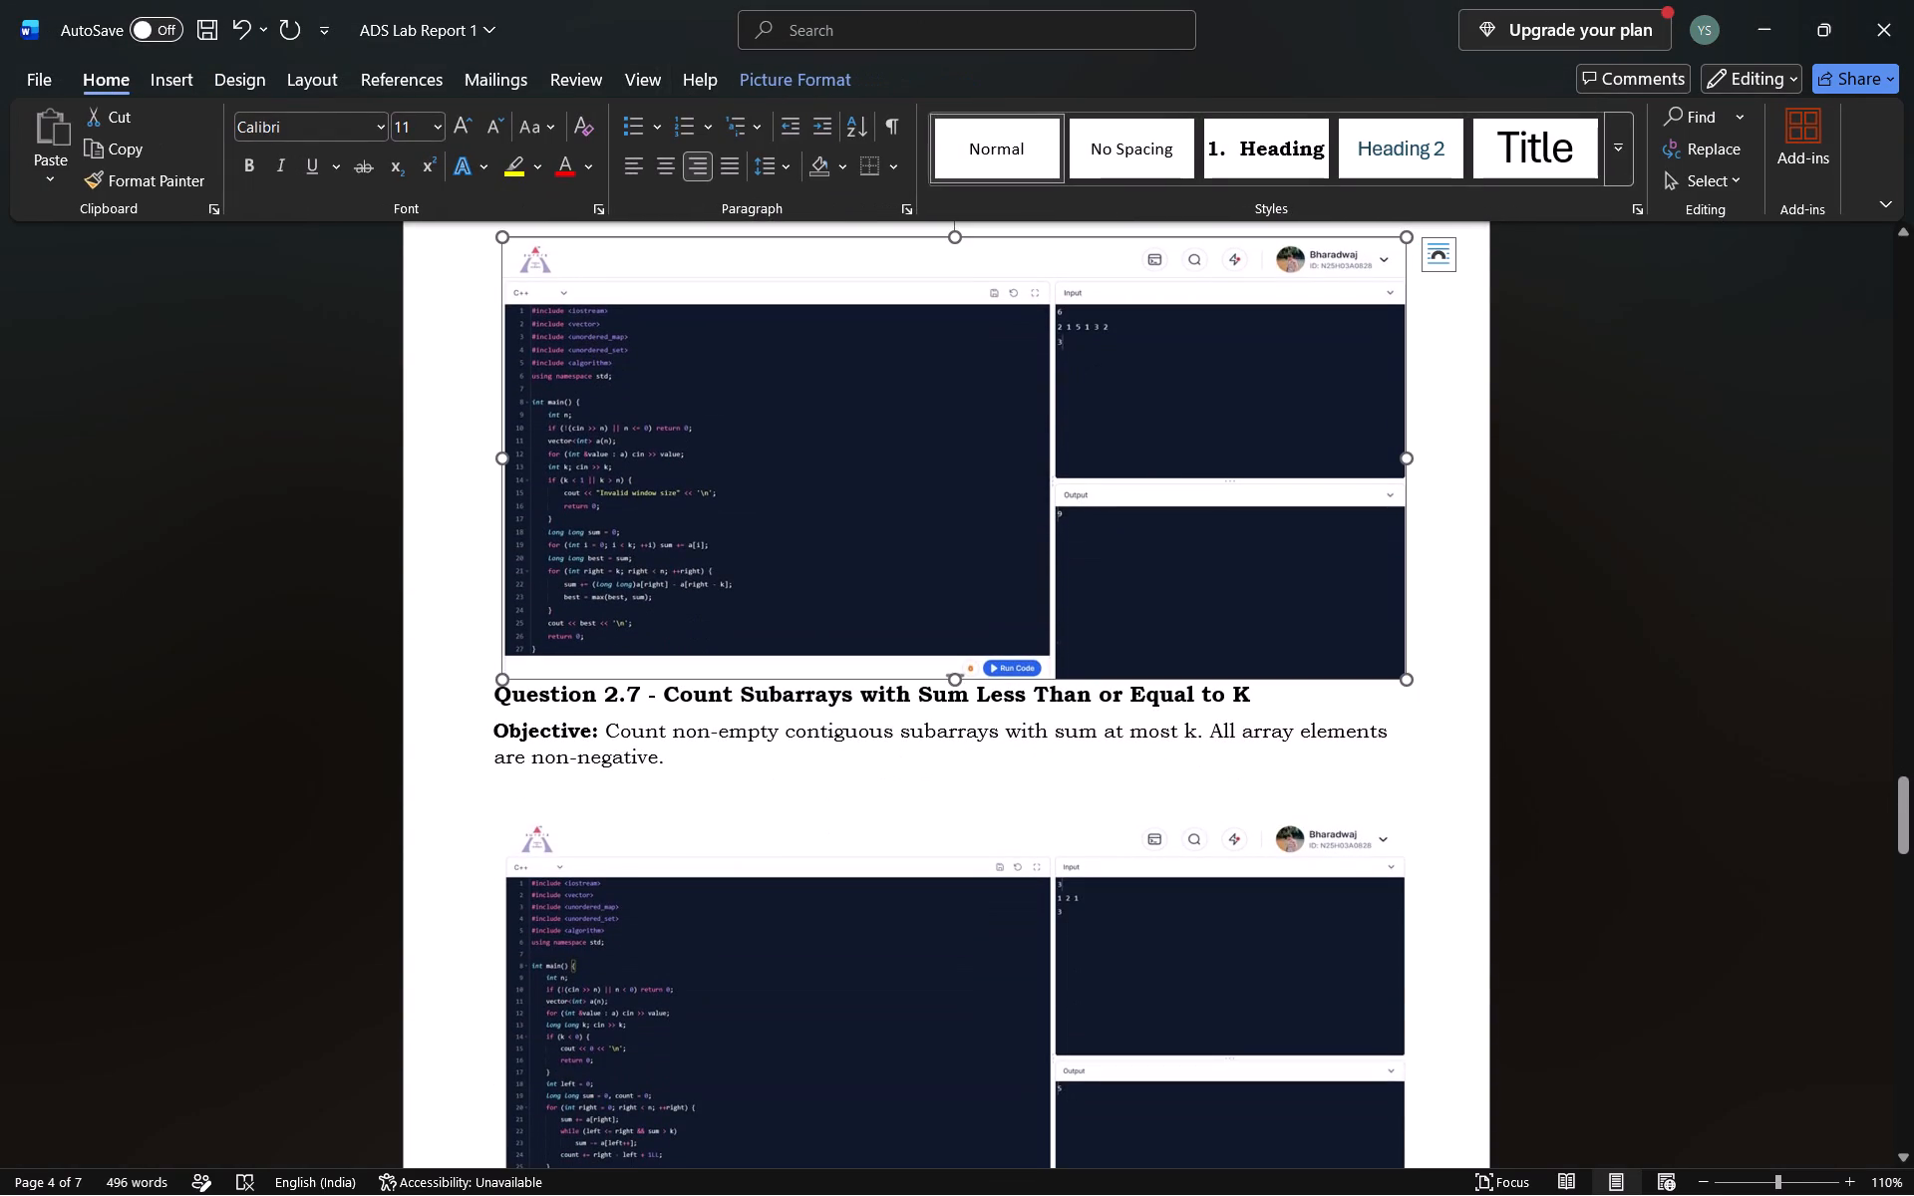
left_click(194, 88)
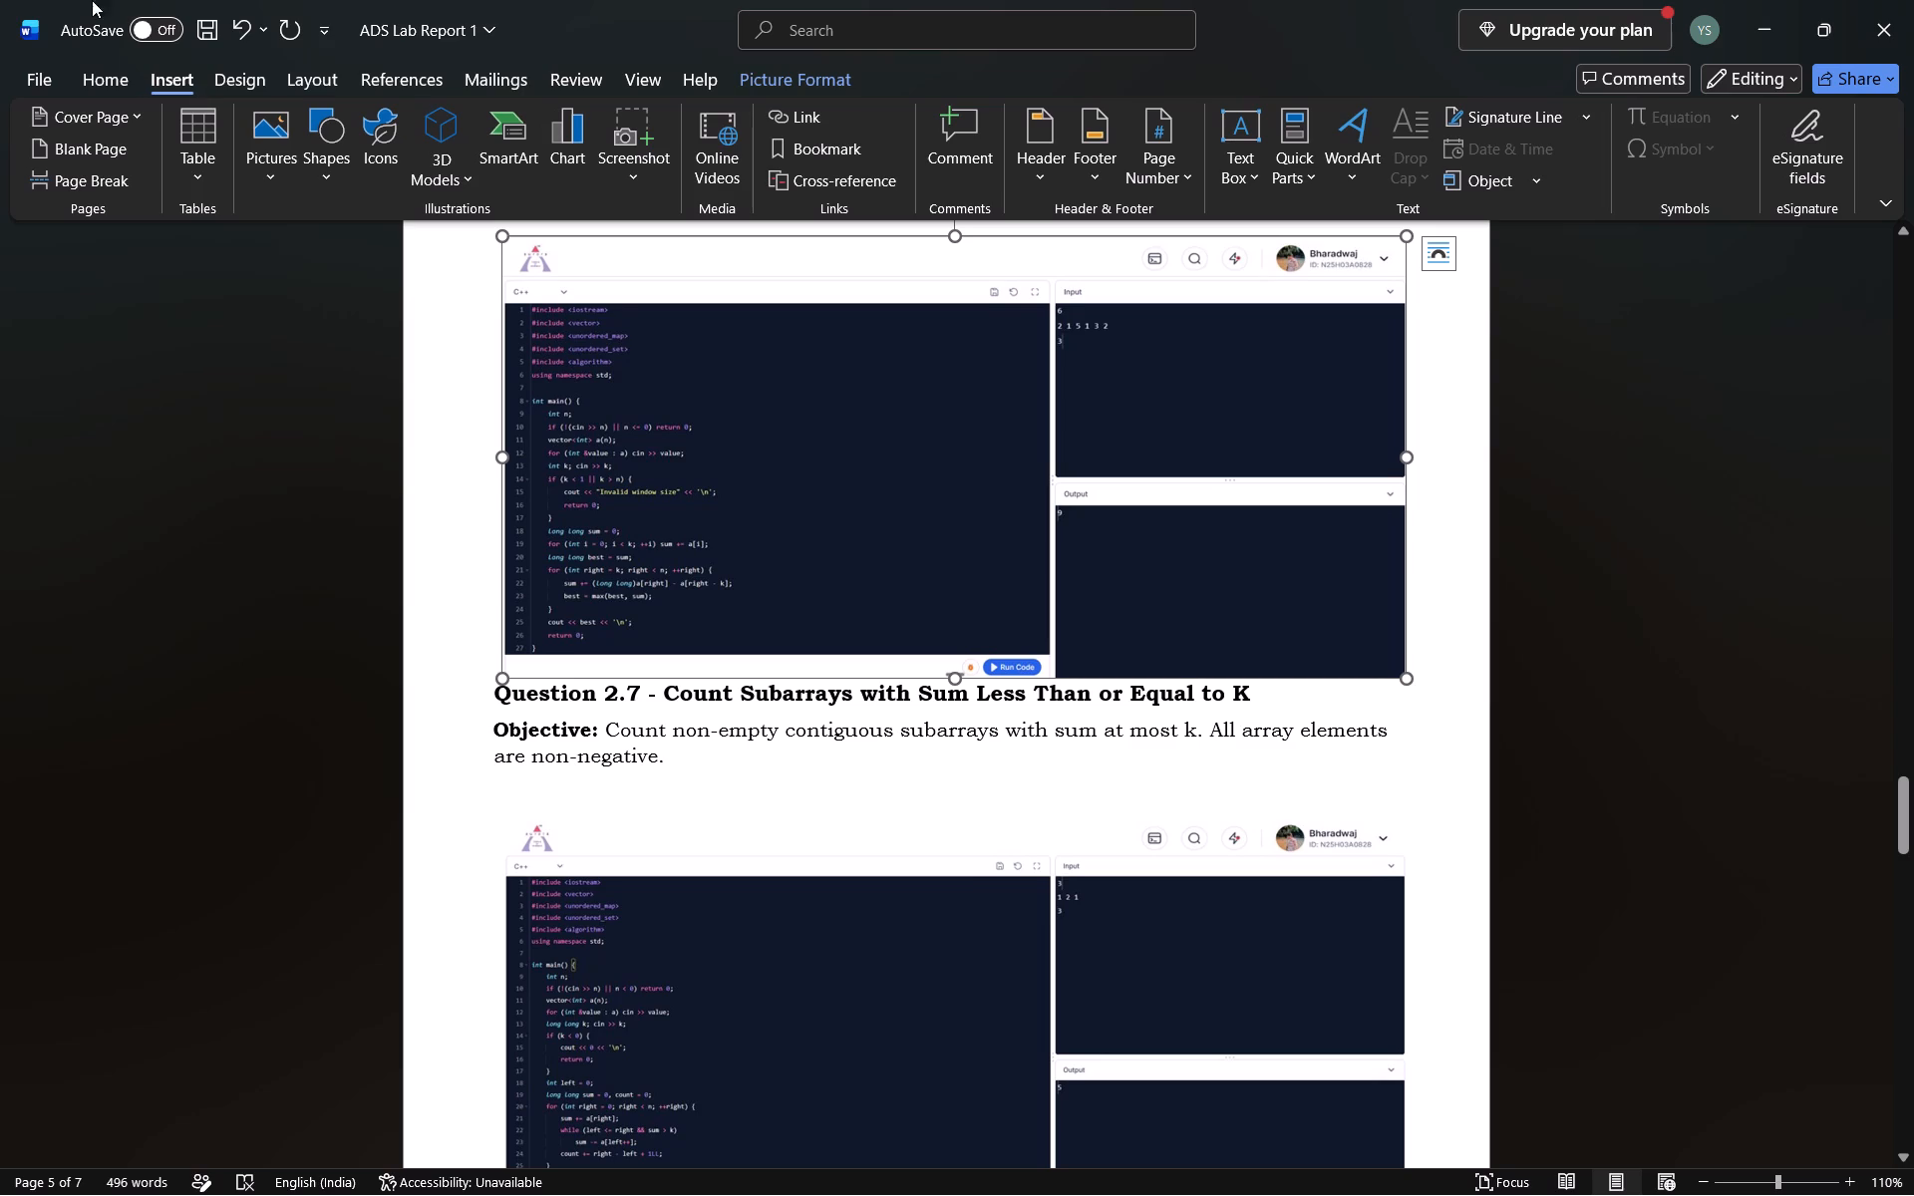
left_click(350, 160)
left_click(395, 249)
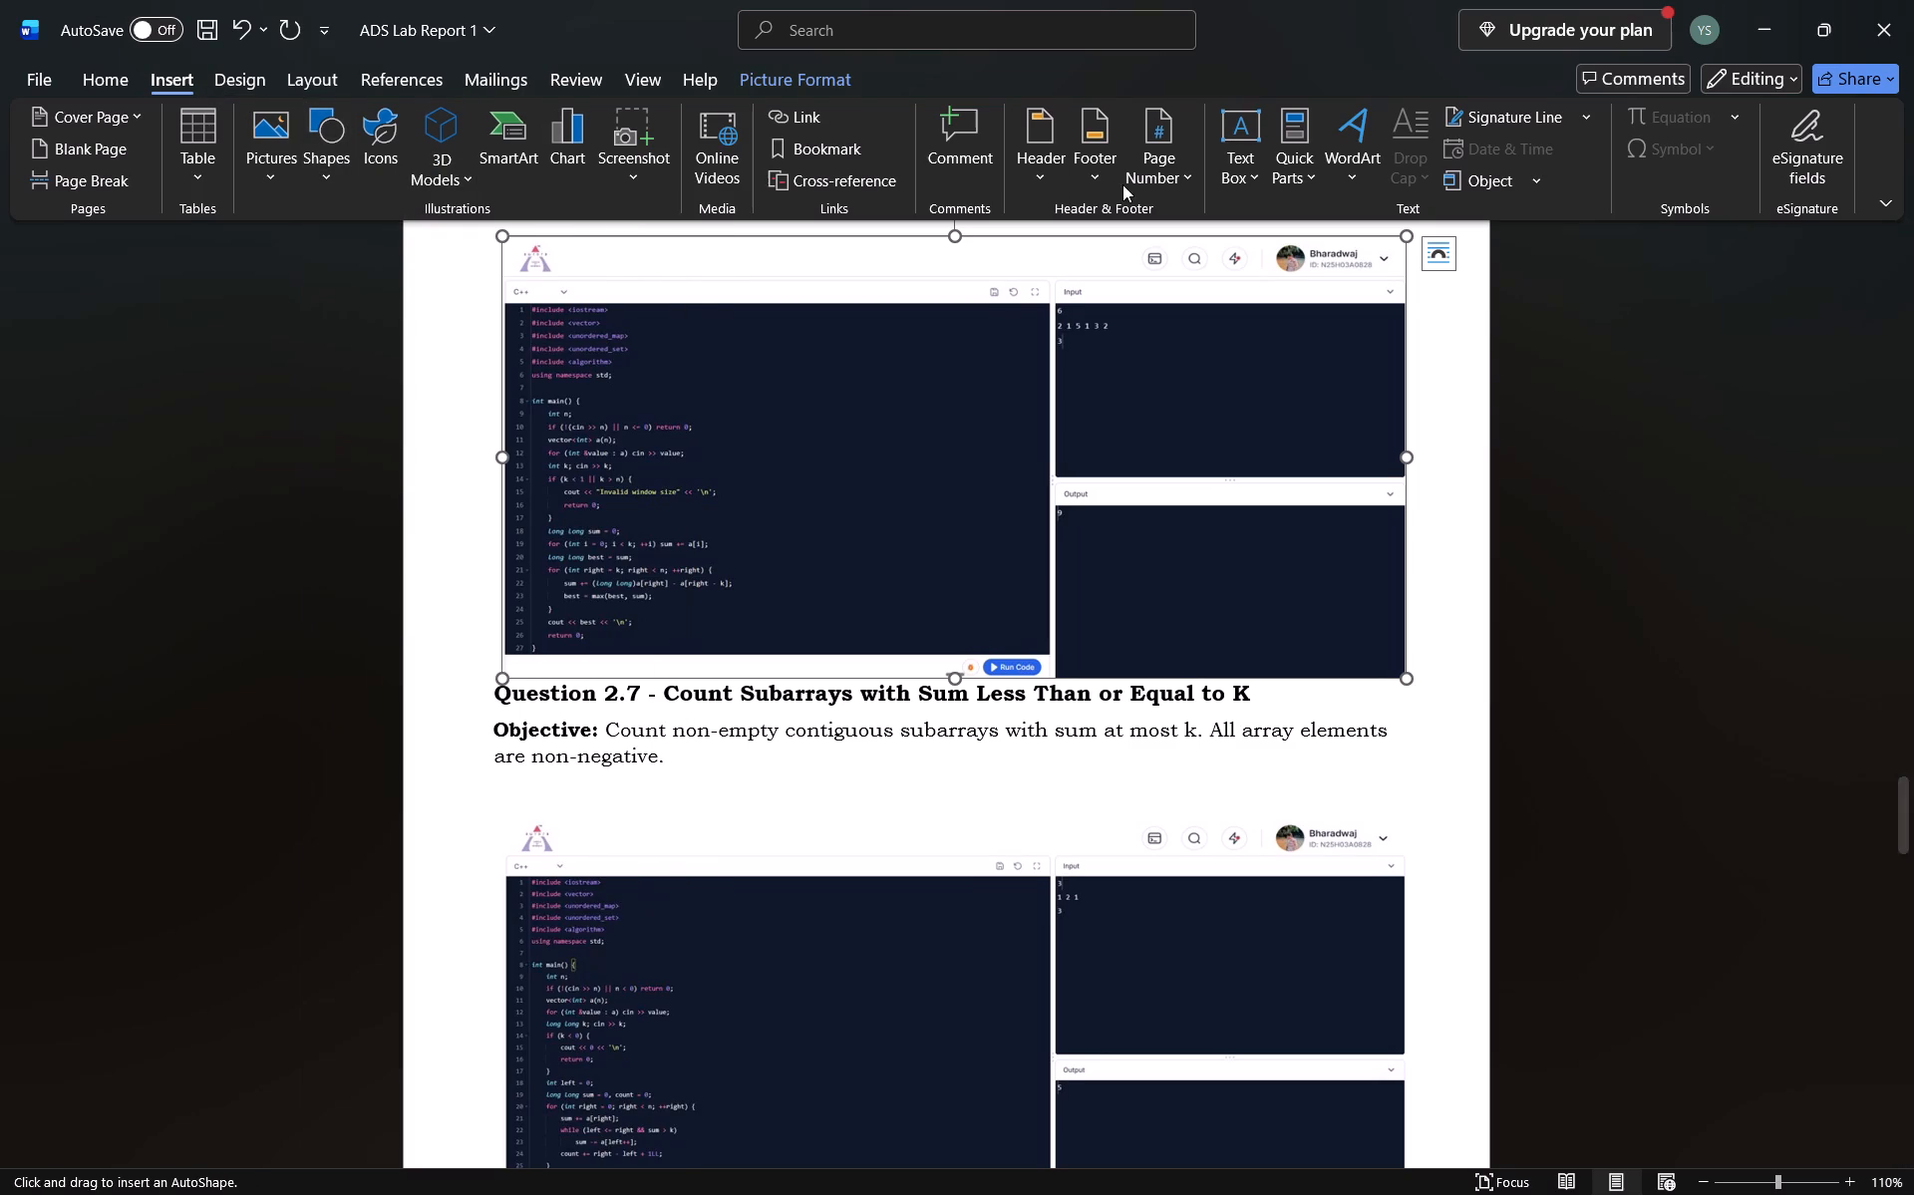
left_click_drag(1268, 243, 1358, 231)
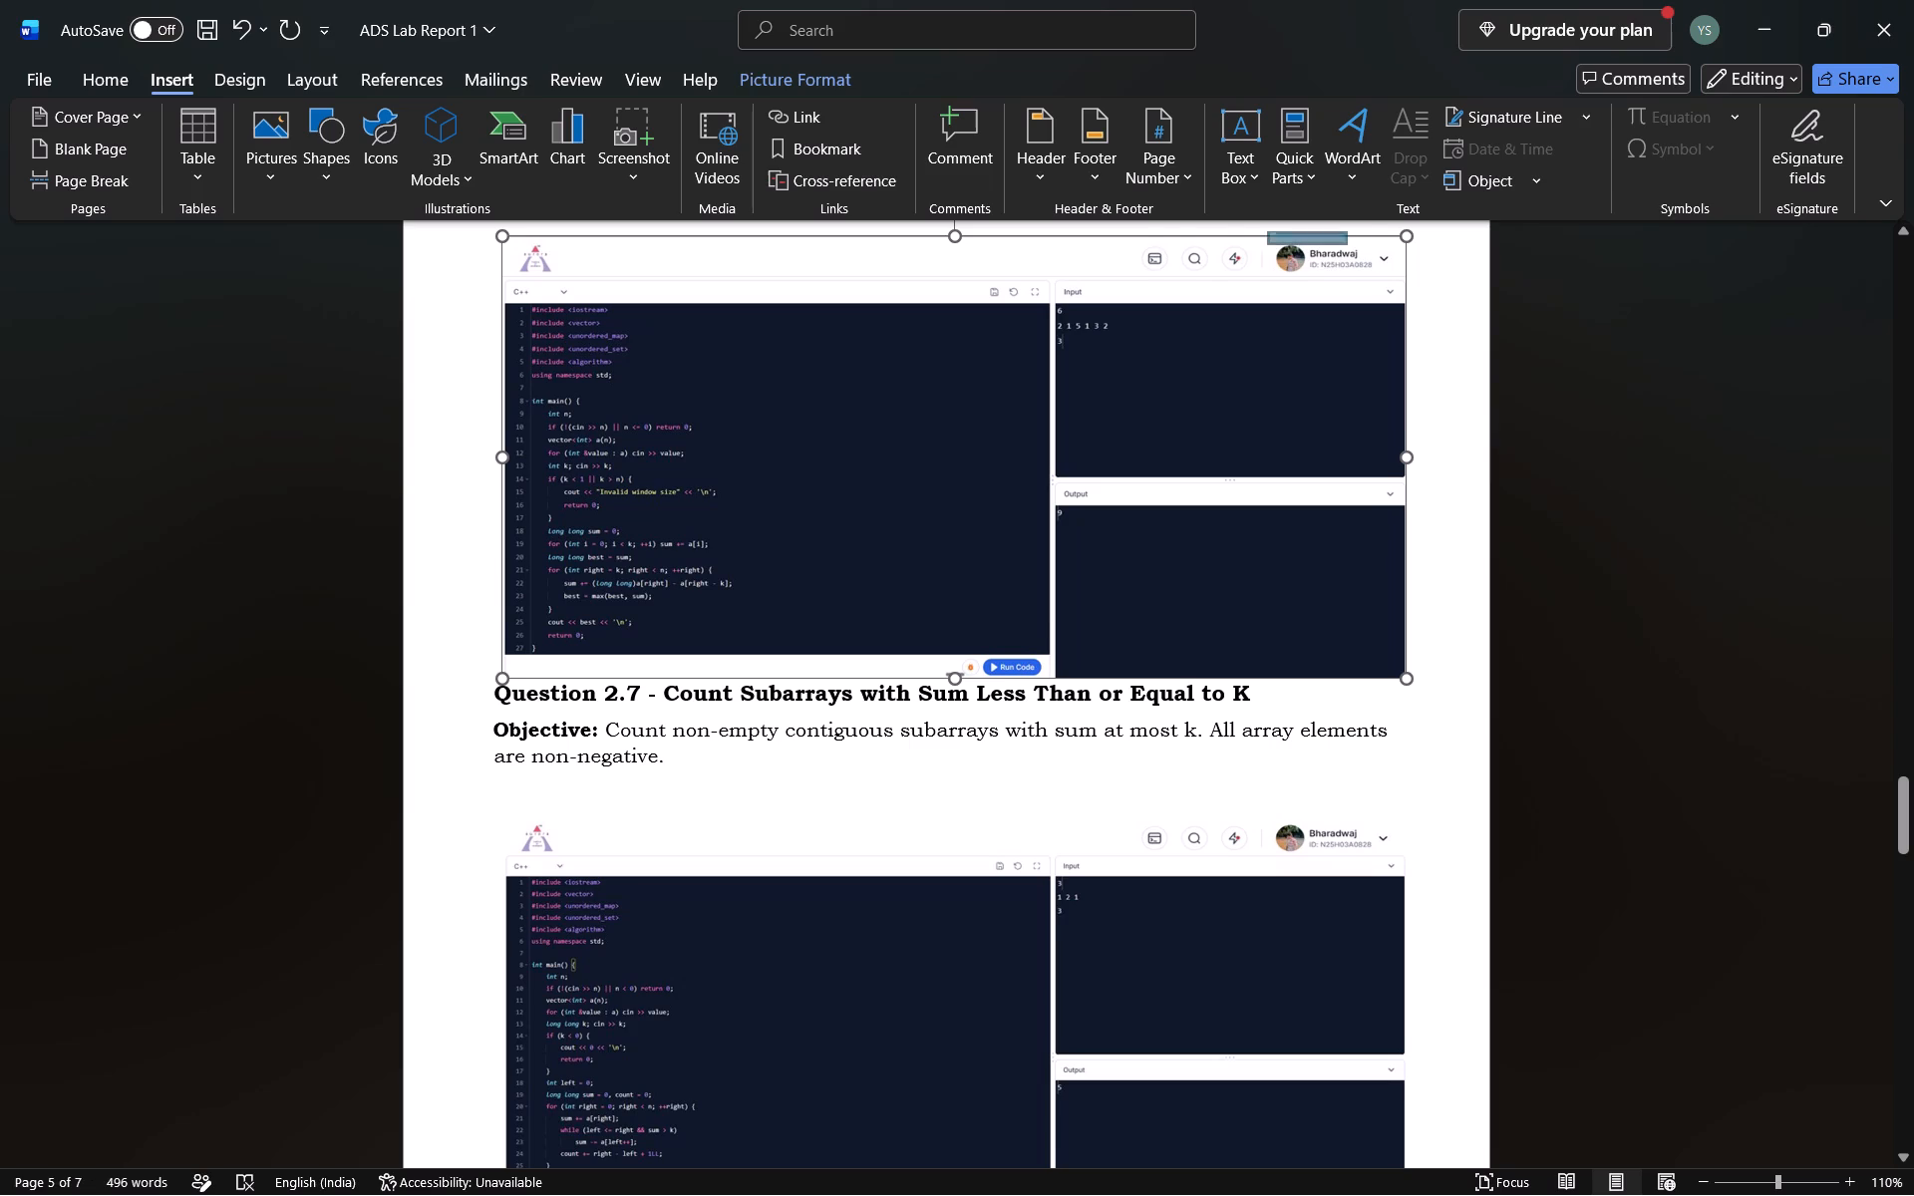
left_click_drag(1358, 231, 1391, 337)
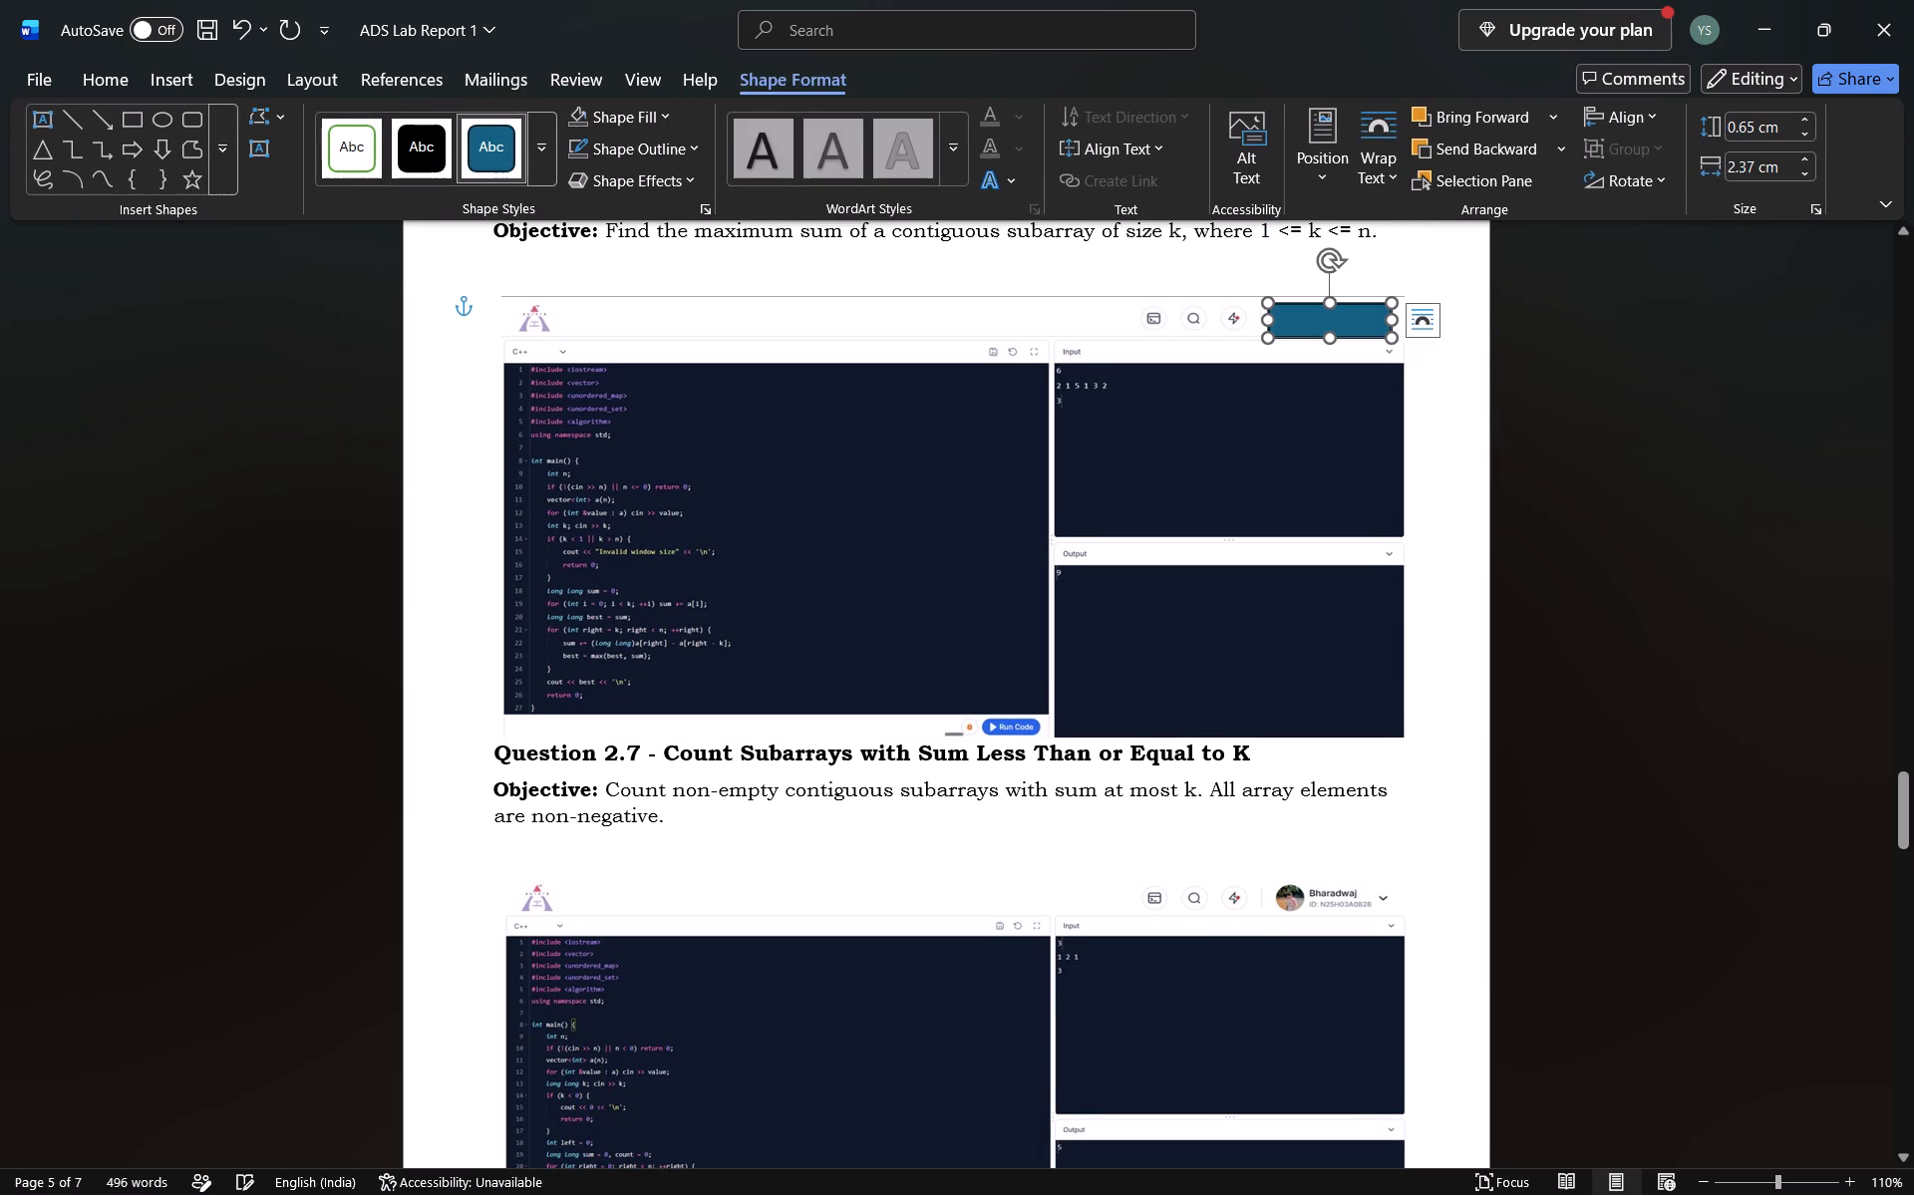
Remove the outline and the solid fill from the rectangle over the Question 2.6 account badge.
right_click(1326, 313)
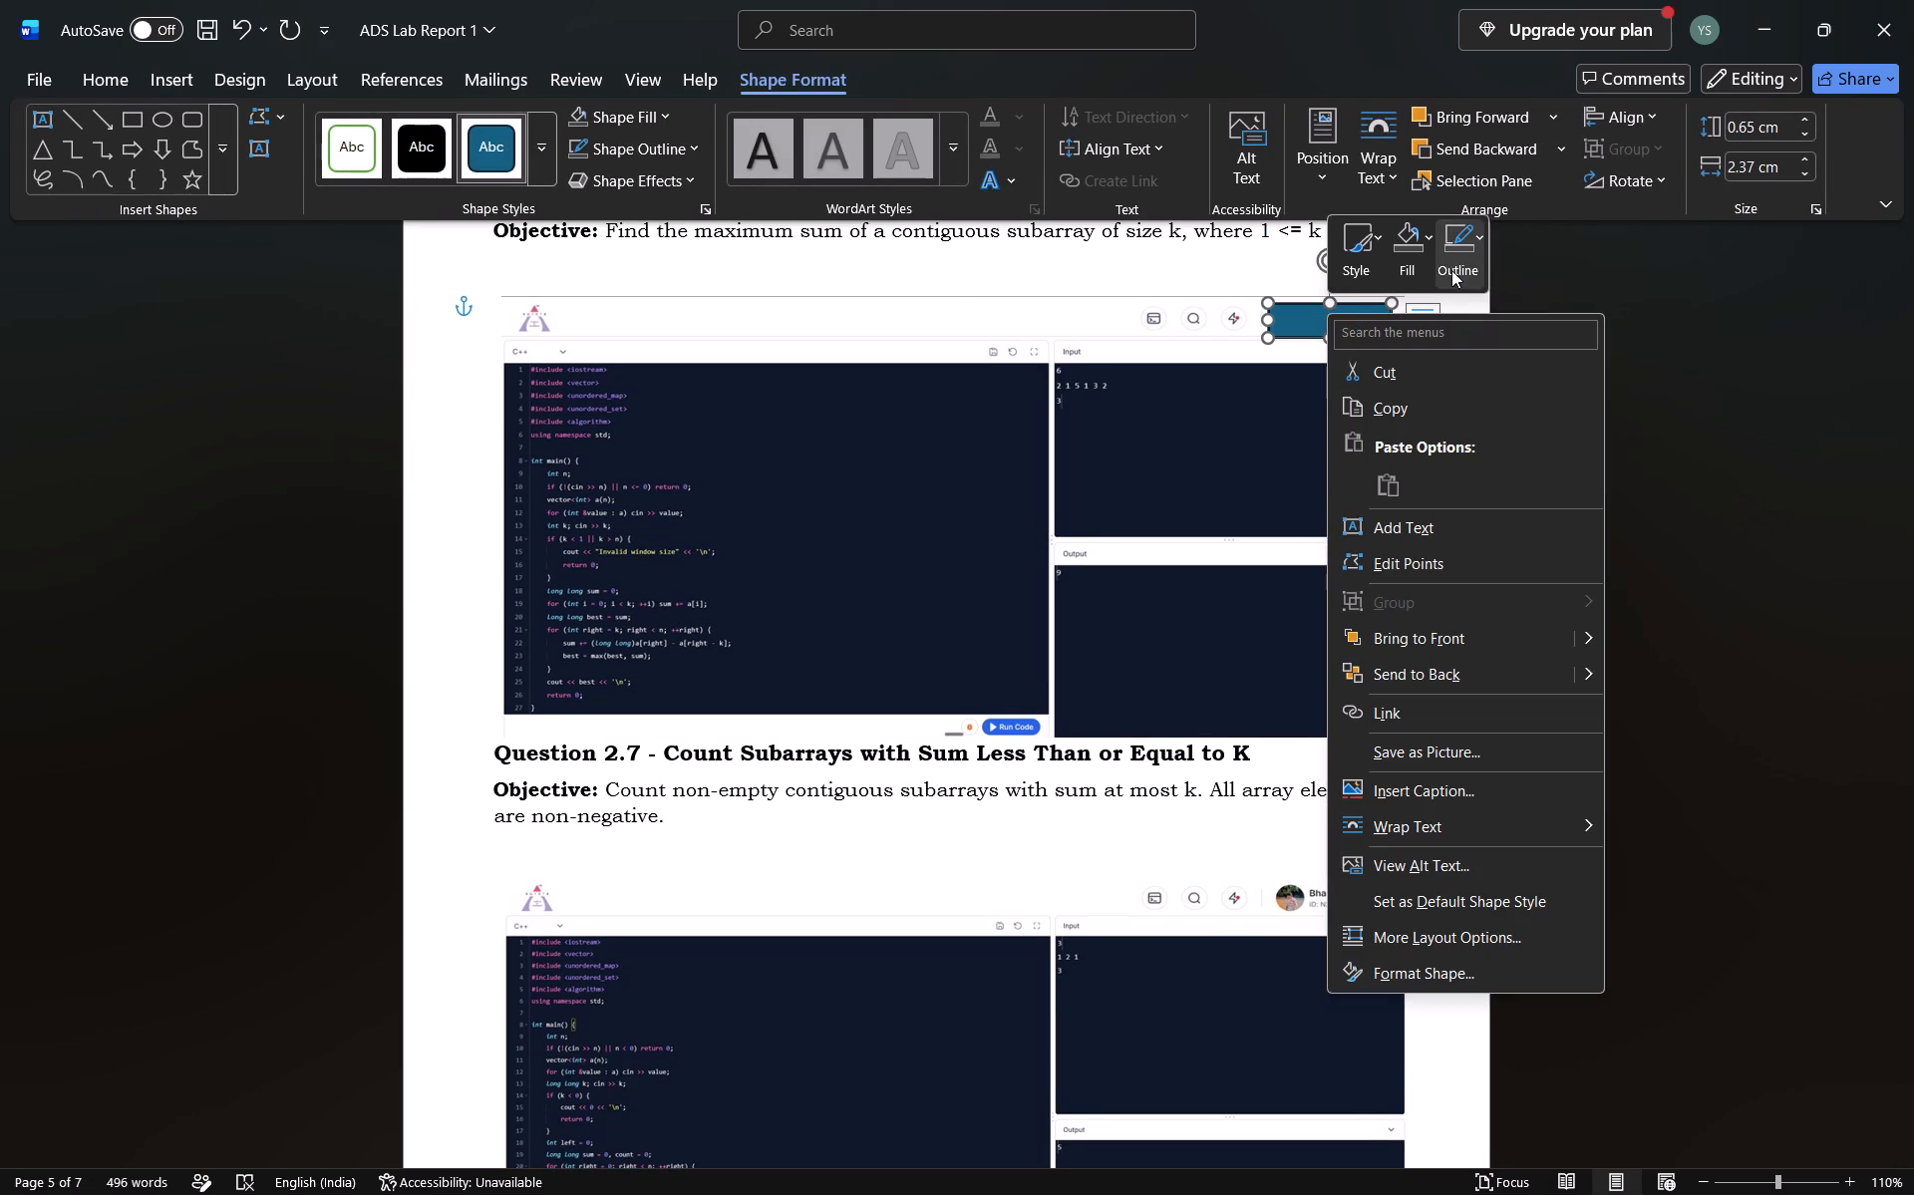
left_click(1451, 270)
left_click(1510, 686)
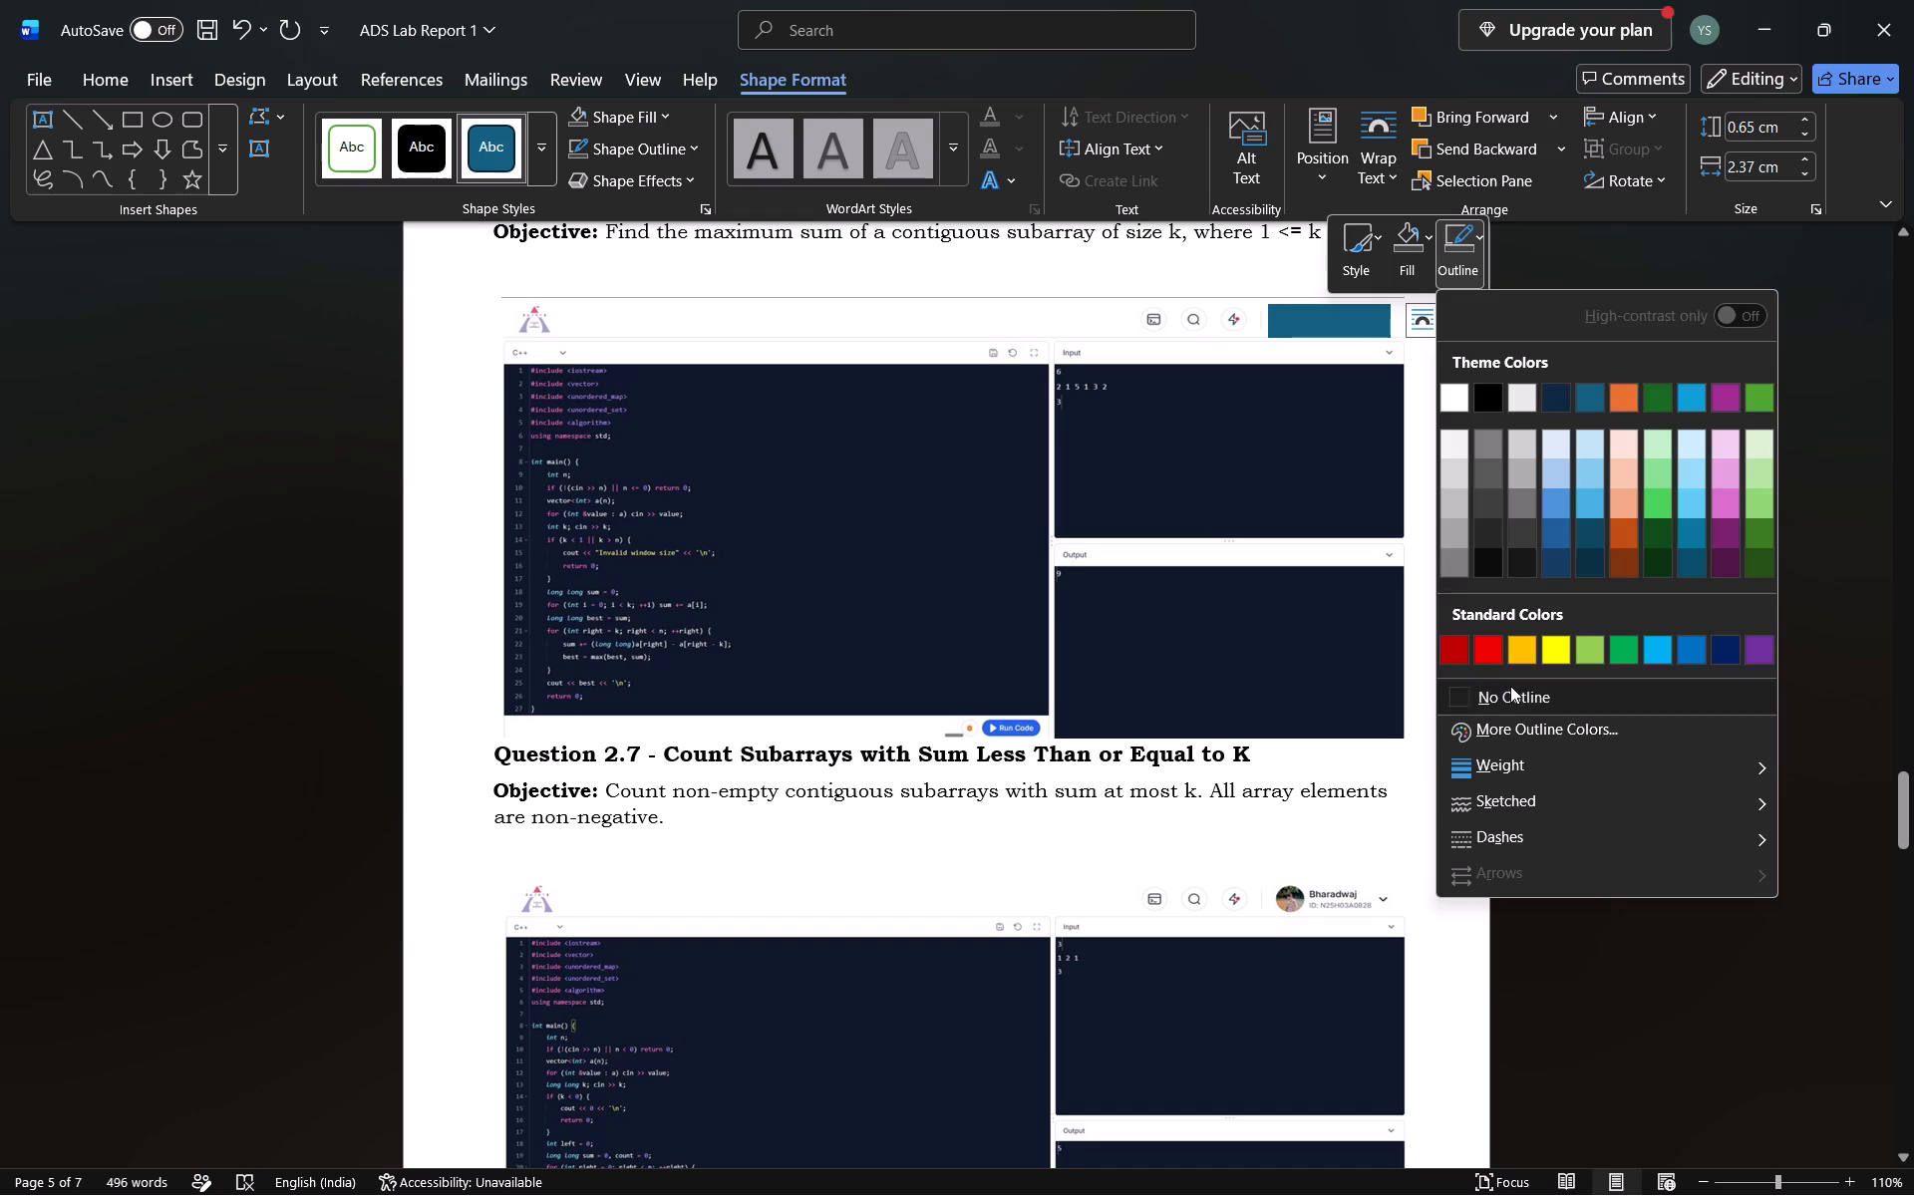
right_click(1348, 327)
left_click(1432, 270)
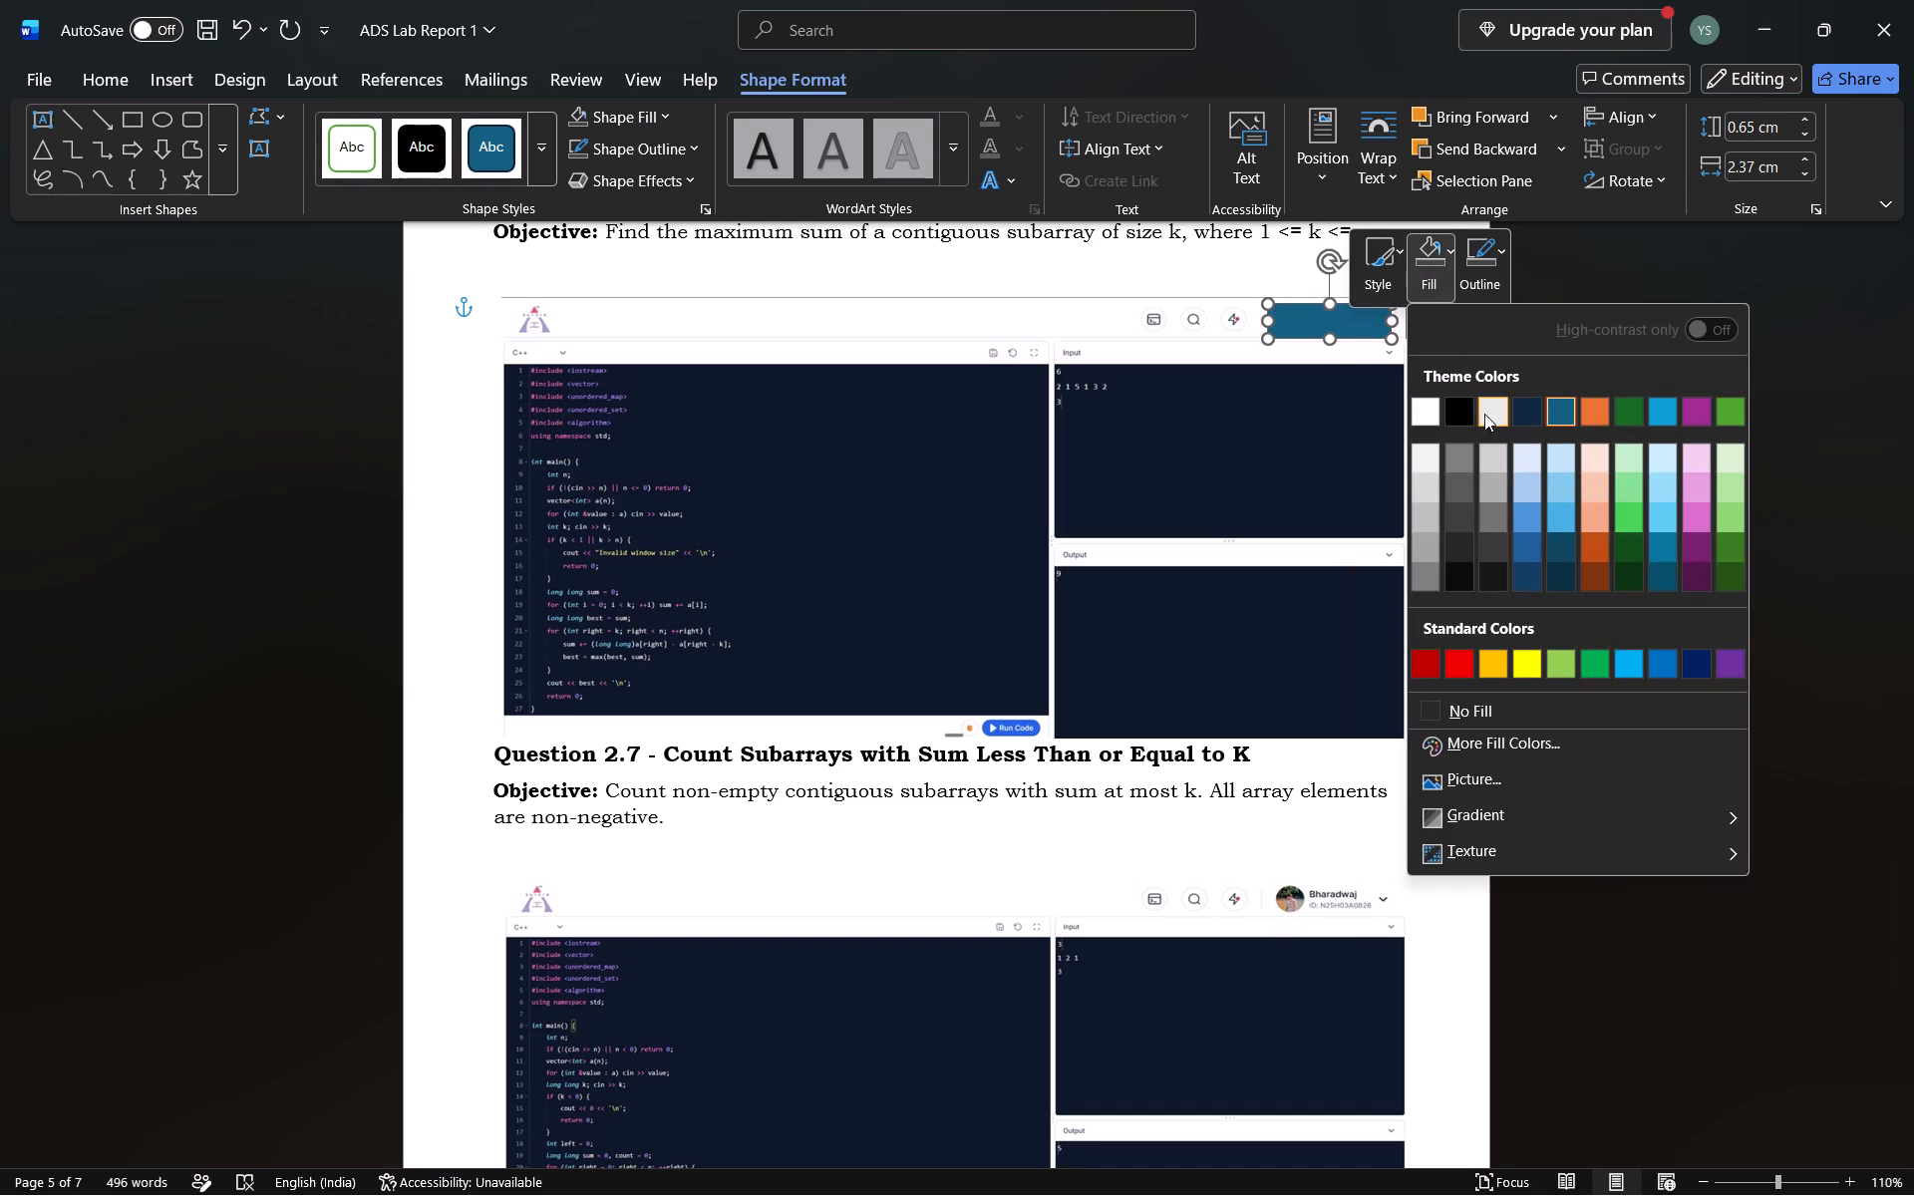
left_click(1495, 710)
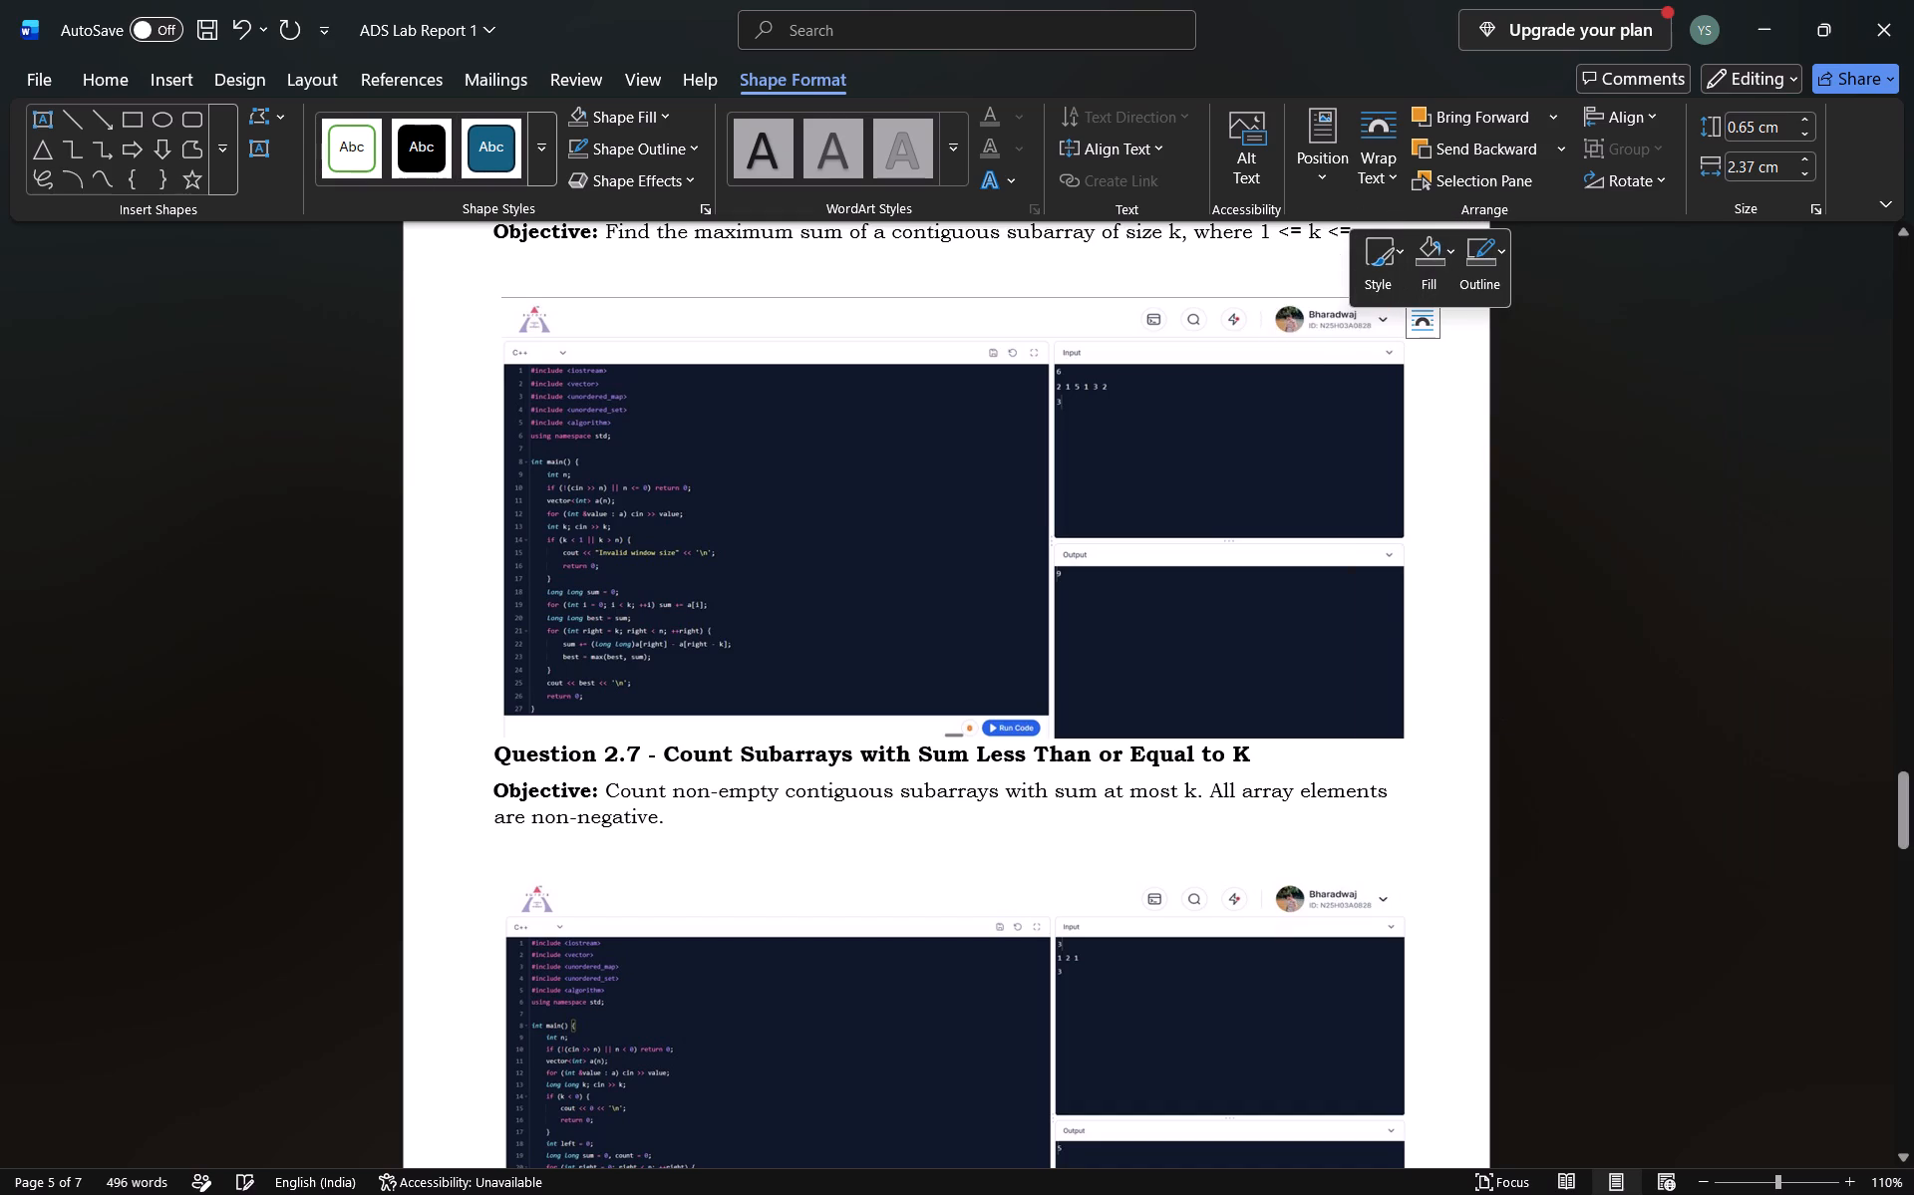
left_click(1426, 291)
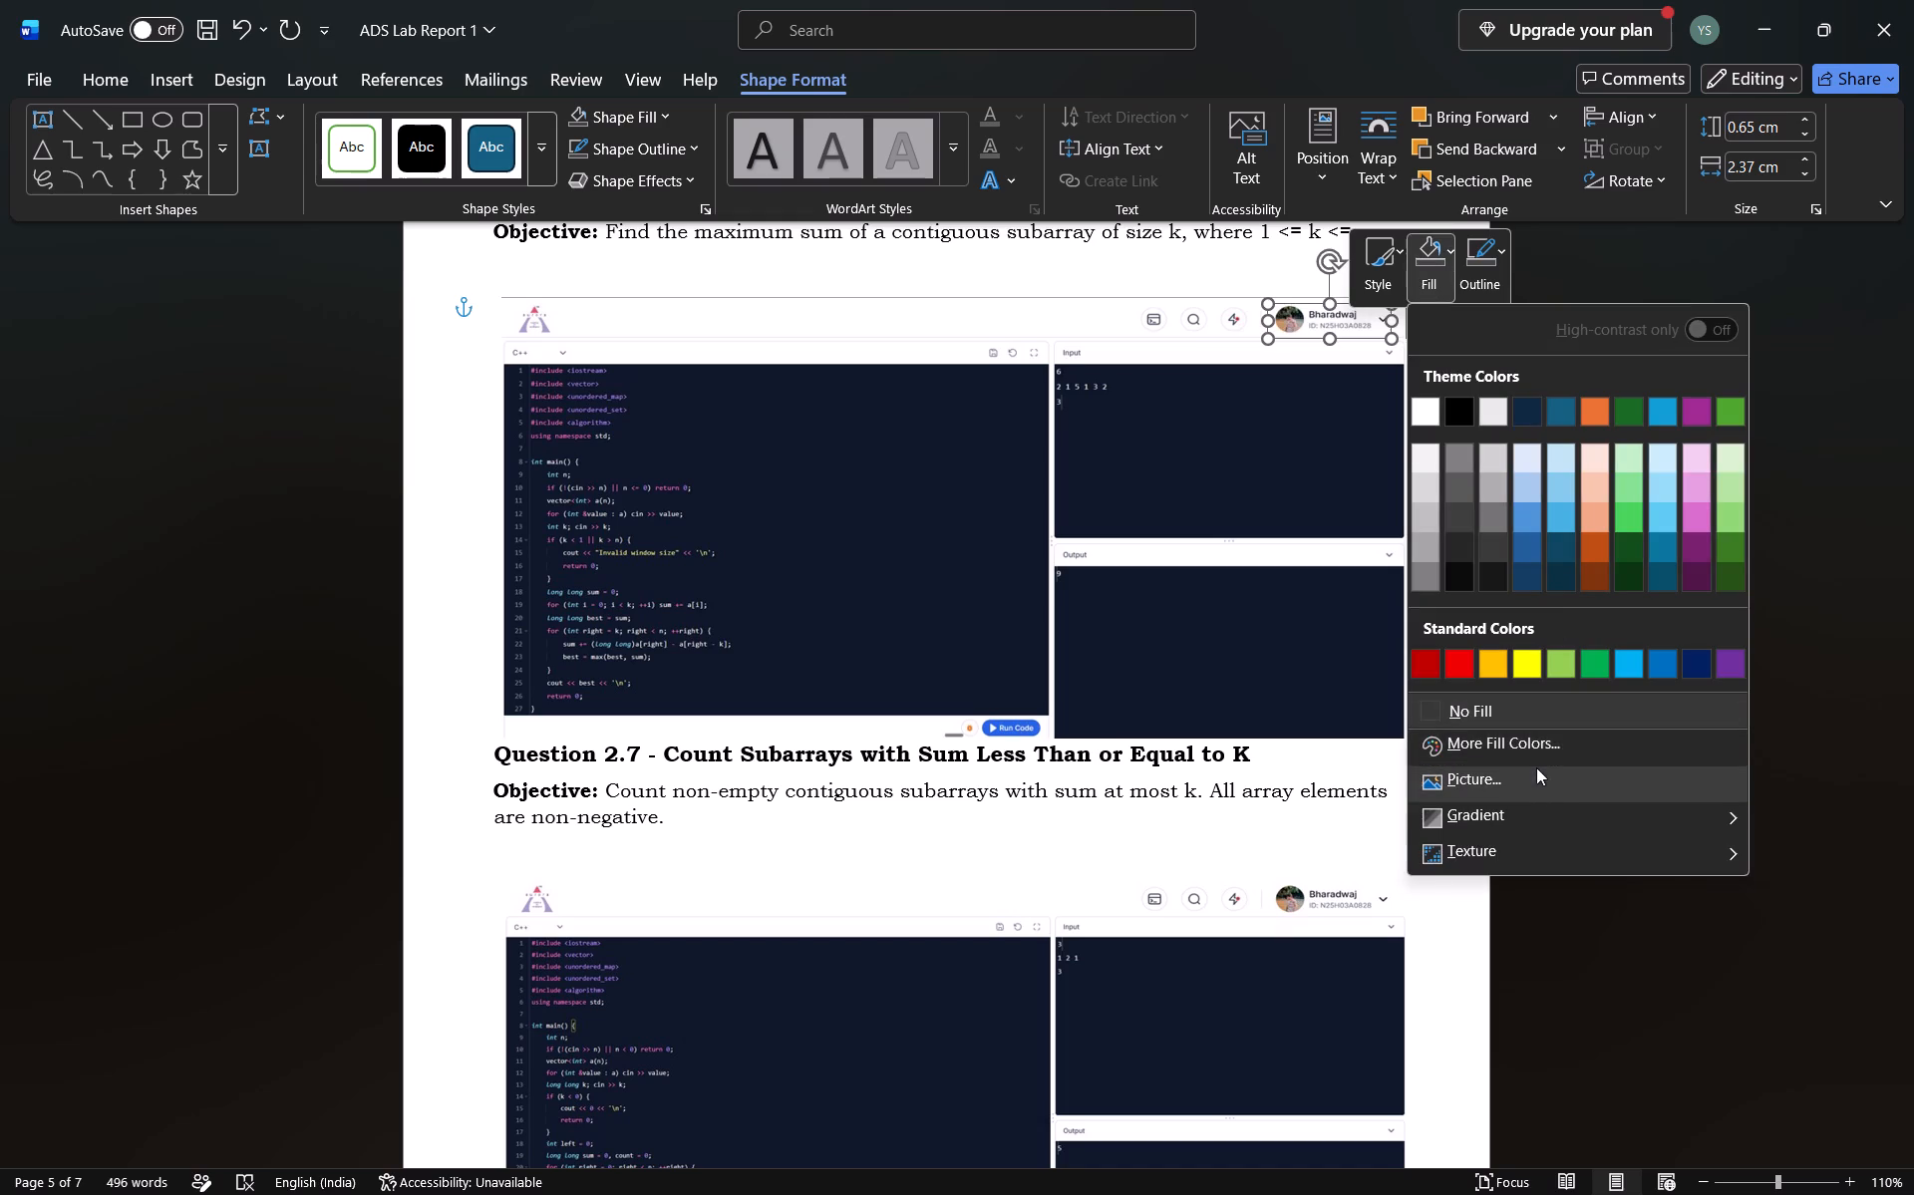
left_click(1533, 769)
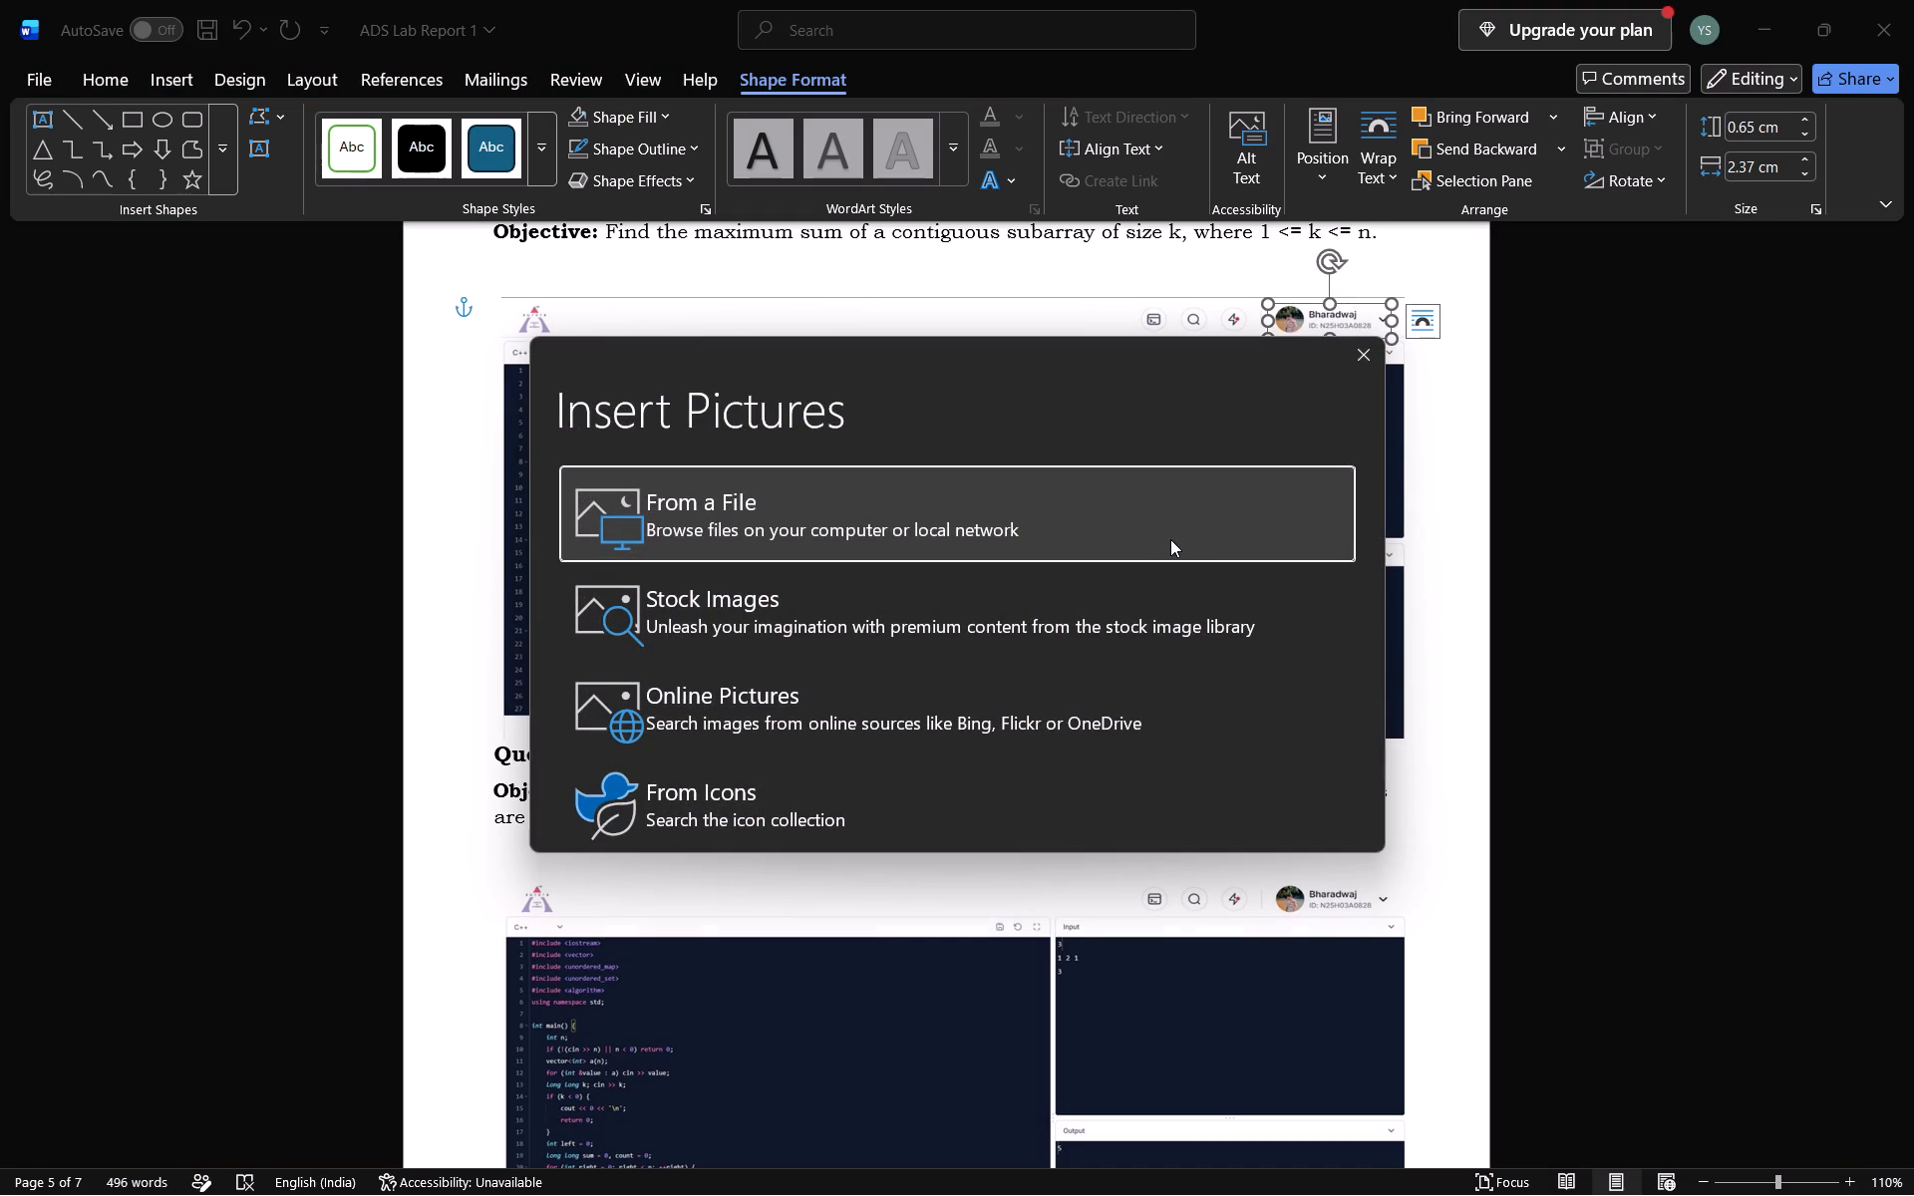
left_click(1170, 539)
scroll(636, 302, "down", 1)
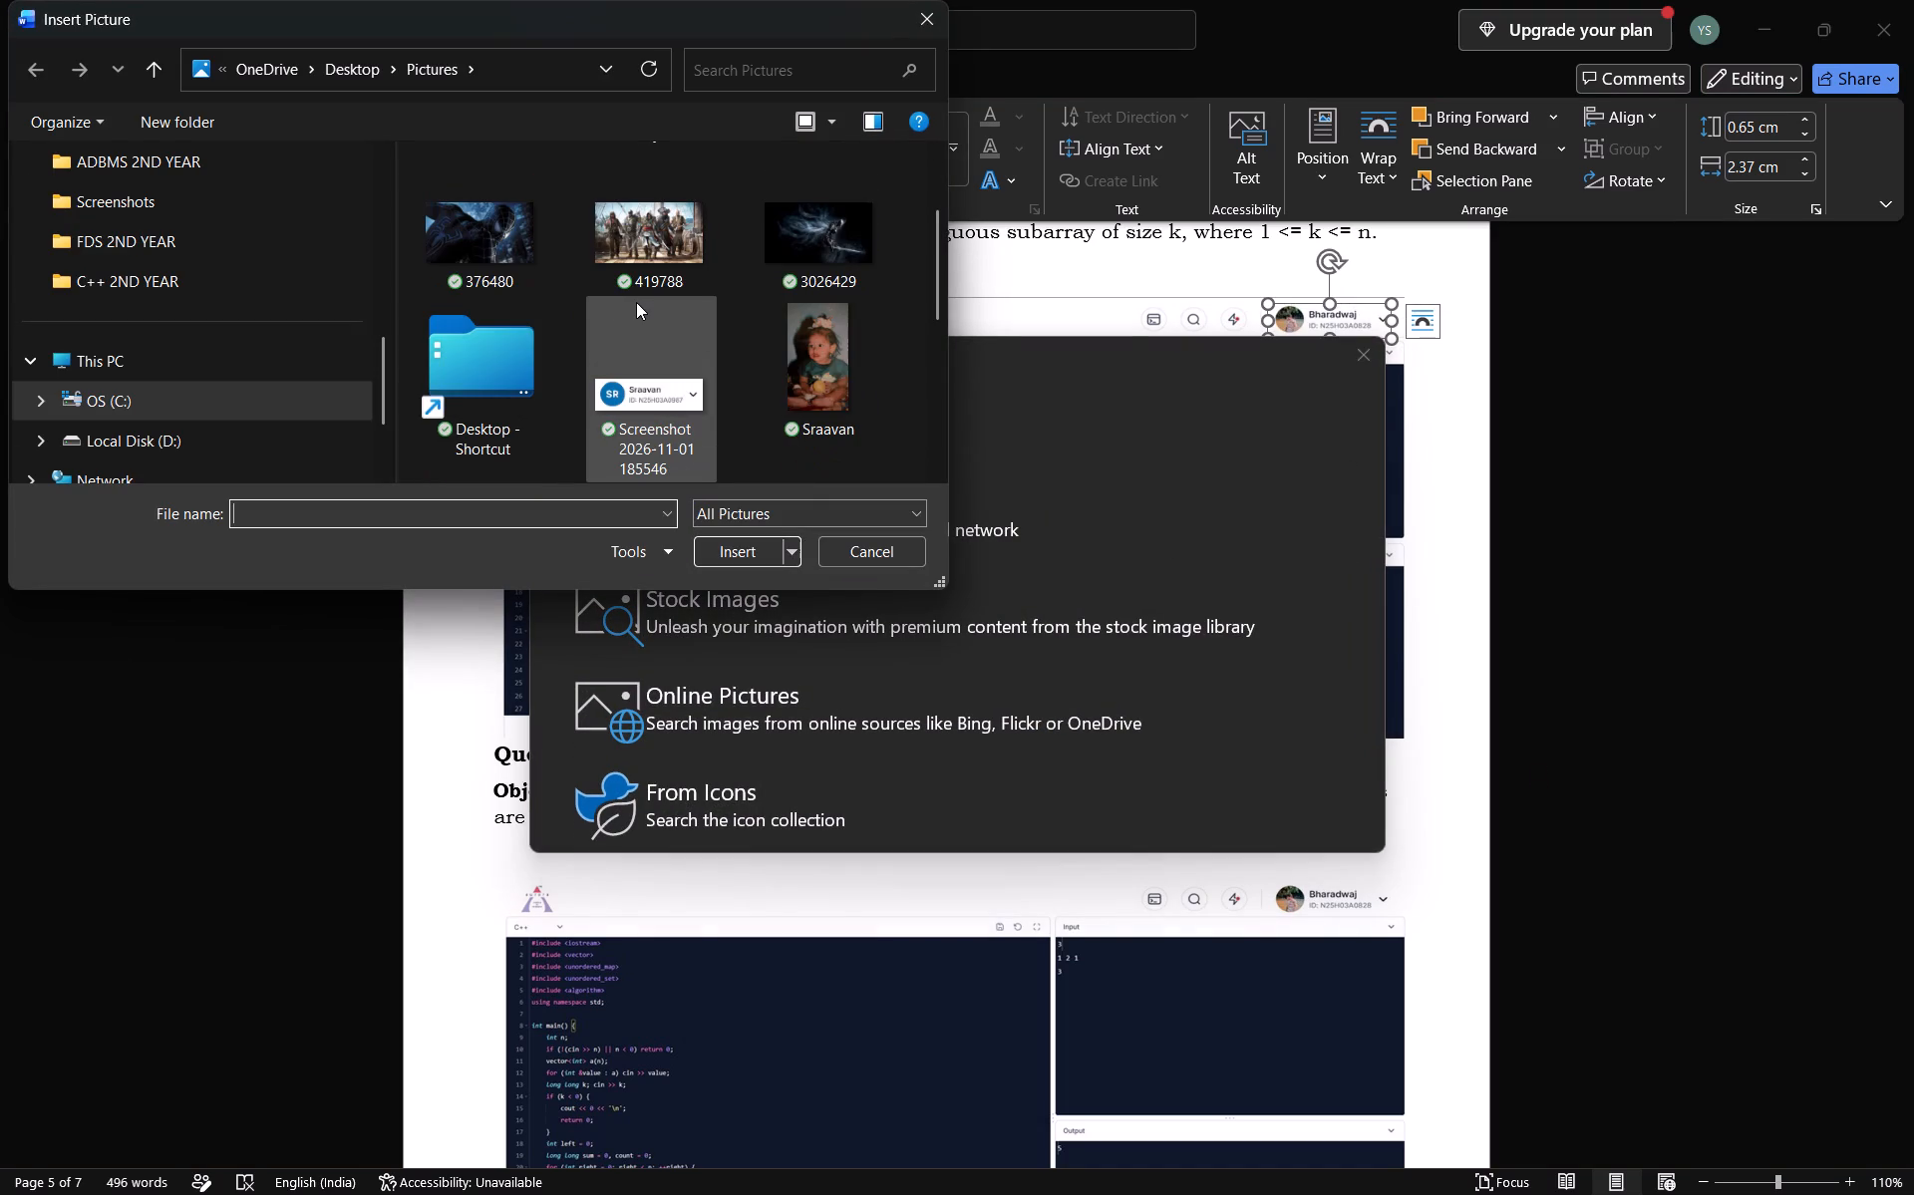
double_click(651, 382)
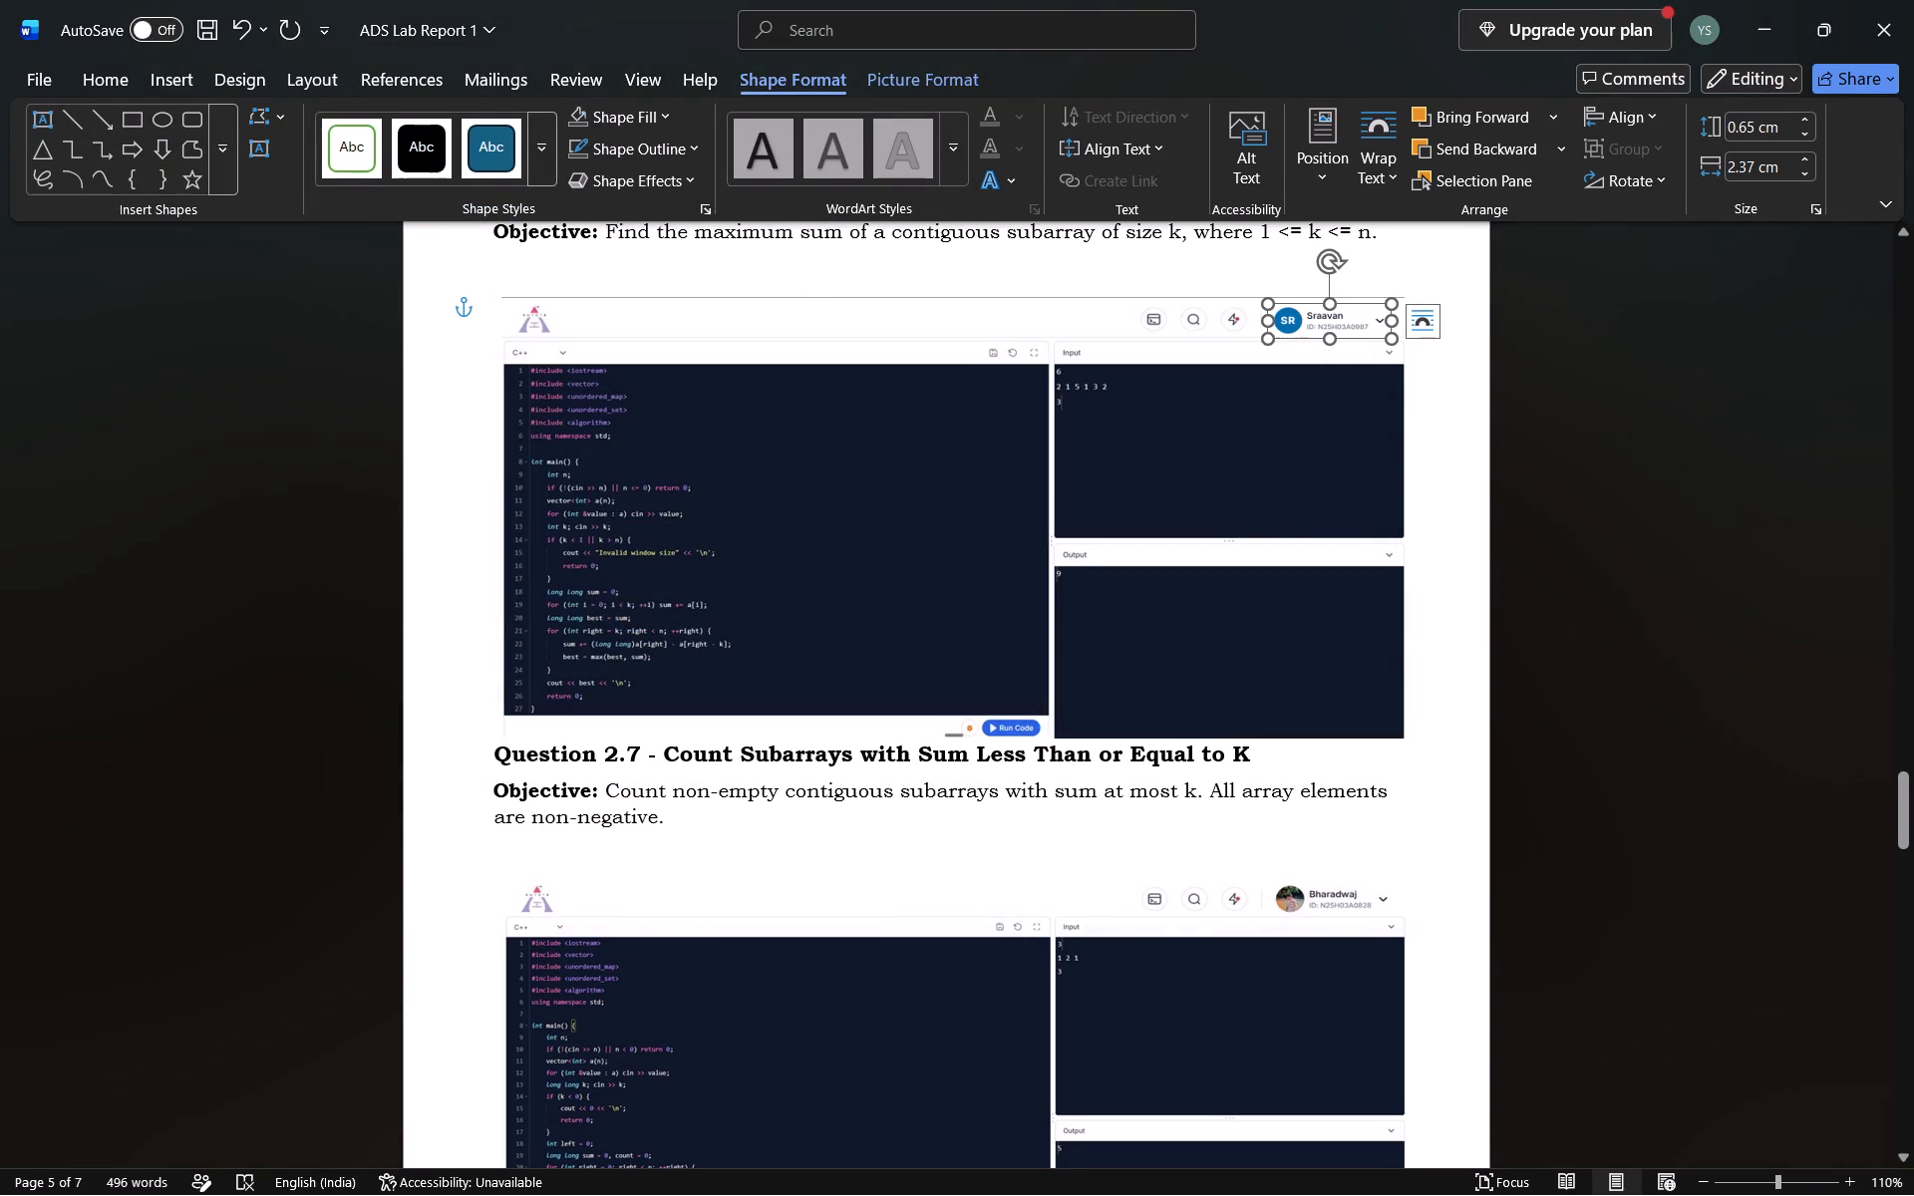
left_click(1205, 423)
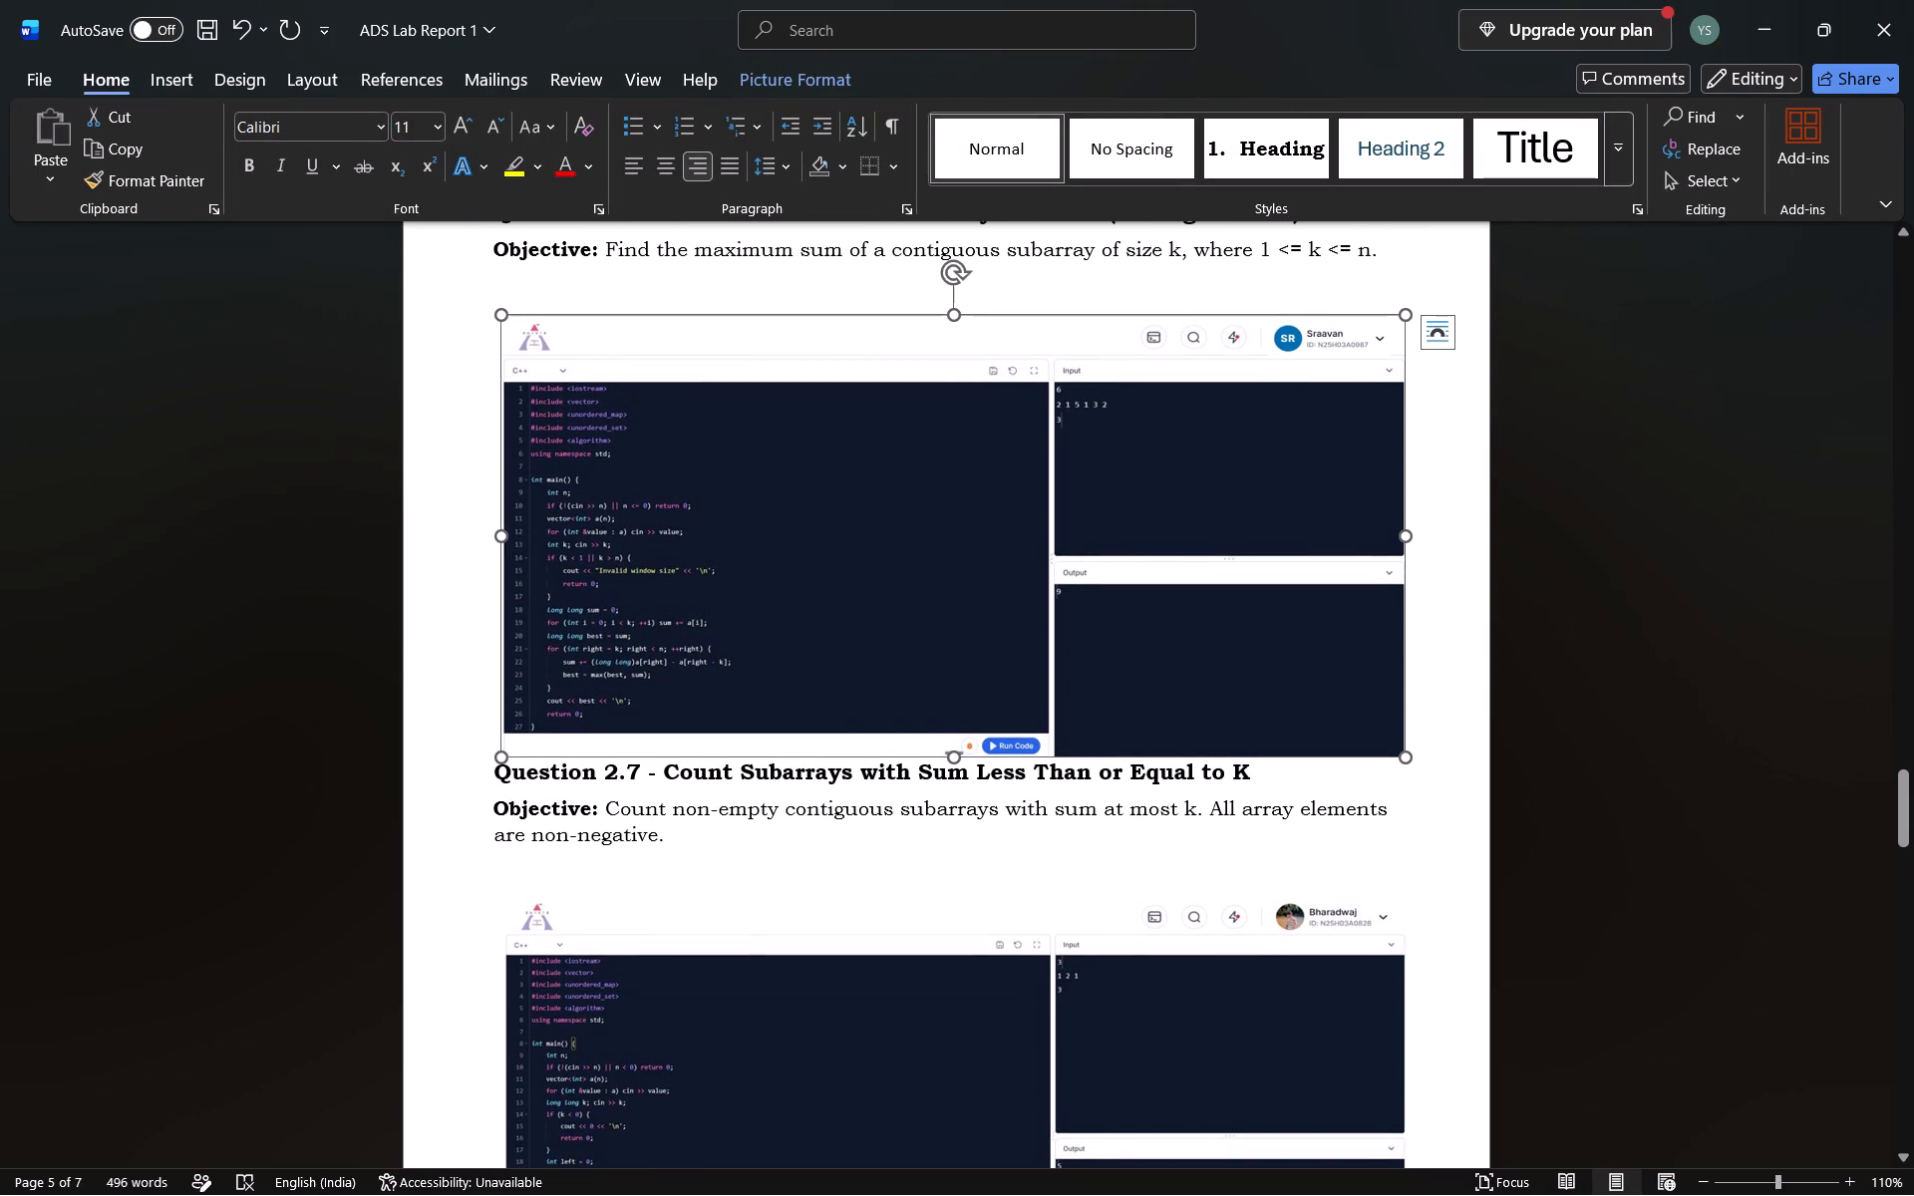
Review the replaced account badges in the code screenshots from Question 2.6 back to Question 2.2.
scroll(1205, 423, "up", 4)
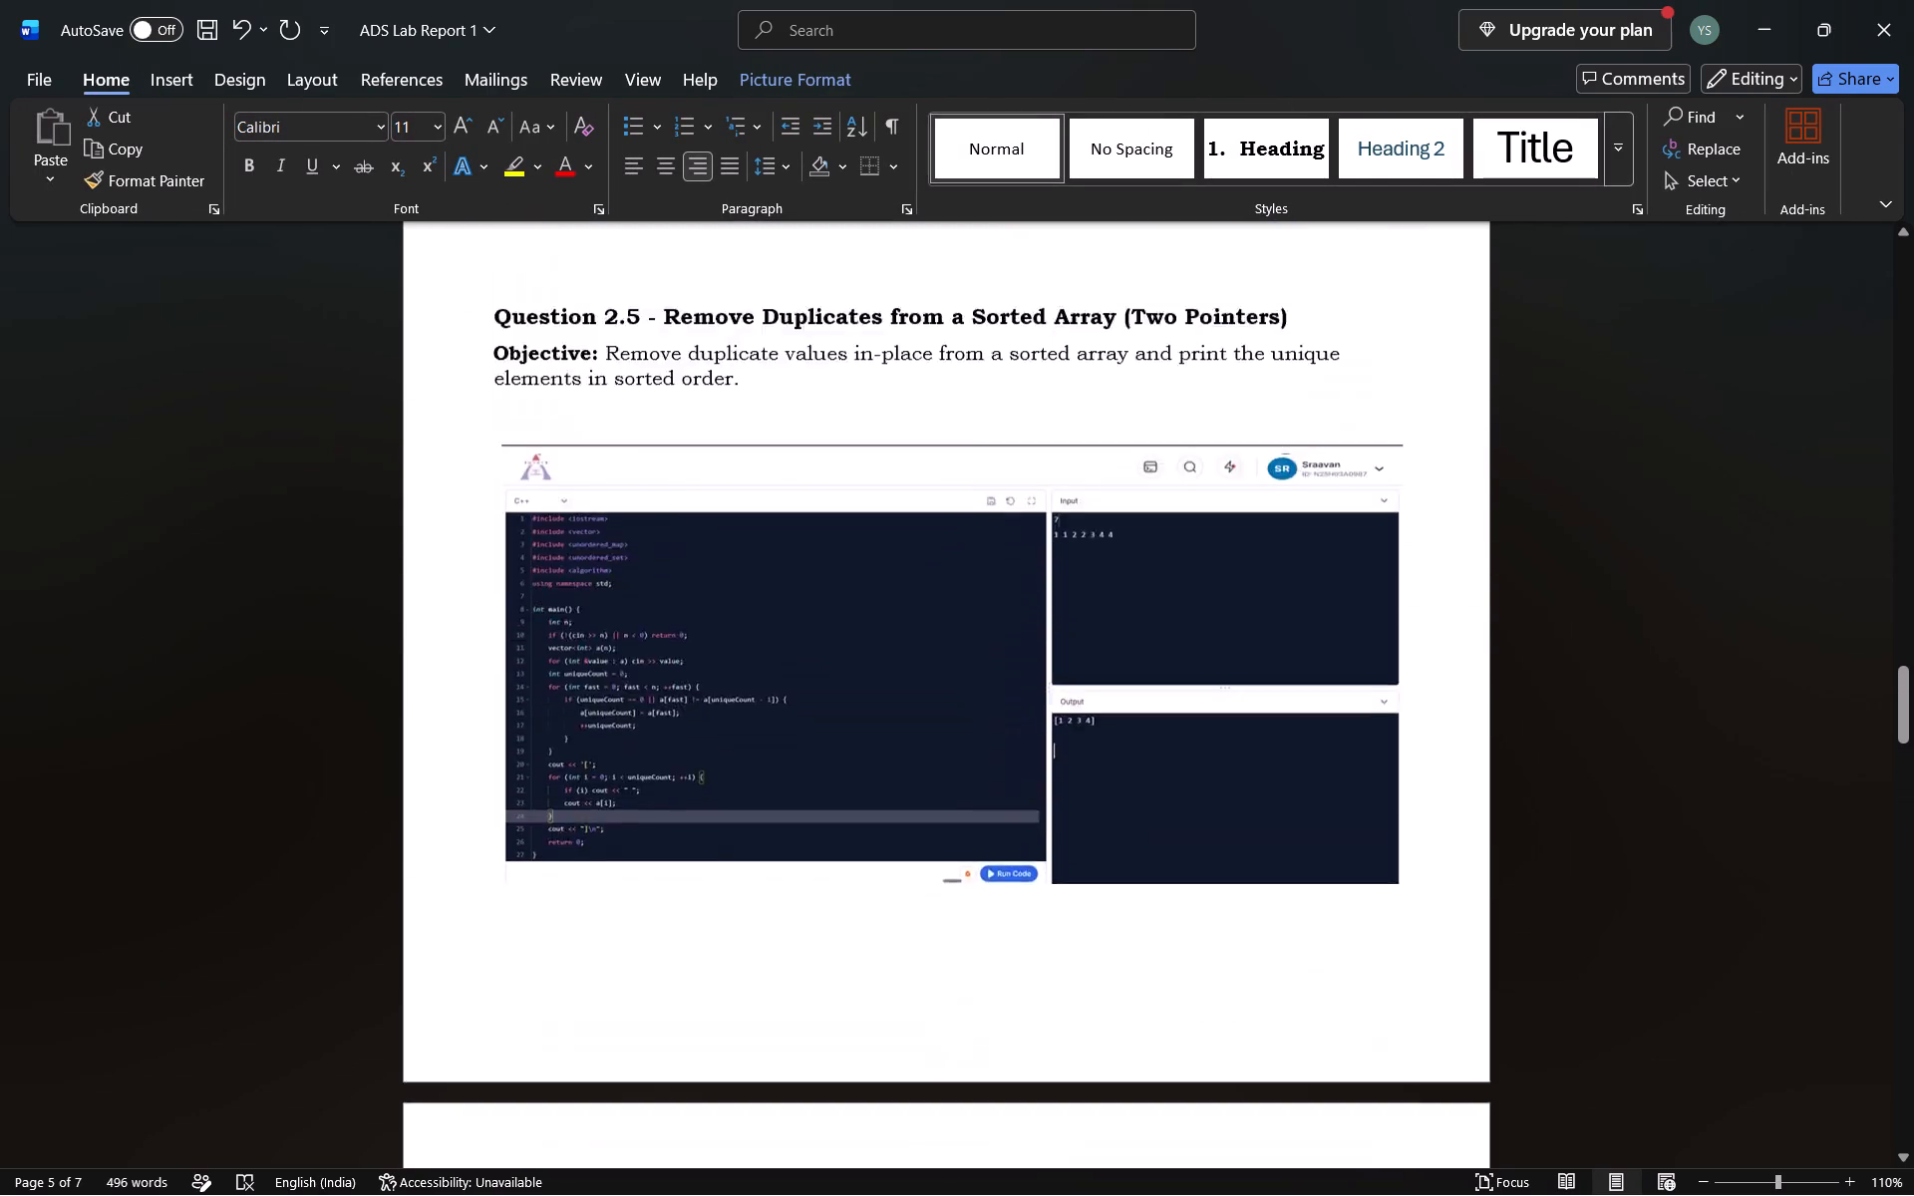
scroll(1205, 423, "up", 1)
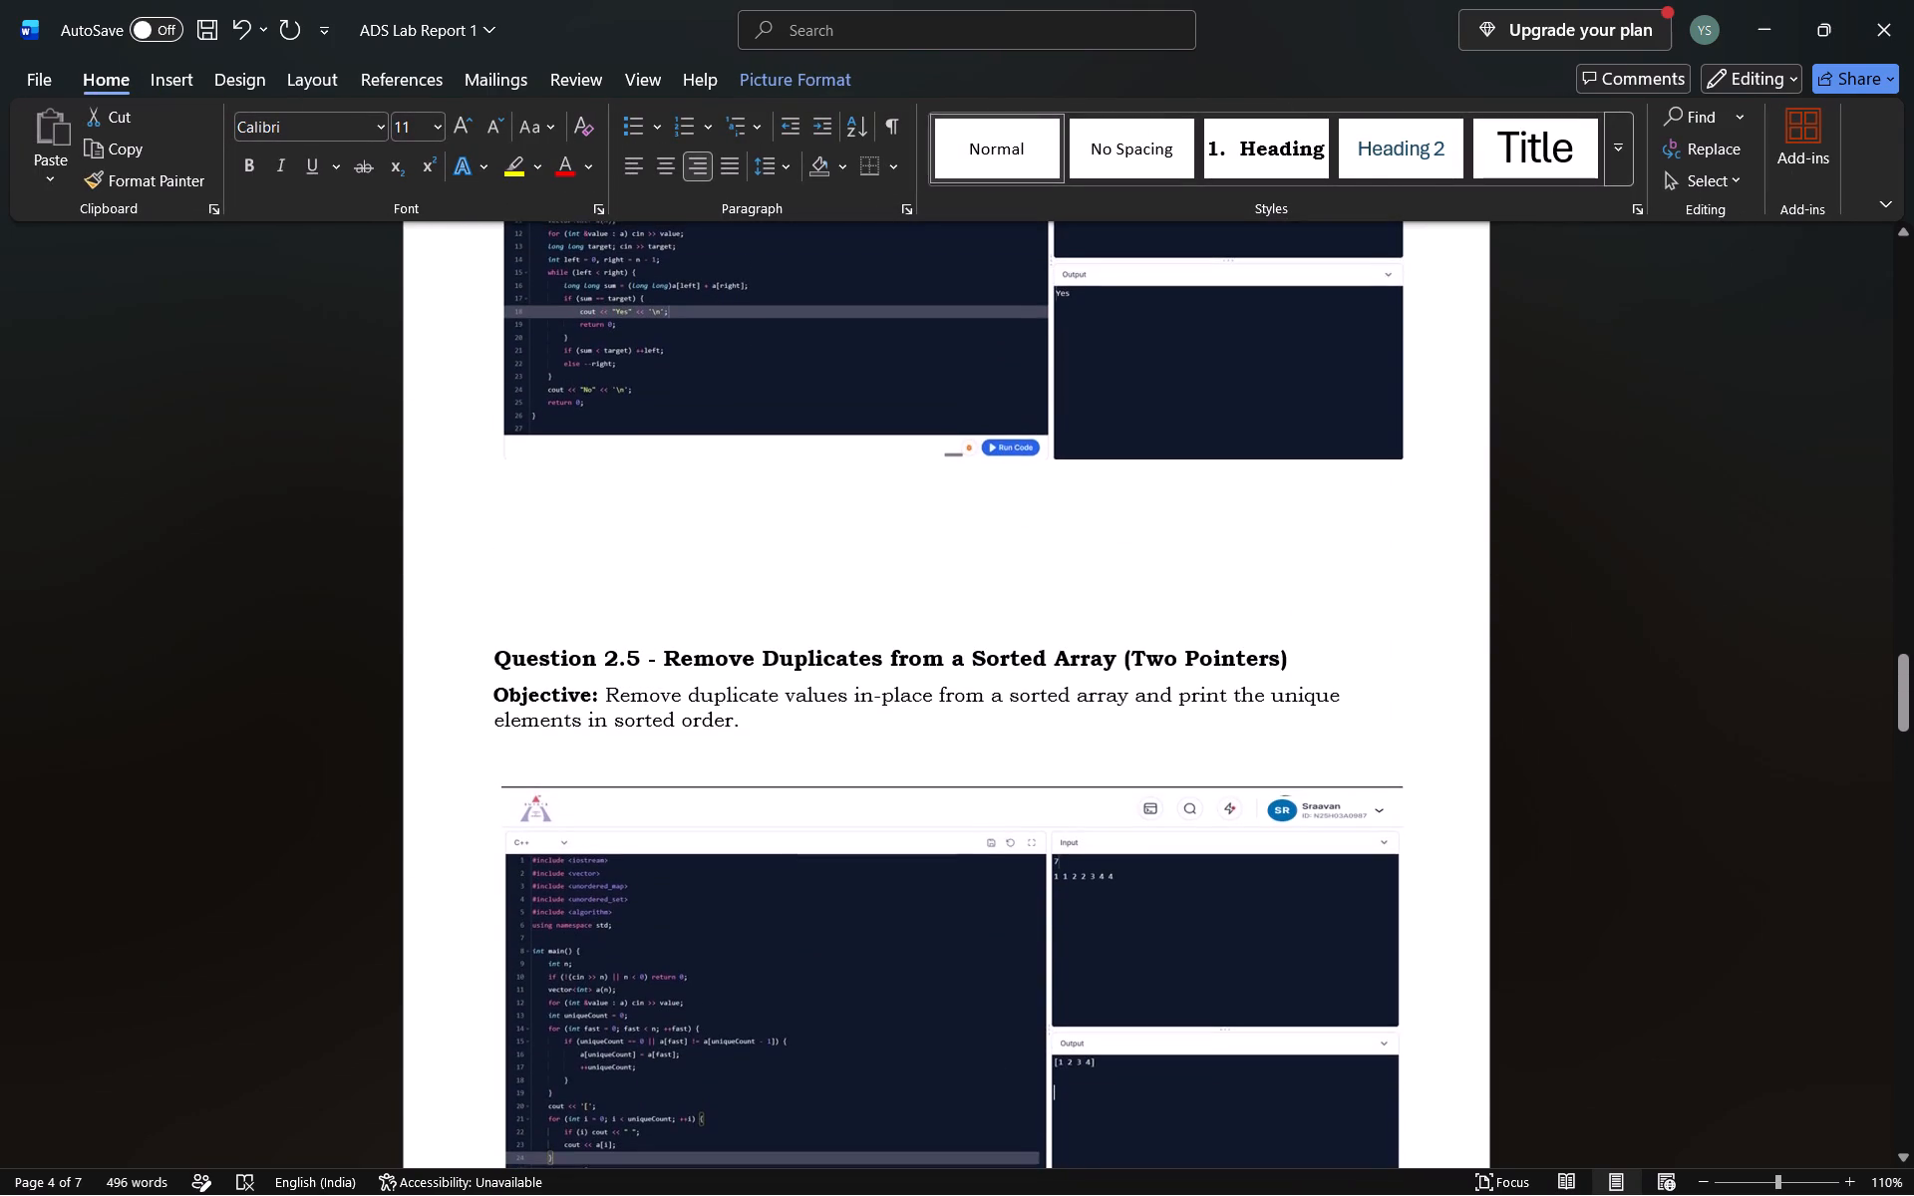
scroll(1205, 423, "up", 3)
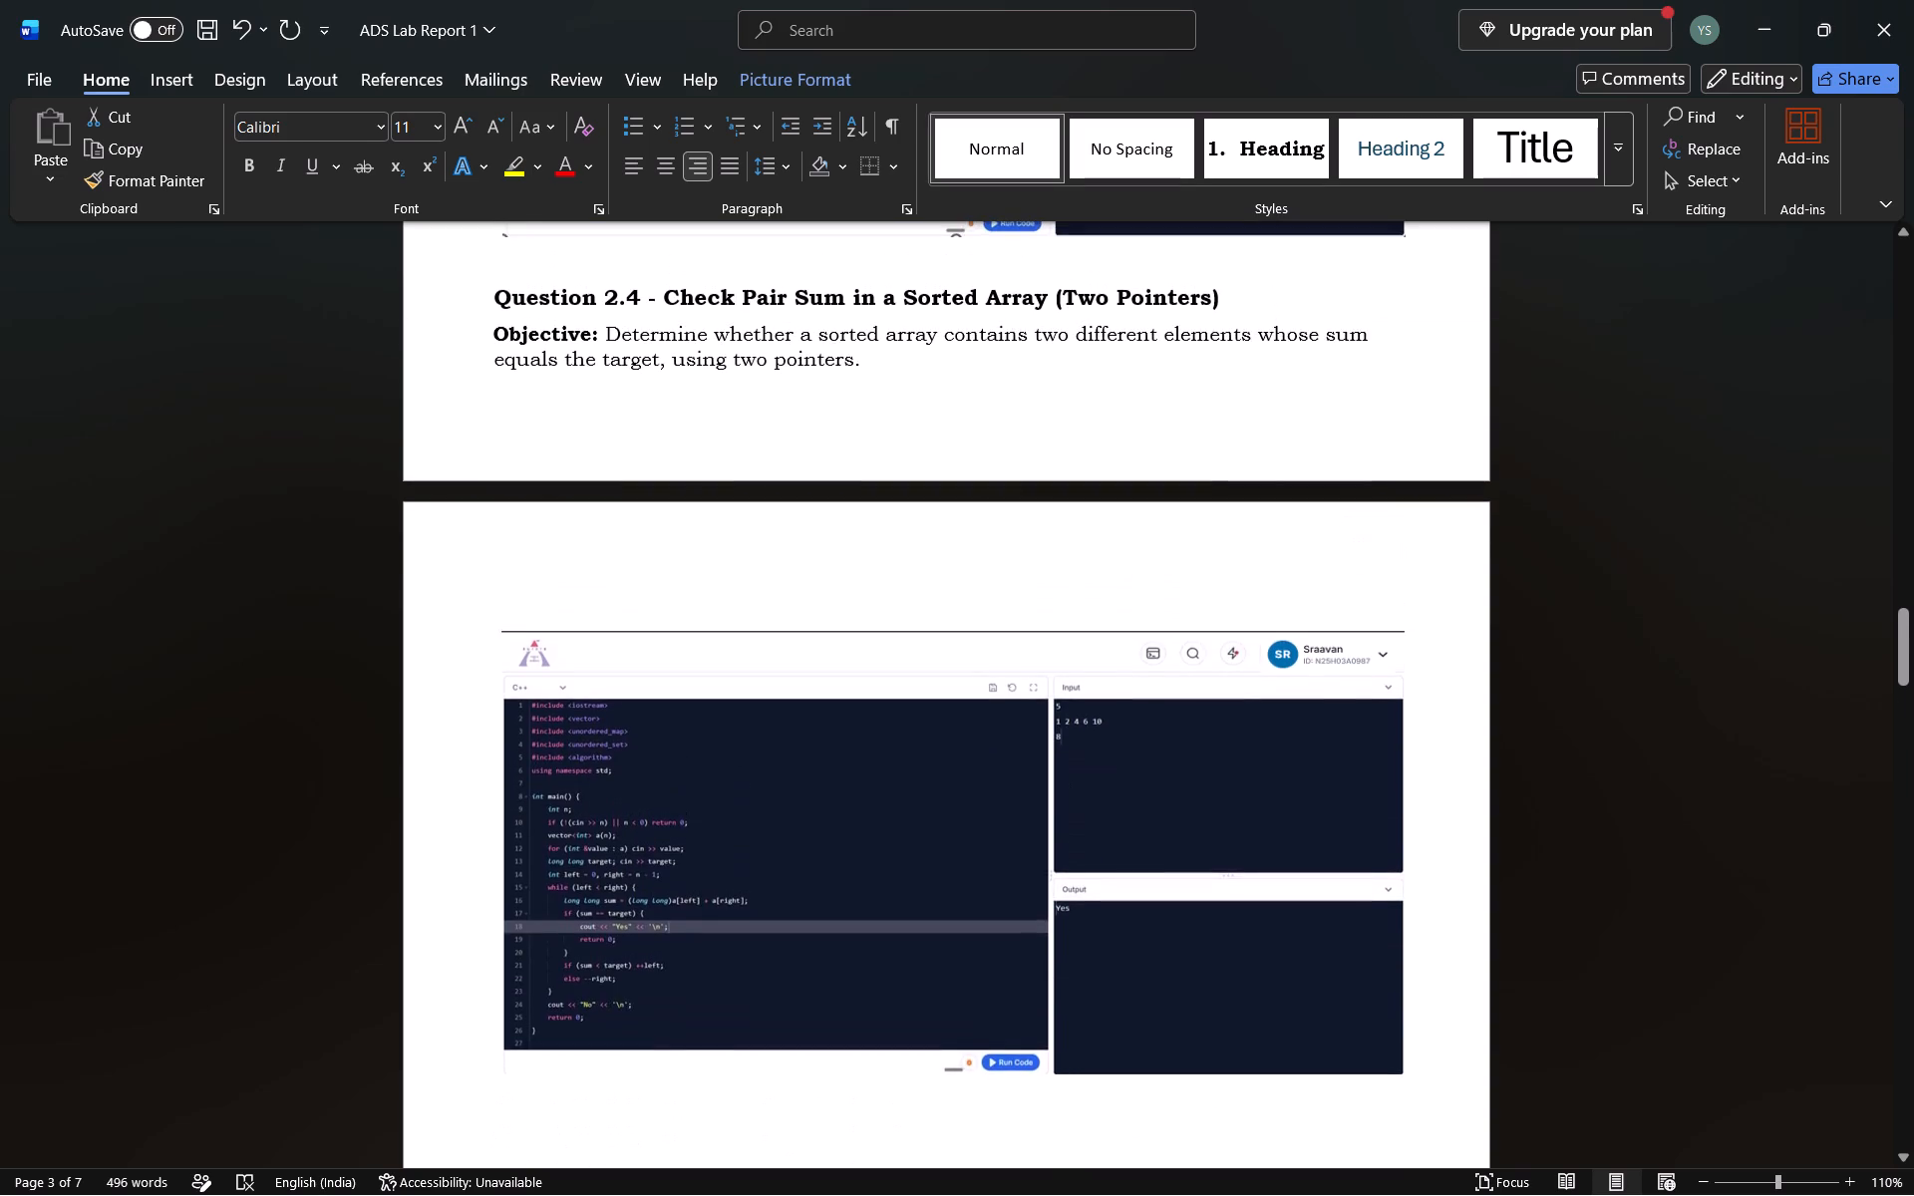
scroll(1205, 423, "up", 4)
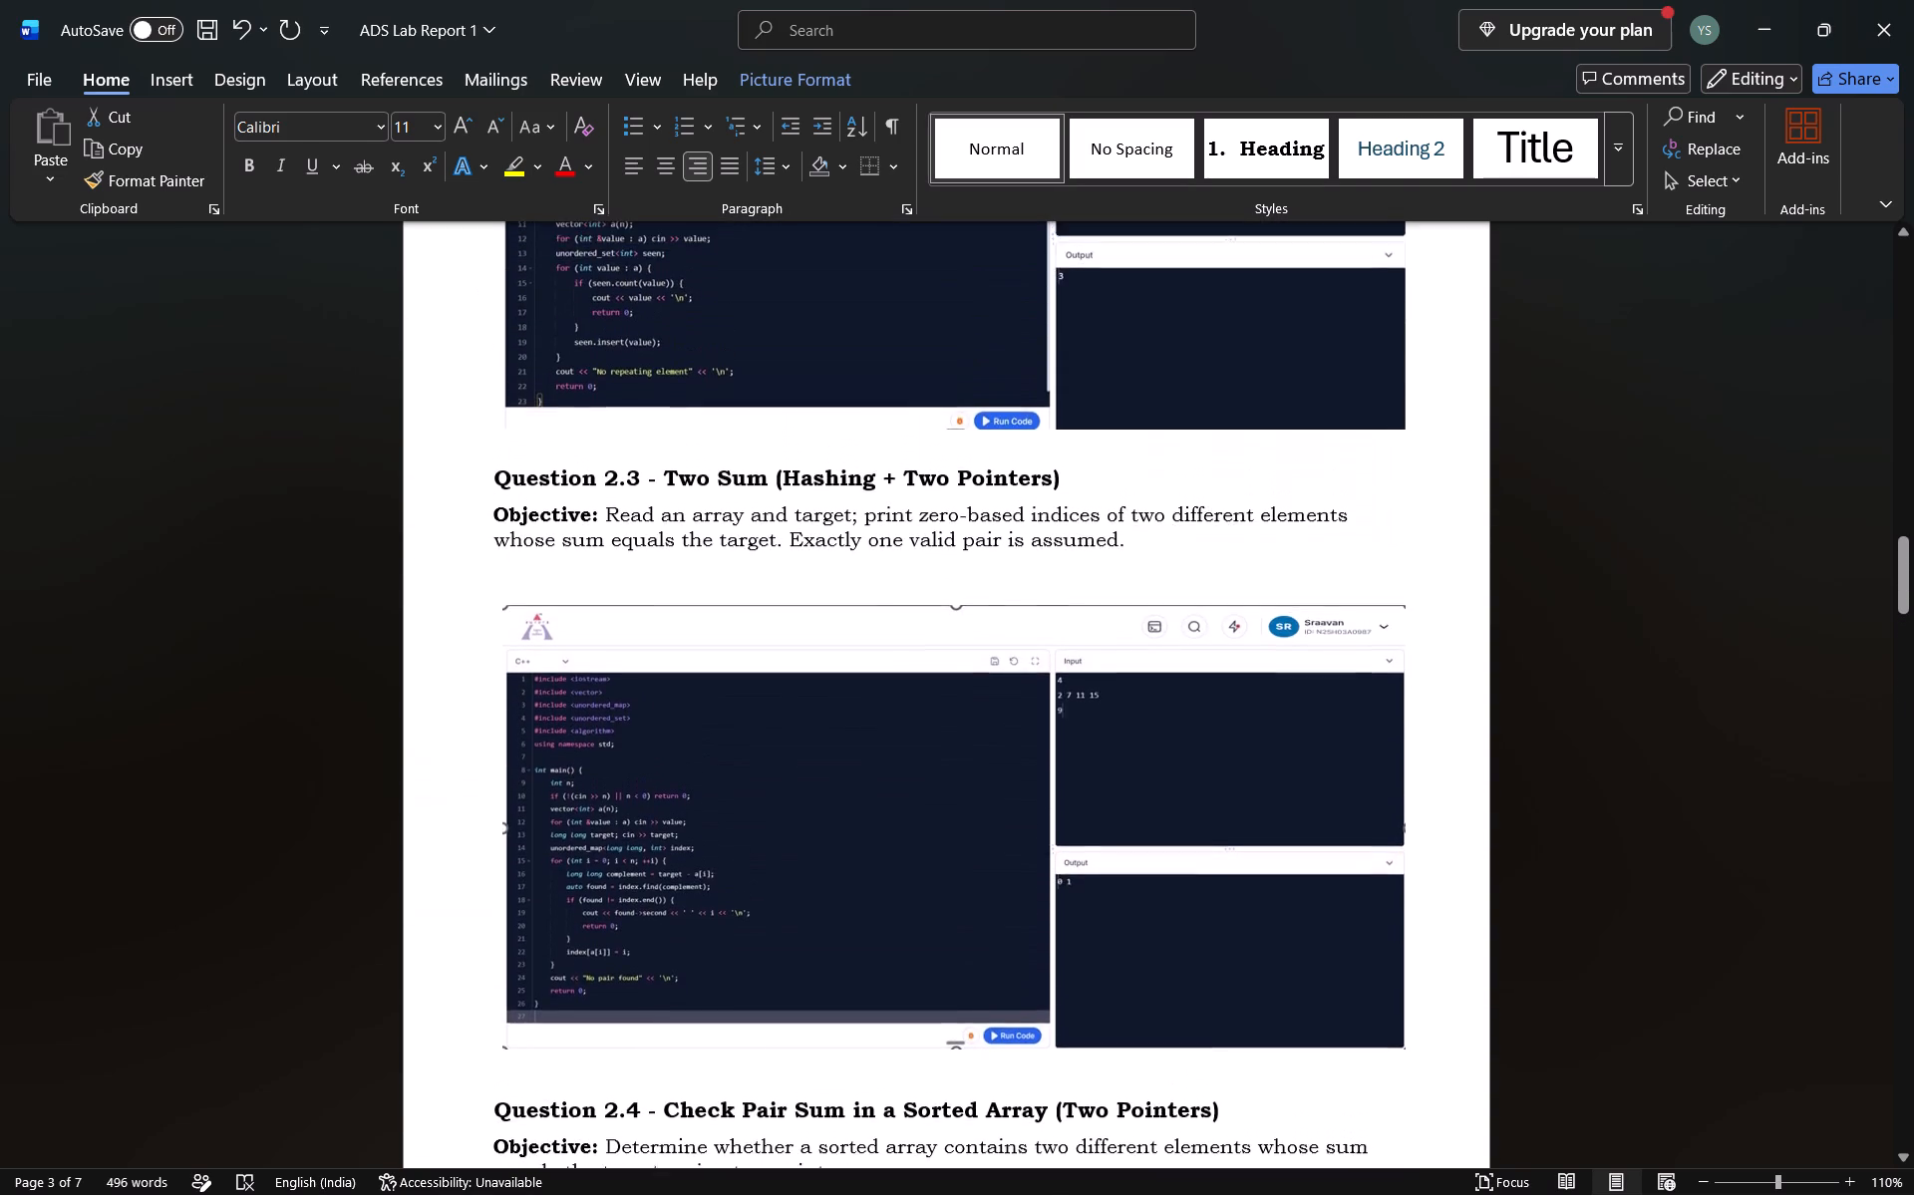
scroll(1205, 423, "up", 3)
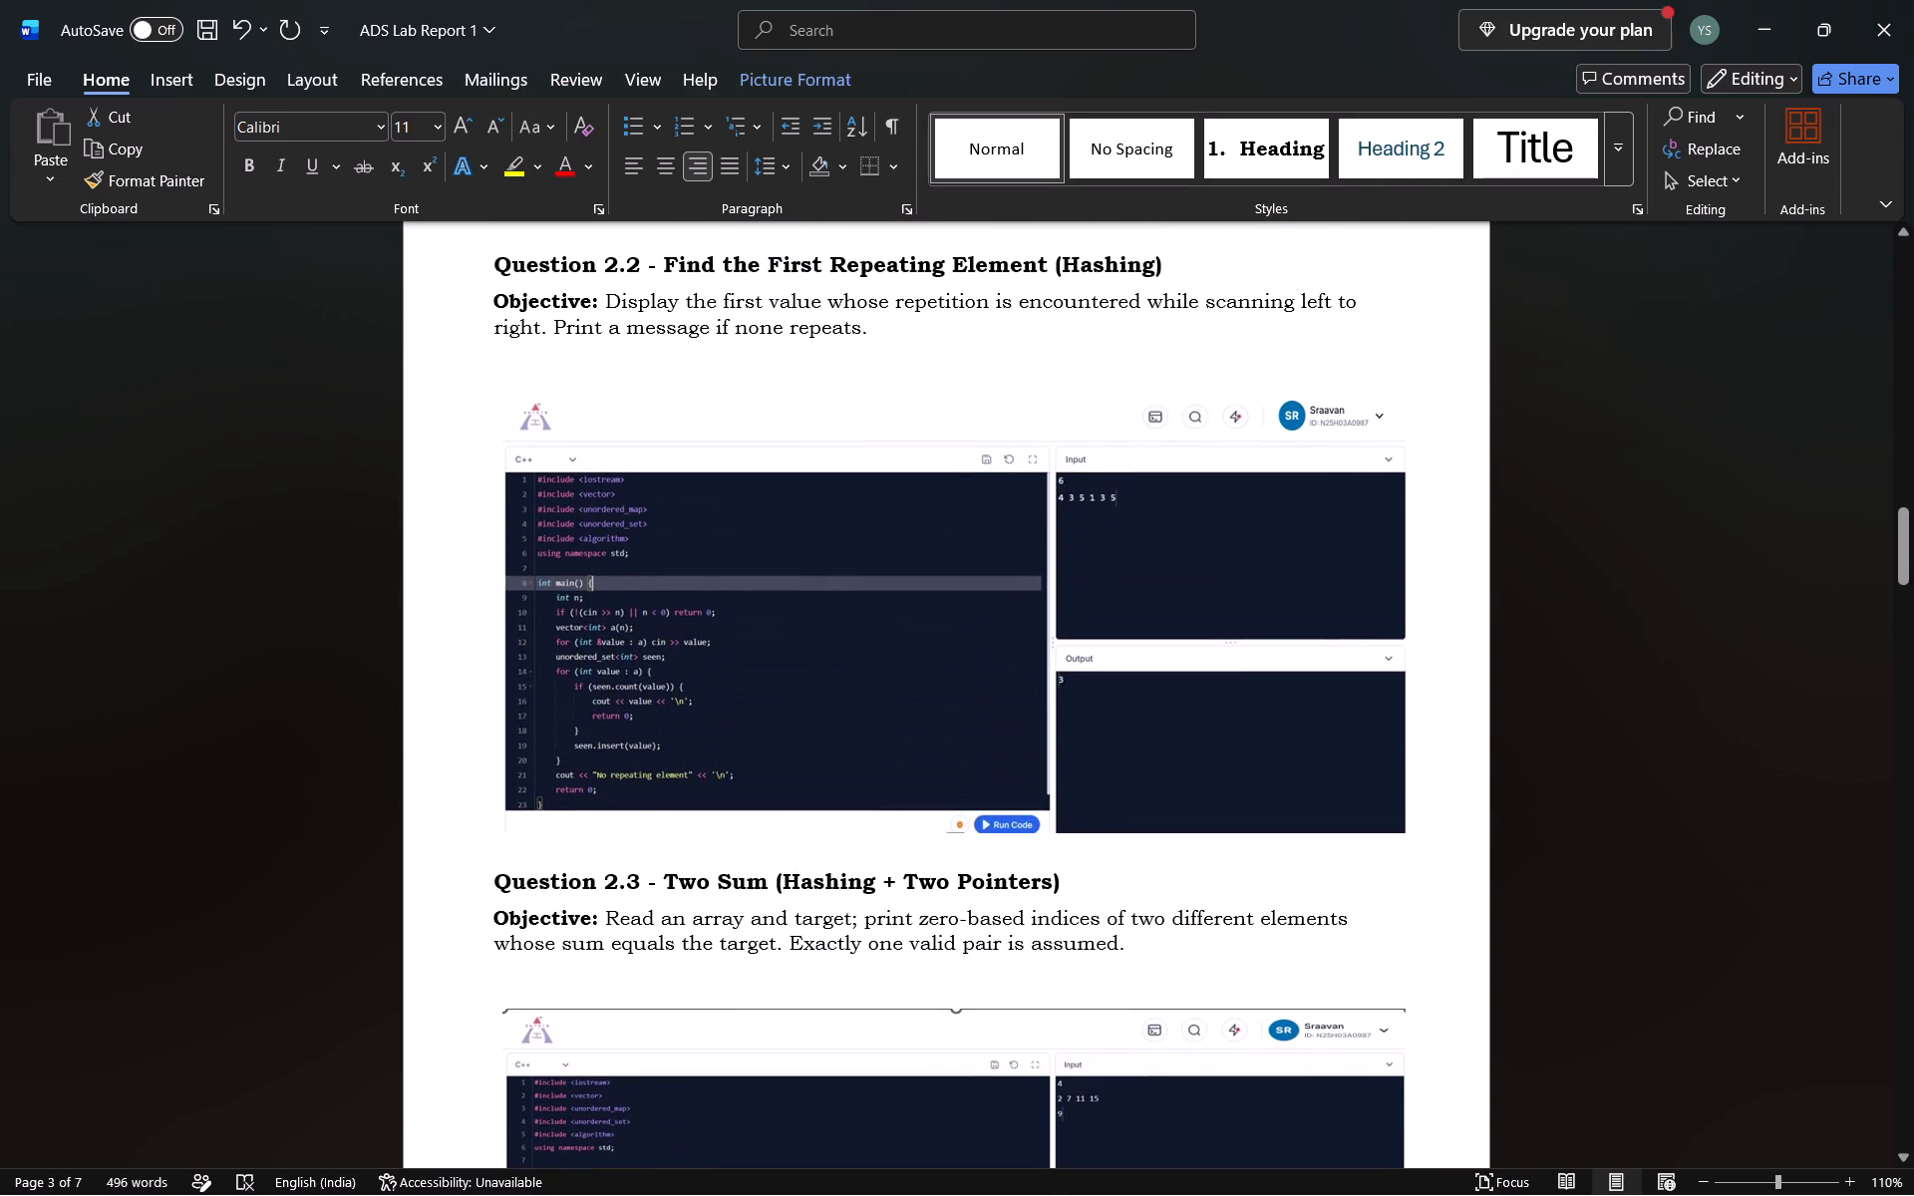
Make the badge rectangle in the Question 2.5 screenshot slightly taller by moving its upper edge up.
scroll(1205, 423, "down", 6)
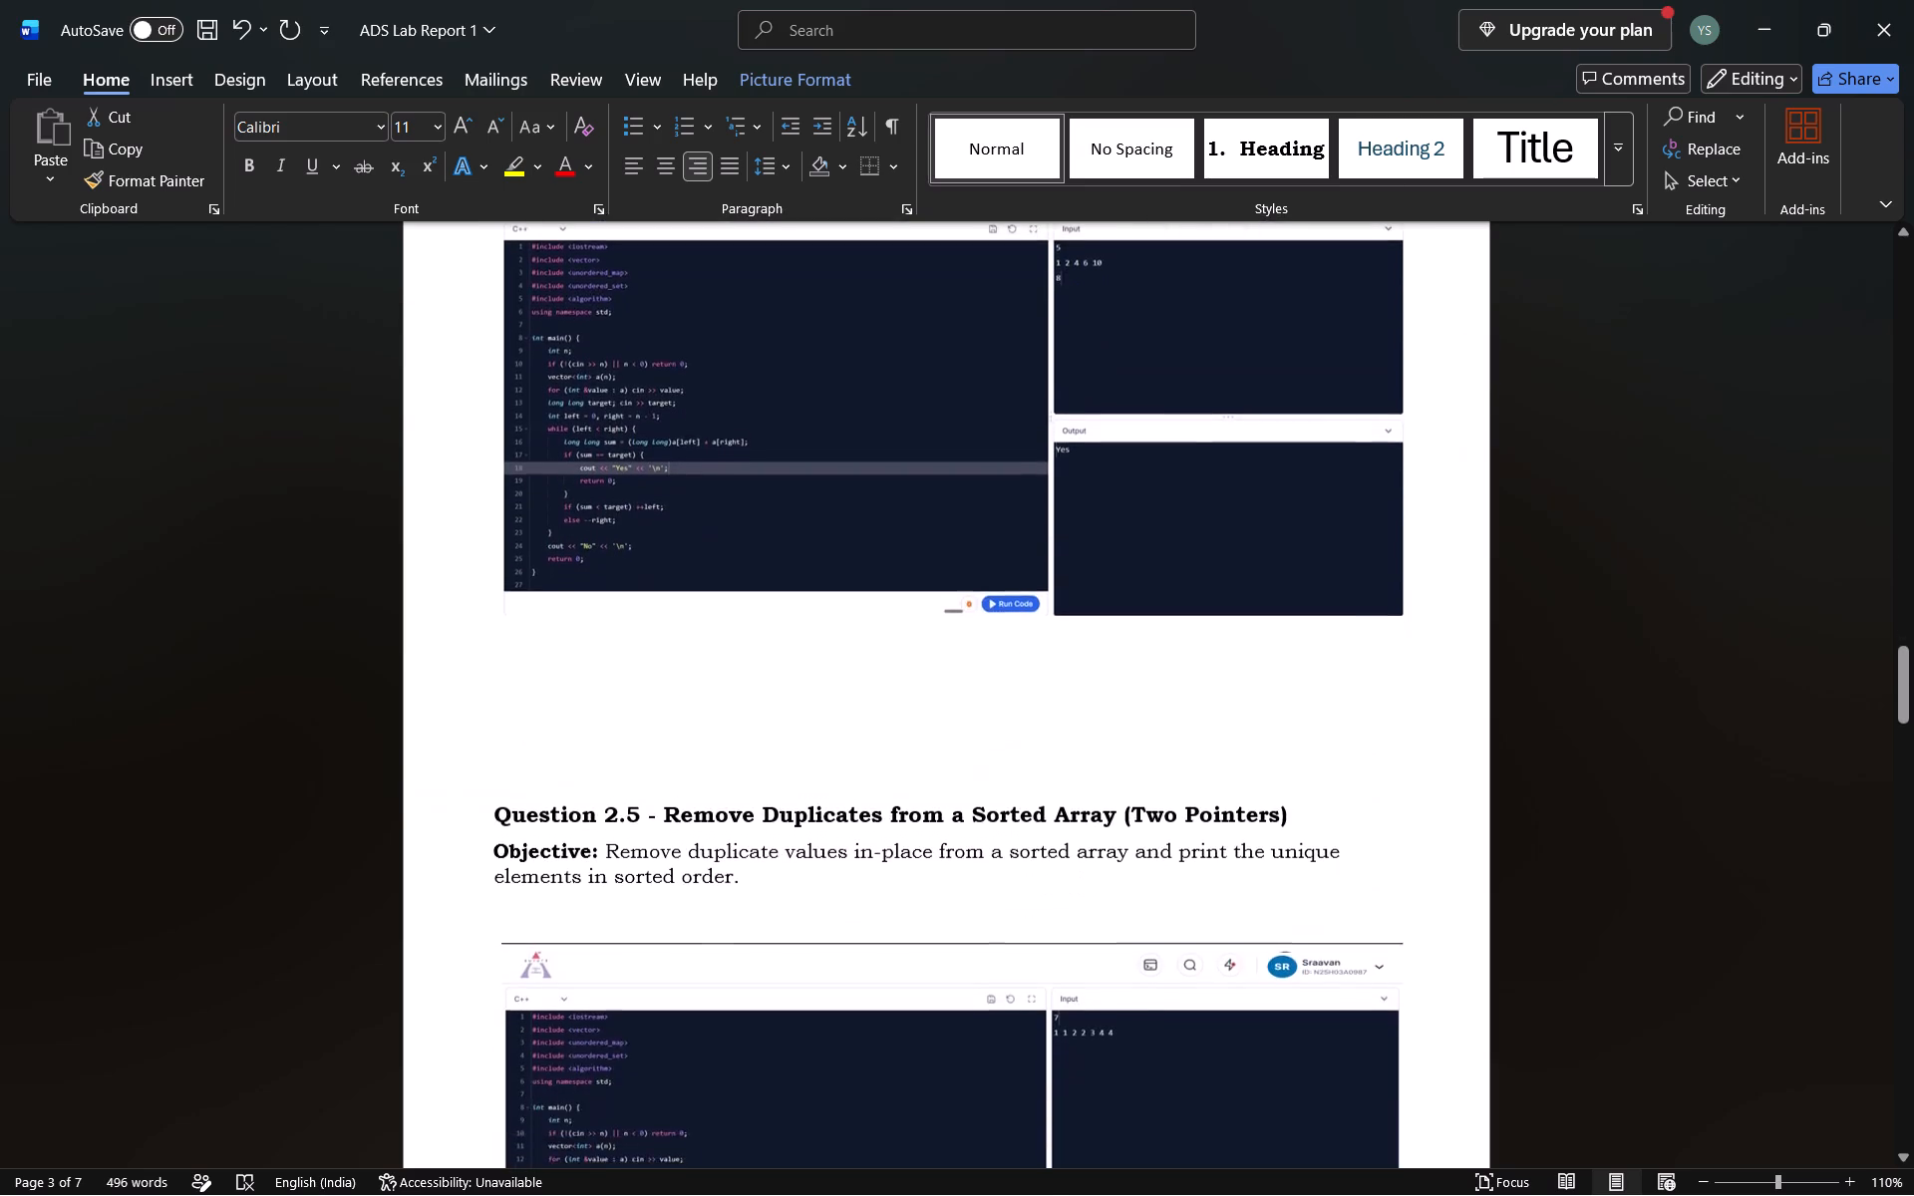
scroll(1205, 423, "down", 1)
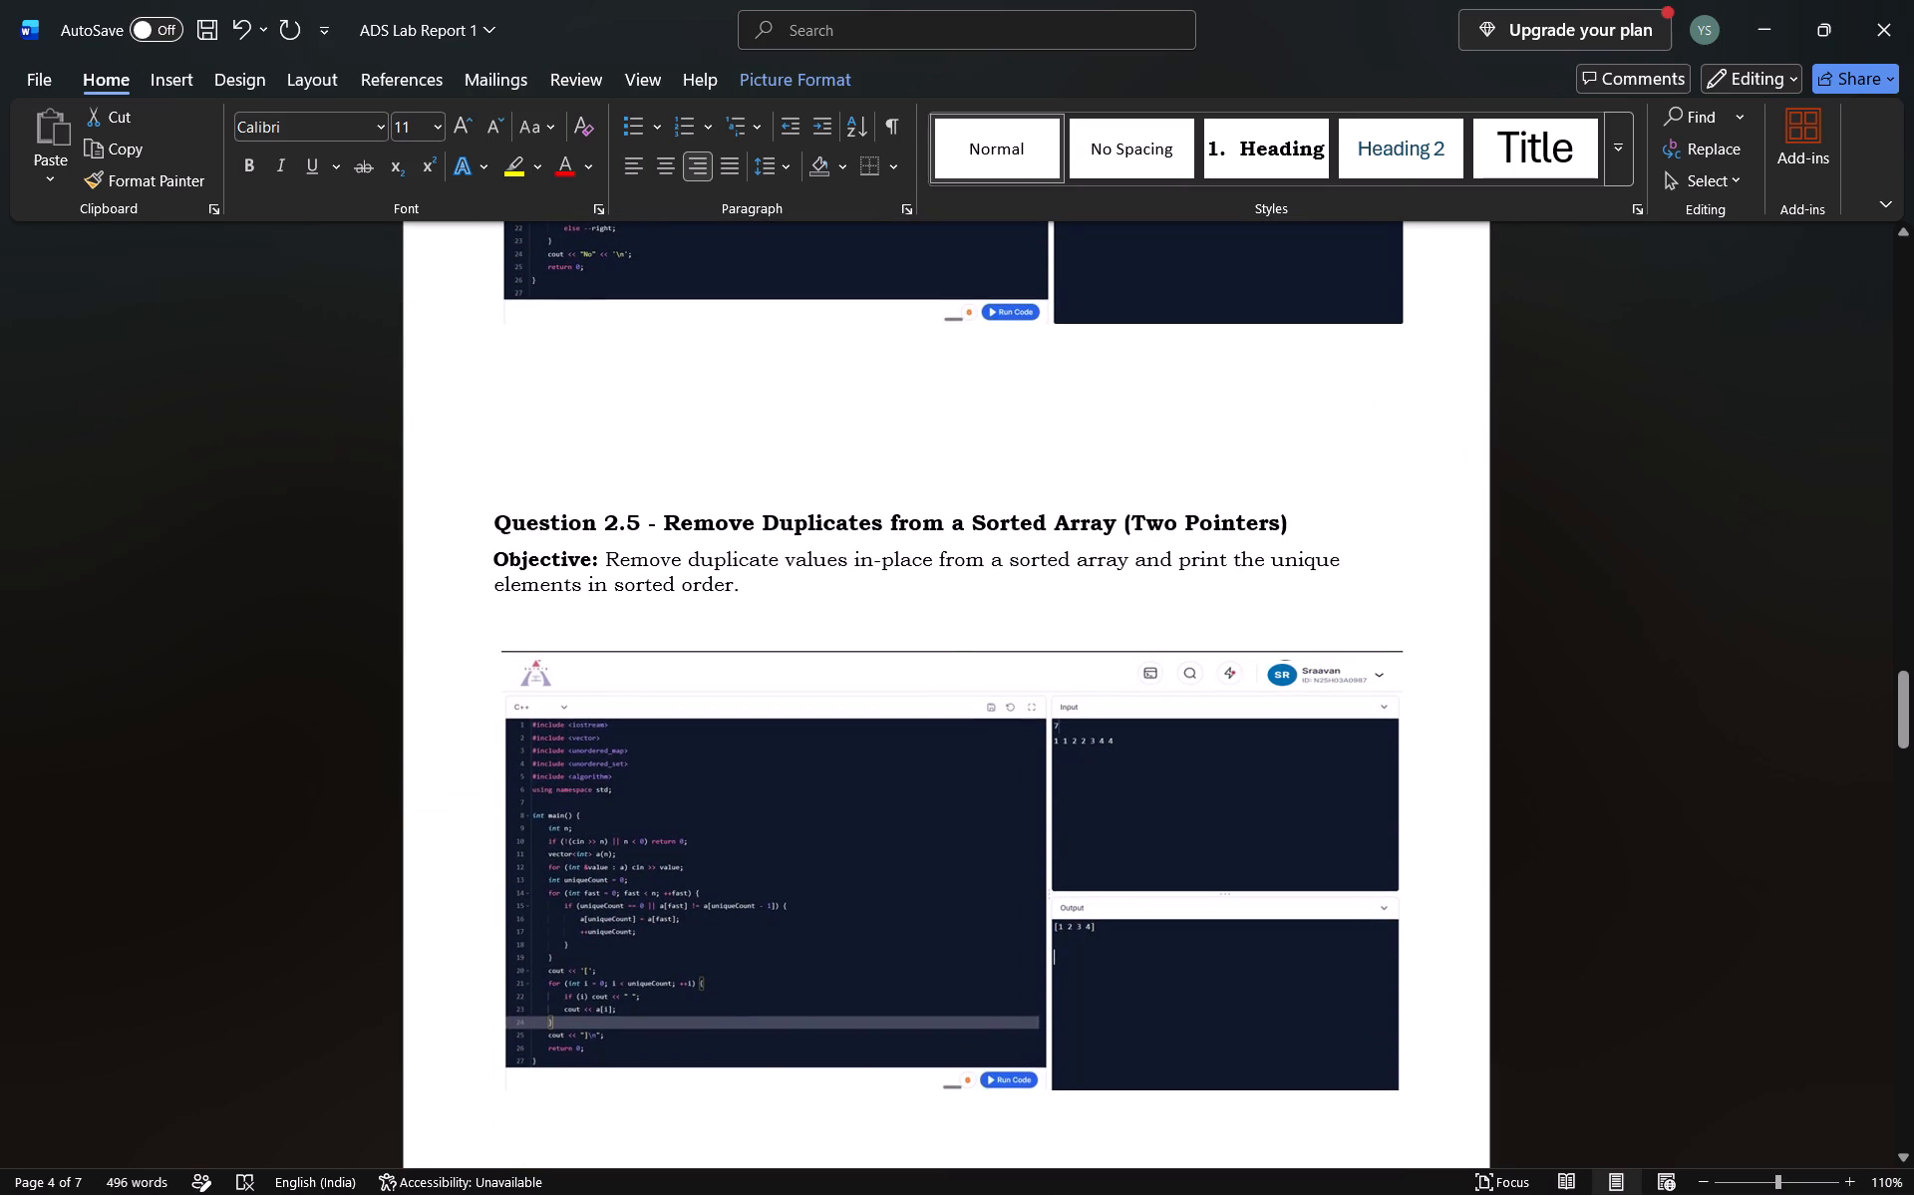
left_click(1332, 693)
left_click(1324, 685)
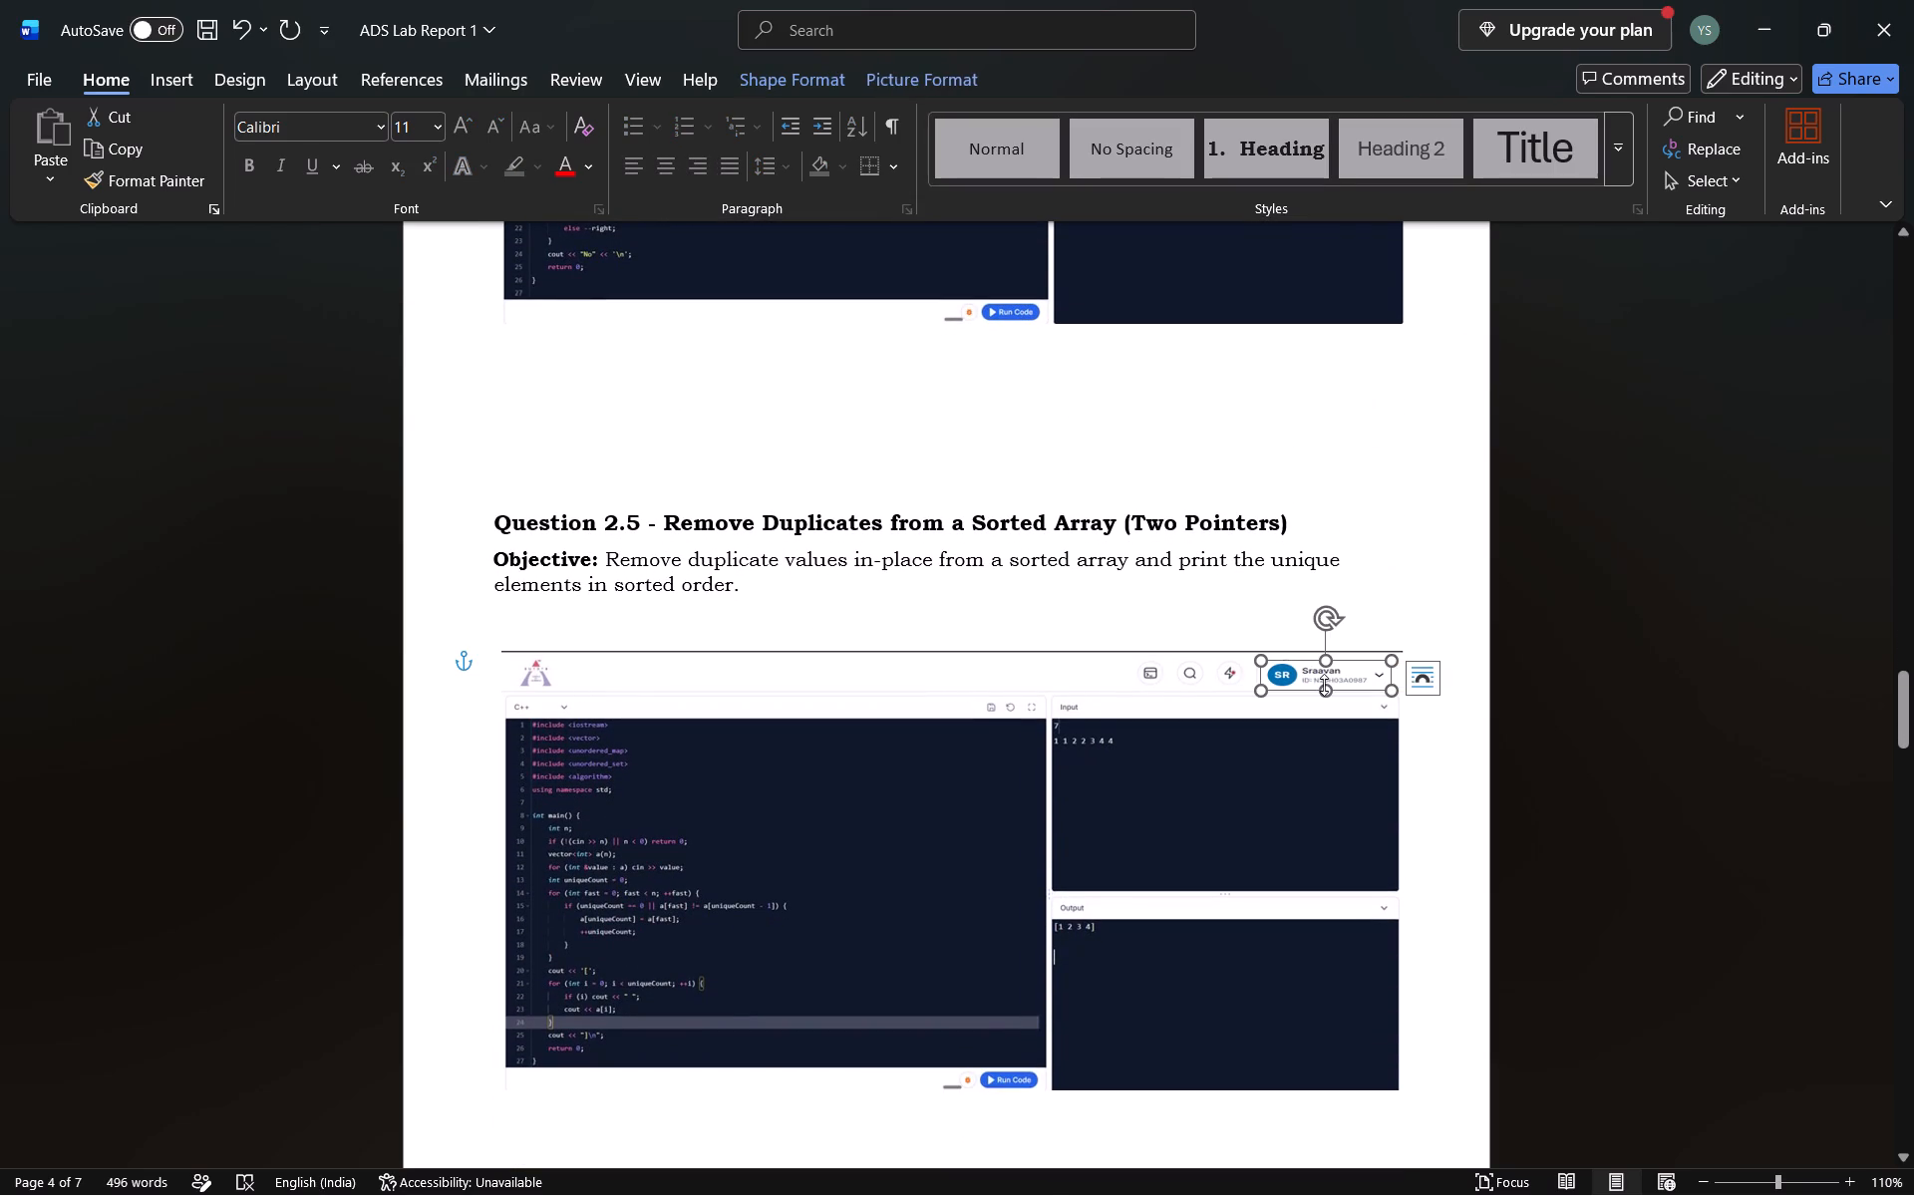
left_click(1326, 663)
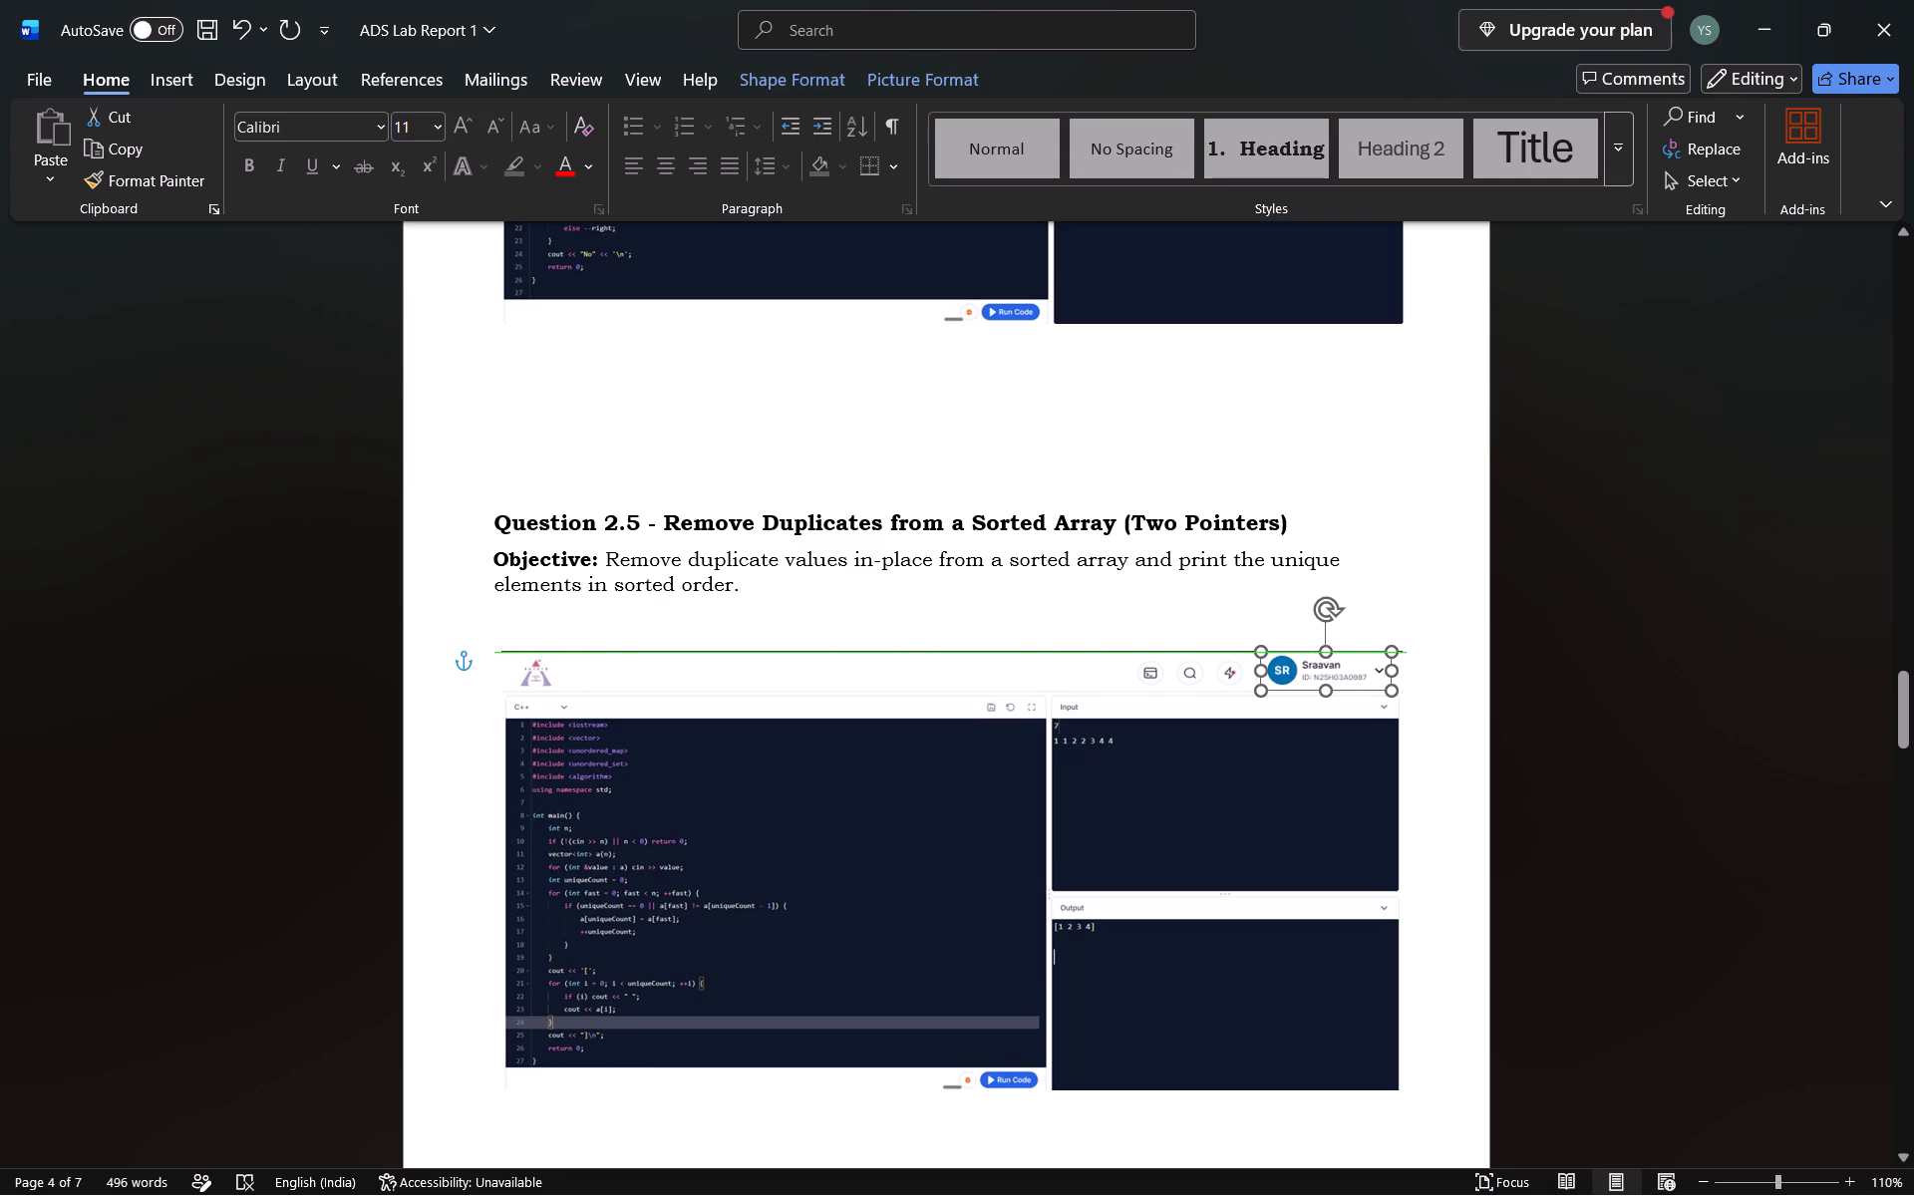
left_click(1393, 573)
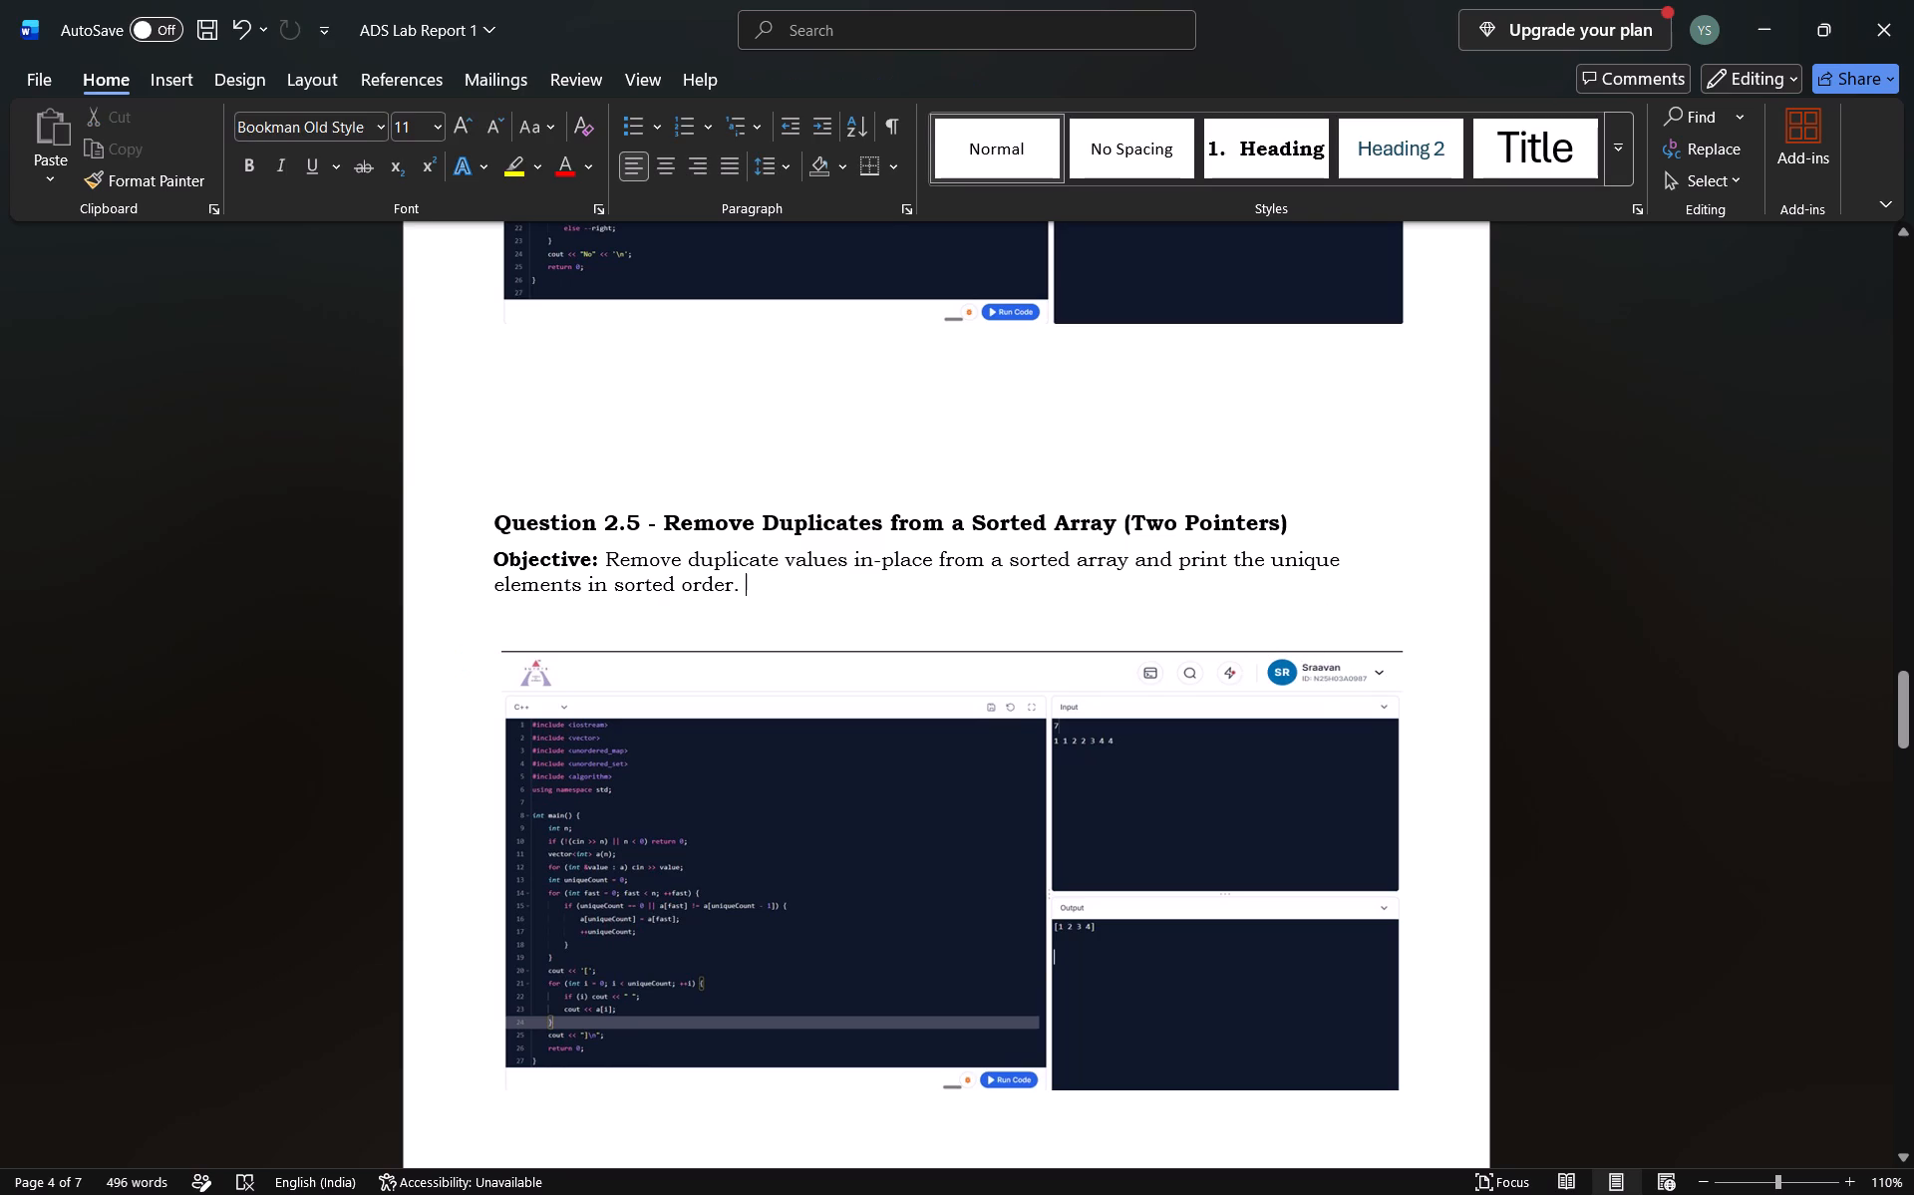
Fine-tune the height of the badge rectangle in the Question 2.4 screenshot by adjusting its lower edge.
scroll(1393, 573, "up", 2)
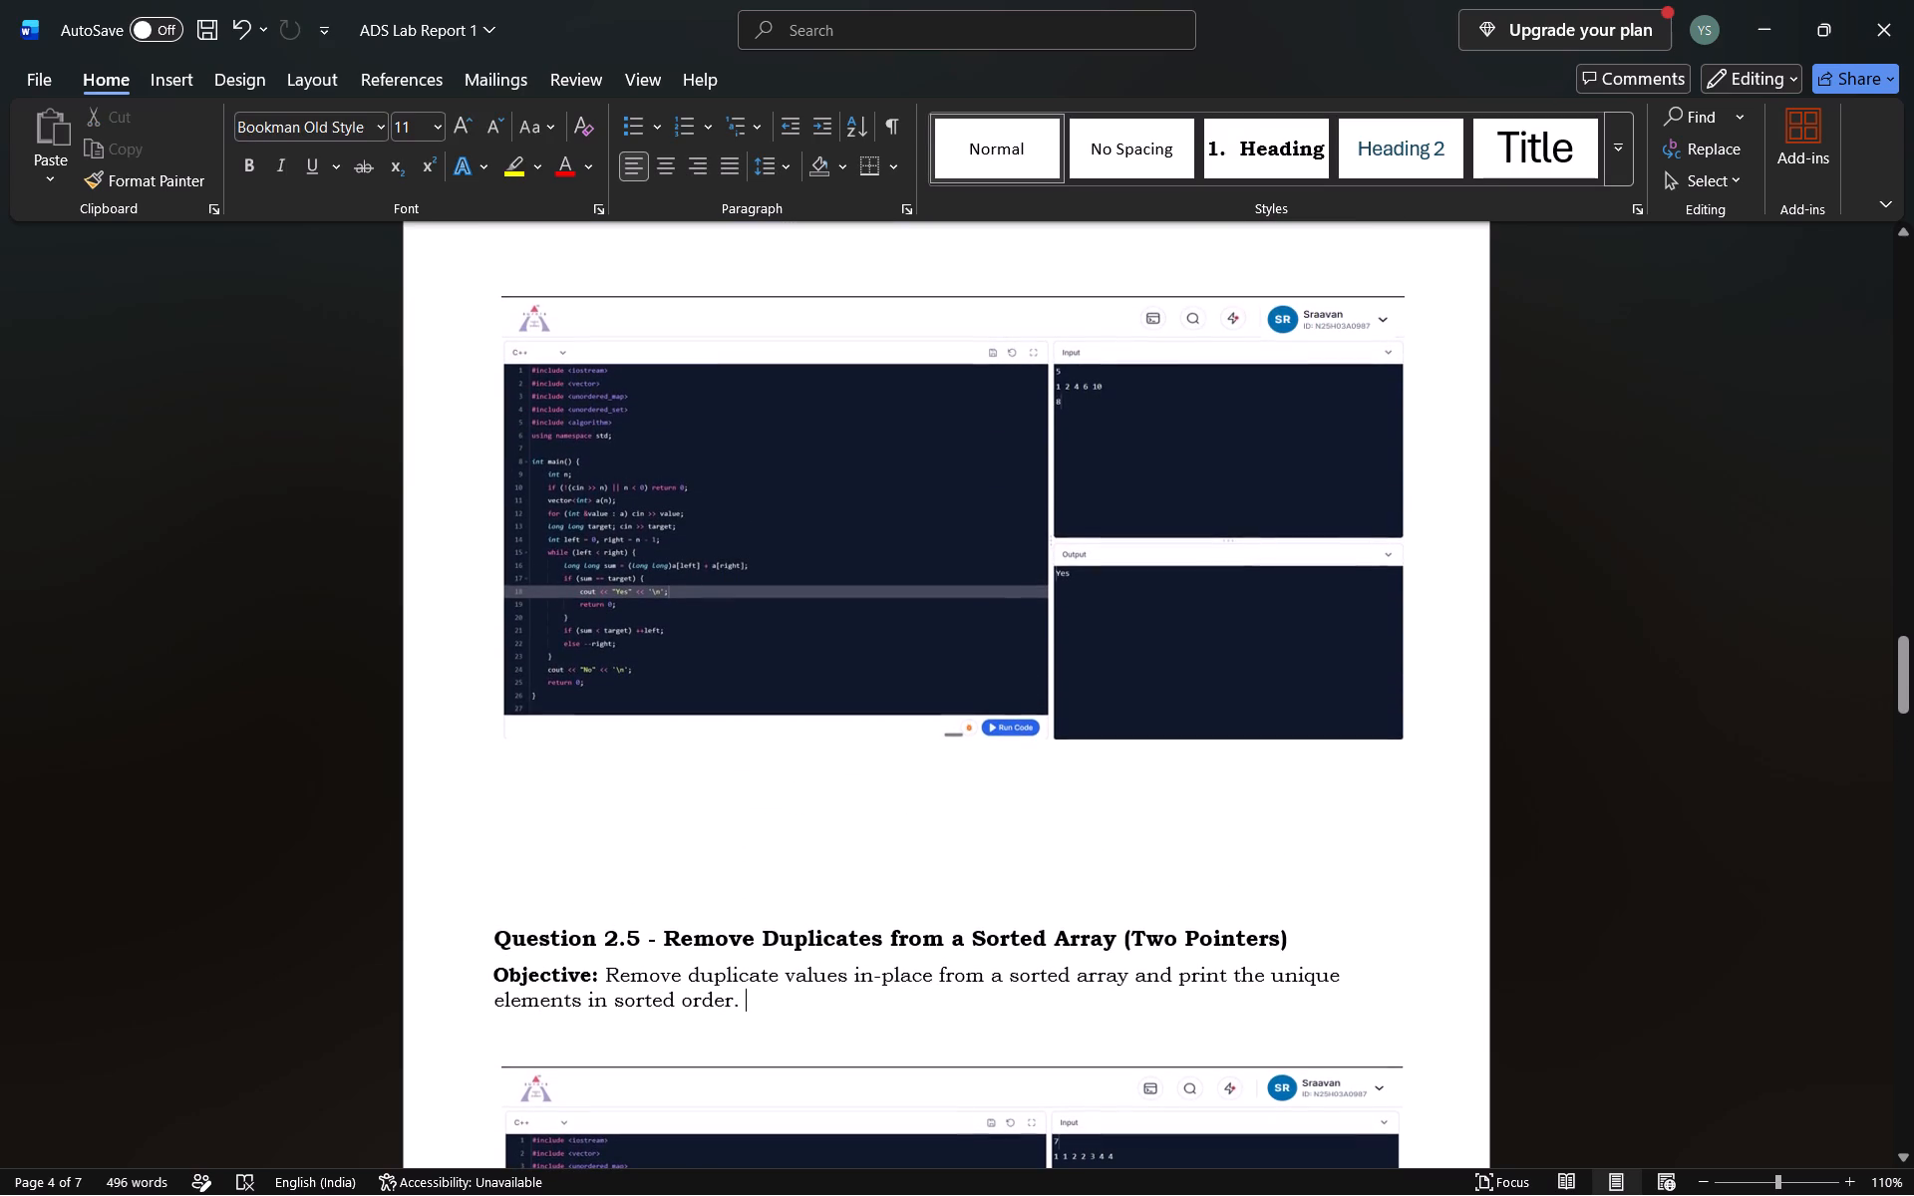
left_click(1324, 325)
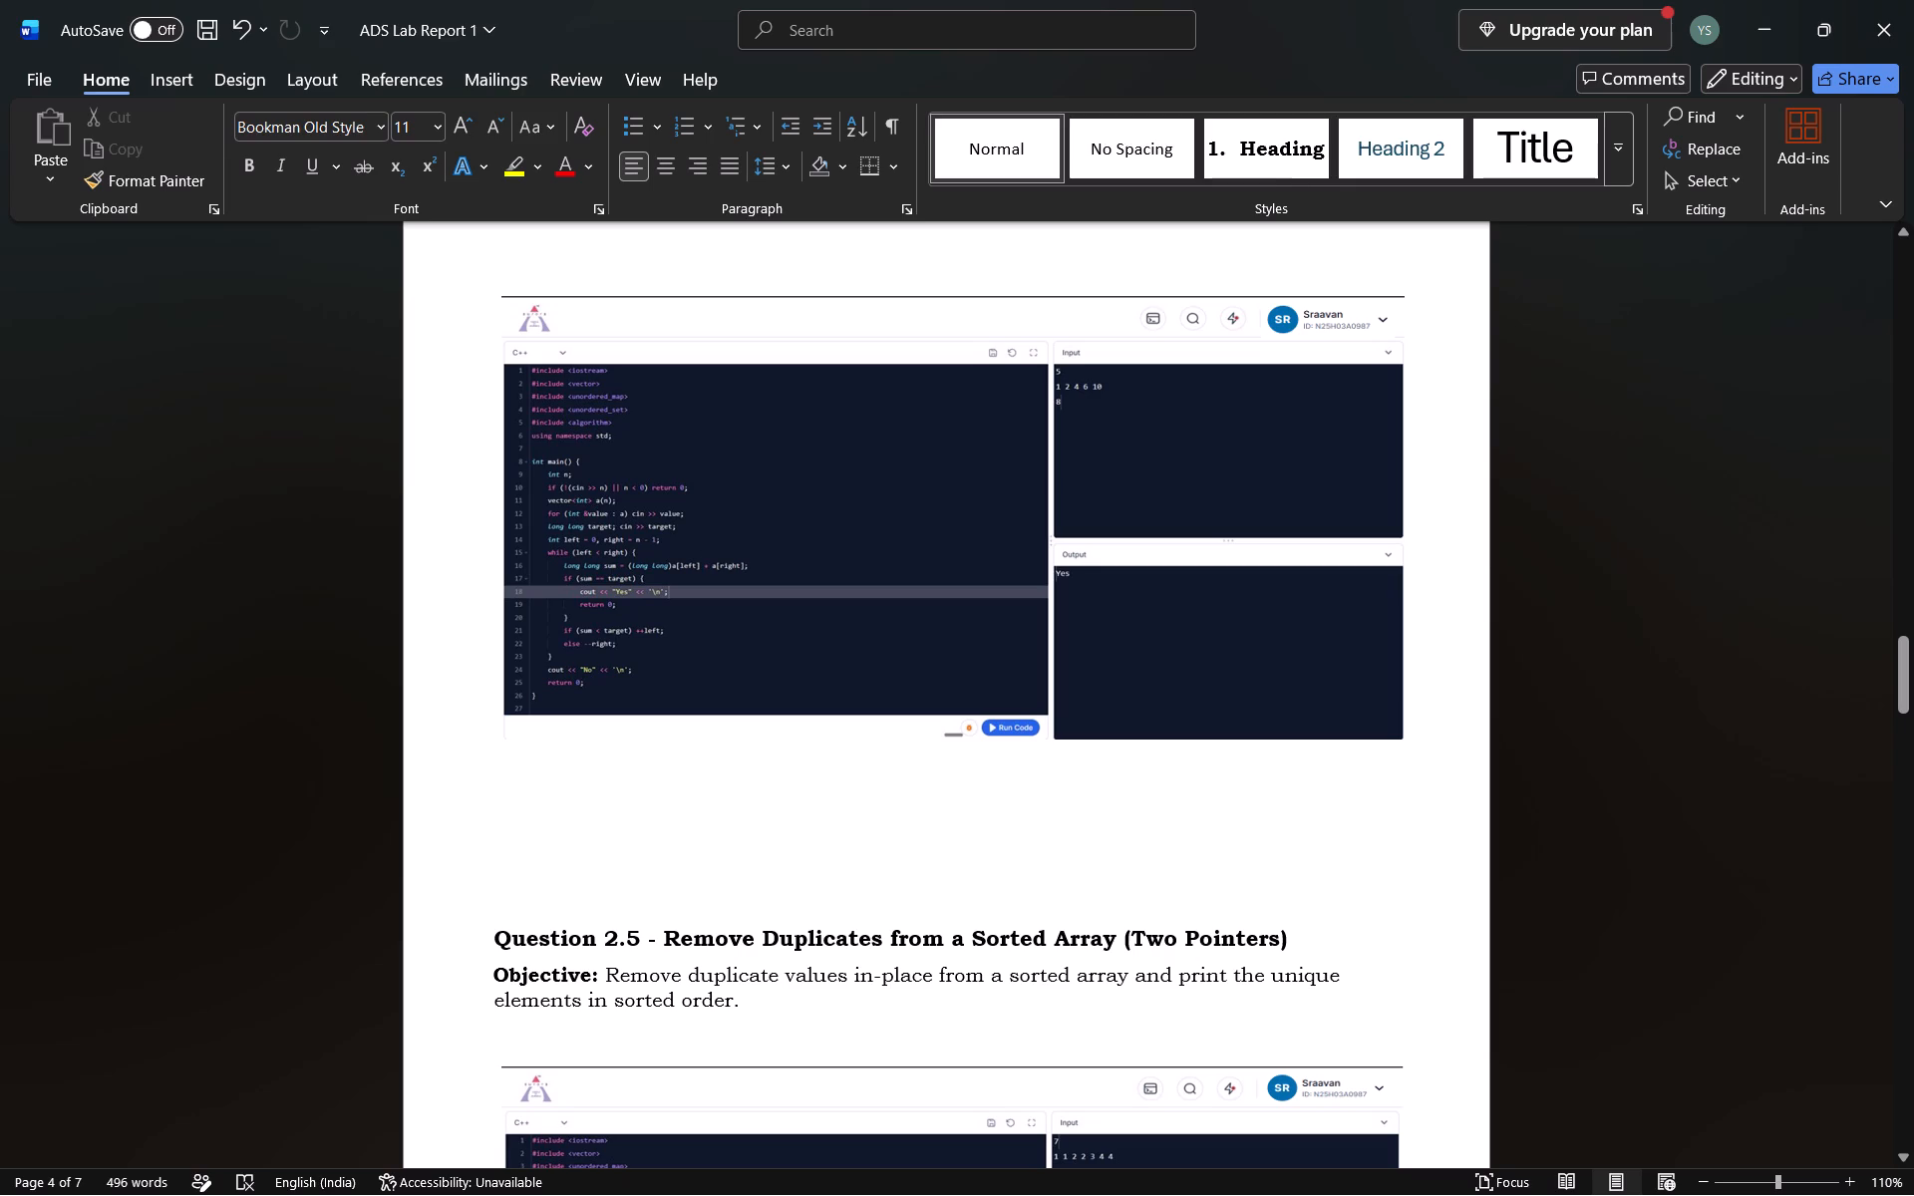
left_click(1329, 336)
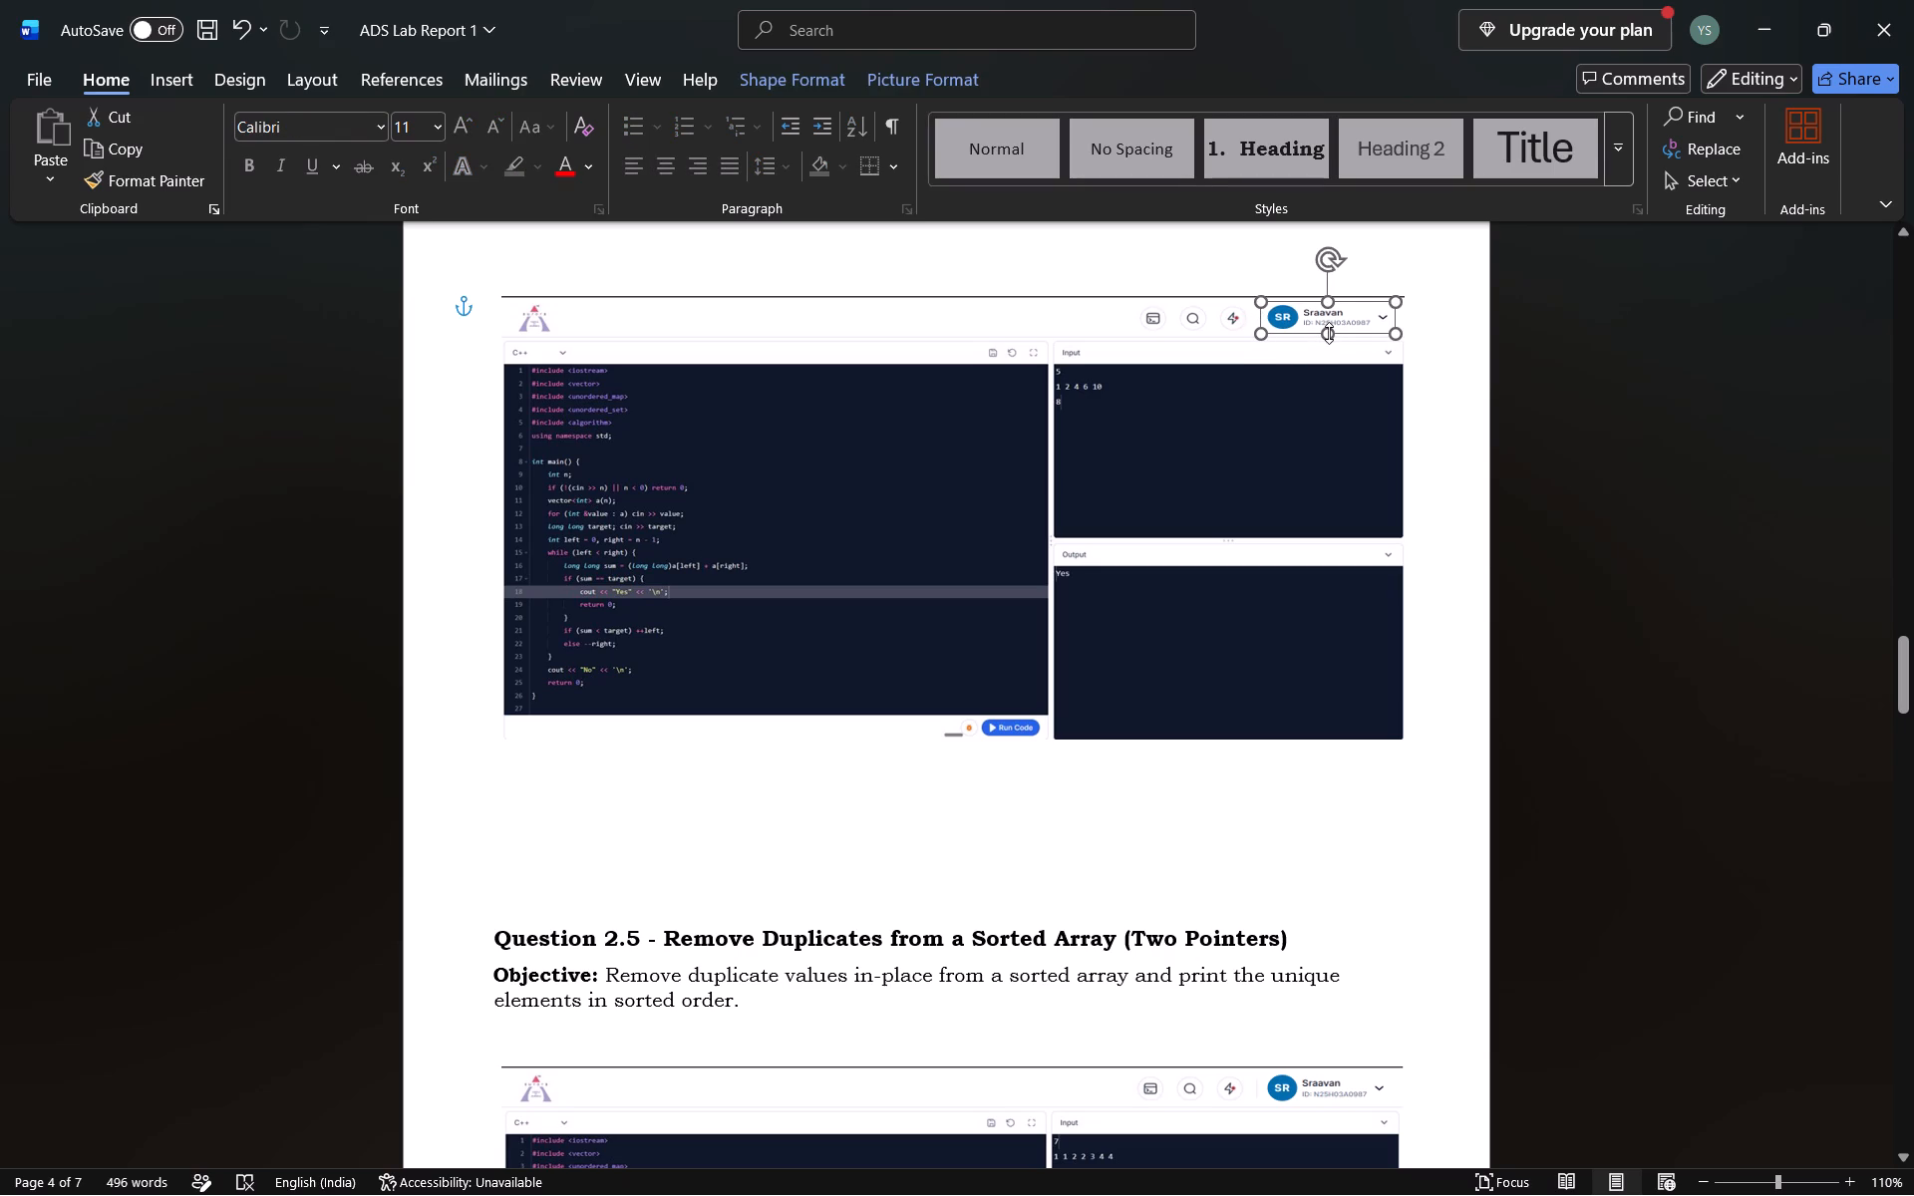
left_click(1477, 429)
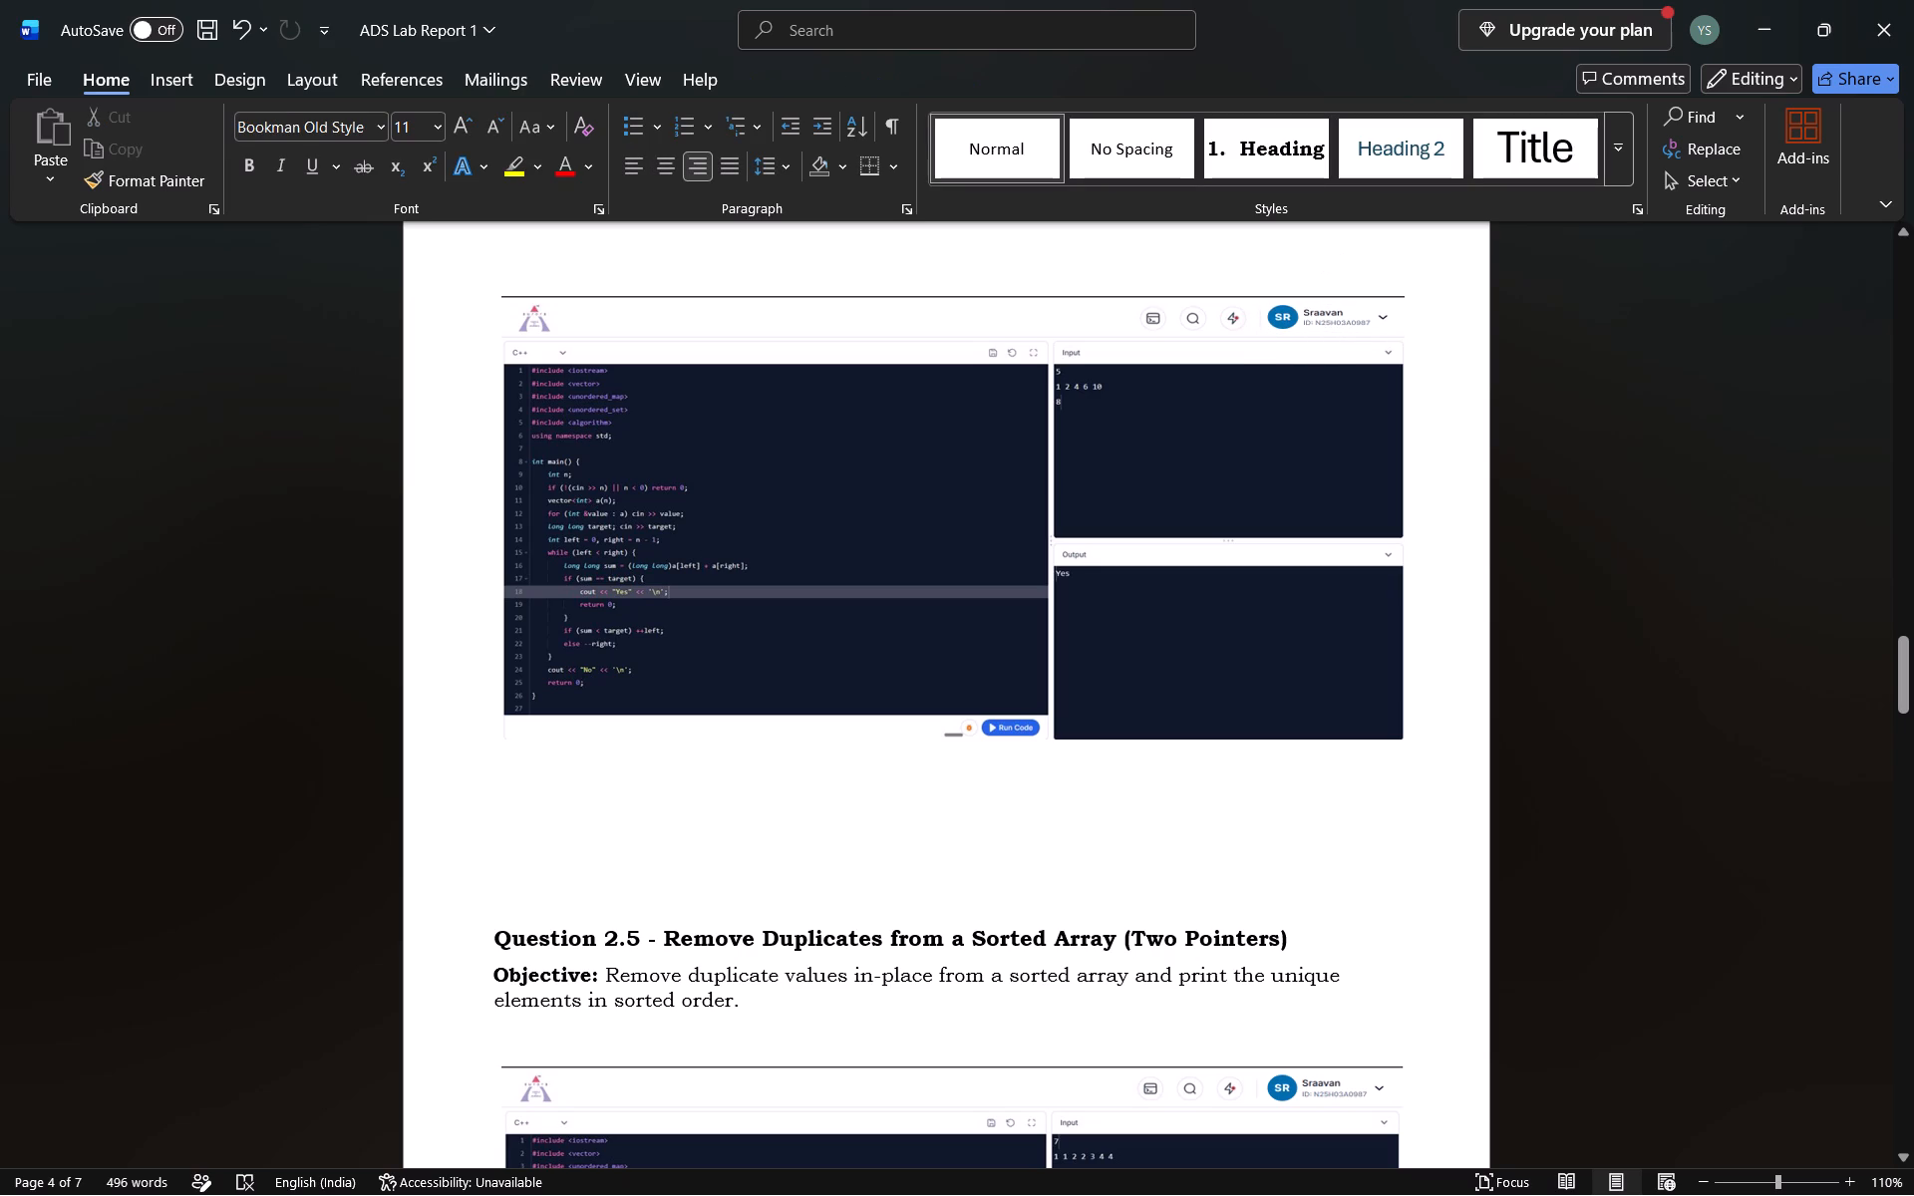
Make the badge rectangle in the Question 2.6 screenshot slightly shorter by moving its lower edge up.
scroll(1370, 440, "down", 3)
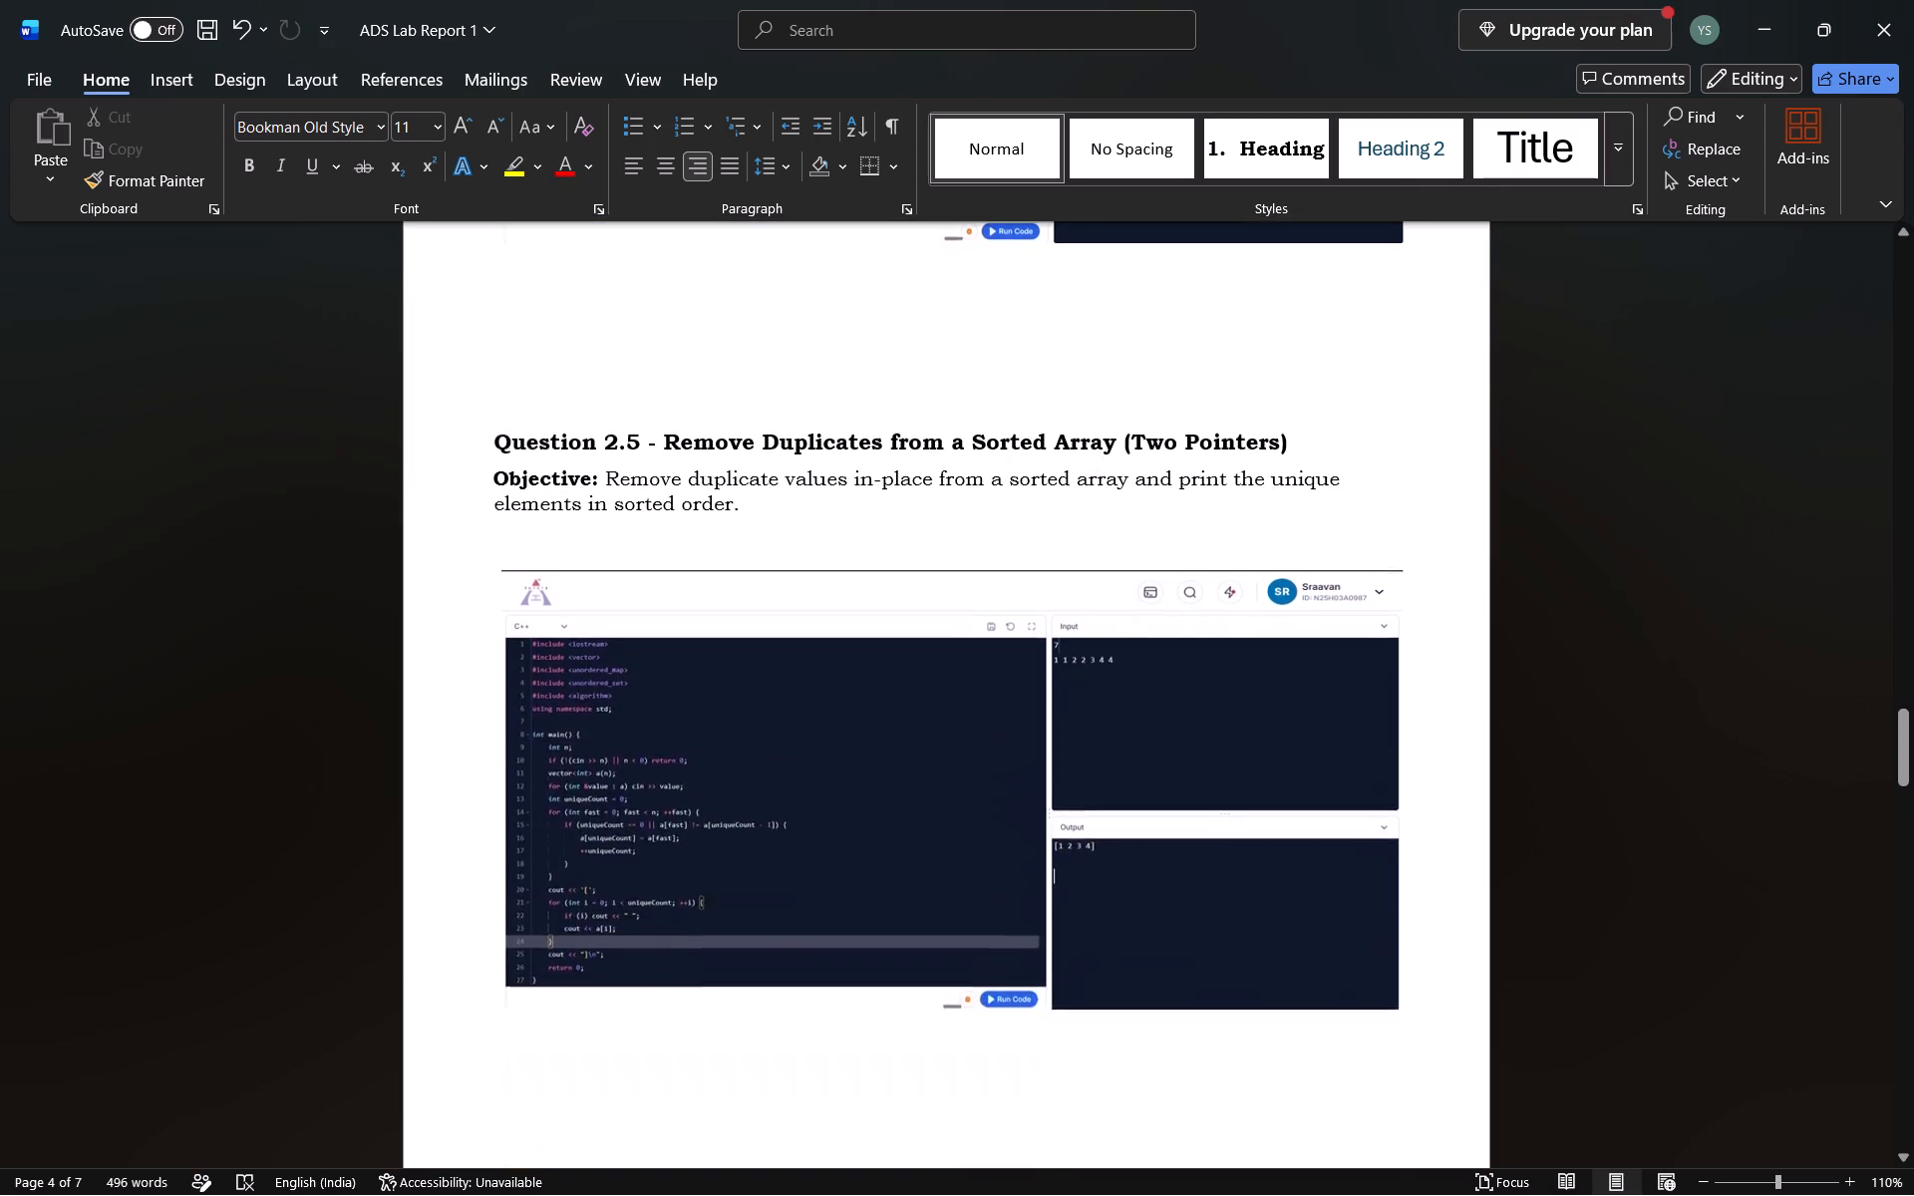
scroll(1370, 440, "down", 2)
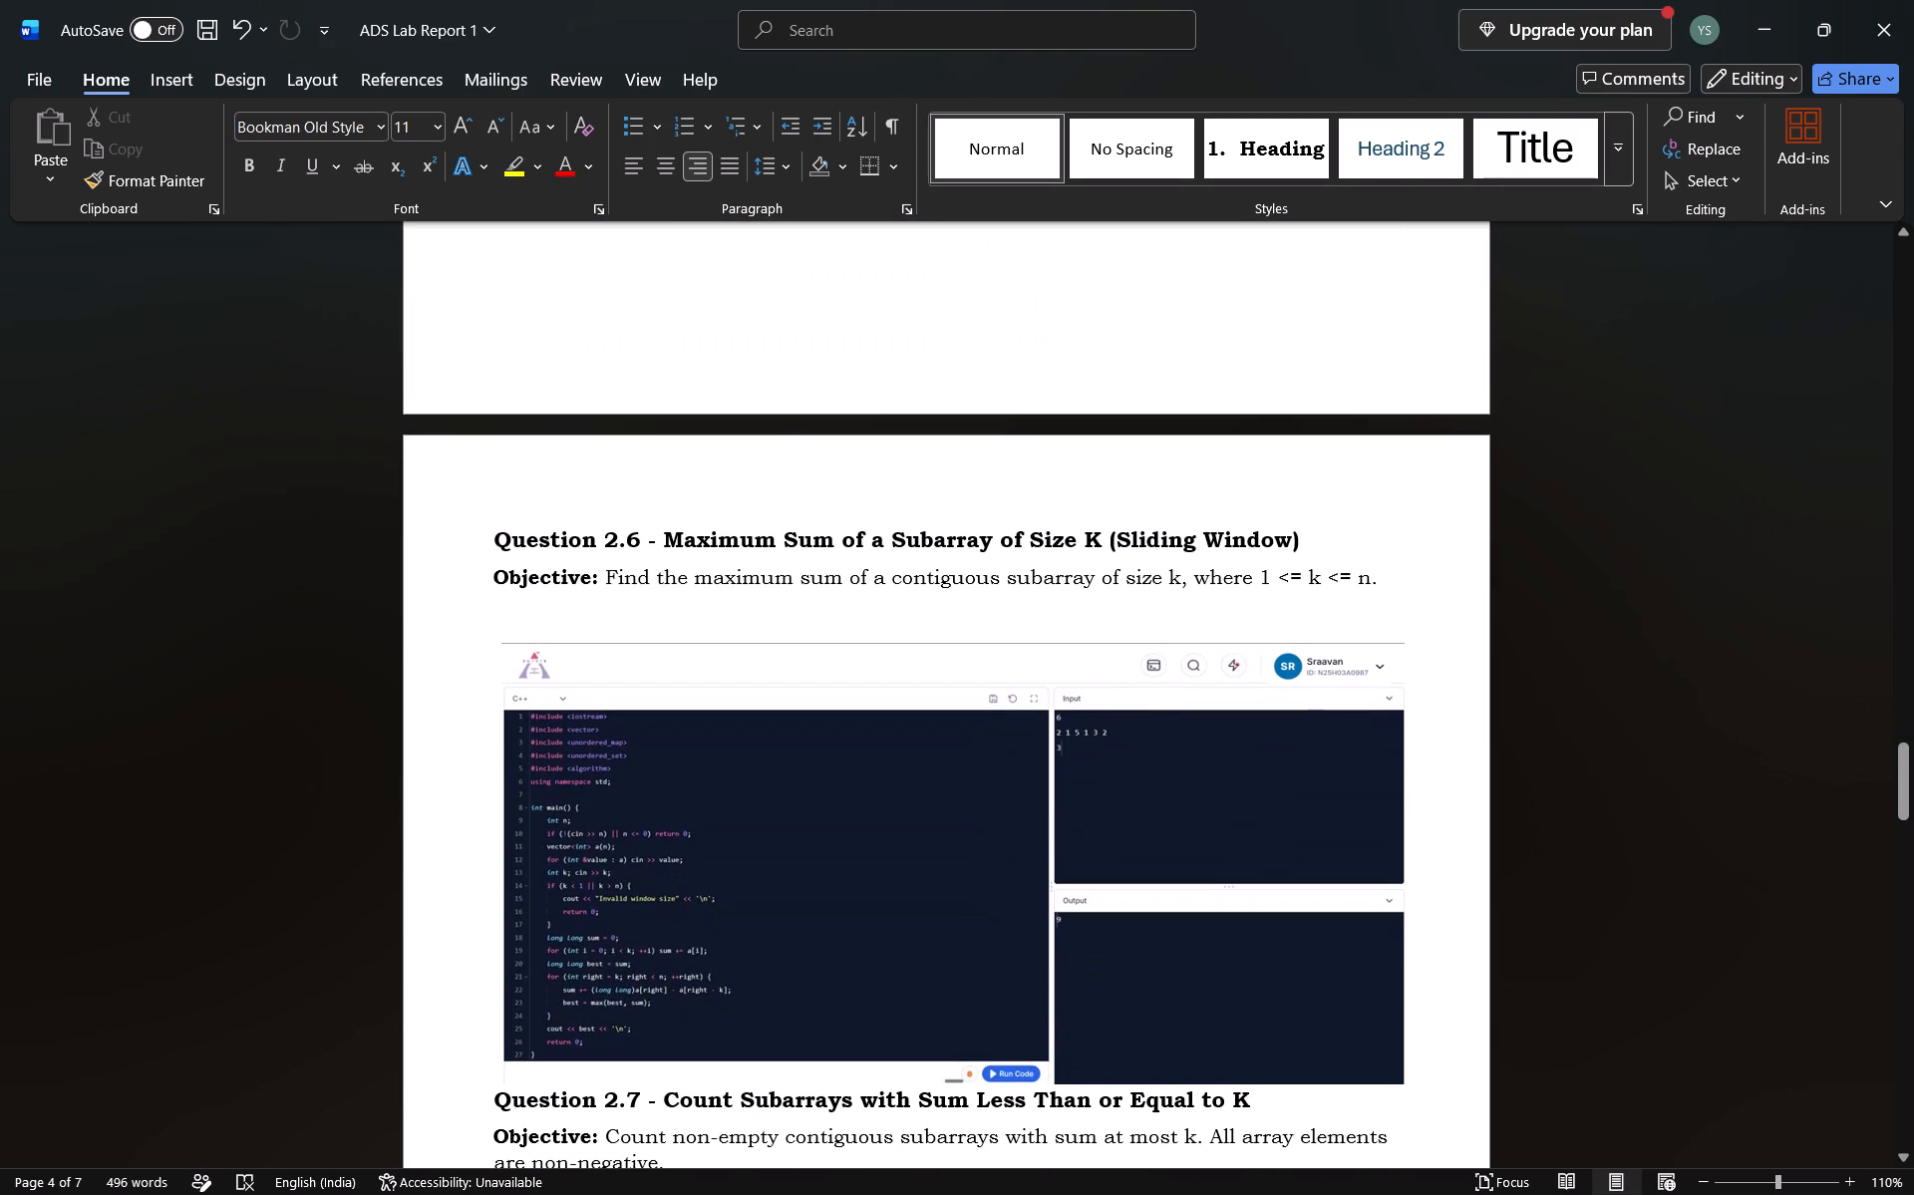
scroll(1332, 664, "down", 1)
left_click(1314, 637)
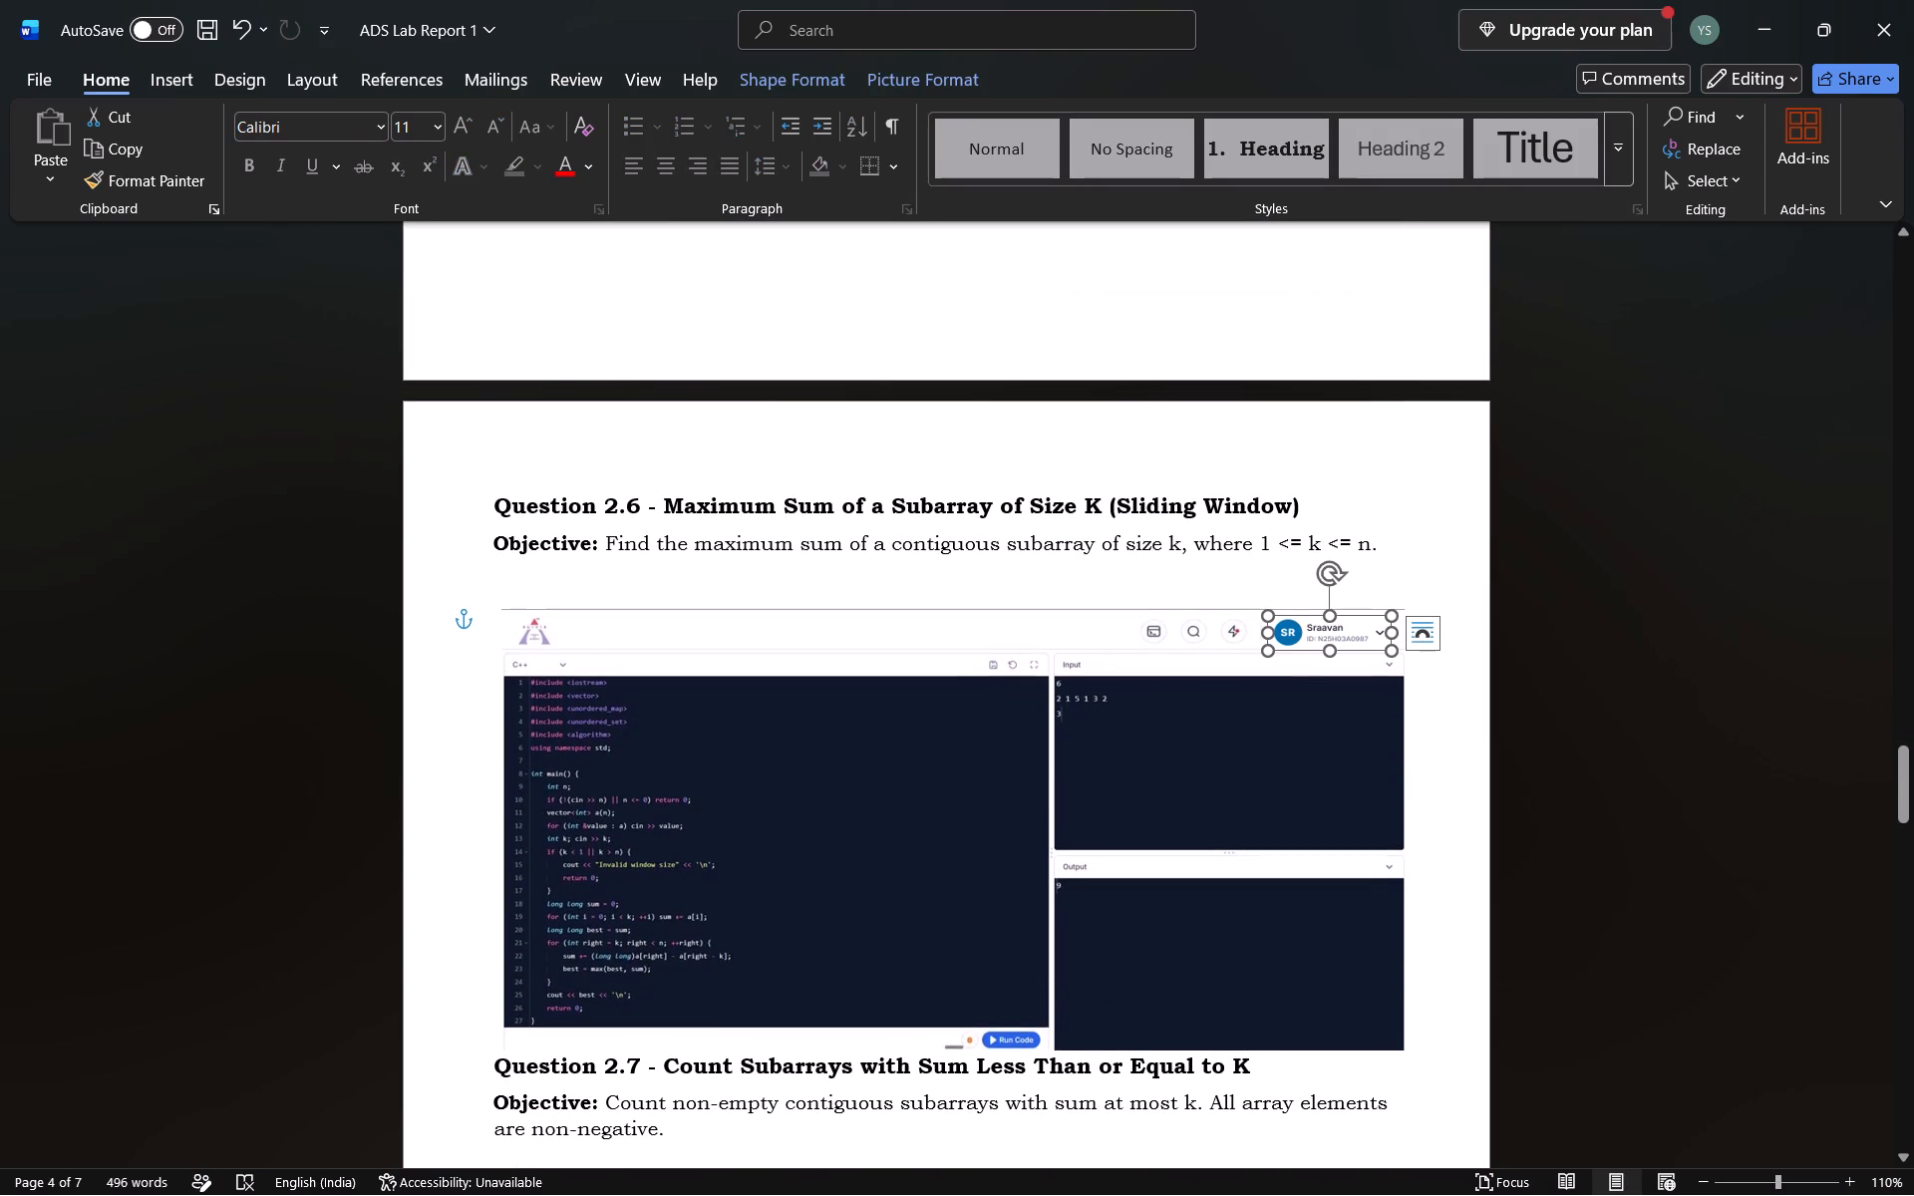
left_click(1330, 648)
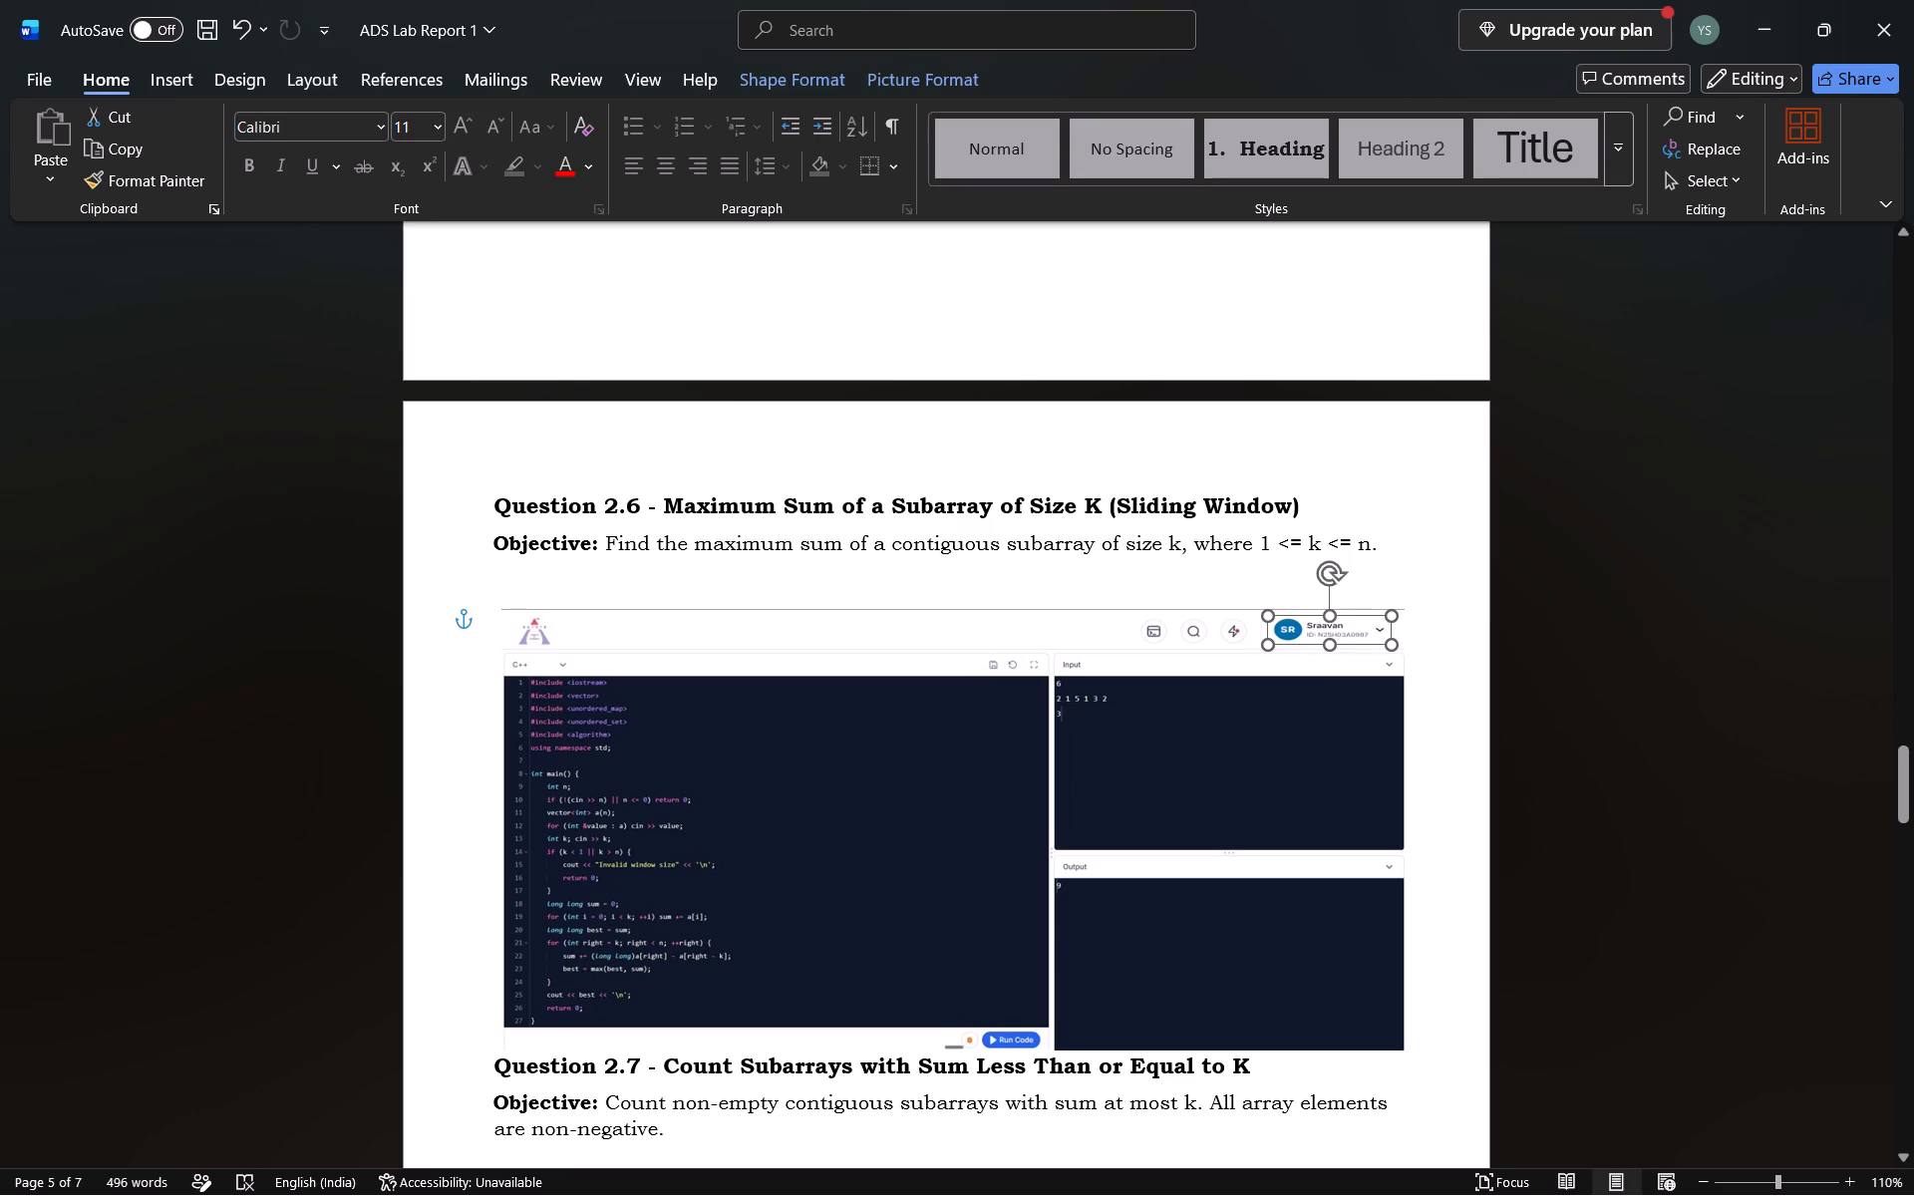
left_click(1397, 566)
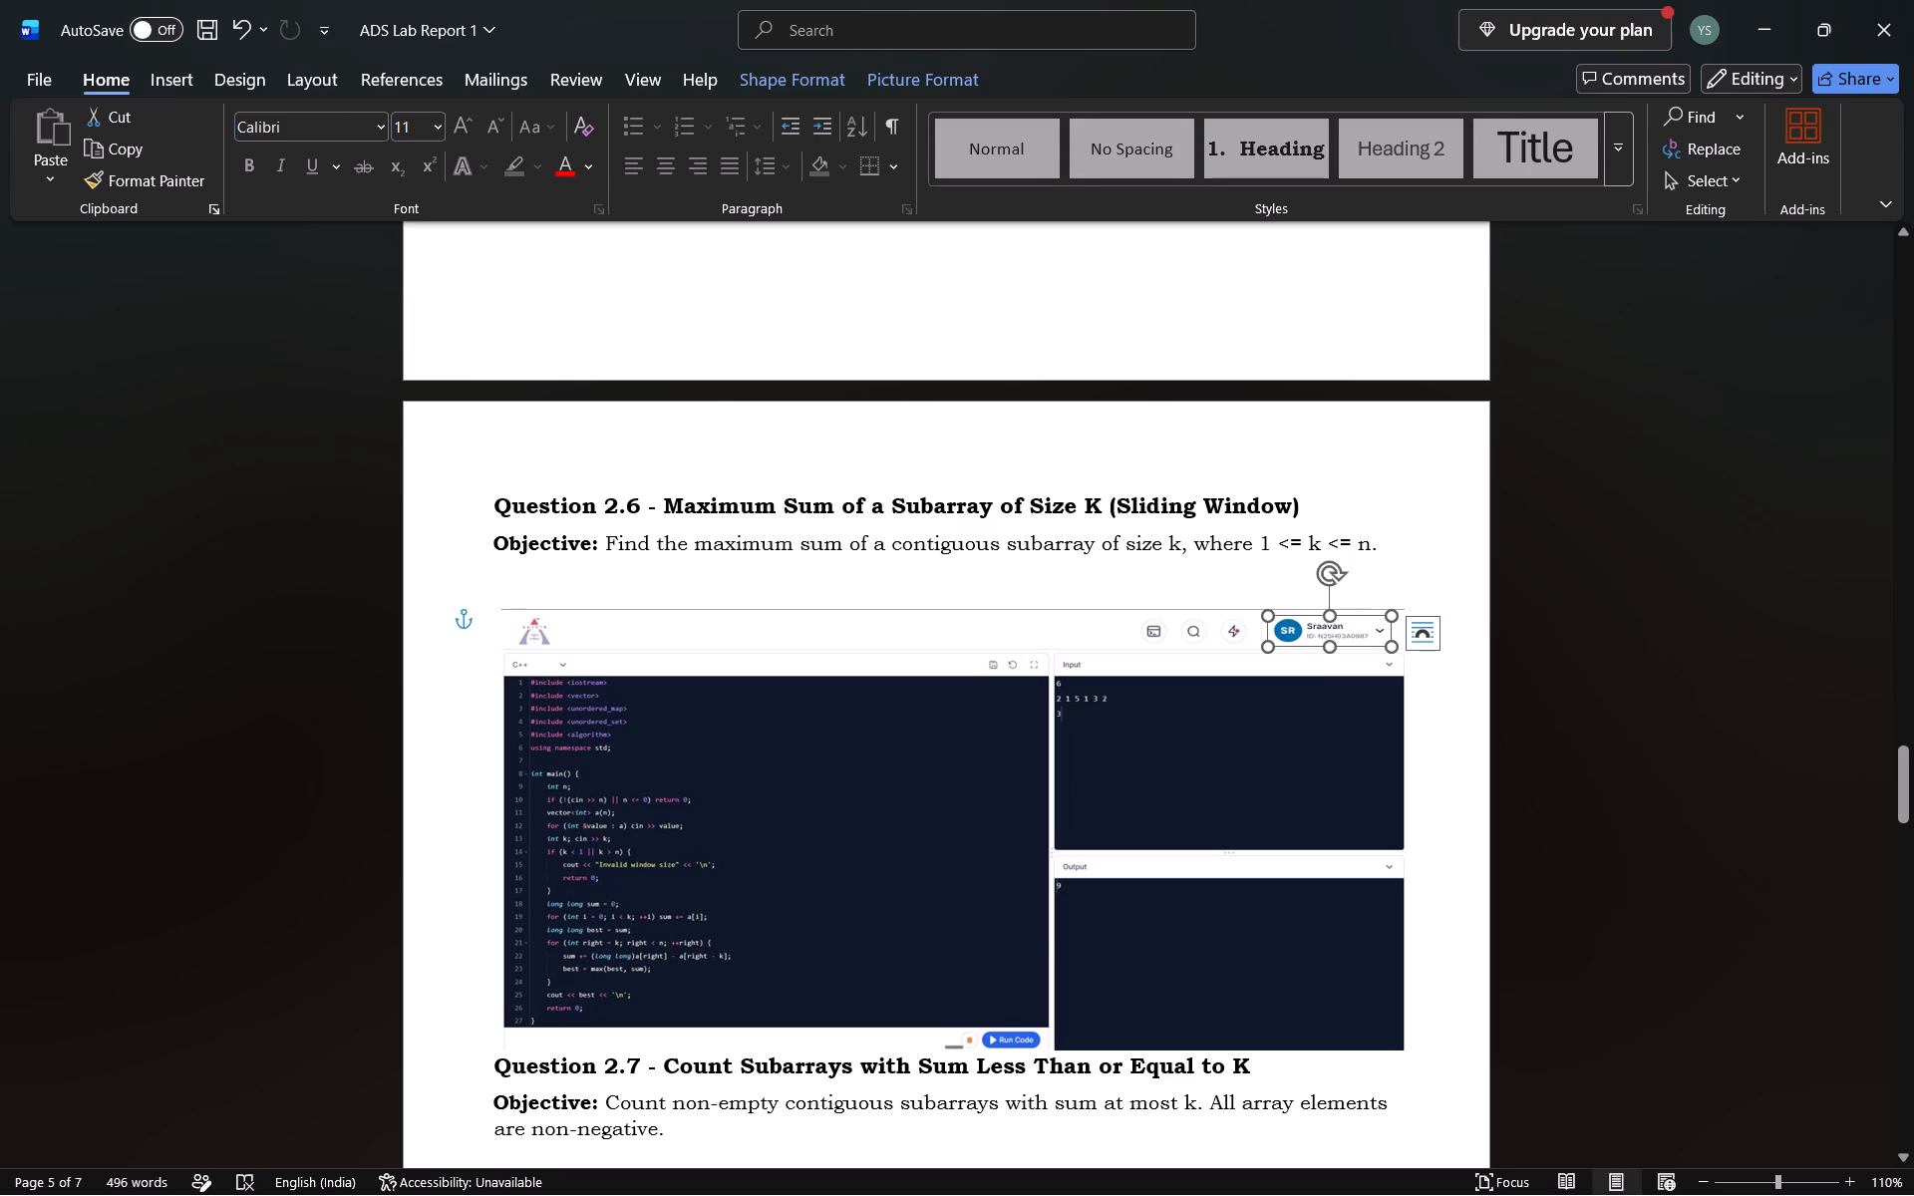
Draw a rectangle about 0.5 cm high and 2.46 cm wide over the account badge in the Question 2.7 screenshot.
scroll(1356, 595, "down", 3)
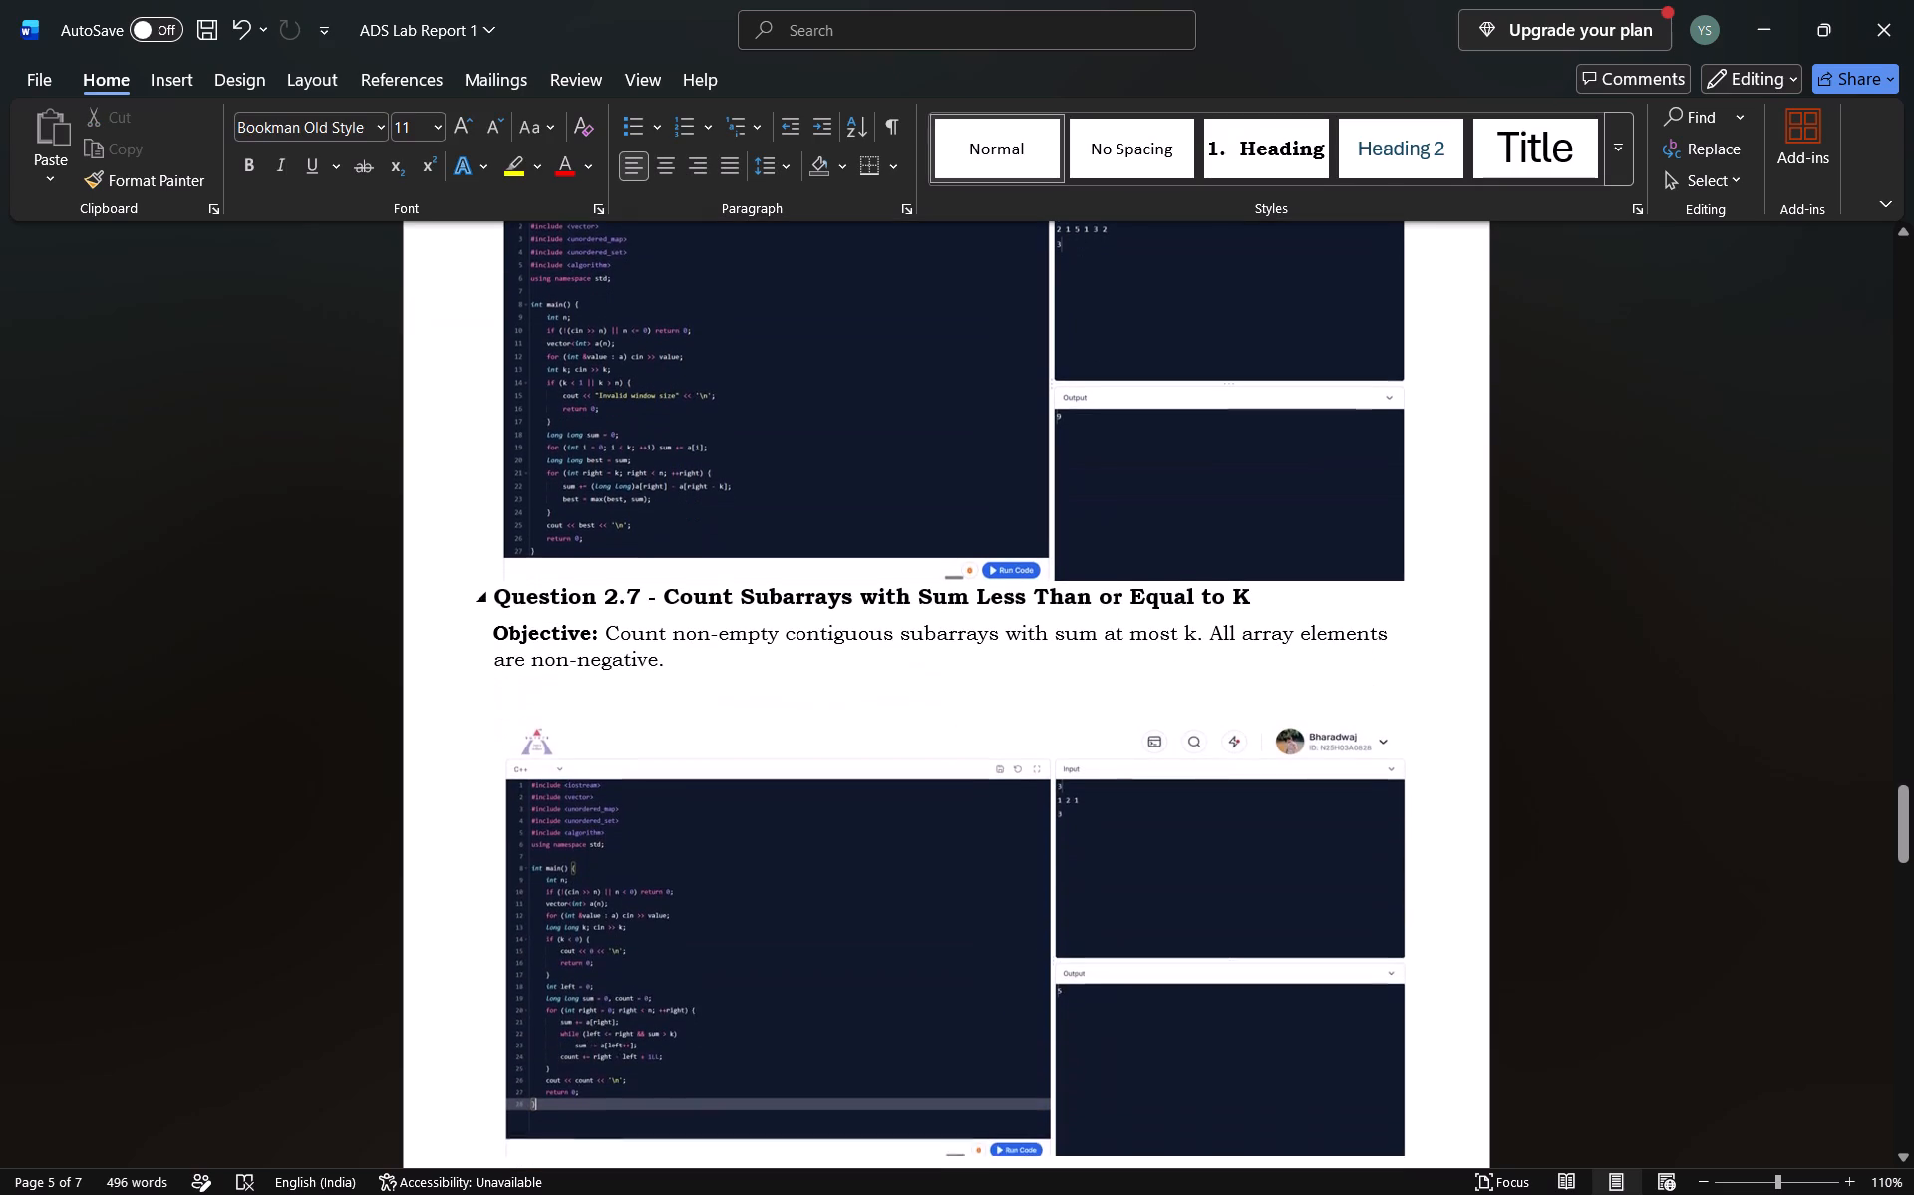
scroll(1267, 755, "down", 1)
left_click(1119, 689)
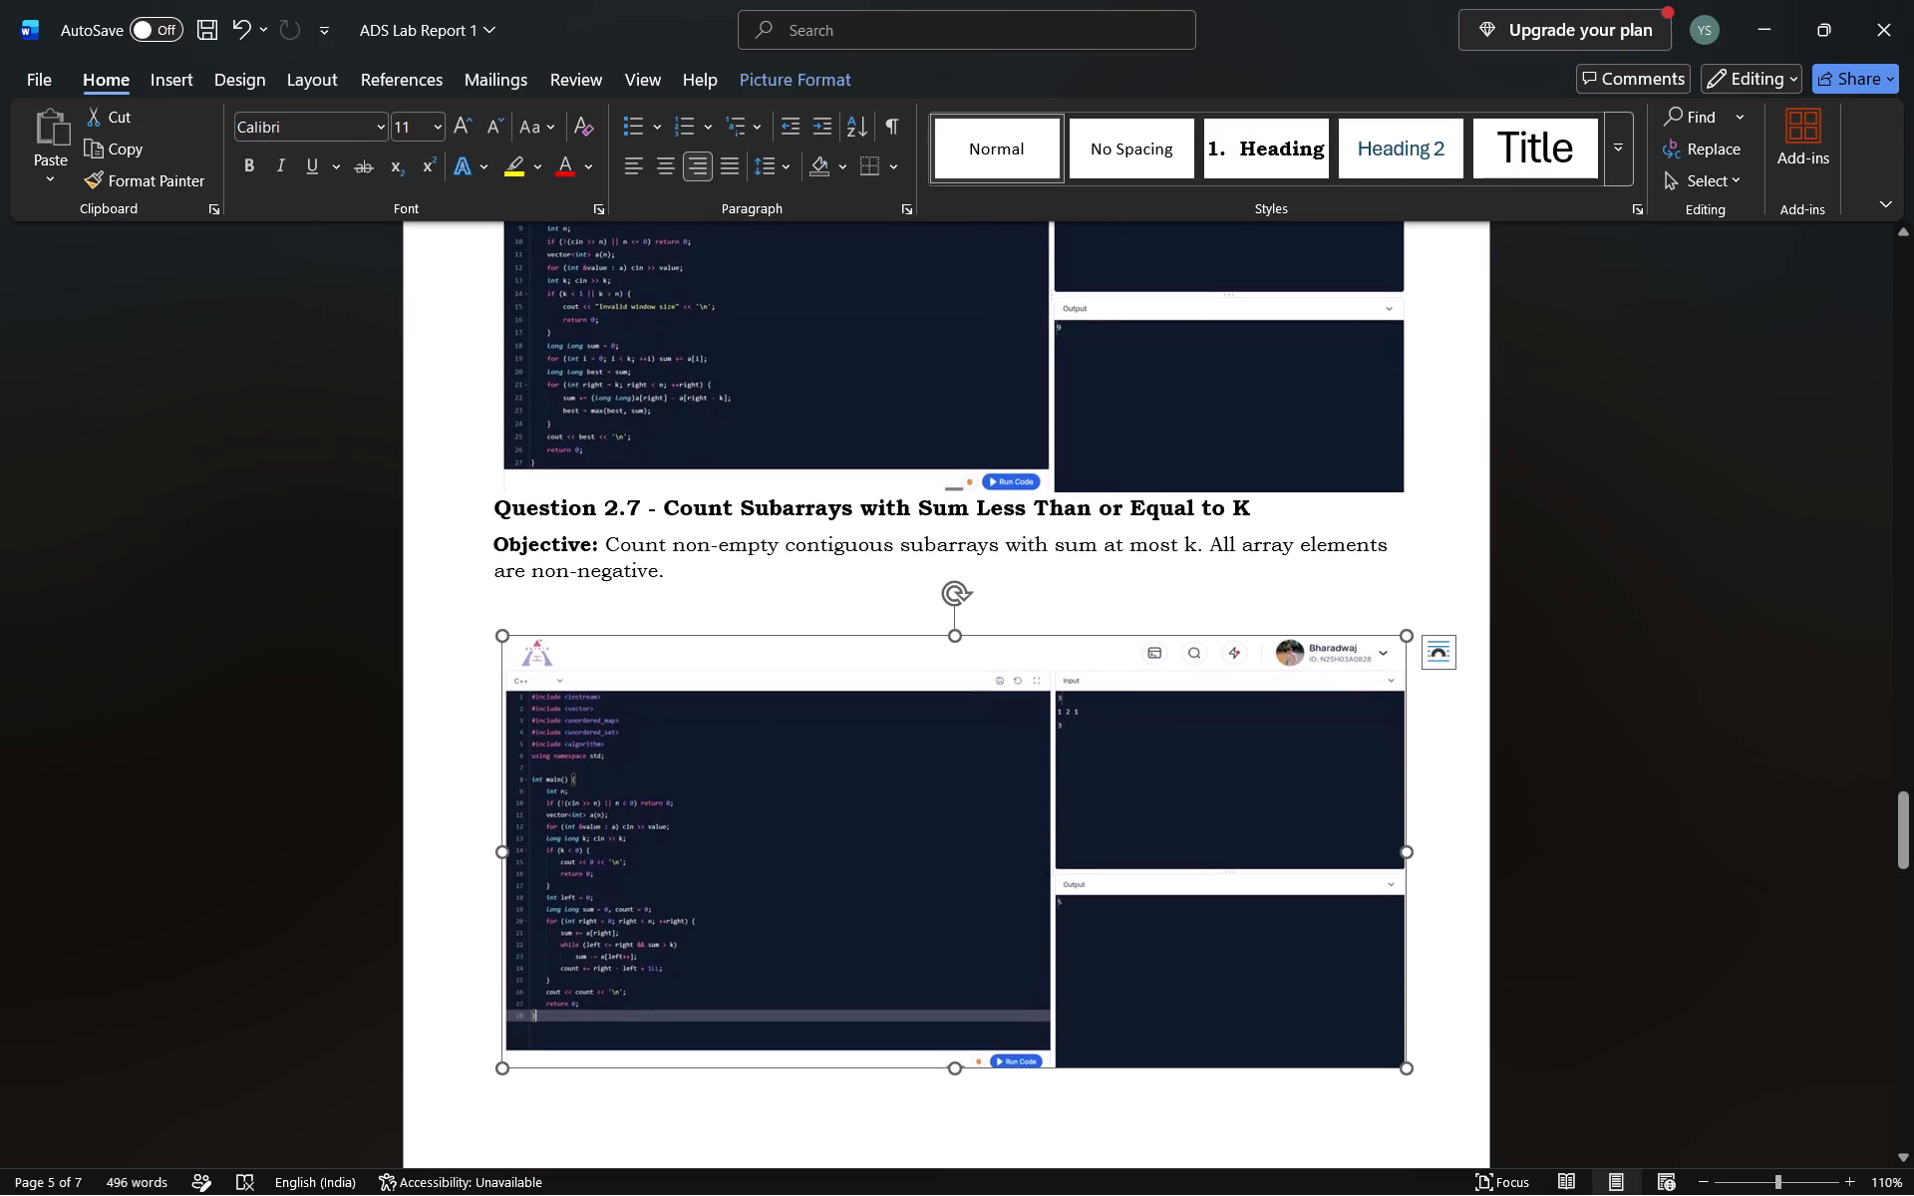
left_click(172, 68)
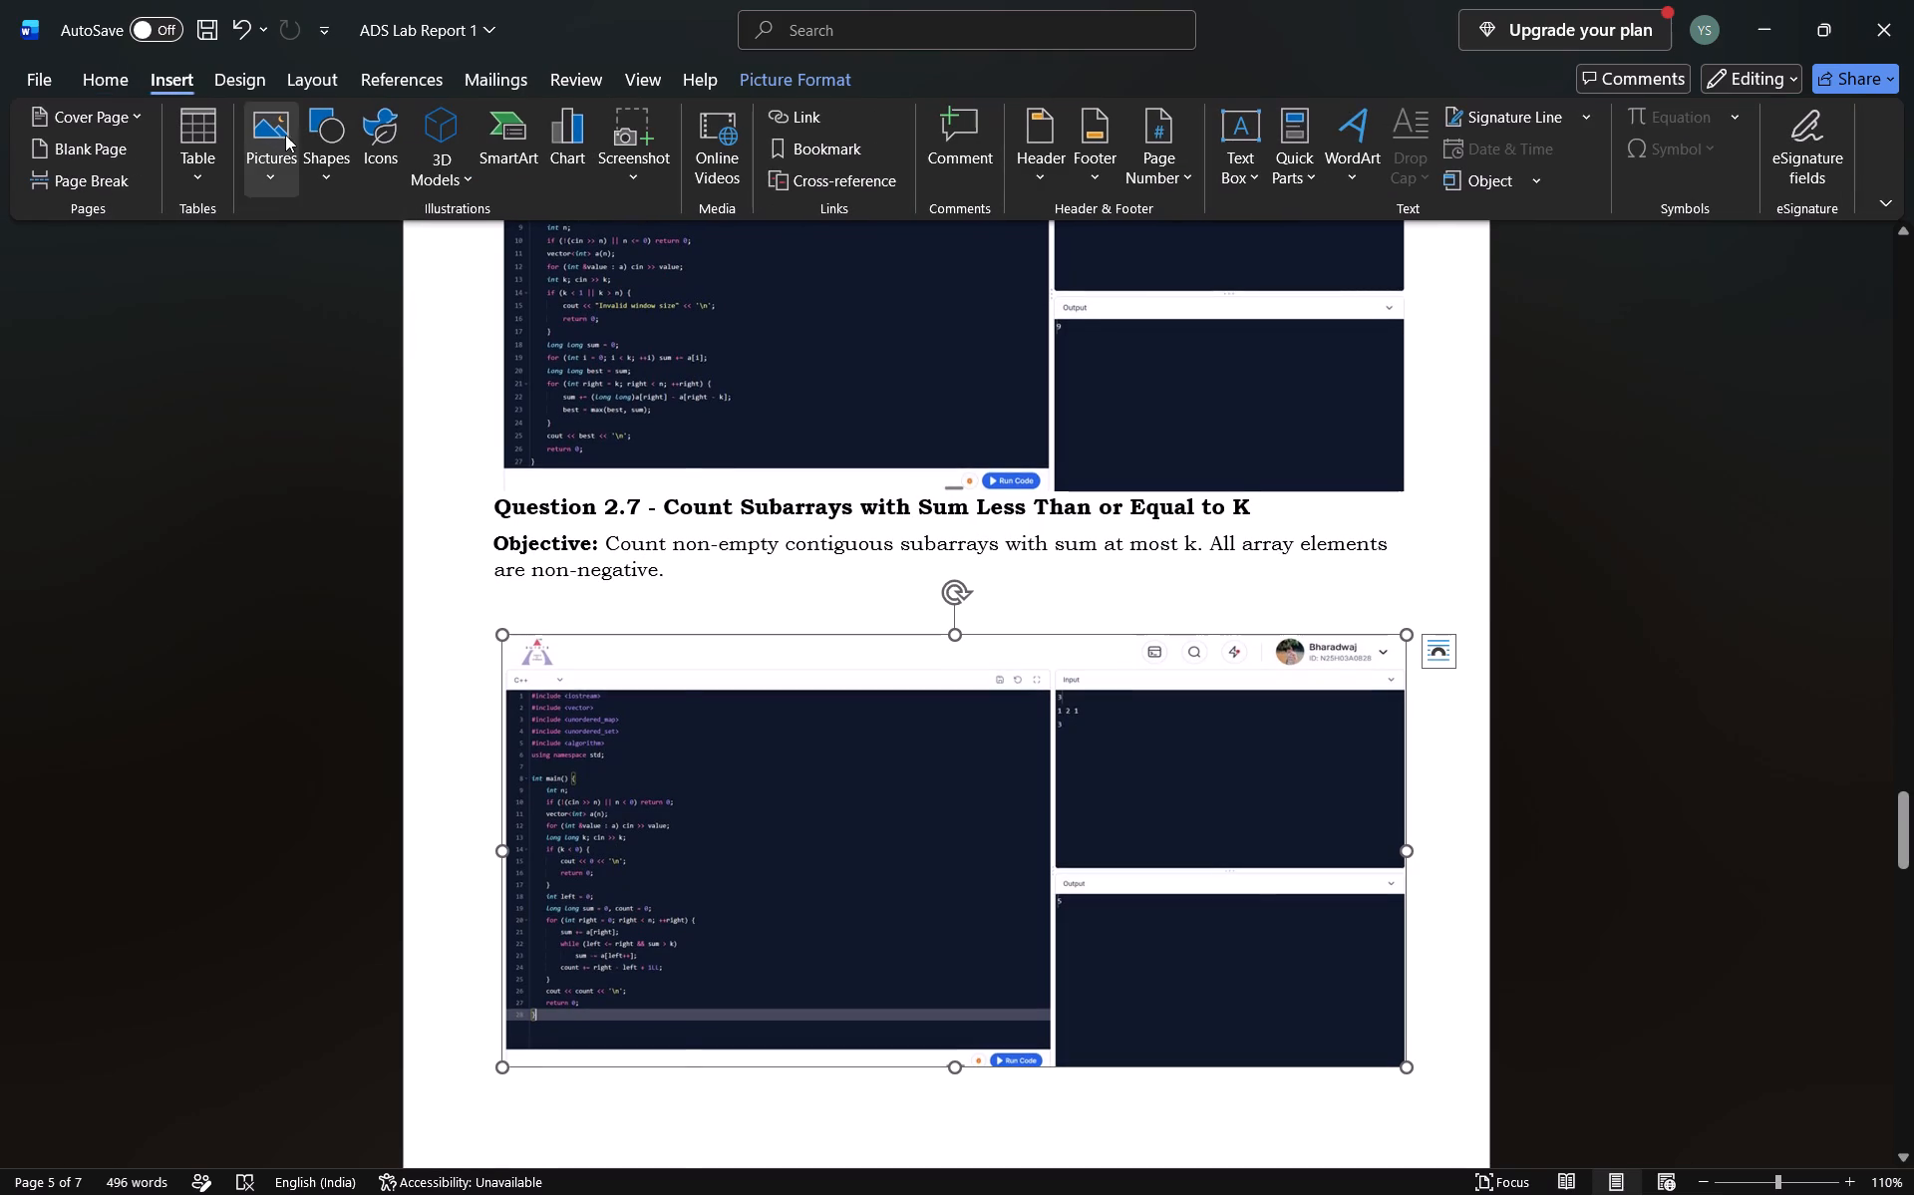
left_click(318, 141)
left_click(401, 260)
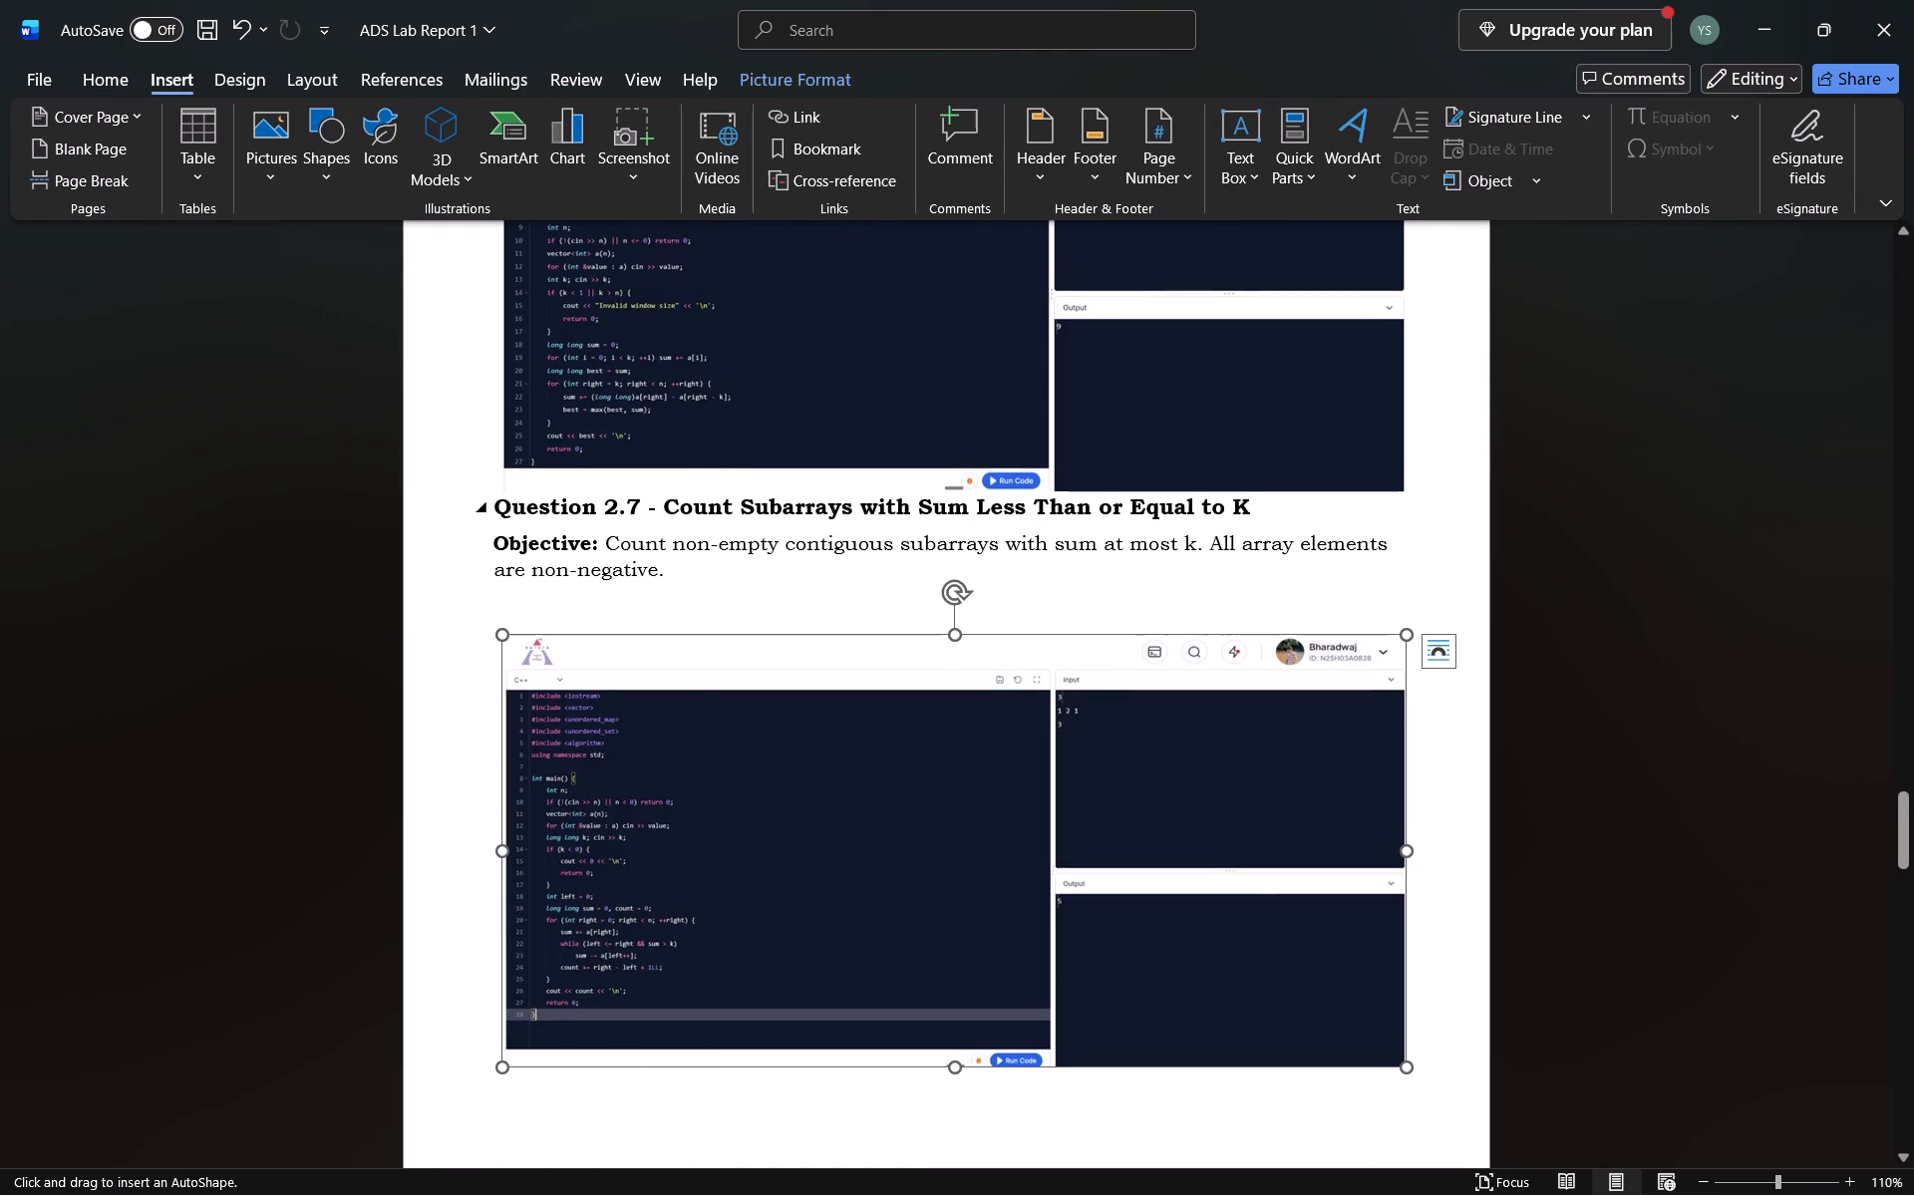
left_click_drag(1265, 639, 1391, 675)
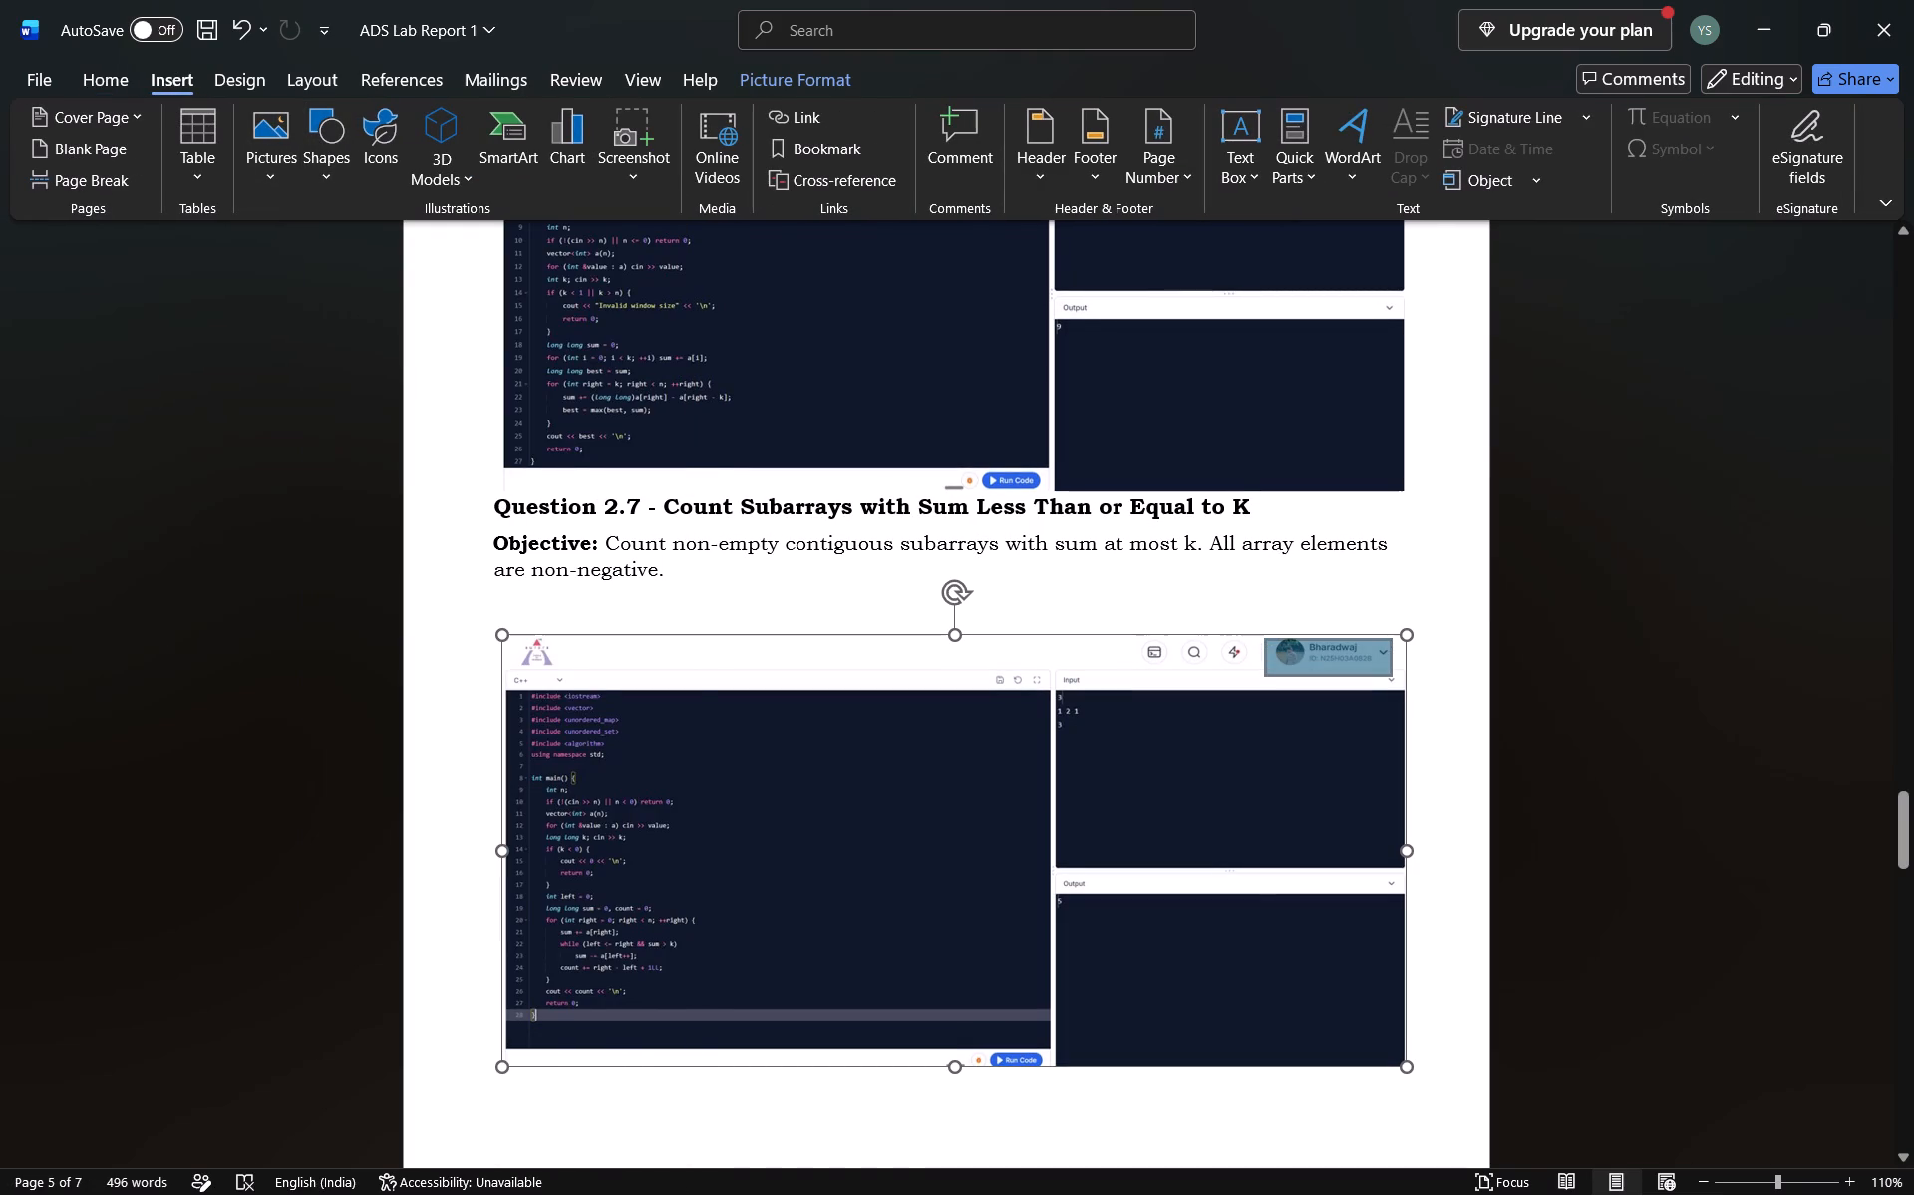
left_click_drag(1391, 675, 1397, 665)
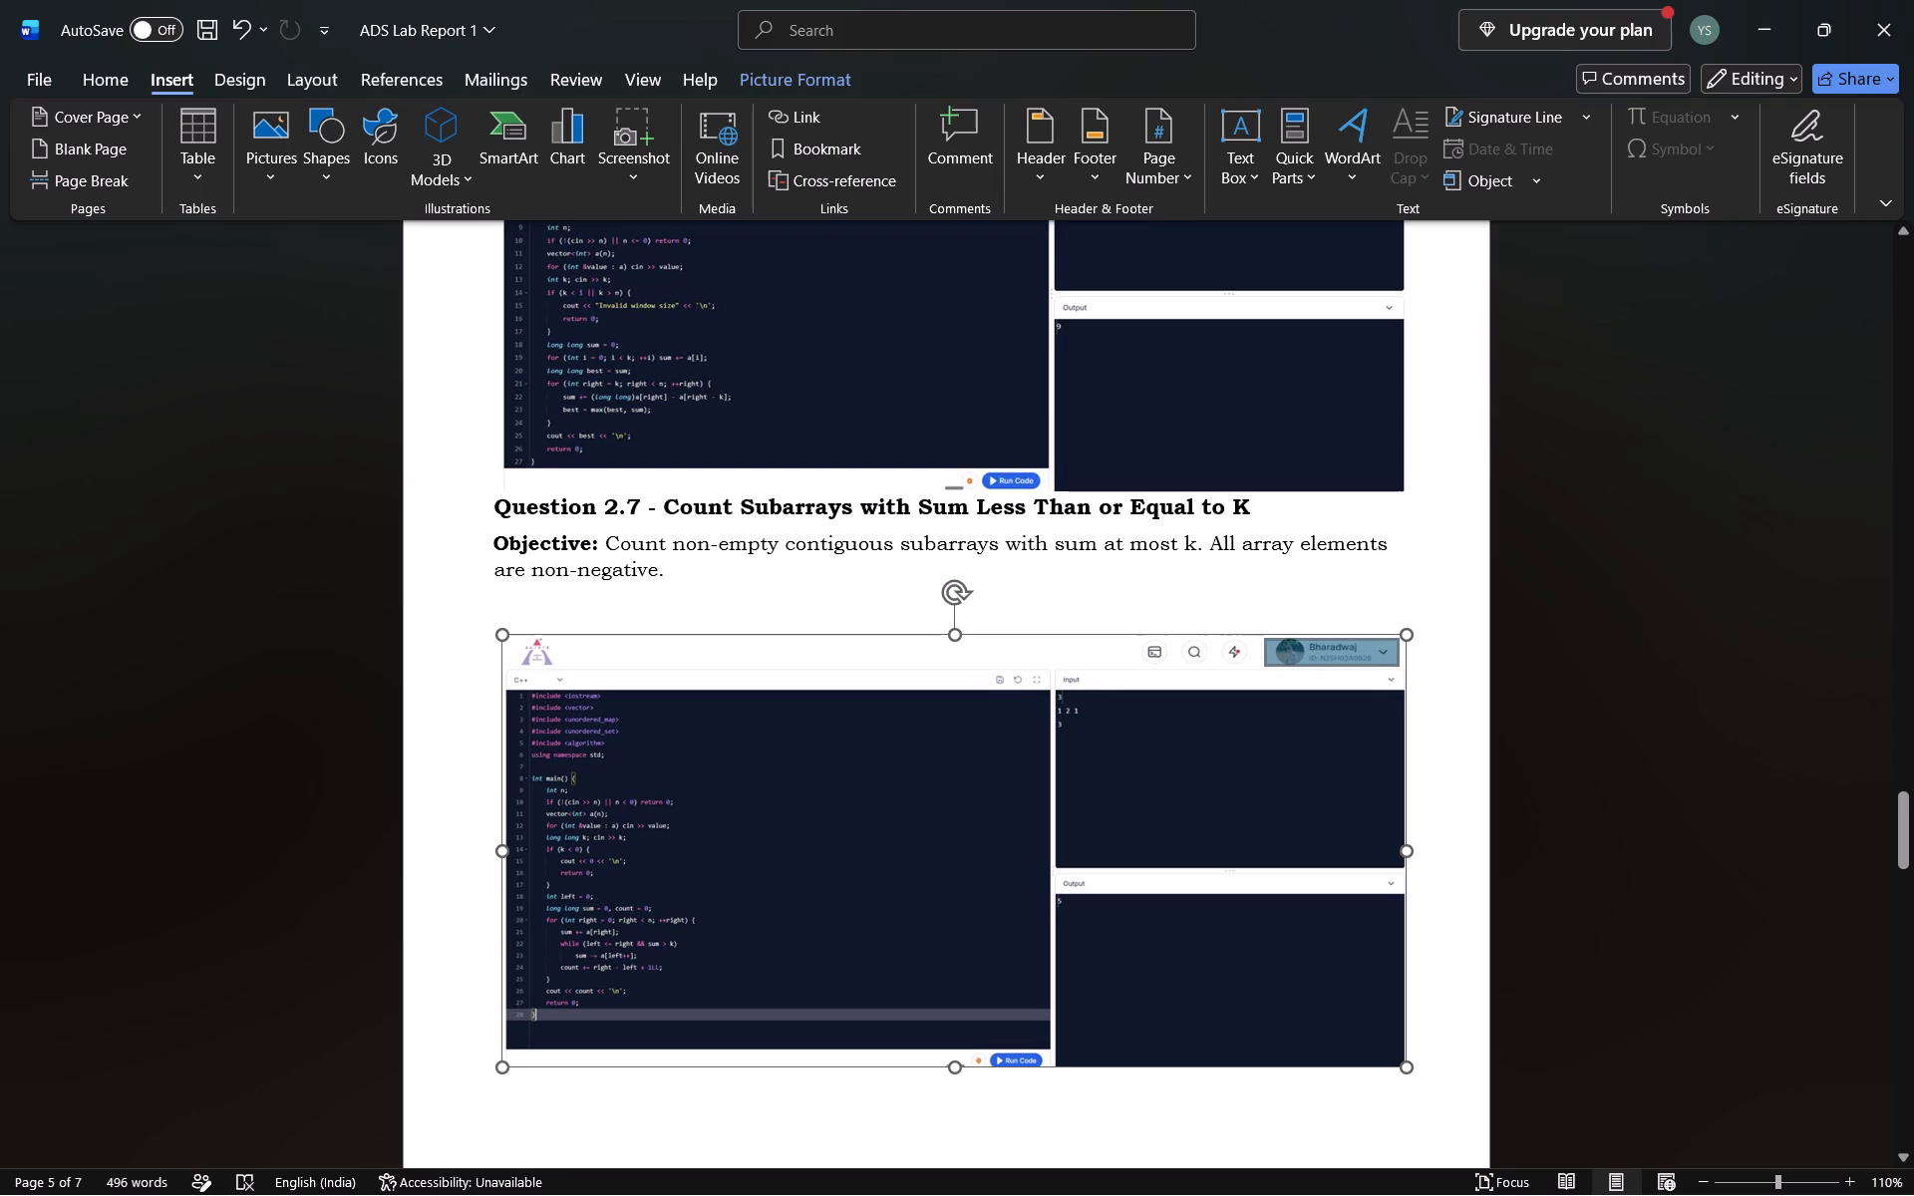
left_click_drag(1397, 665, 1392, 665)
Remove the outline and the solid fill from the rectangle over the Question 2.7 account badge.
right_click(1340, 655)
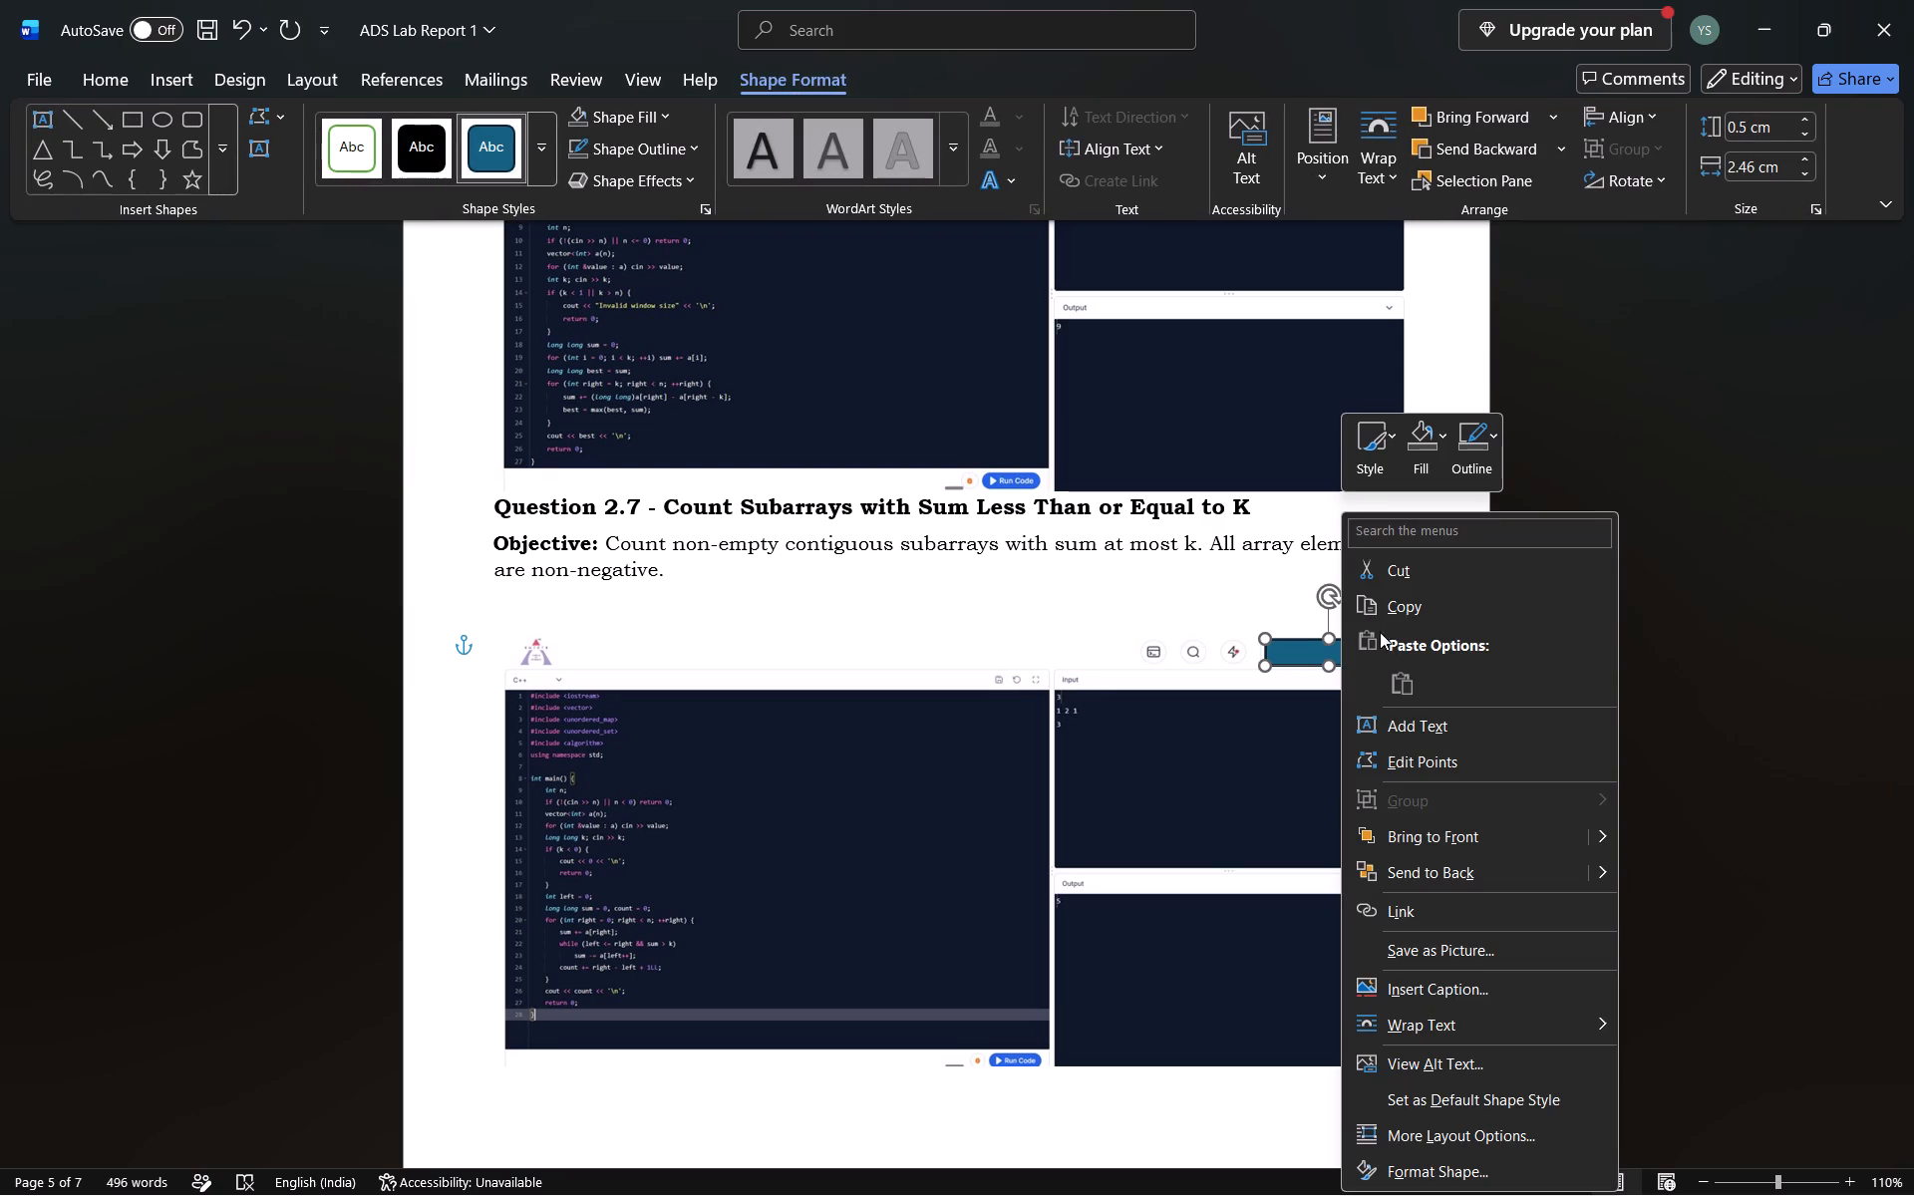
left_click(1451, 467)
left_click(1524, 890)
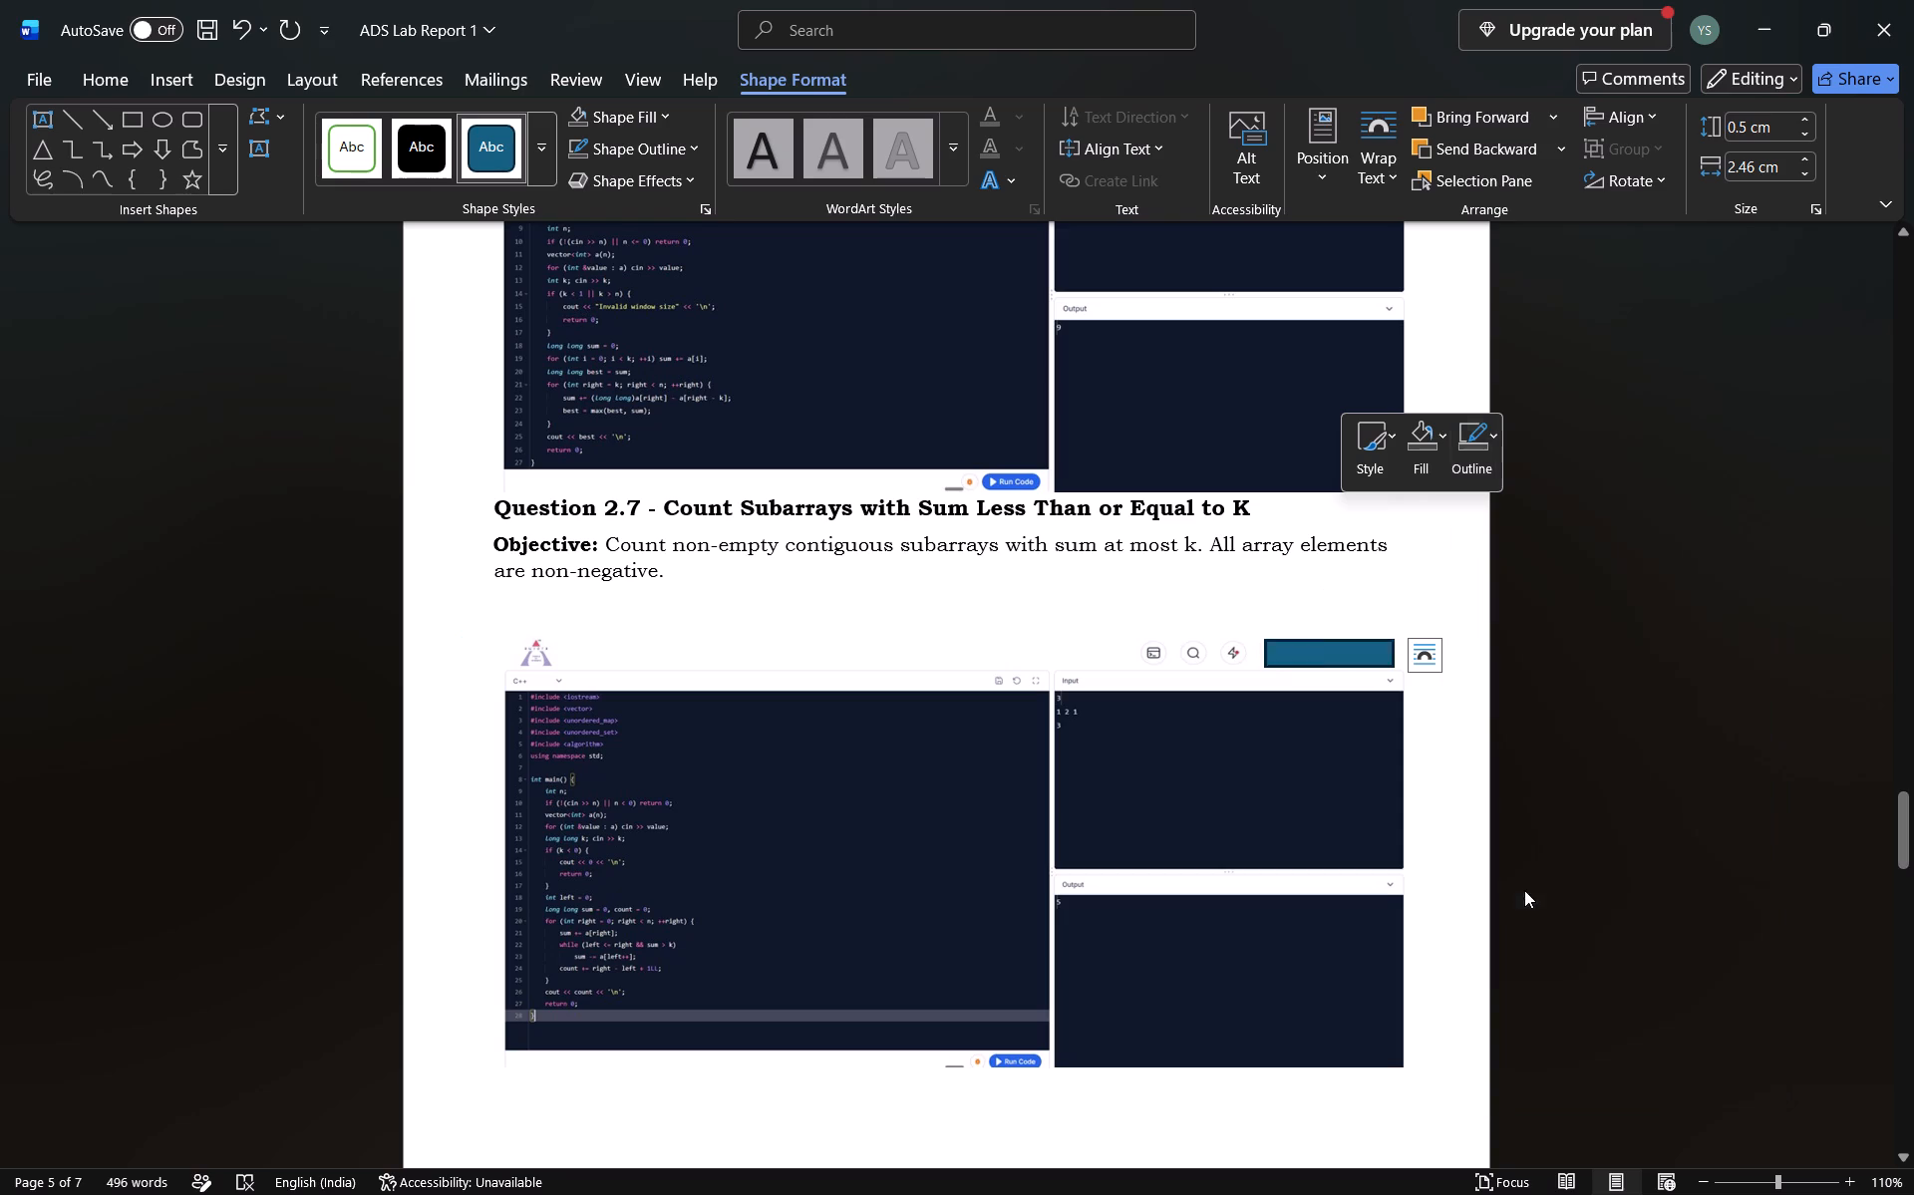
left_click(1422, 431)
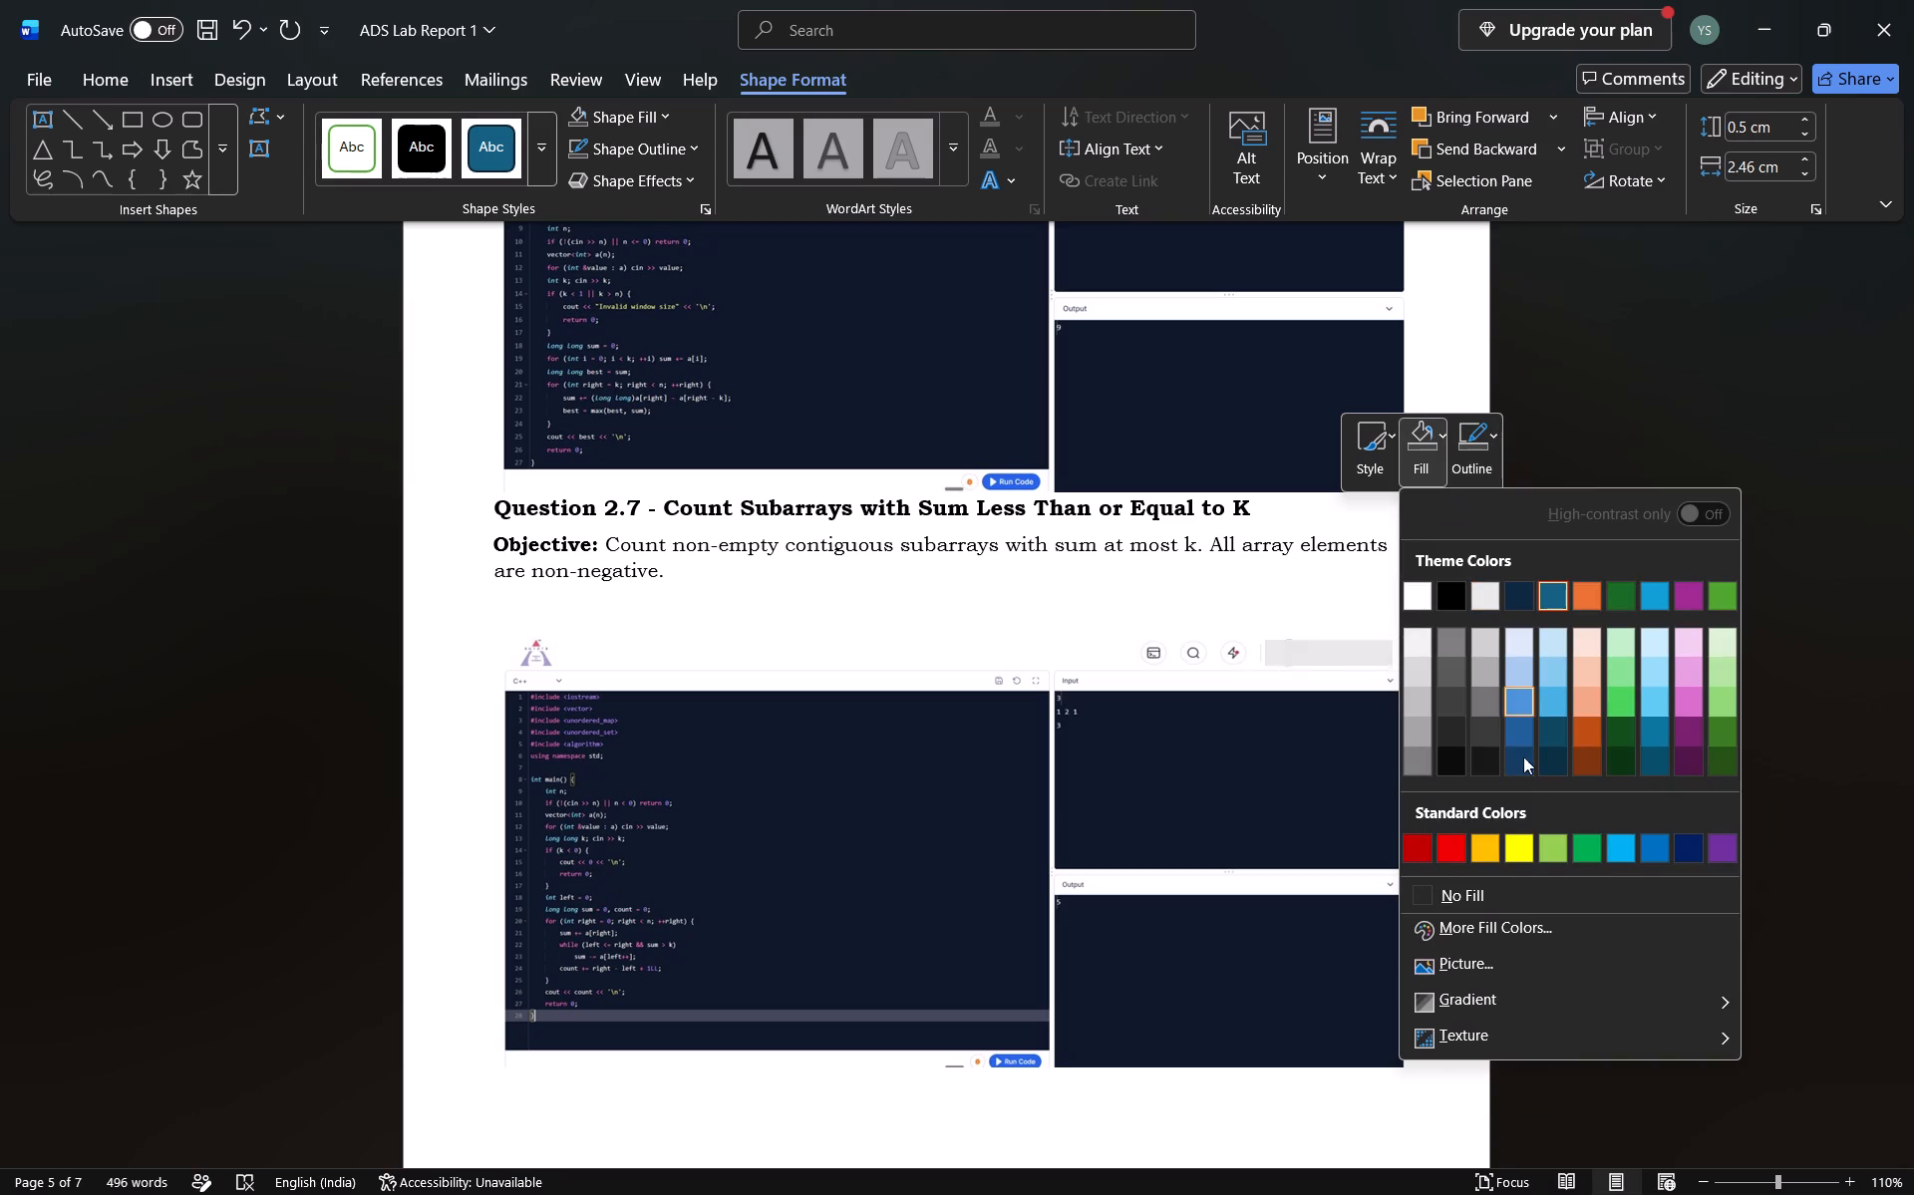
left_click(1492, 895)
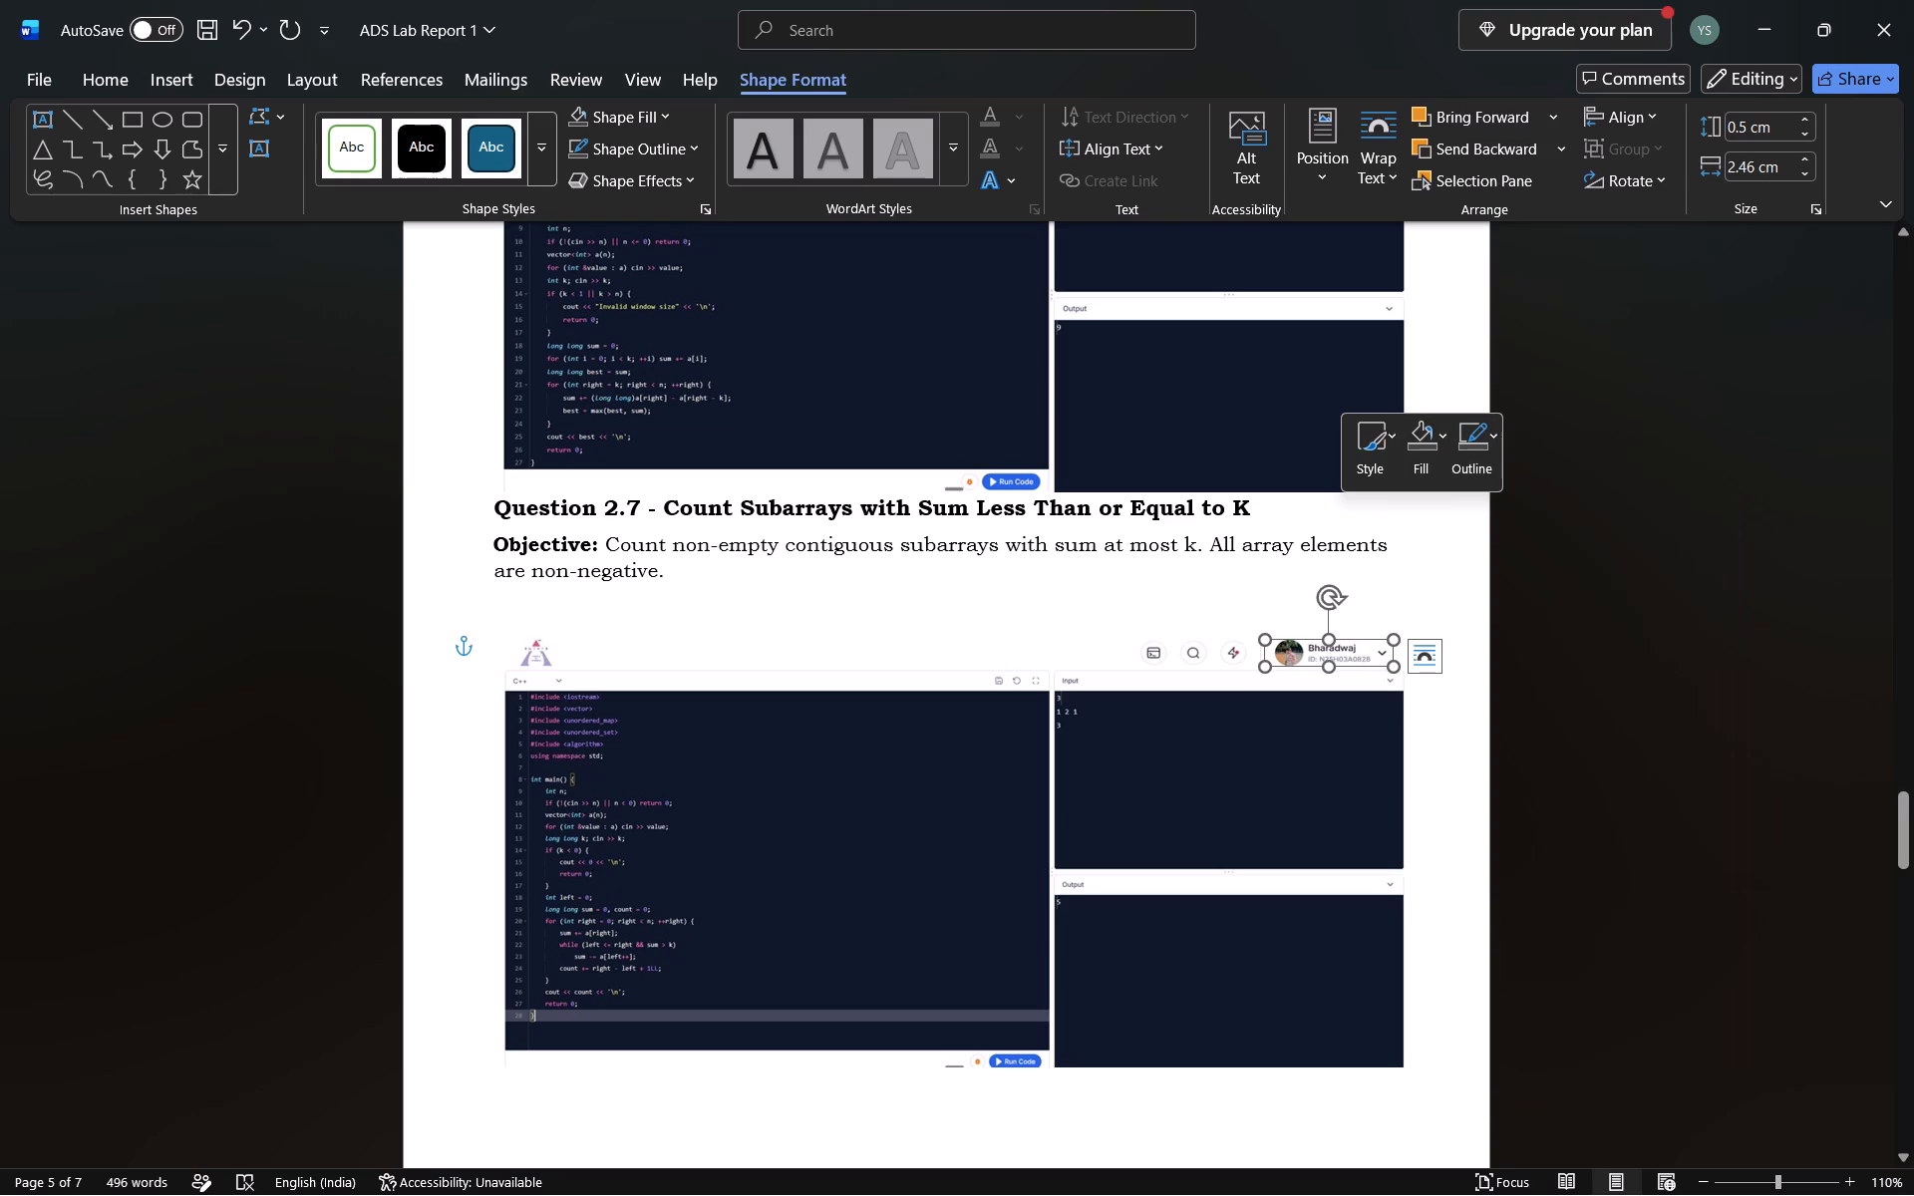
right_click(1346, 651)
left_click(1487, 468)
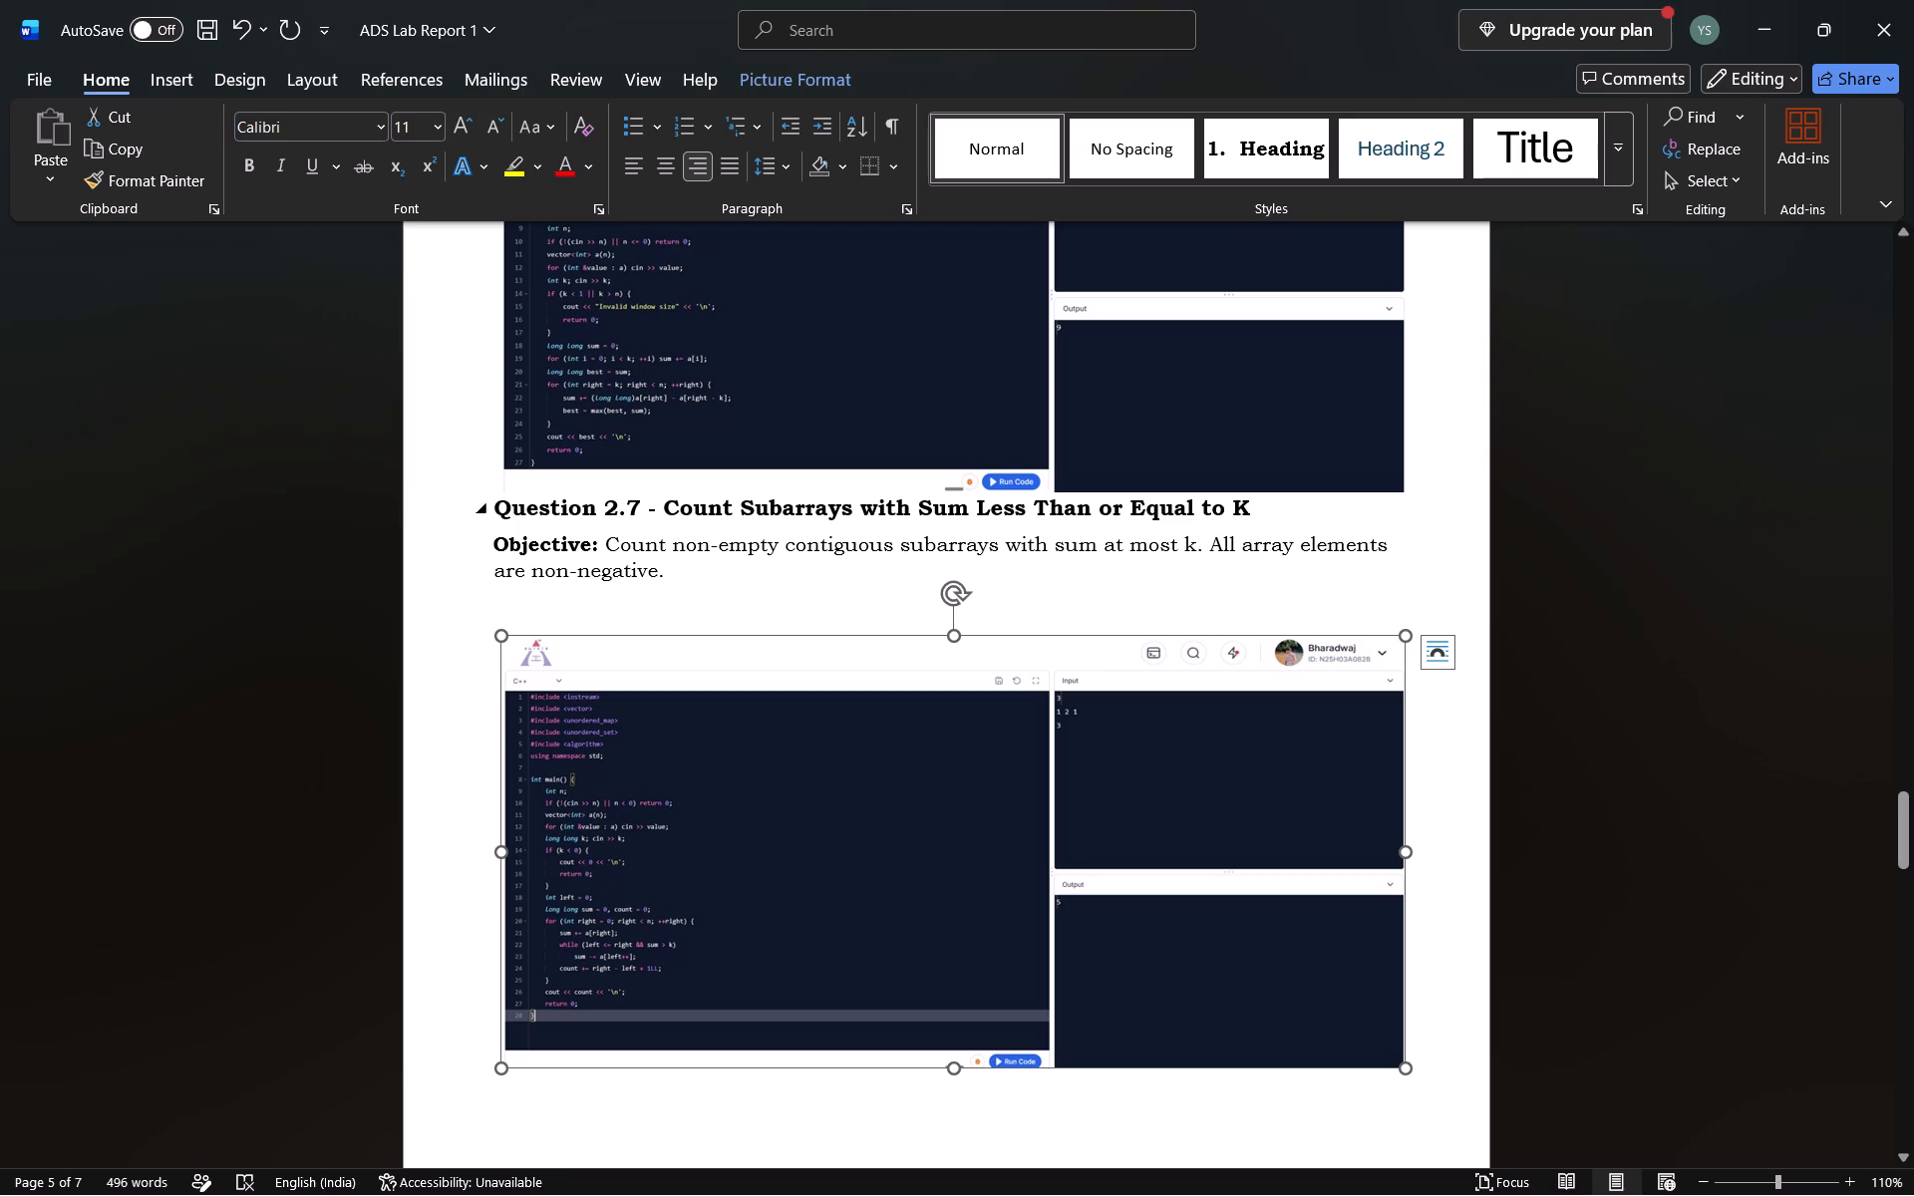
Draw a rectangle about 0.6 cm high and 2.37 cm wide over the account badge in the Question 2.7 screenshot.
left_click(190, 85)
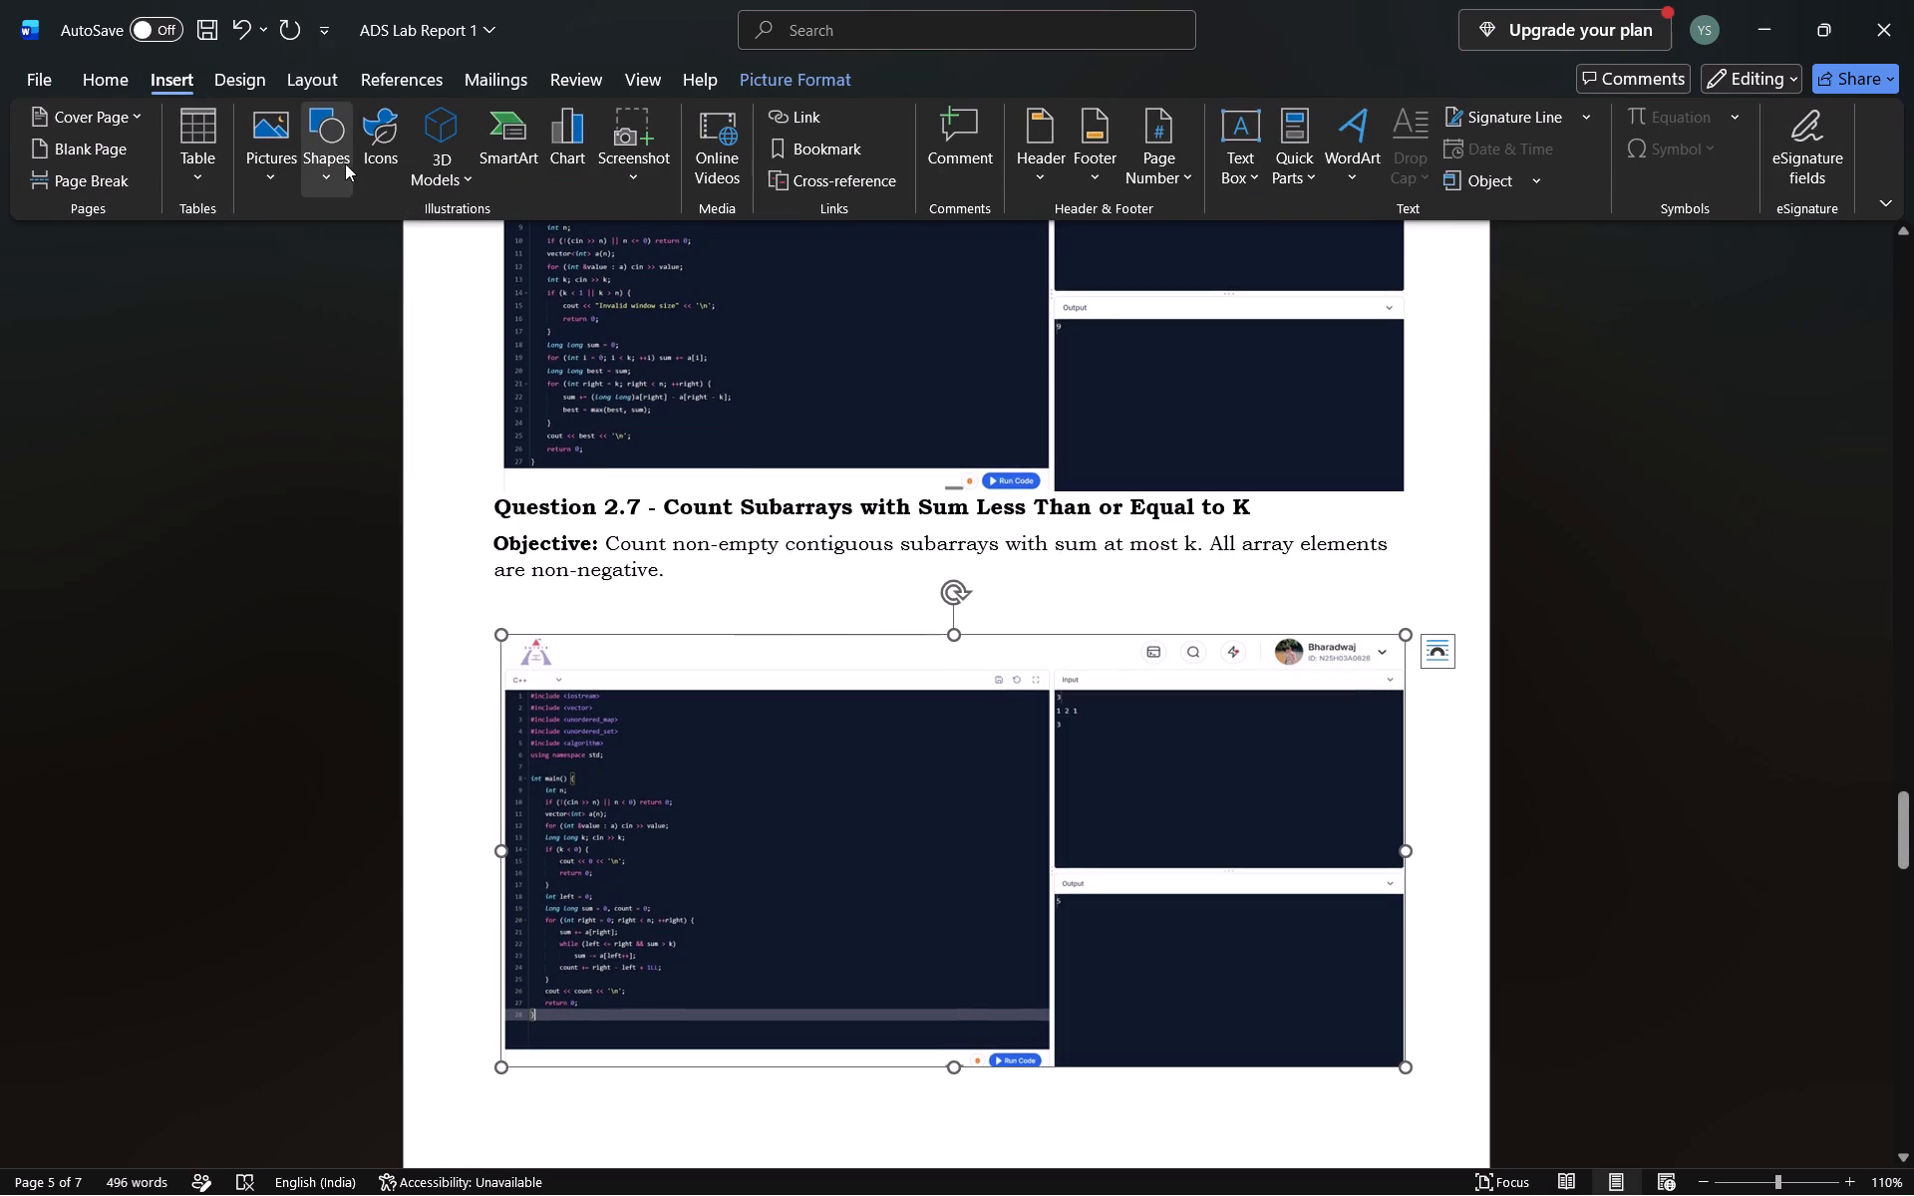
left_click(341, 165)
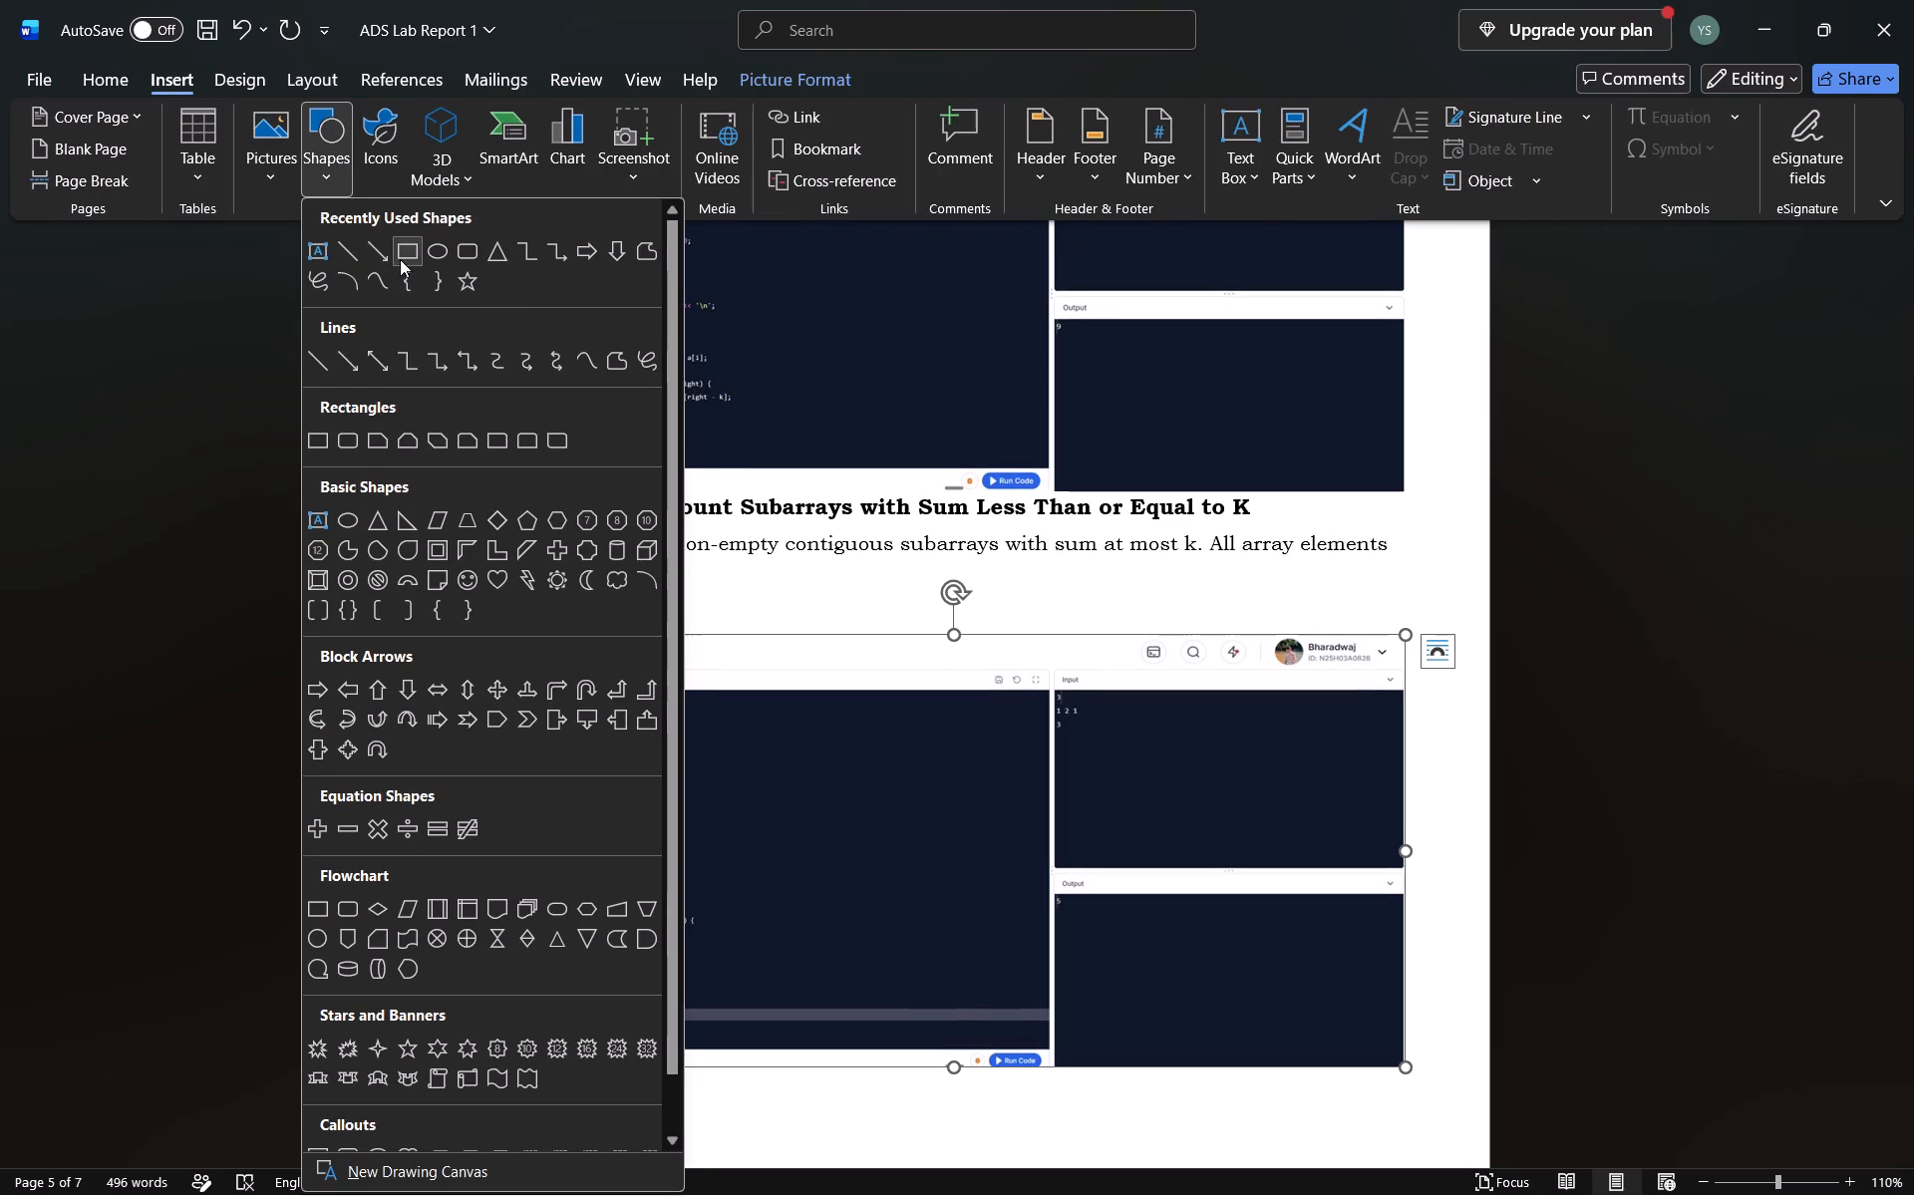
left_click(400, 259)
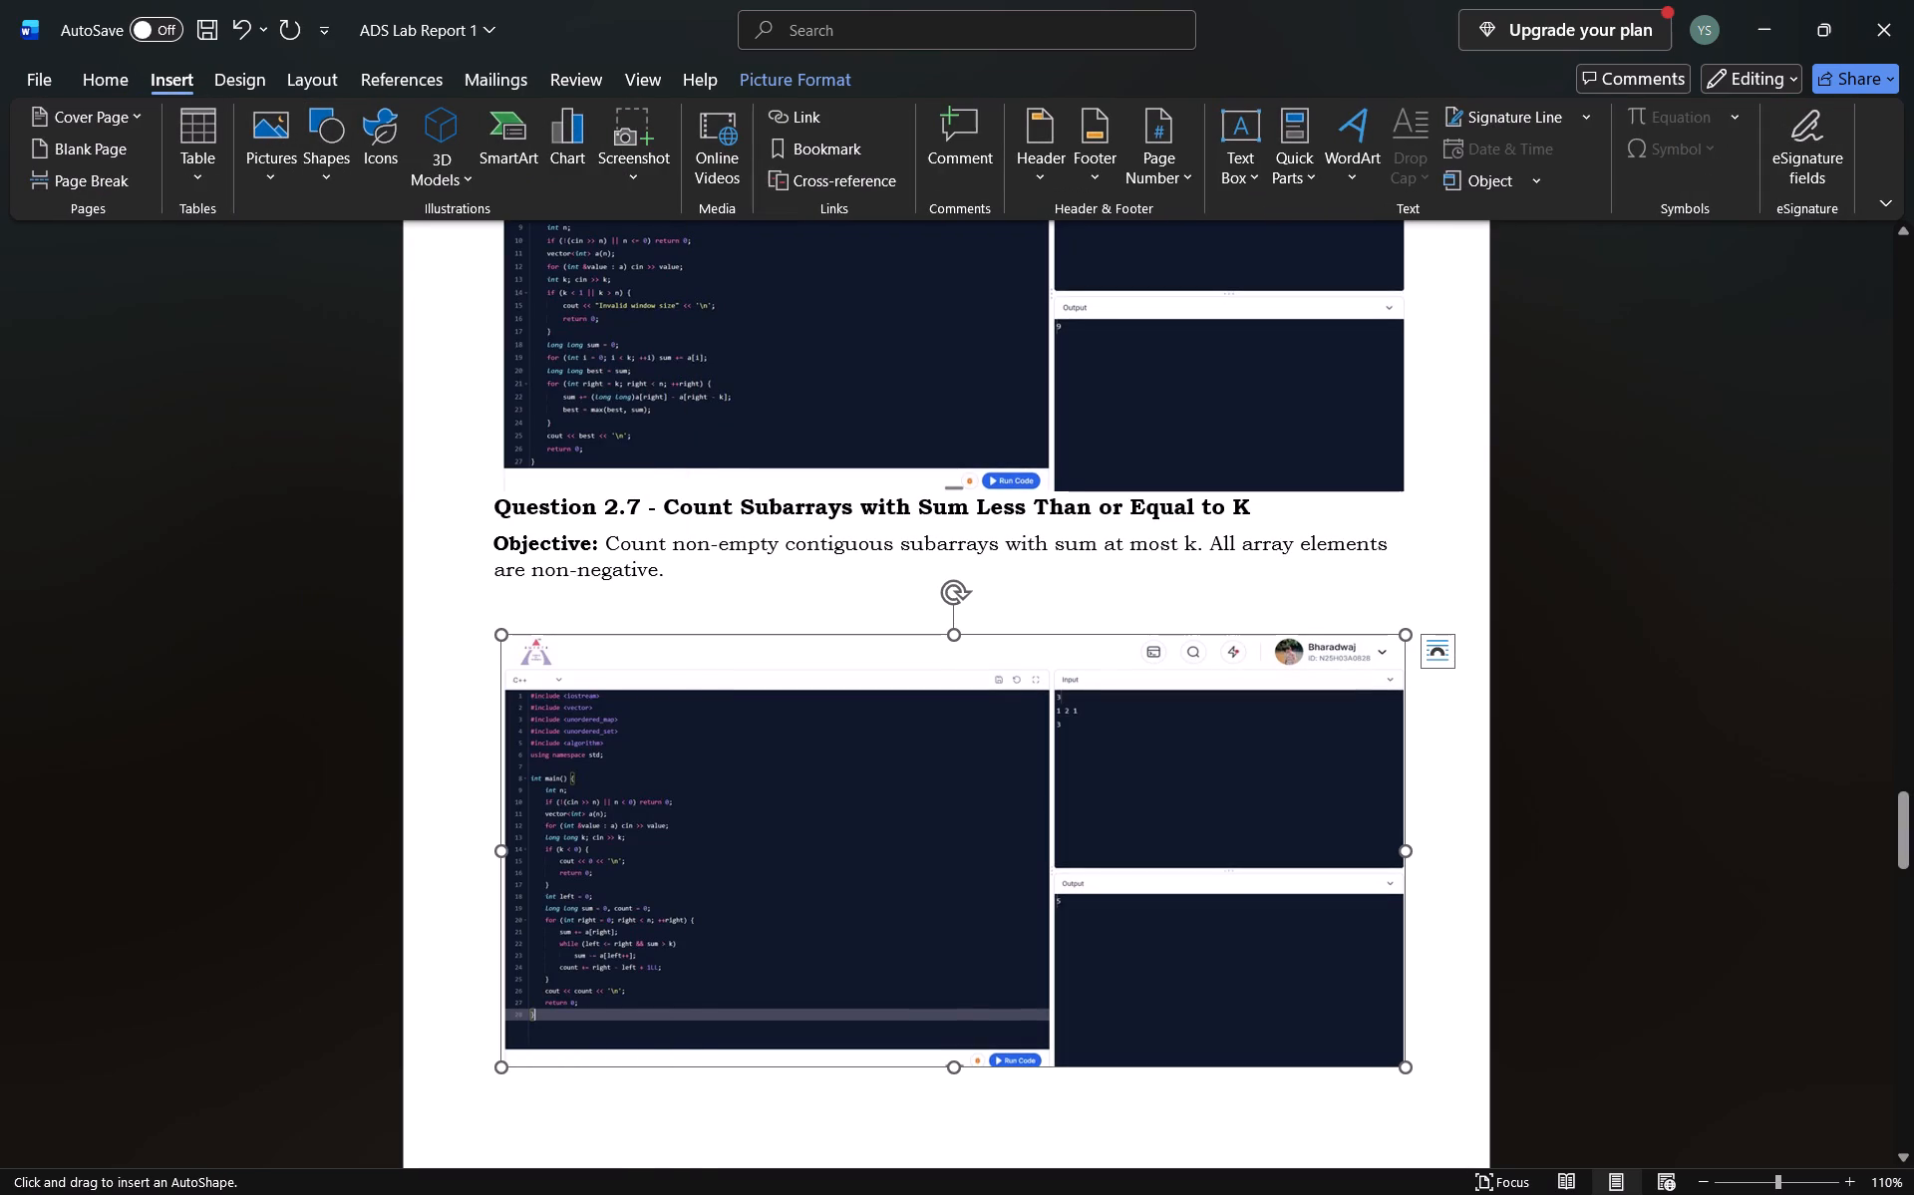
left_click_drag(1268, 637, 1394, 674)
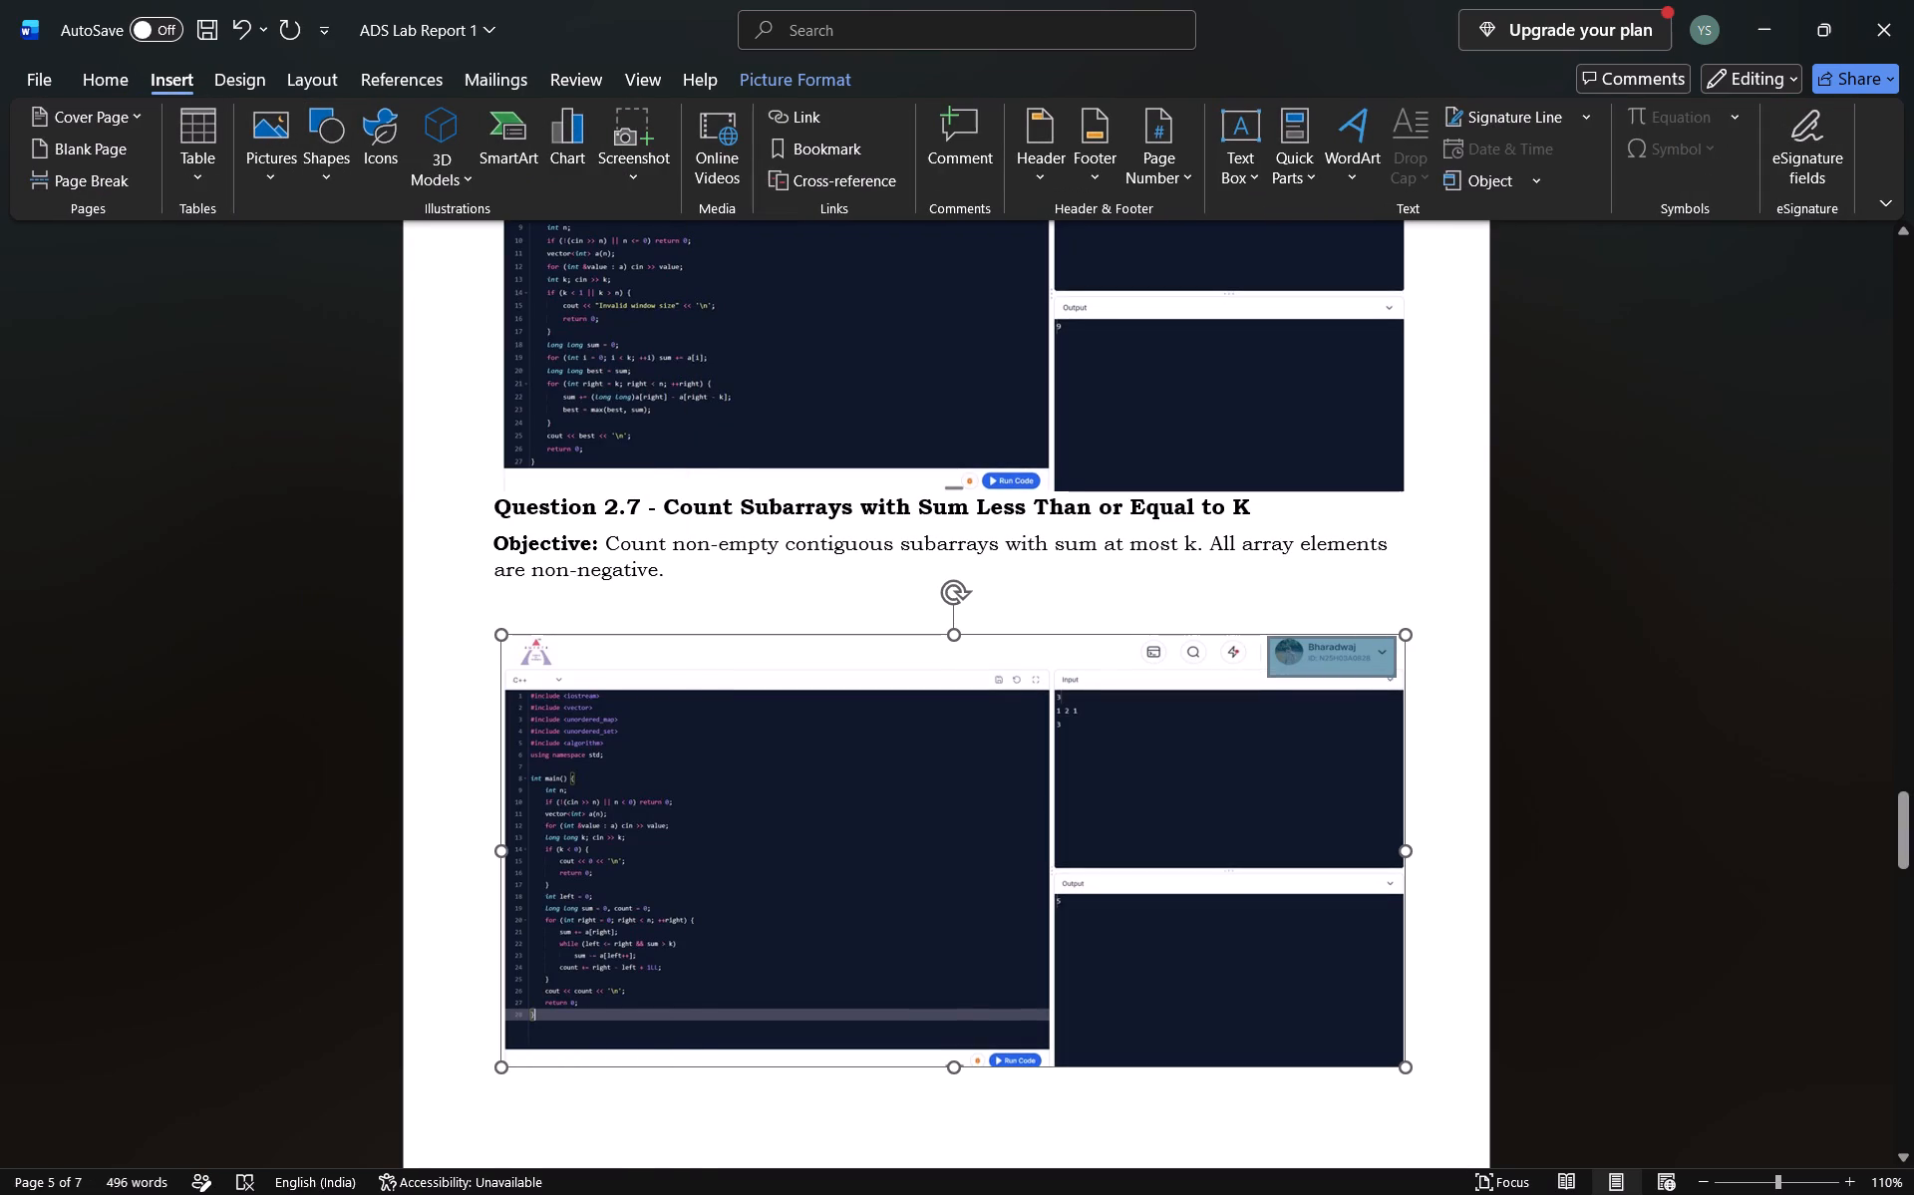
left_click_drag(1394, 674, 1392, 668)
Remove the outline and the solid fill from the rectangle over the Question 2.7 account badge.
right_click(1353, 655)
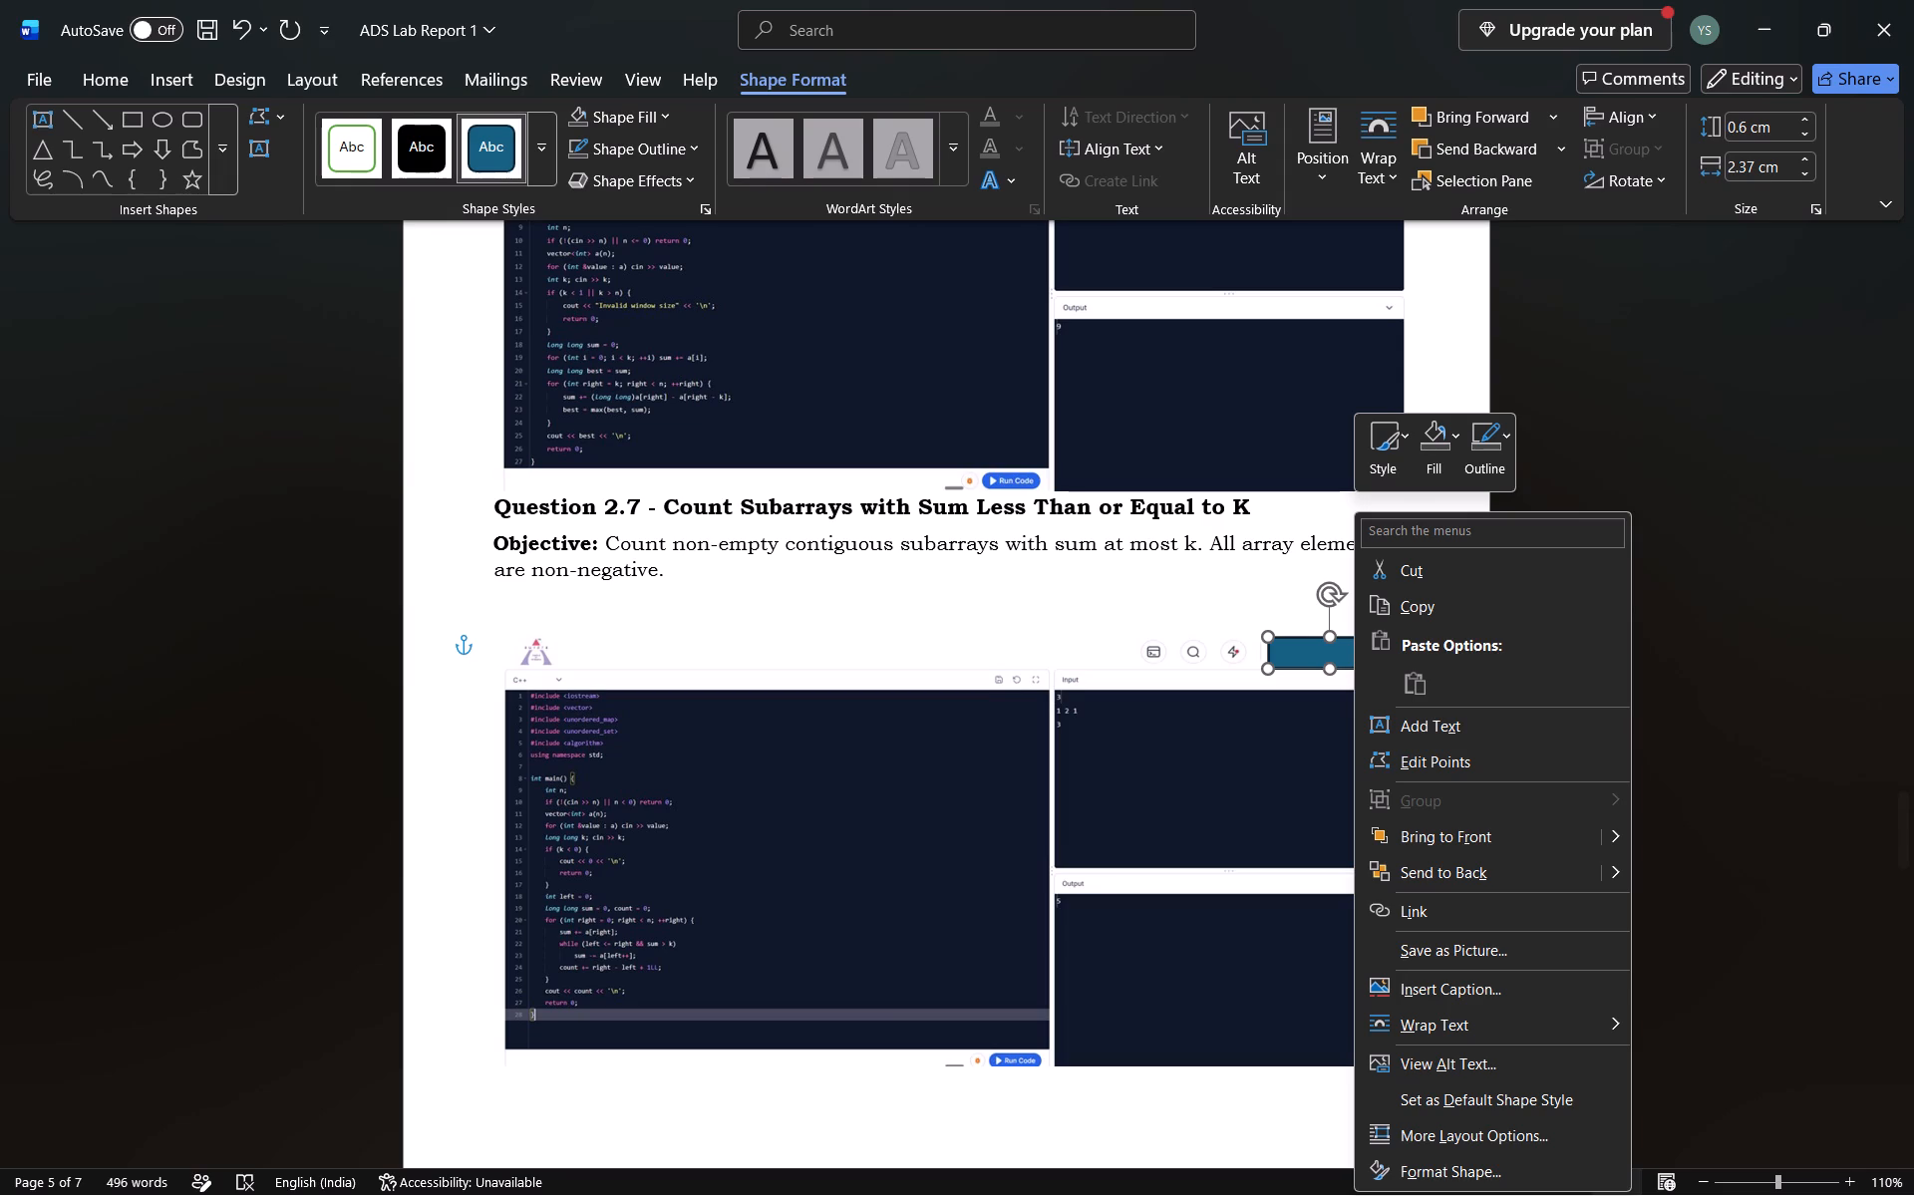
left_click(1487, 462)
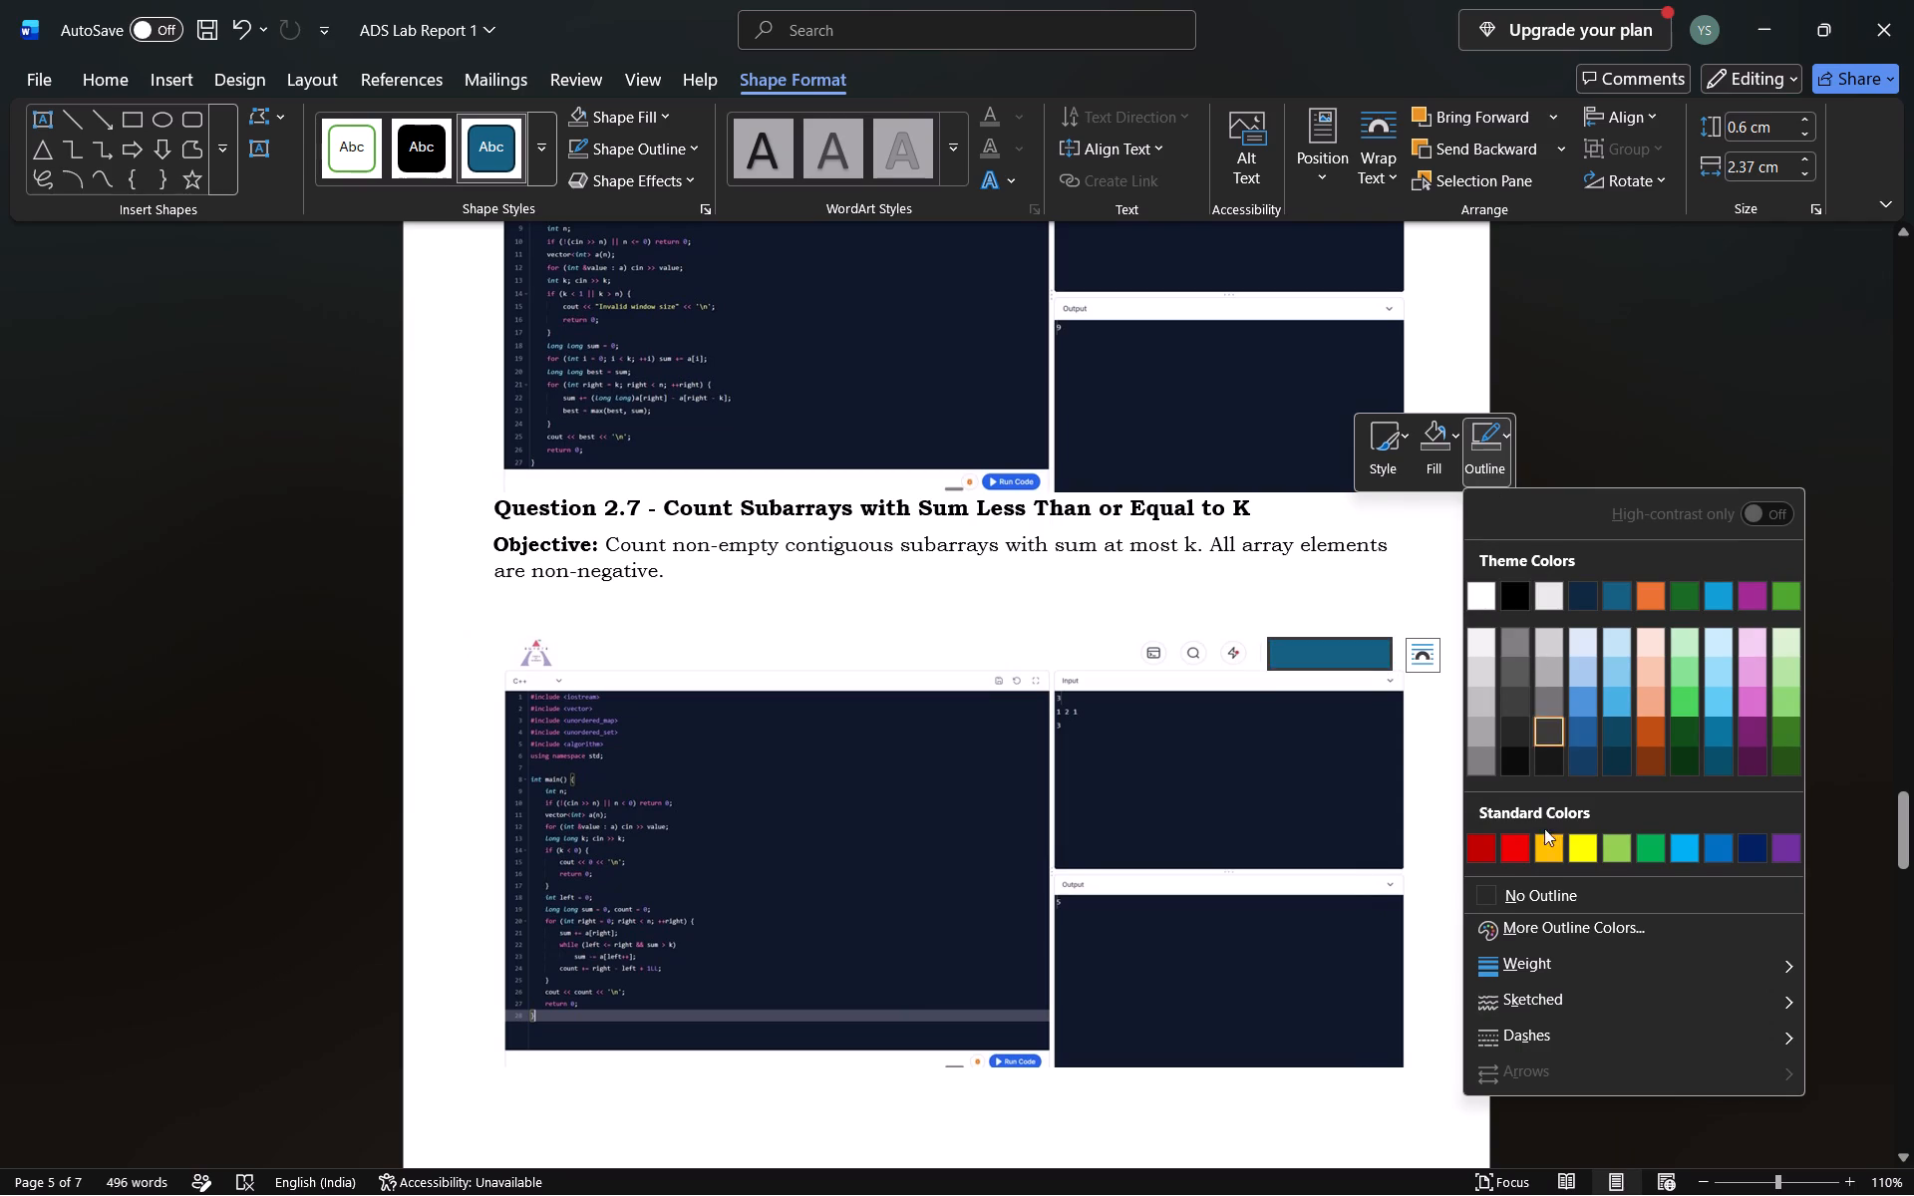
left_click(1547, 880)
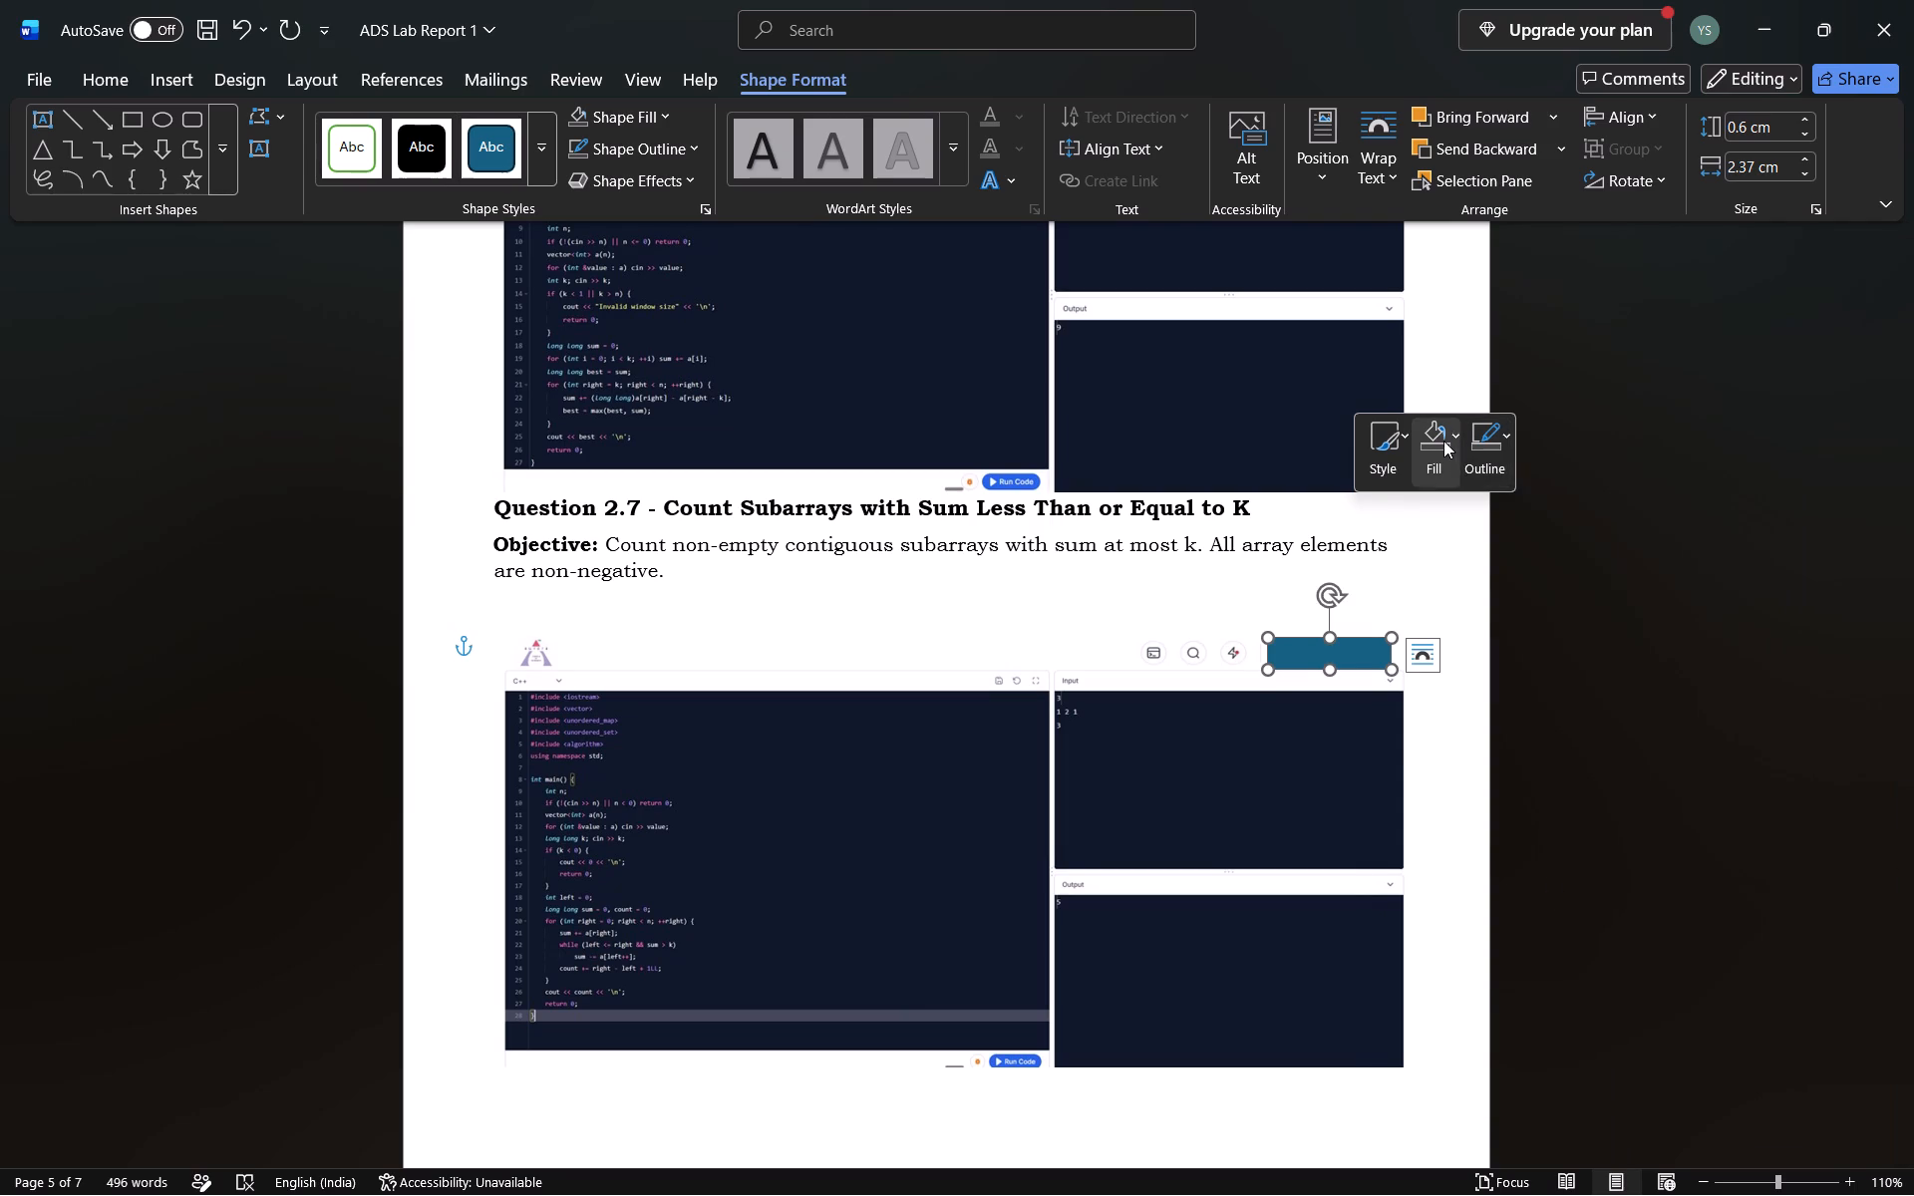
left_click(1443, 441)
left_click(1510, 894)
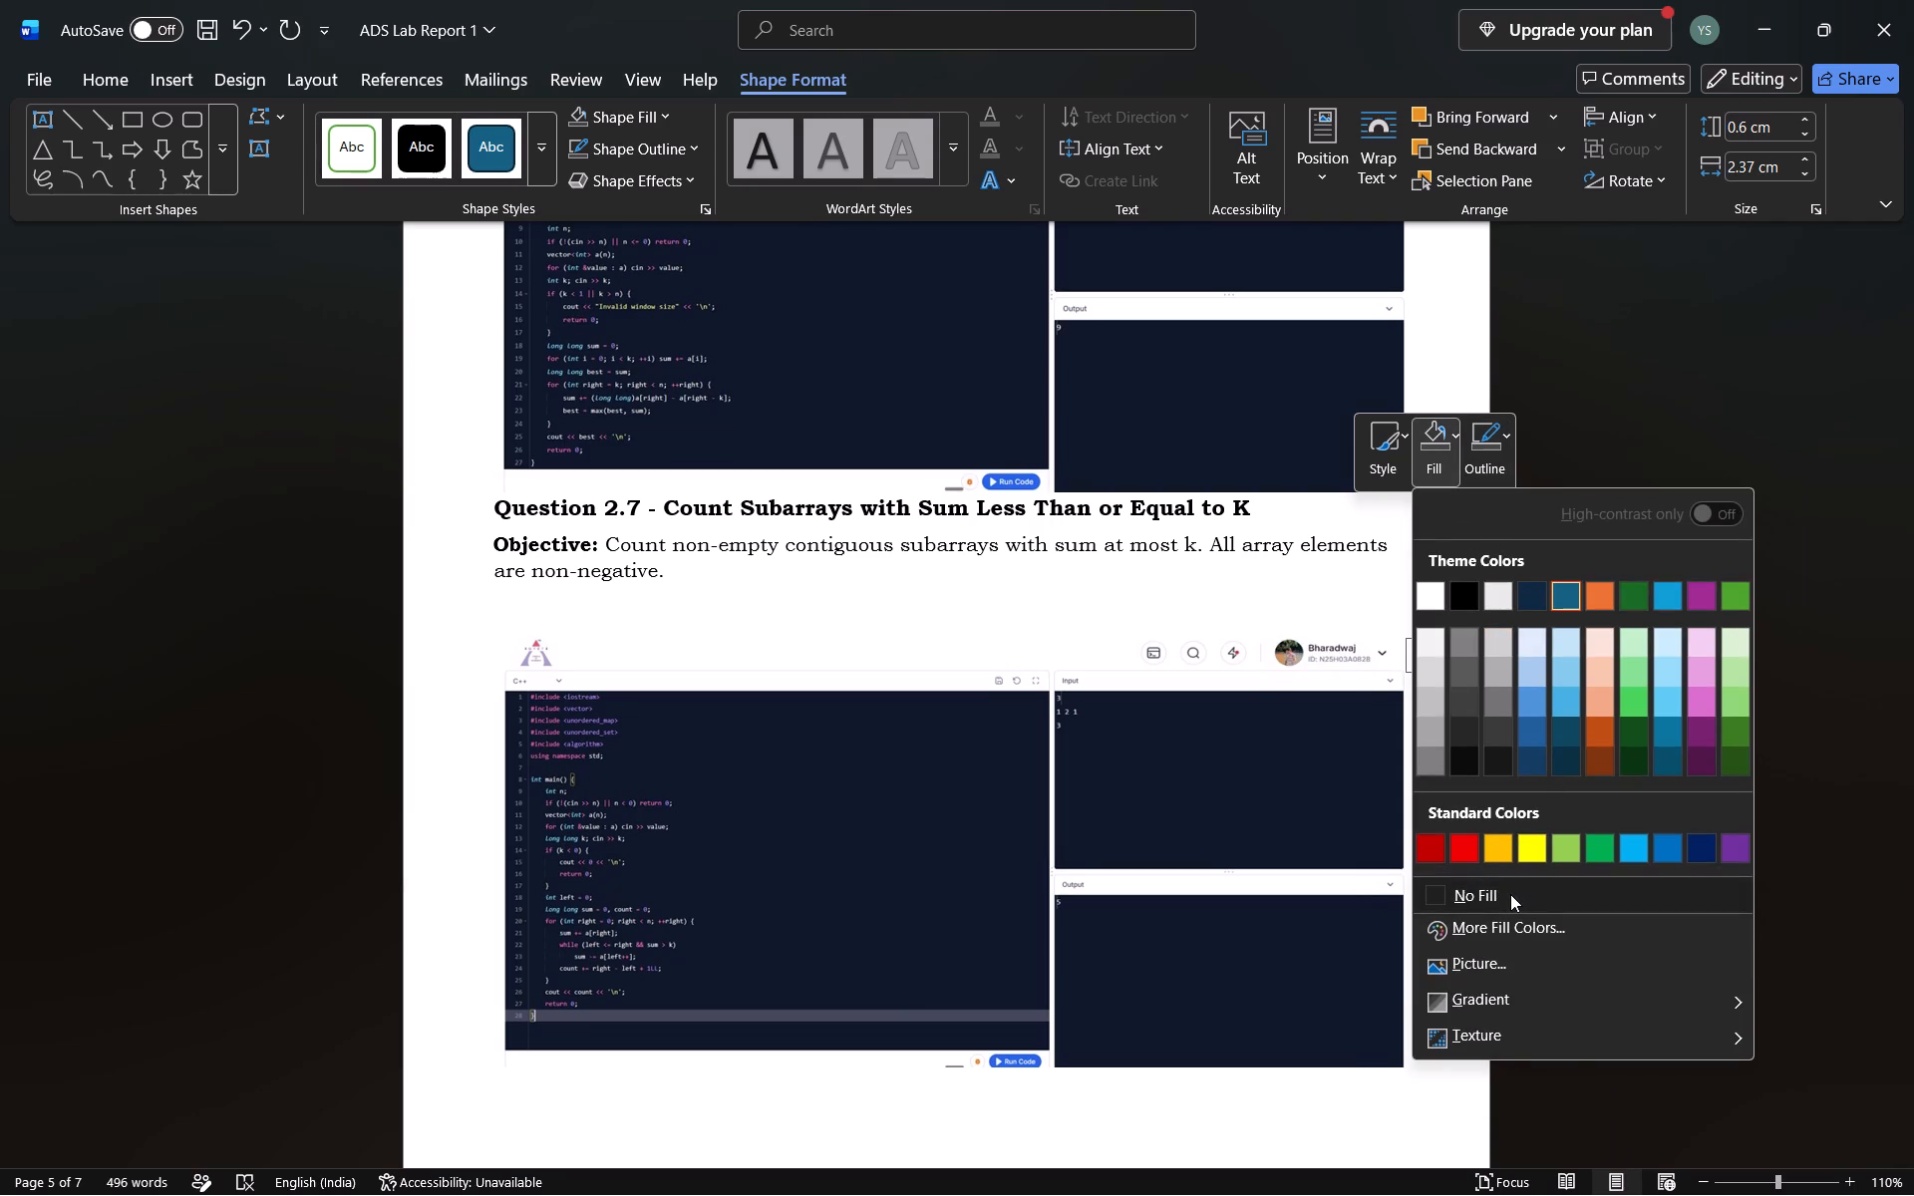
left_click(1435, 481)
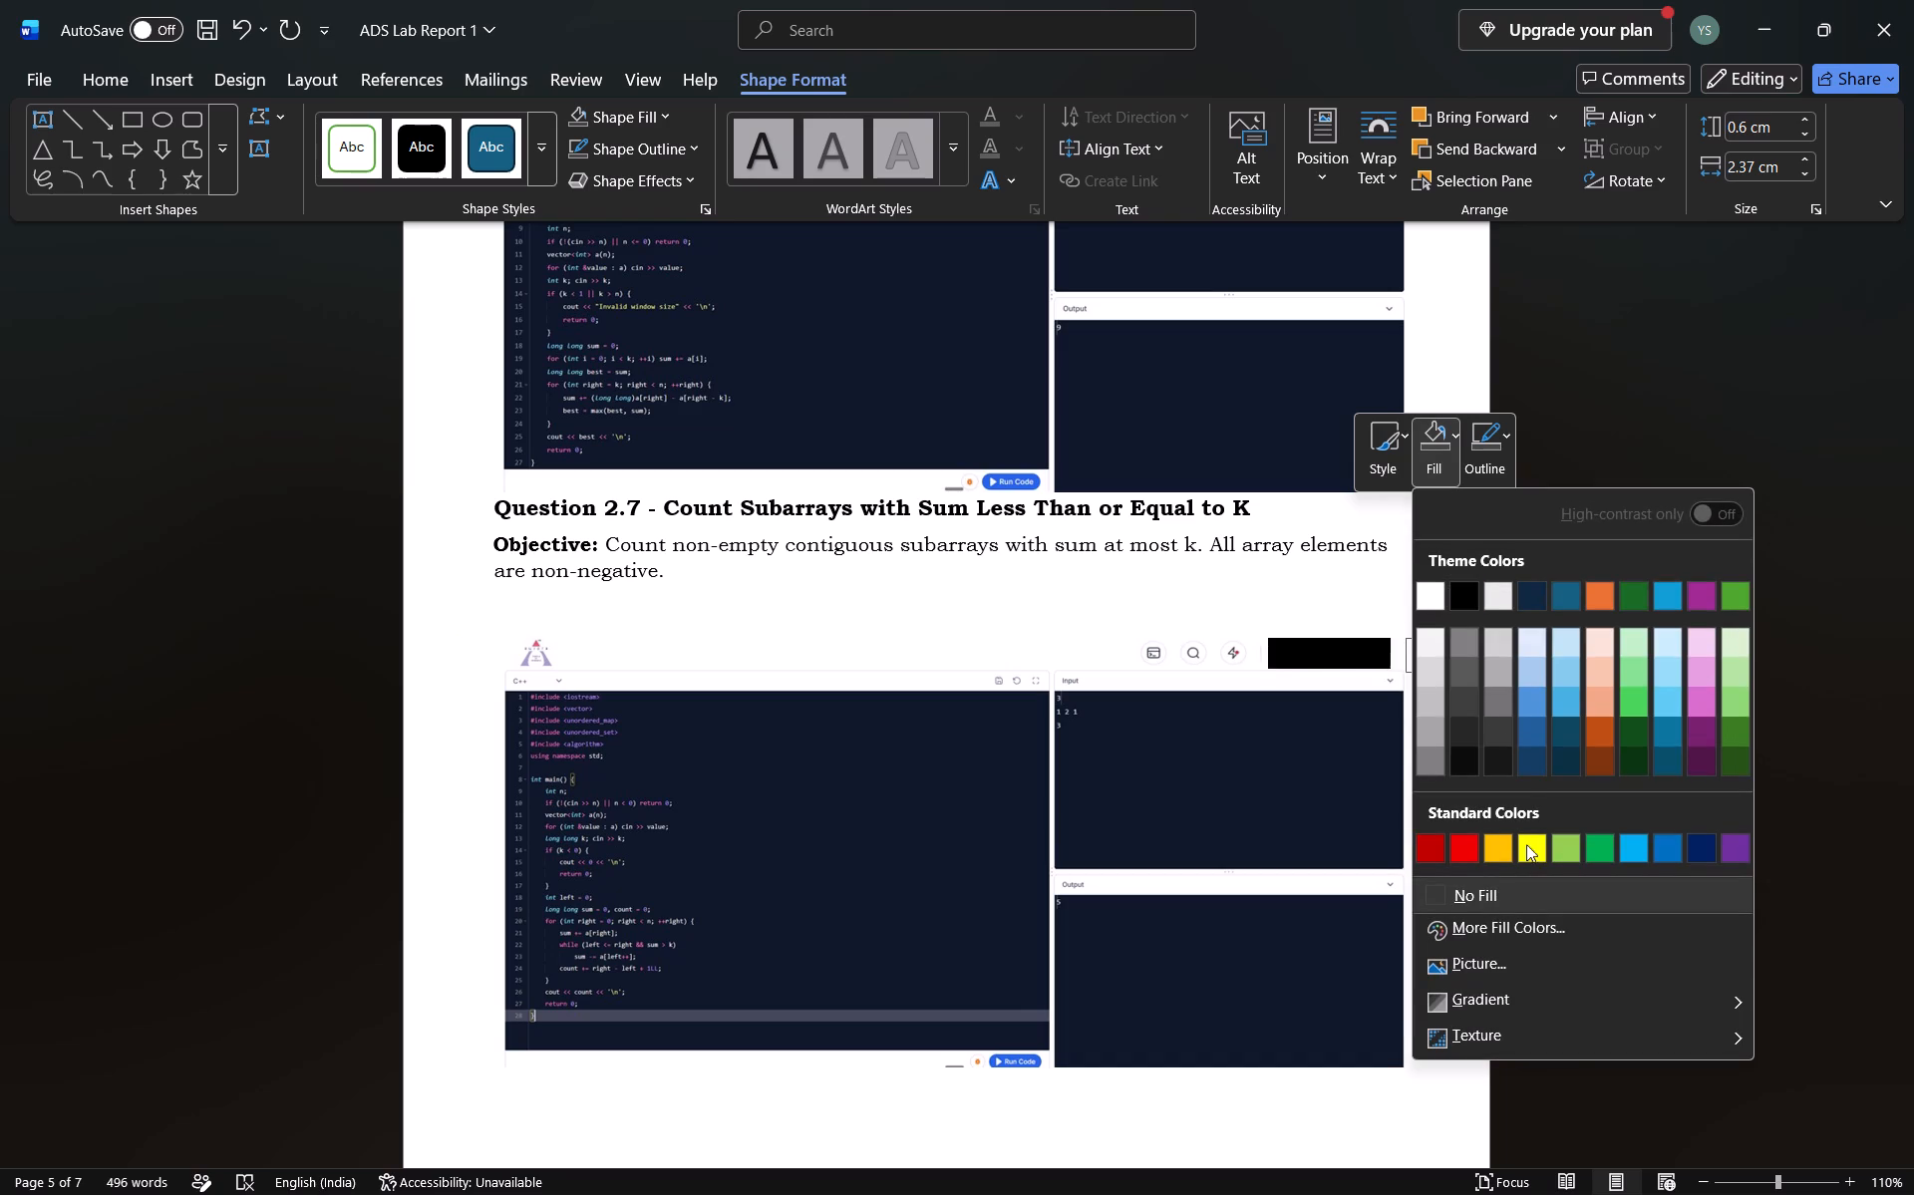
left_click(1509, 963)
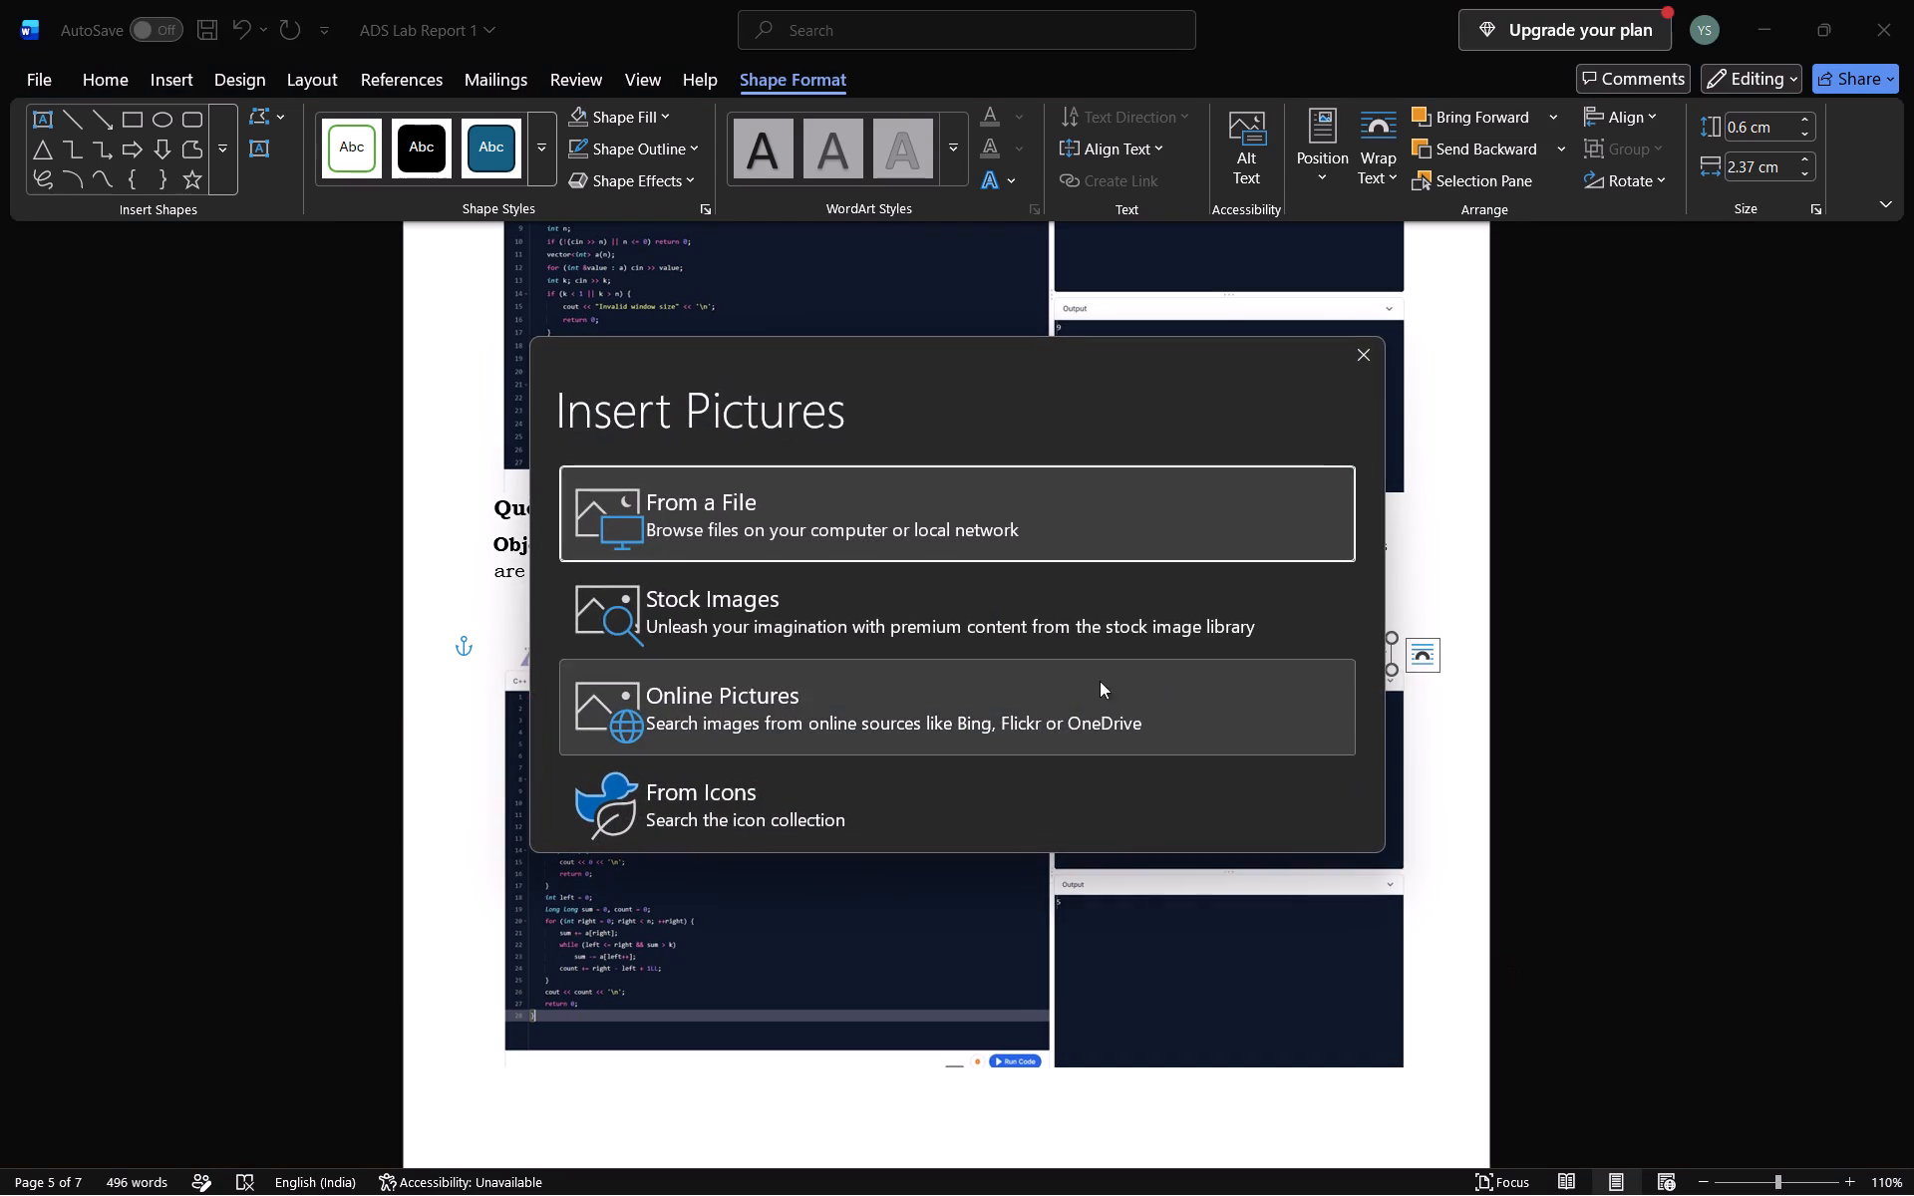
left_click(950, 540)
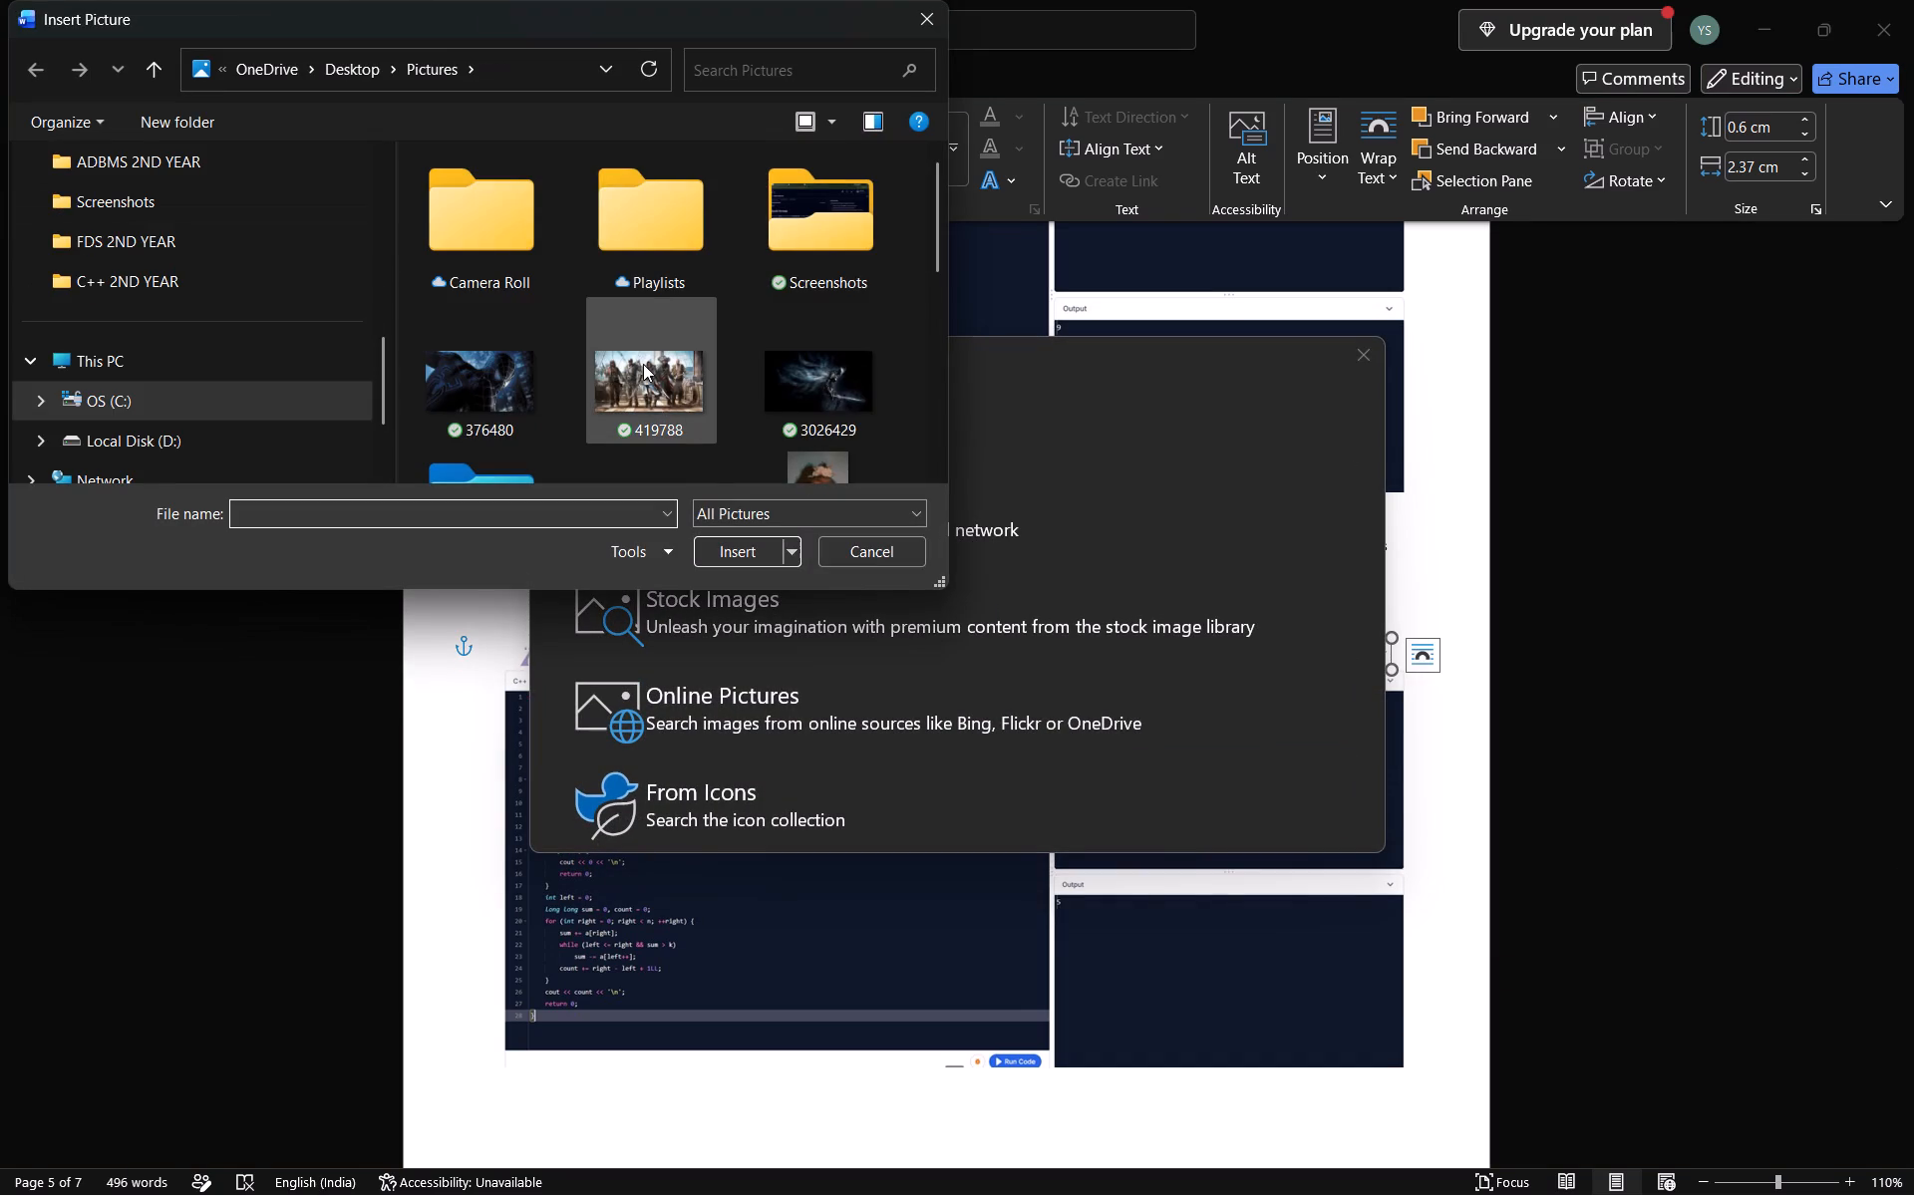
scroll(643, 364, "down", 2)
scroll(656, 311, "up", 1)
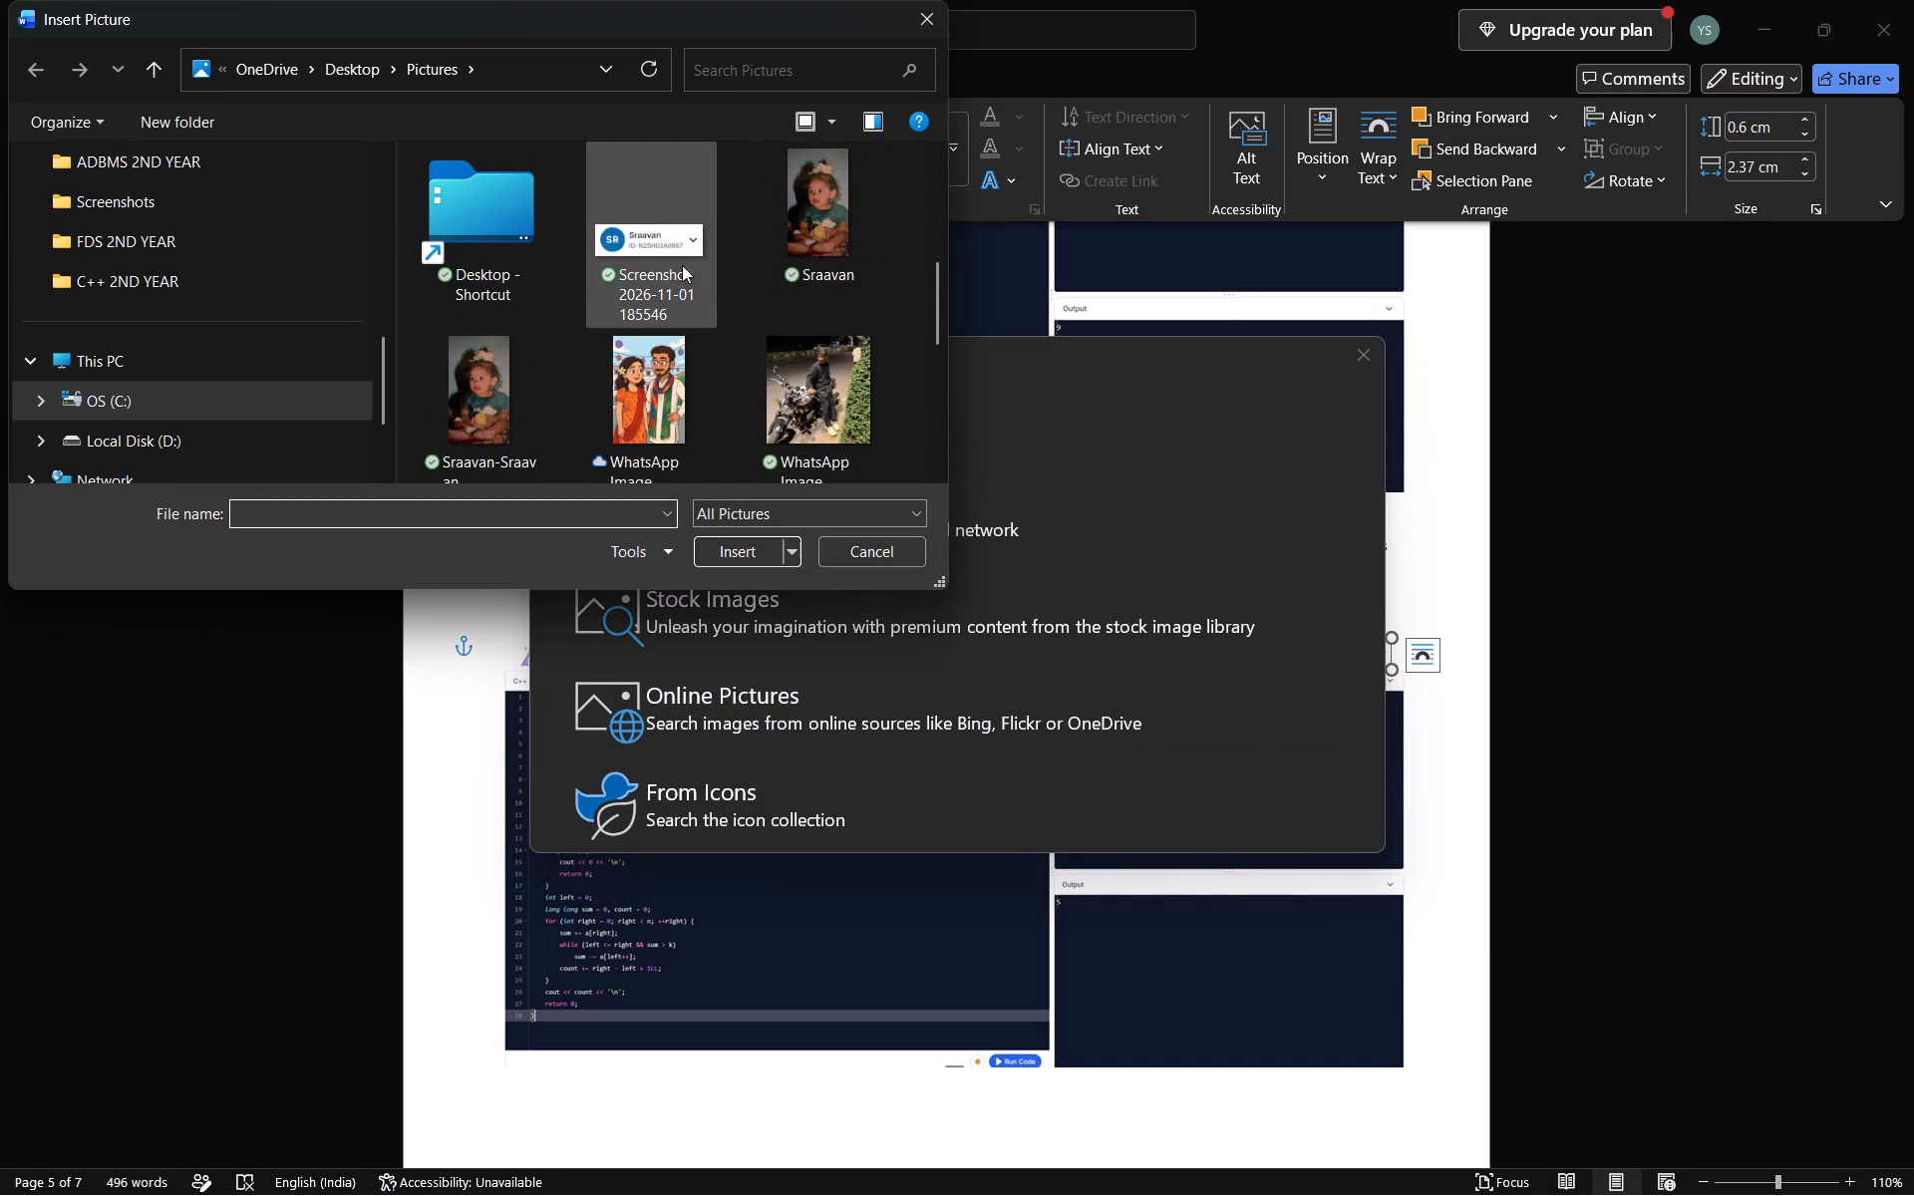
double_click(682, 264)
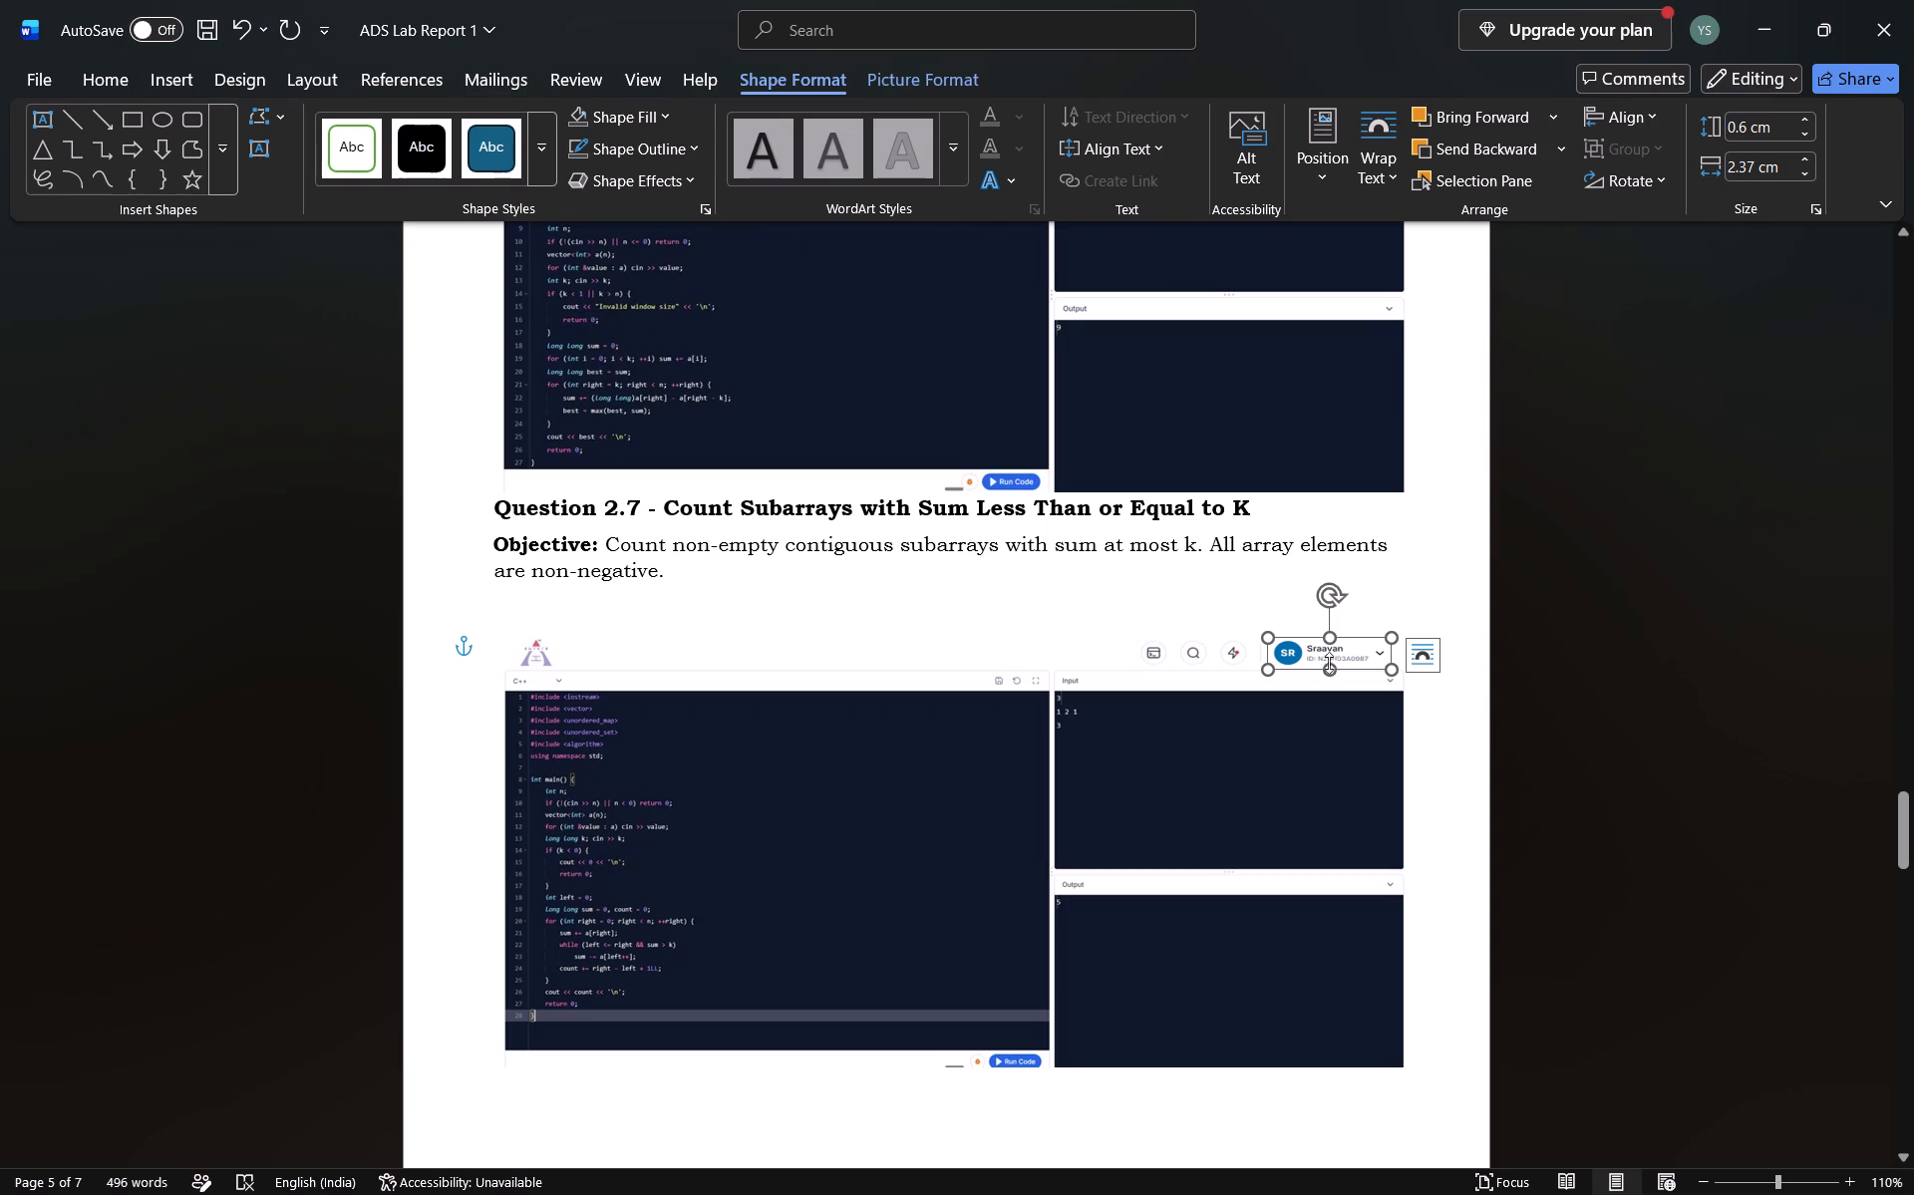
Look through the report's code screenshots to check which account badges are covered and how well the rectangles fit.
scroll(1329, 664, "down", 5)
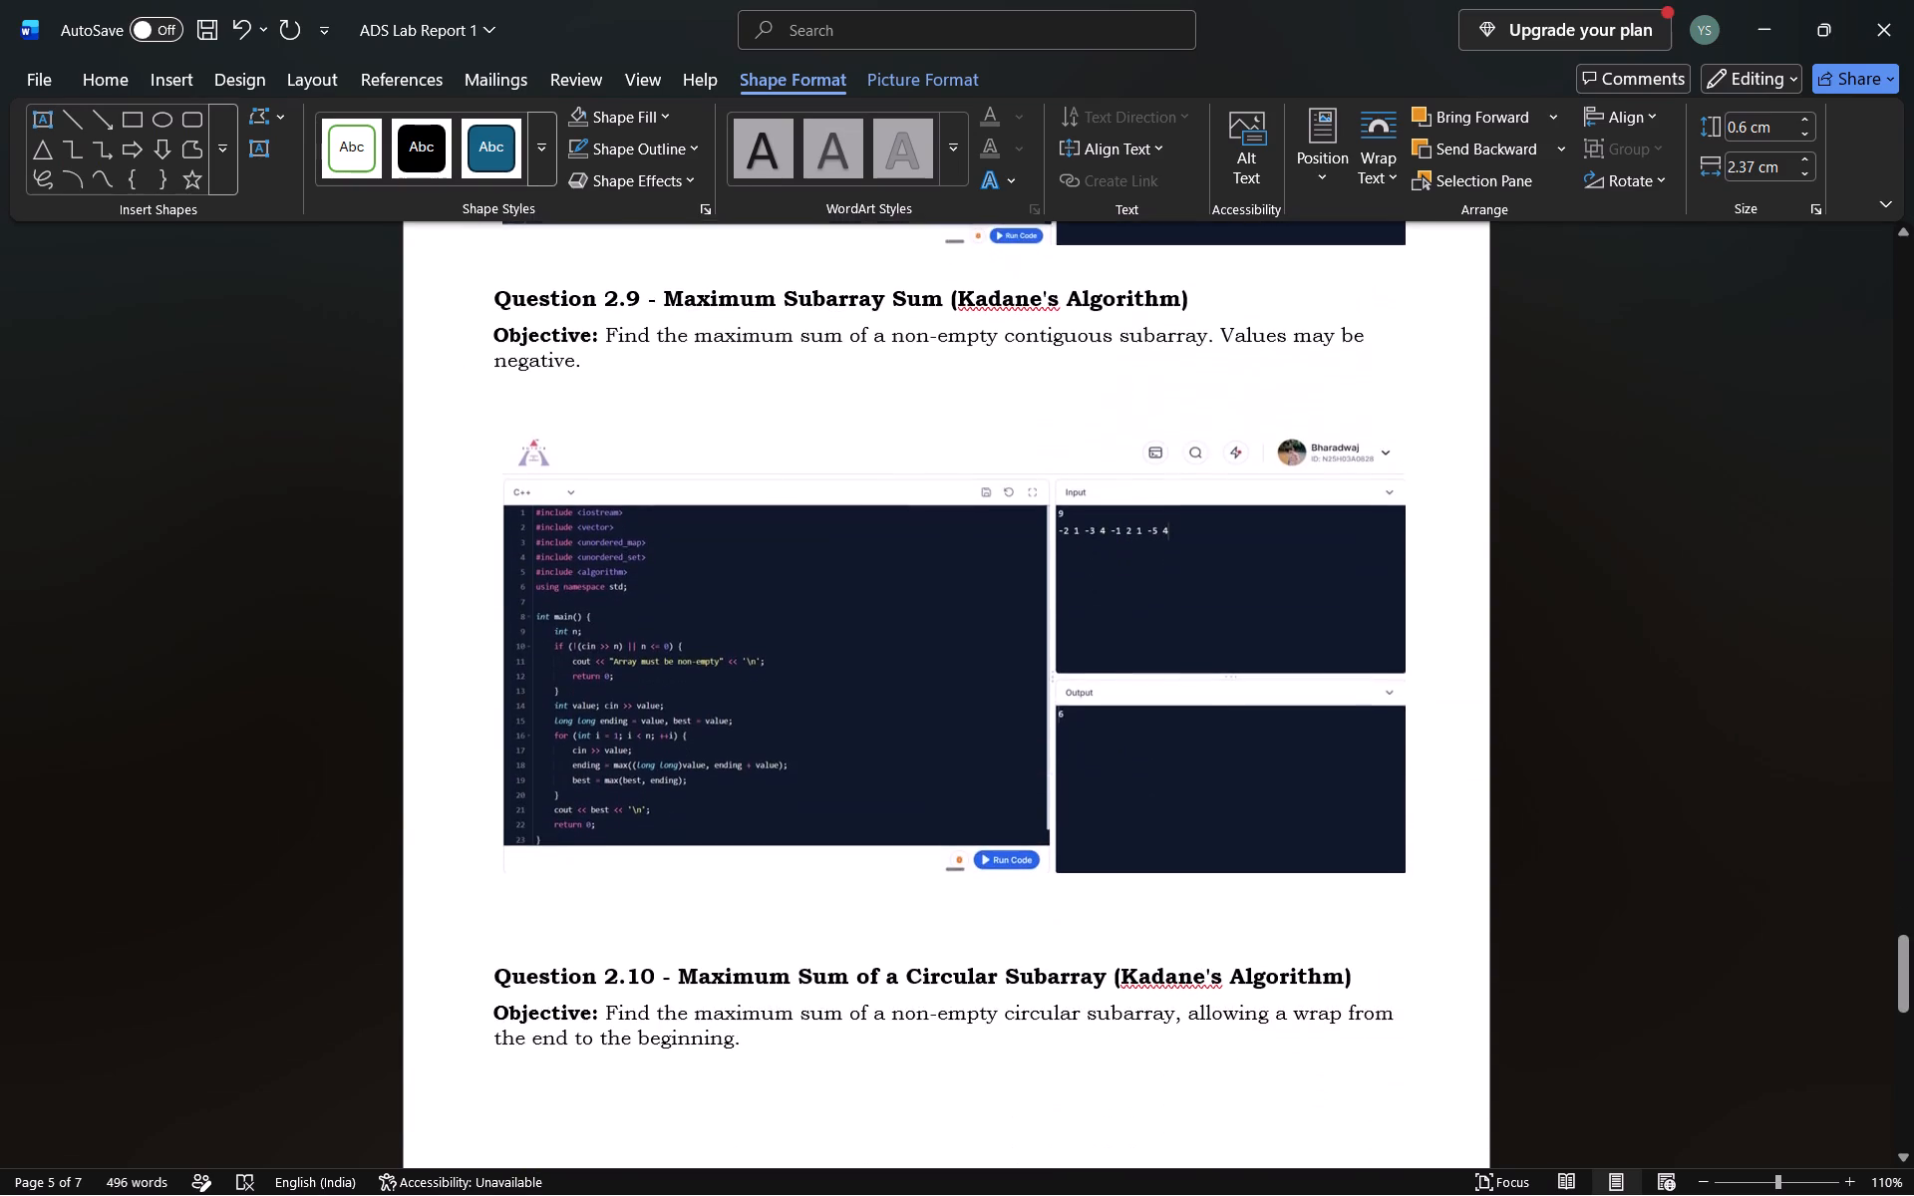
scroll(1239, 568, "down", 3)
scroll(1239, 568, "up", 1)
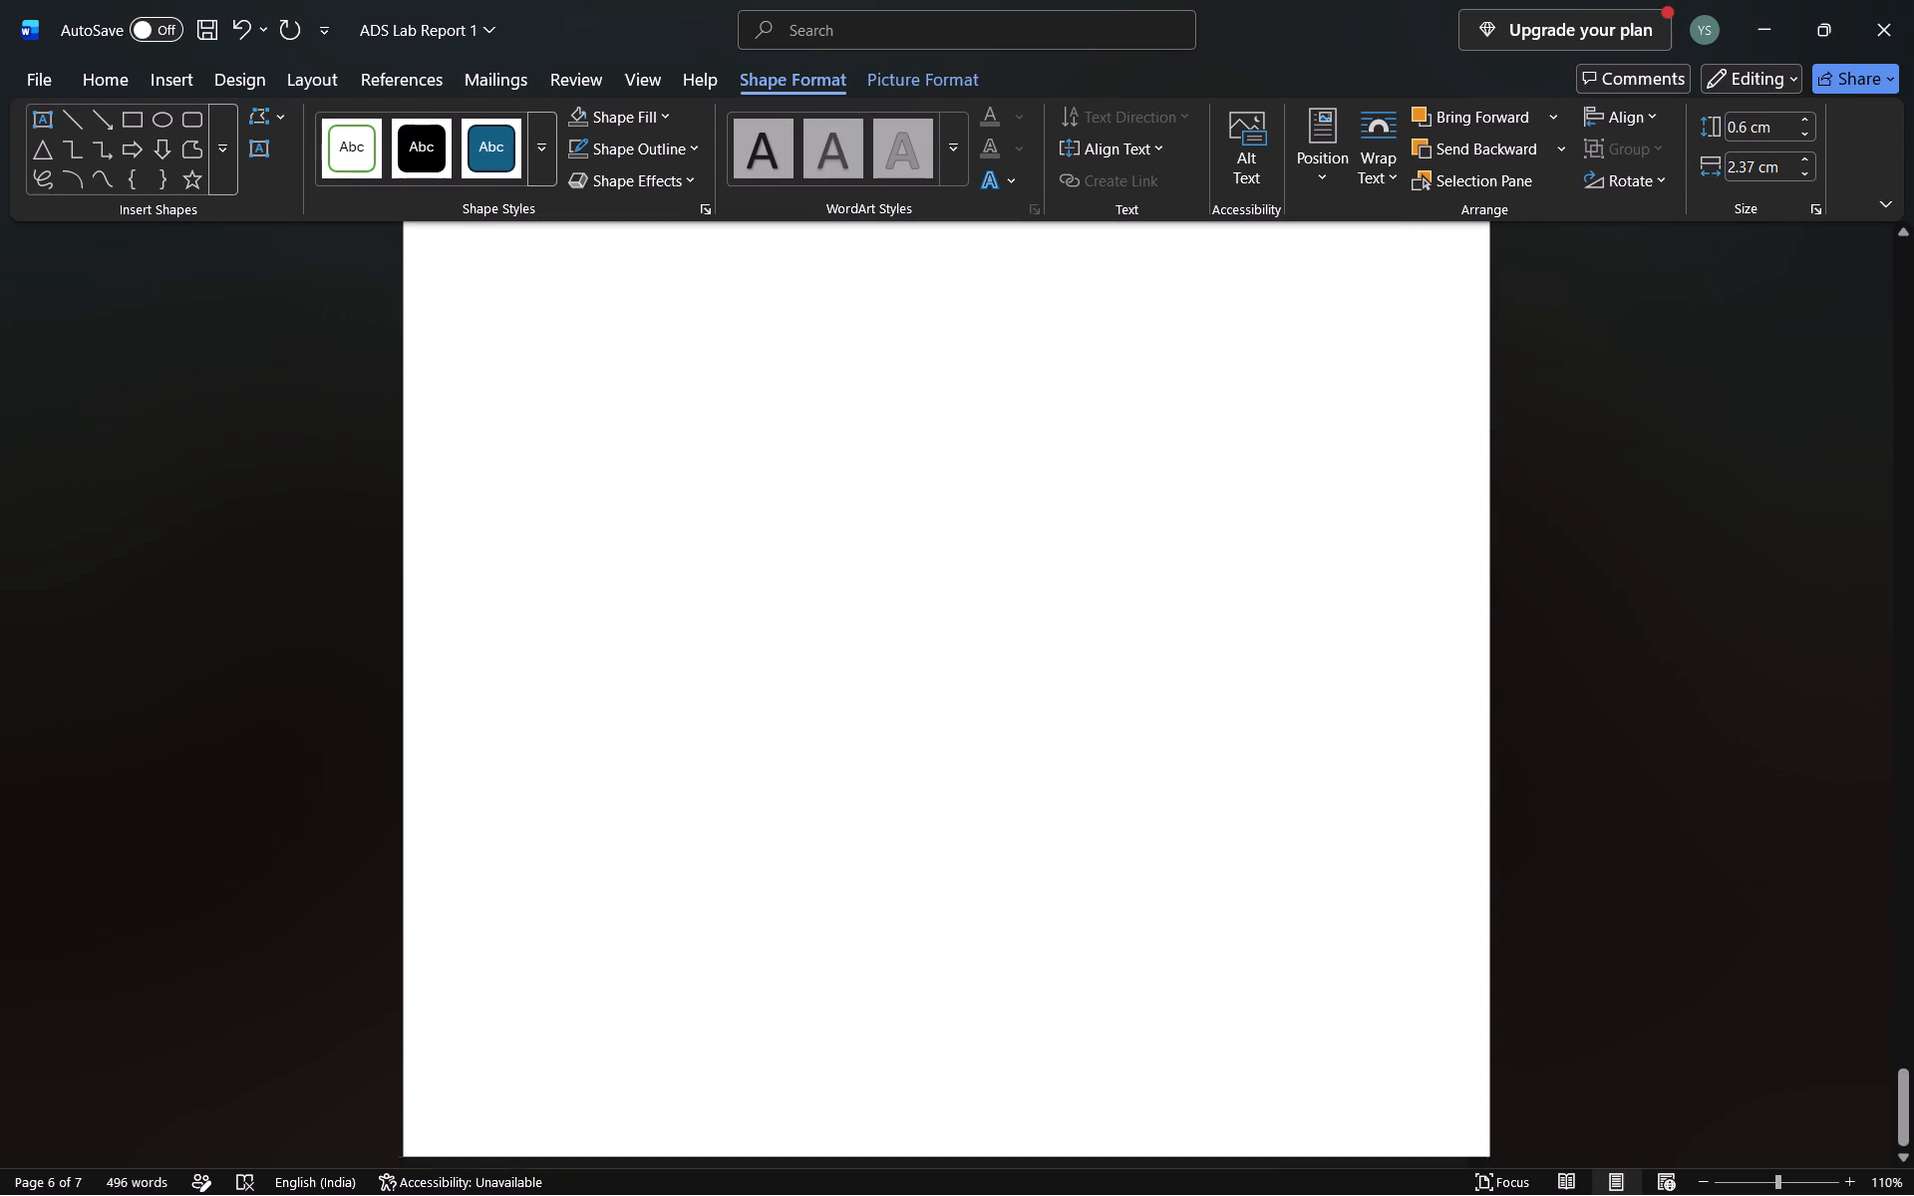
scroll(1239, 568, "up", 3)
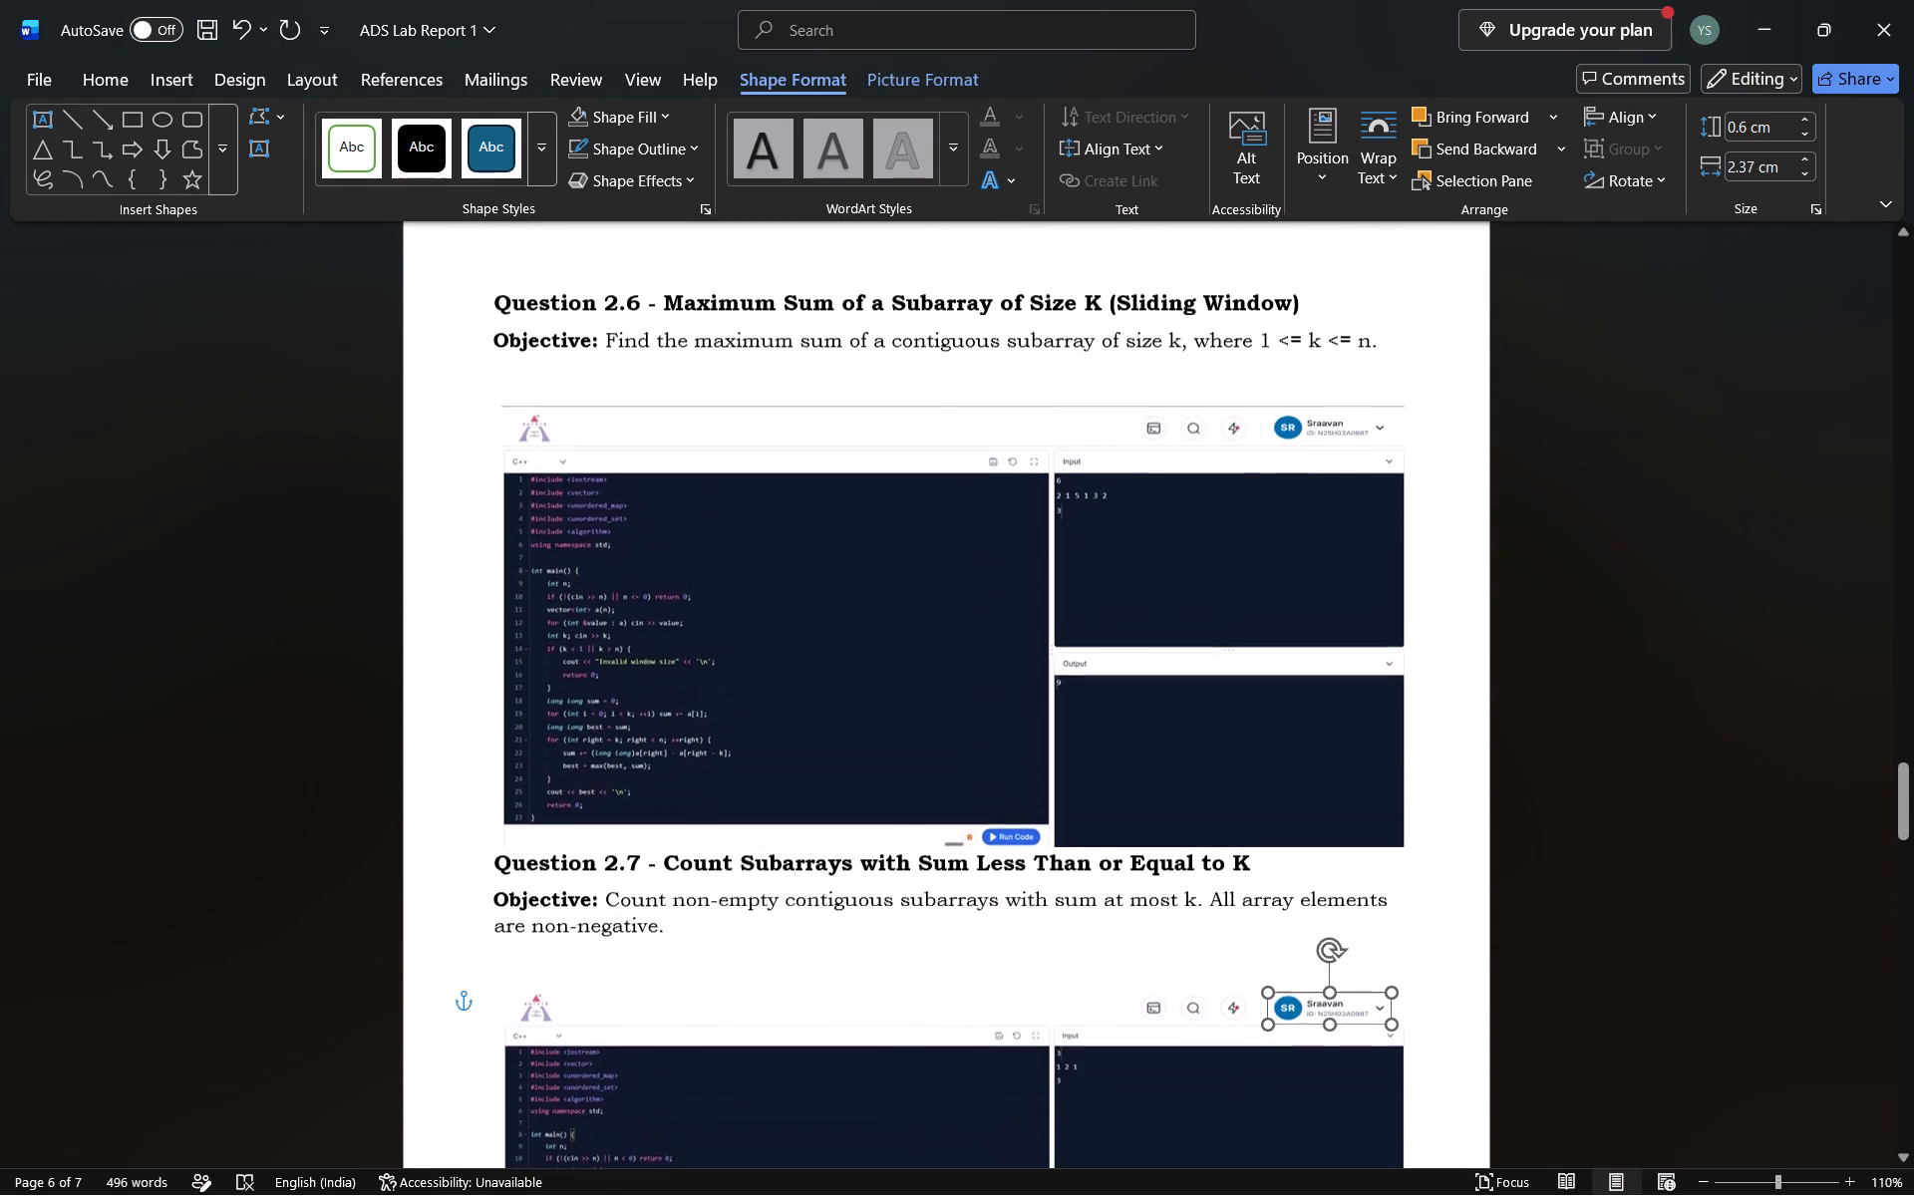
scroll(1239, 568, "up", 4)
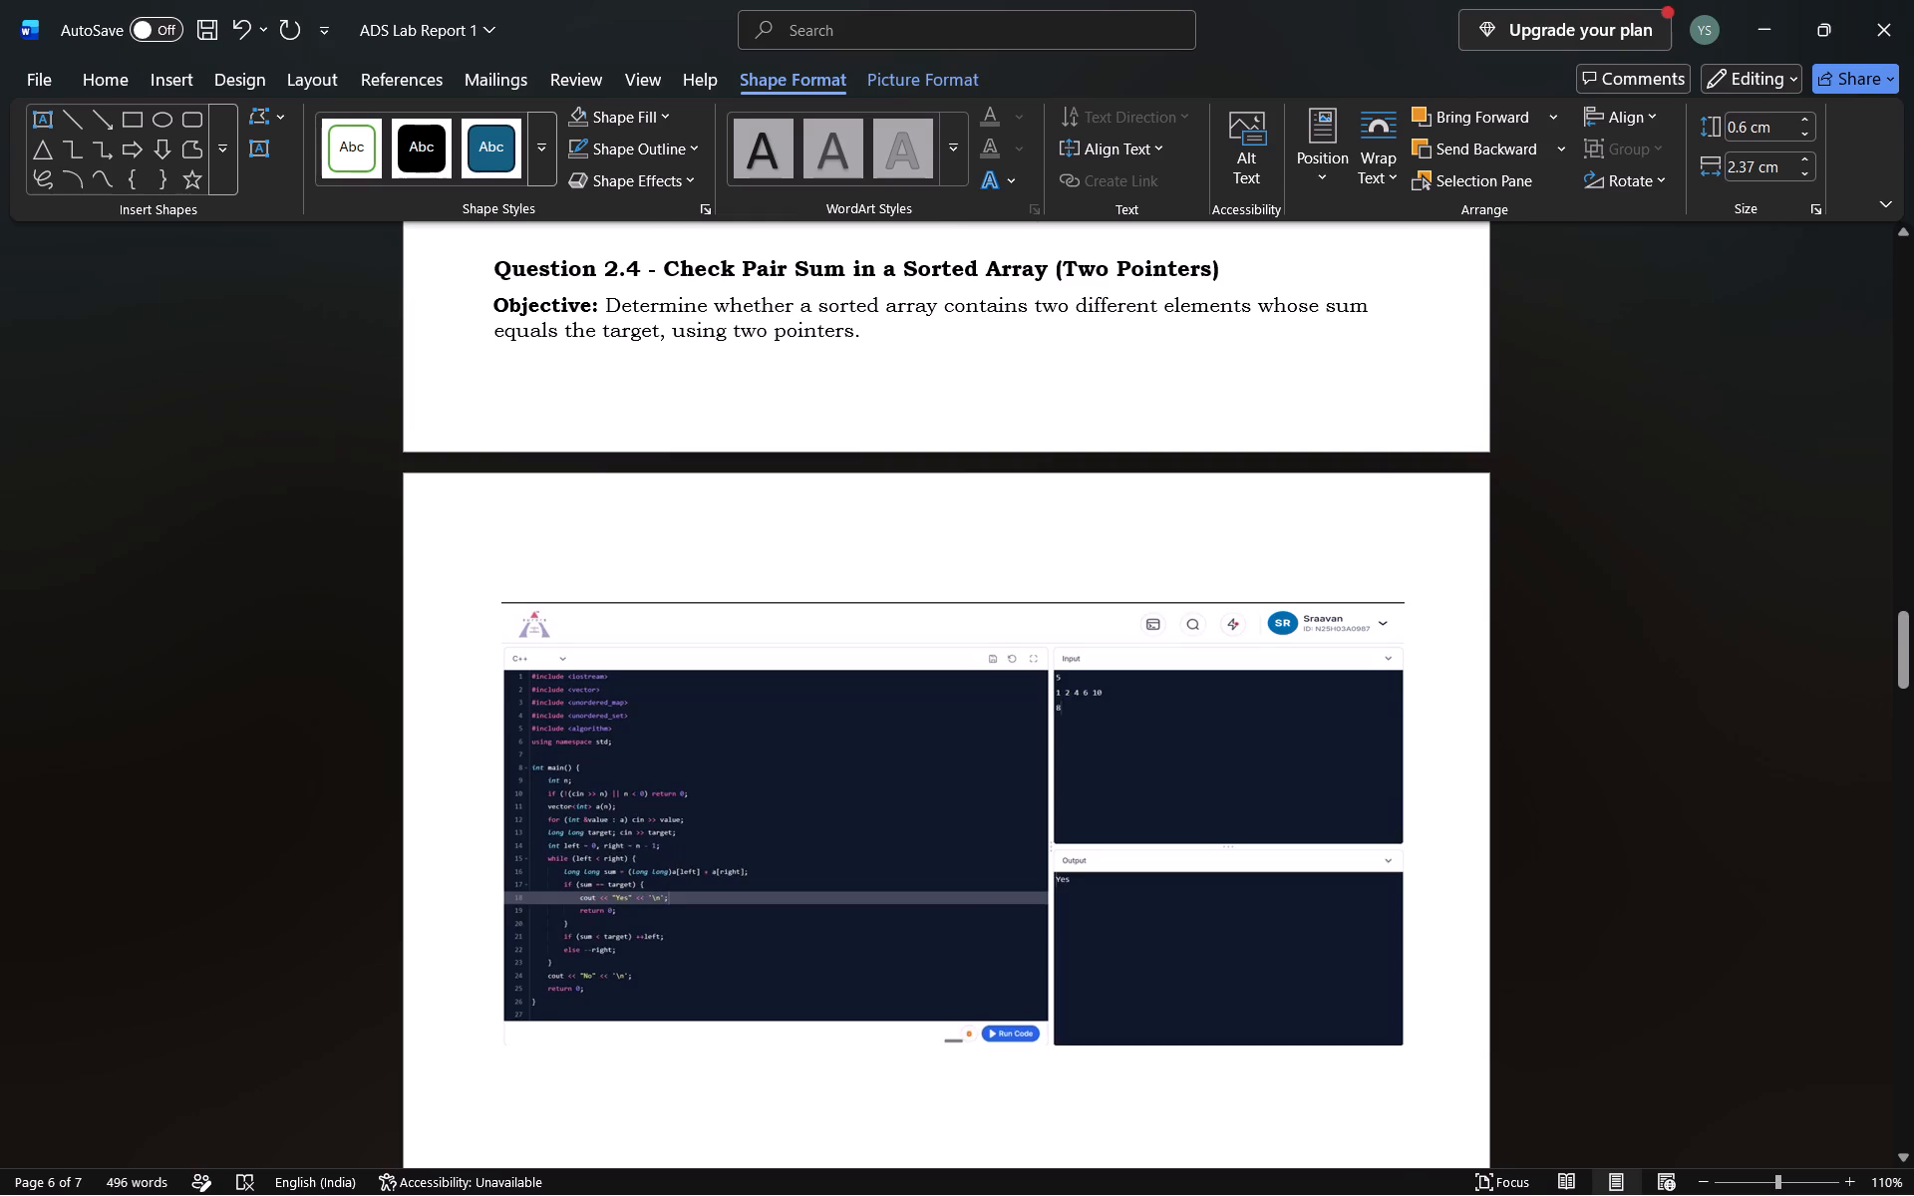
scroll(1239, 568, "up", 3)
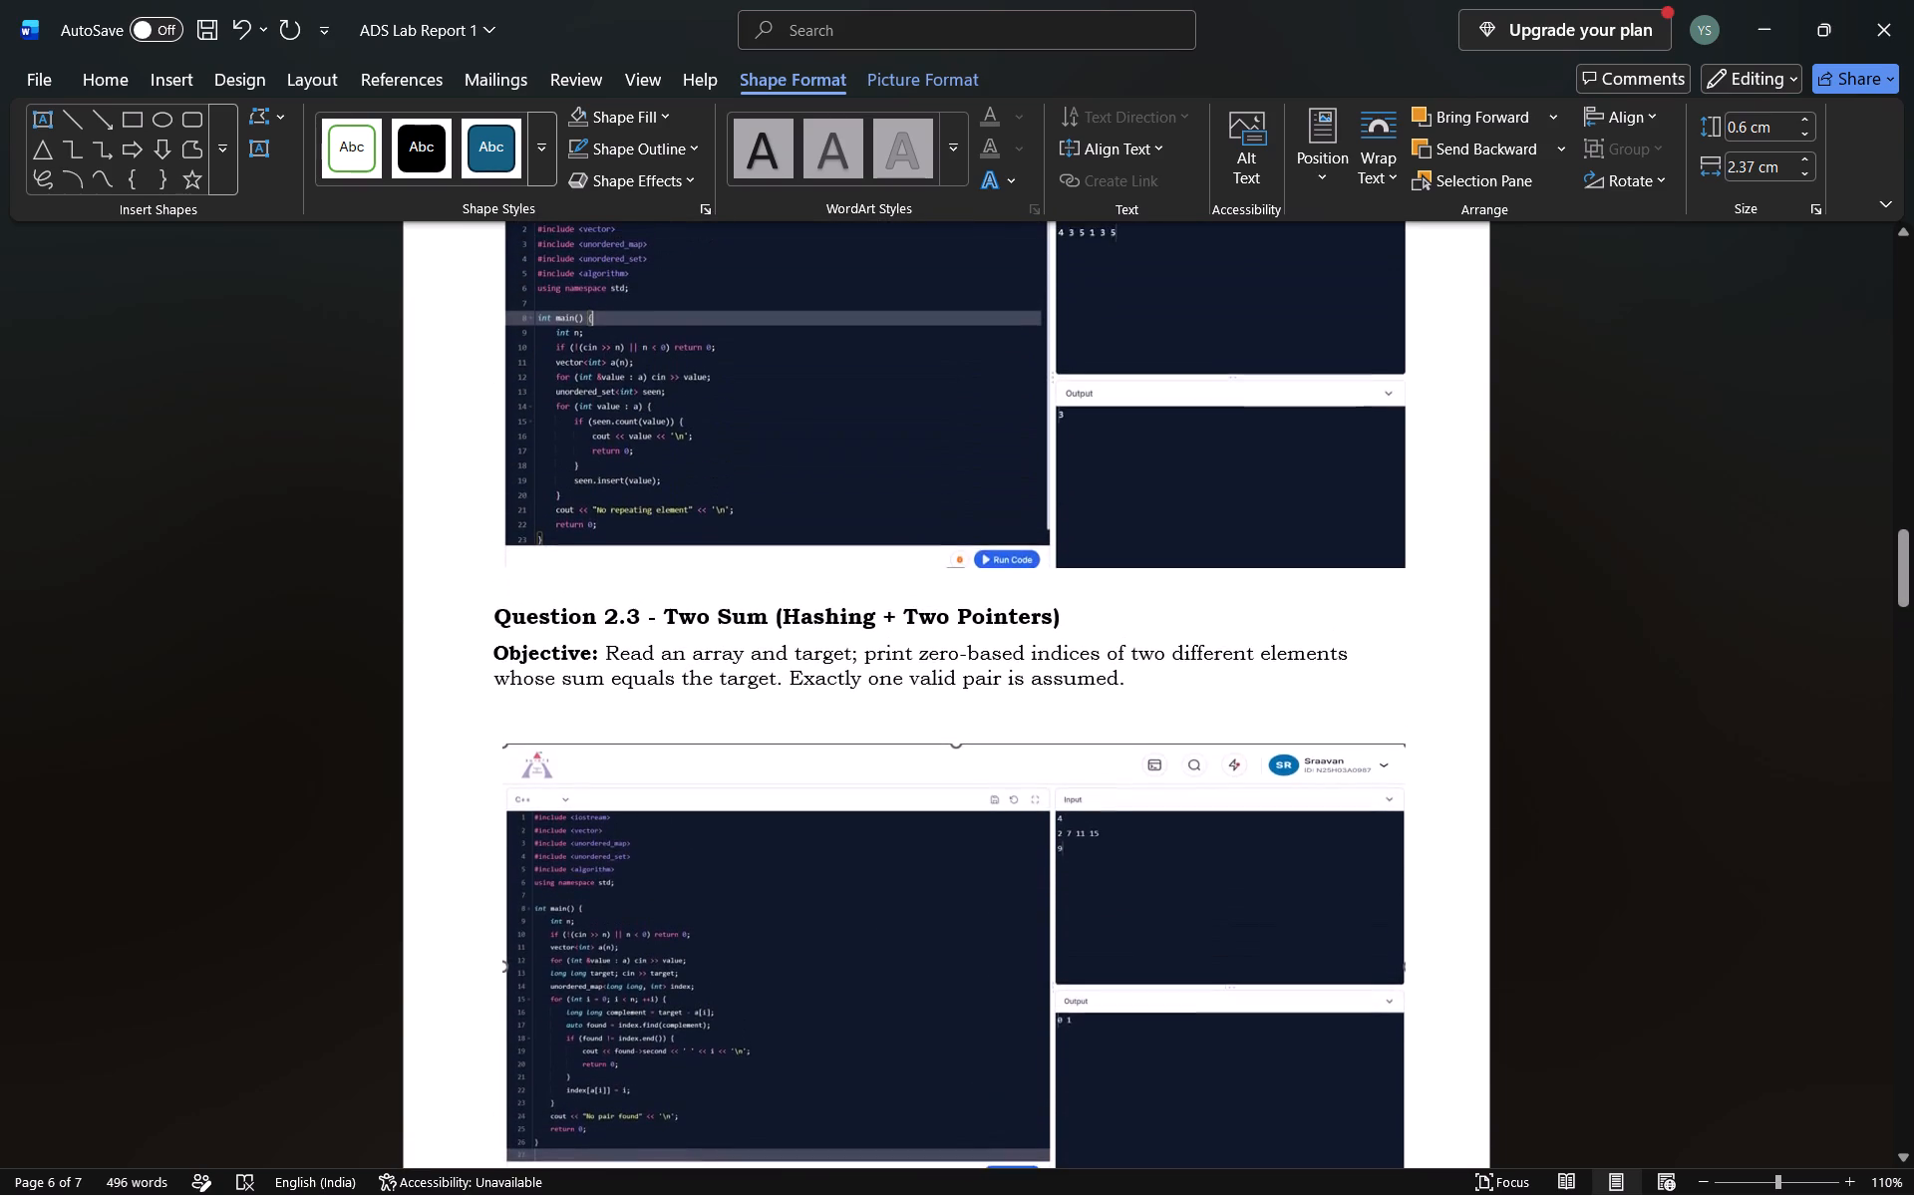
scroll(1239, 568, "up", 1)
scroll(1239, 568, "down", 6)
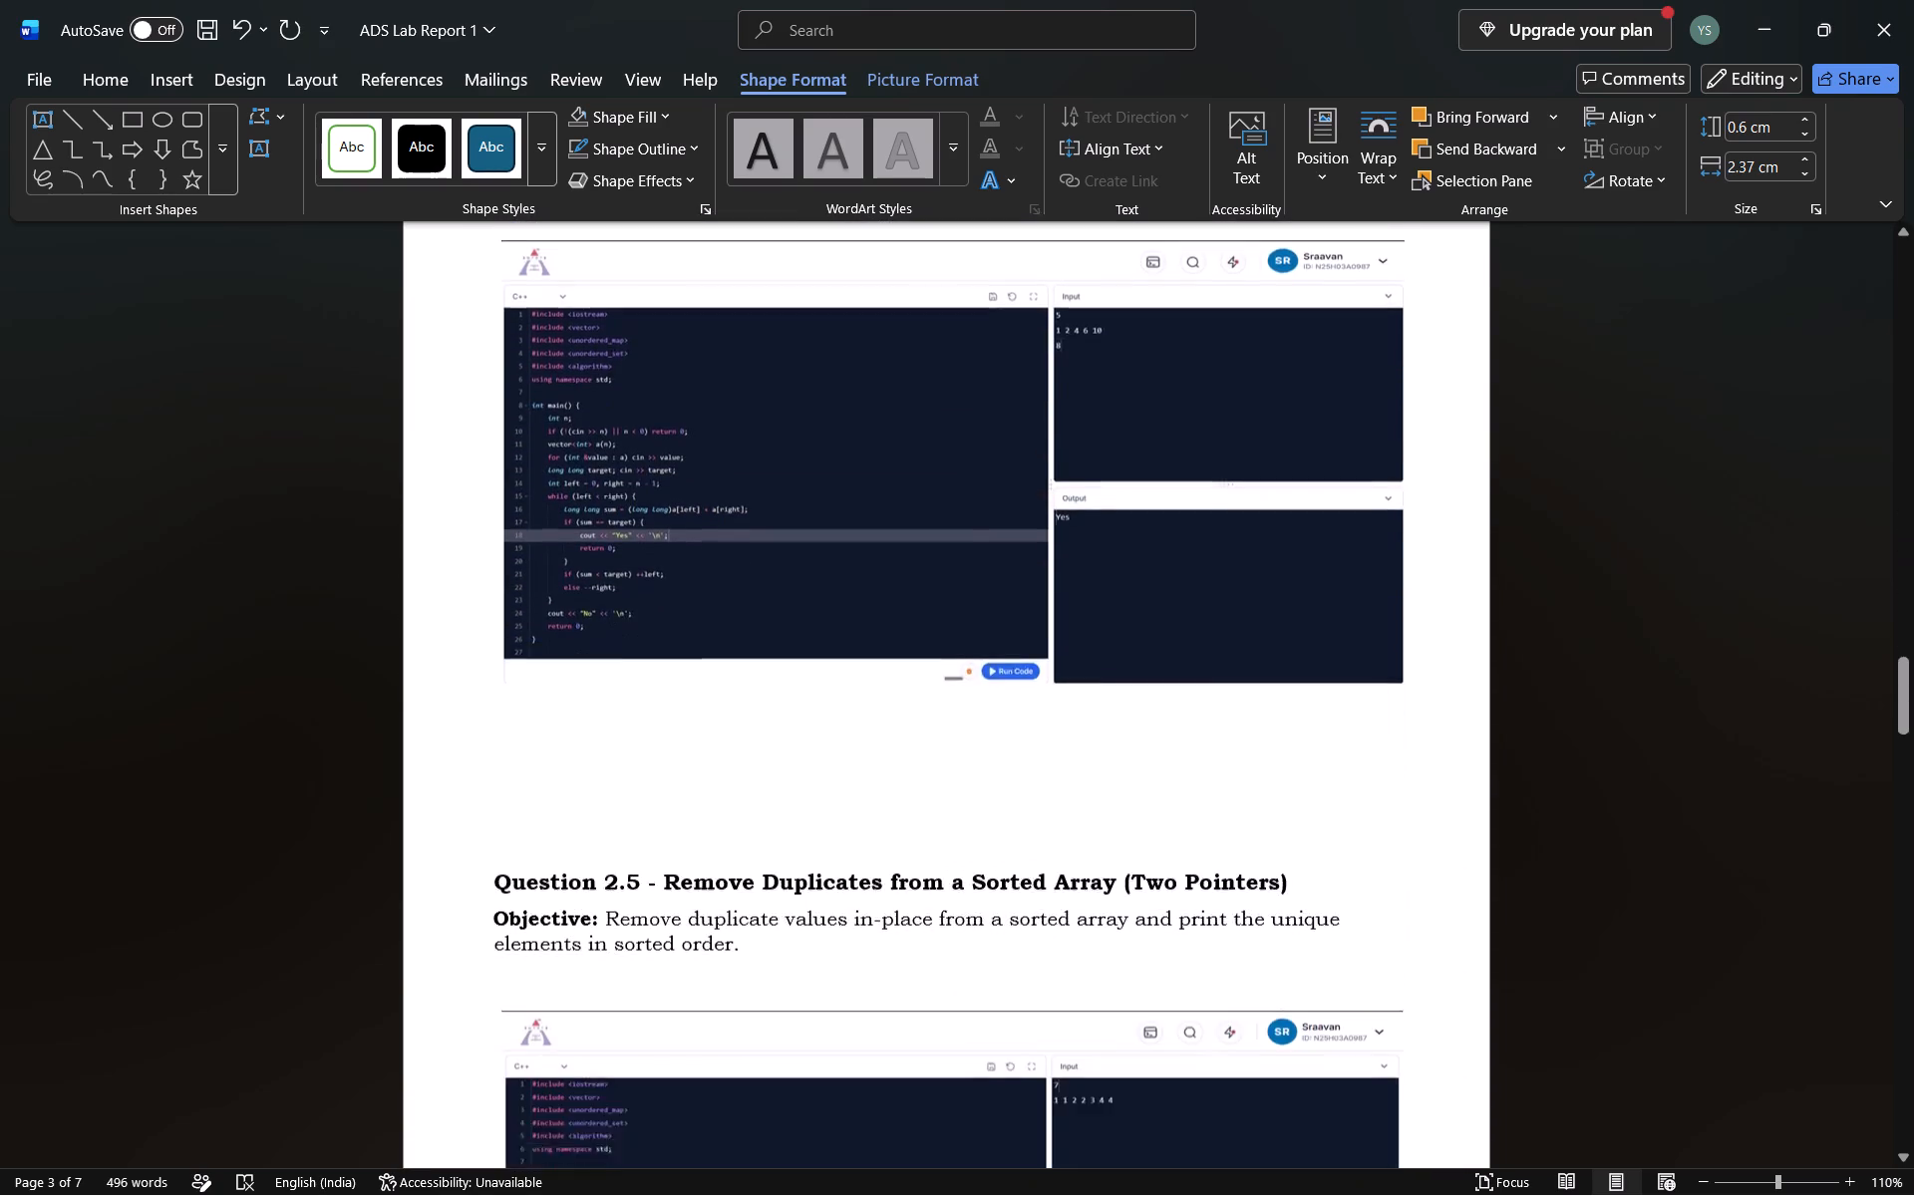
scroll(1239, 568, "down", 3)
scroll(1239, 568, "up", 1)
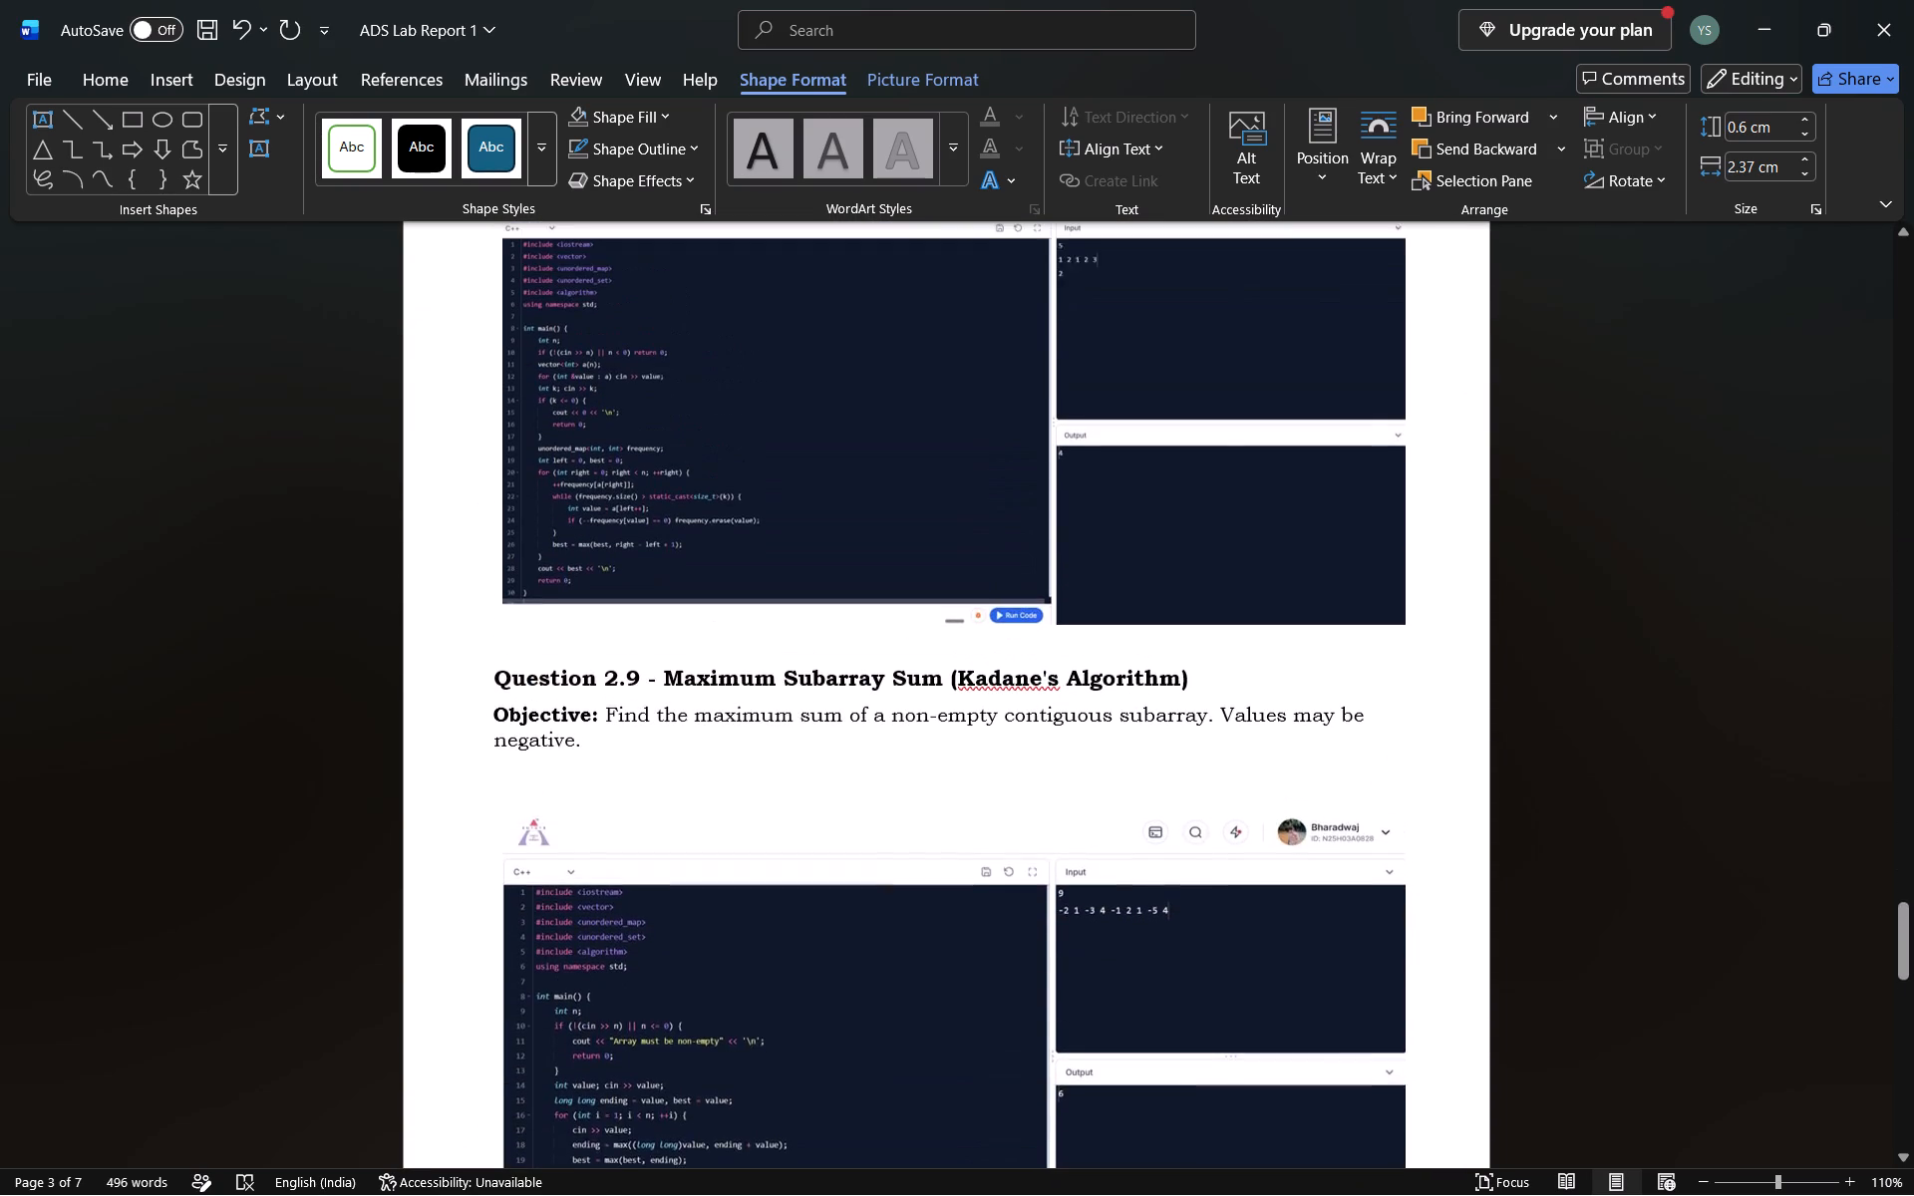
scroll(1239, 568, "up", 4)
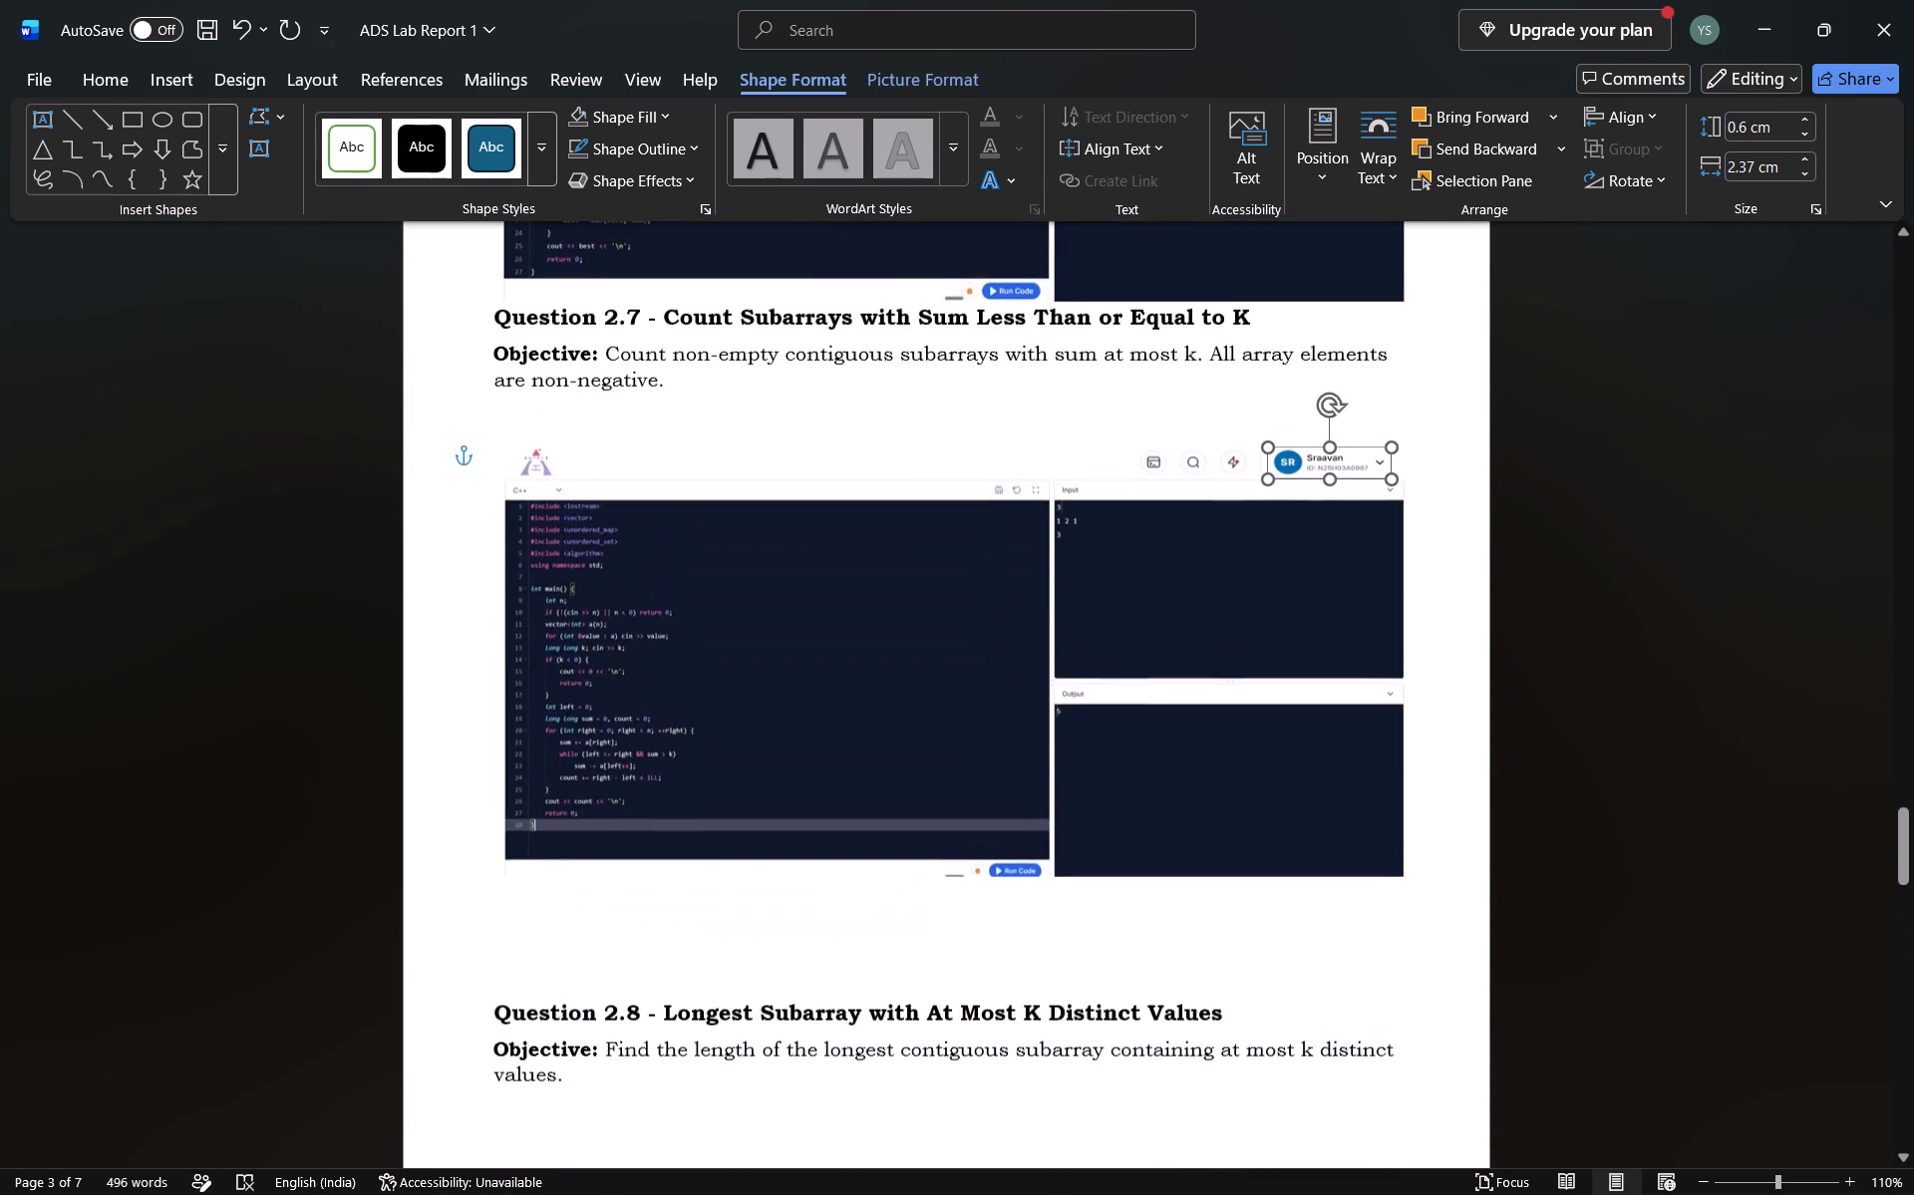
scroll(1239, 568, "up", 1)
scroll(1231, 540, "down", 1)
left_click(1213, 630)
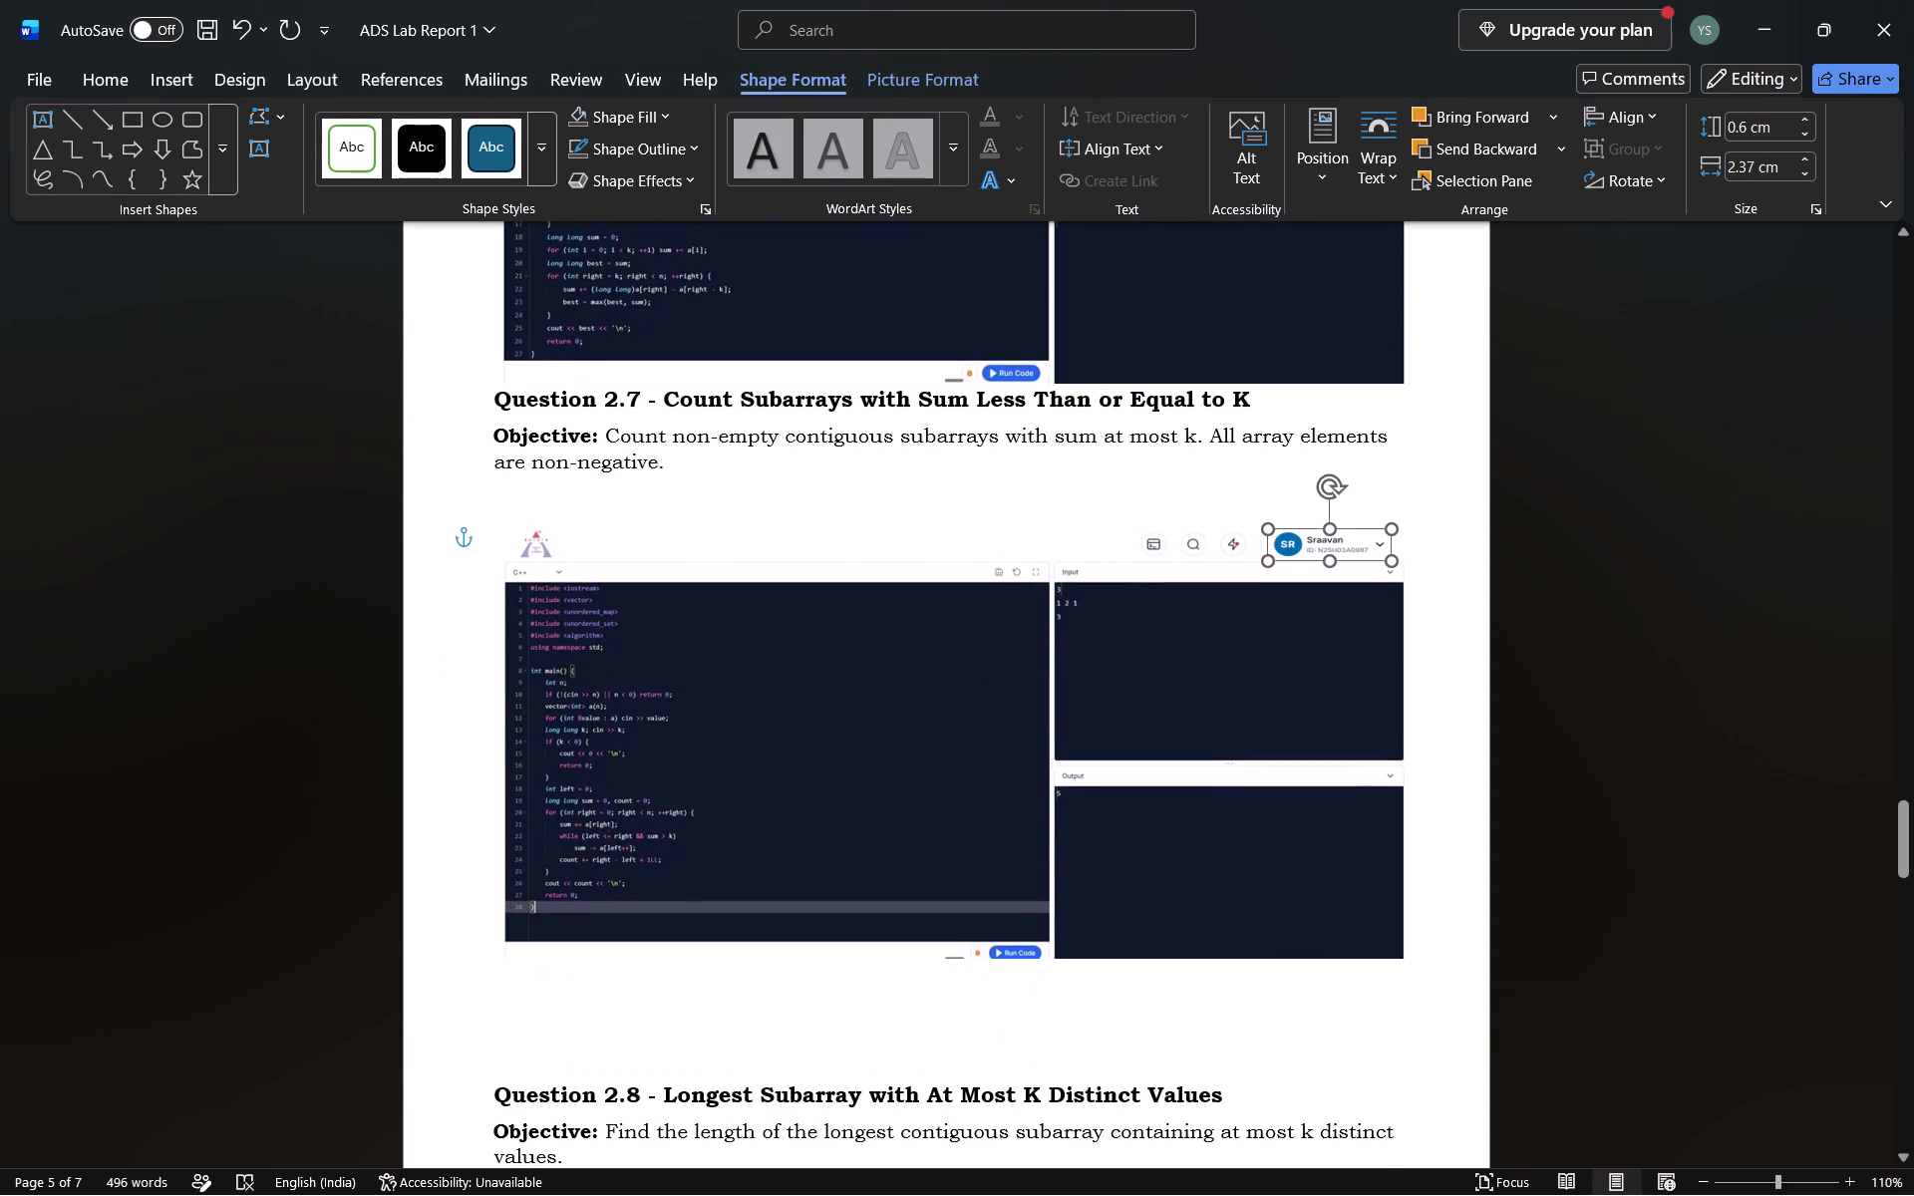
Draw a rectangle about 0.54 cm high and 2.54 cm wide over the account badge in the Question 2.8 screenshot.
scroll(1213, 630, "down", 2)
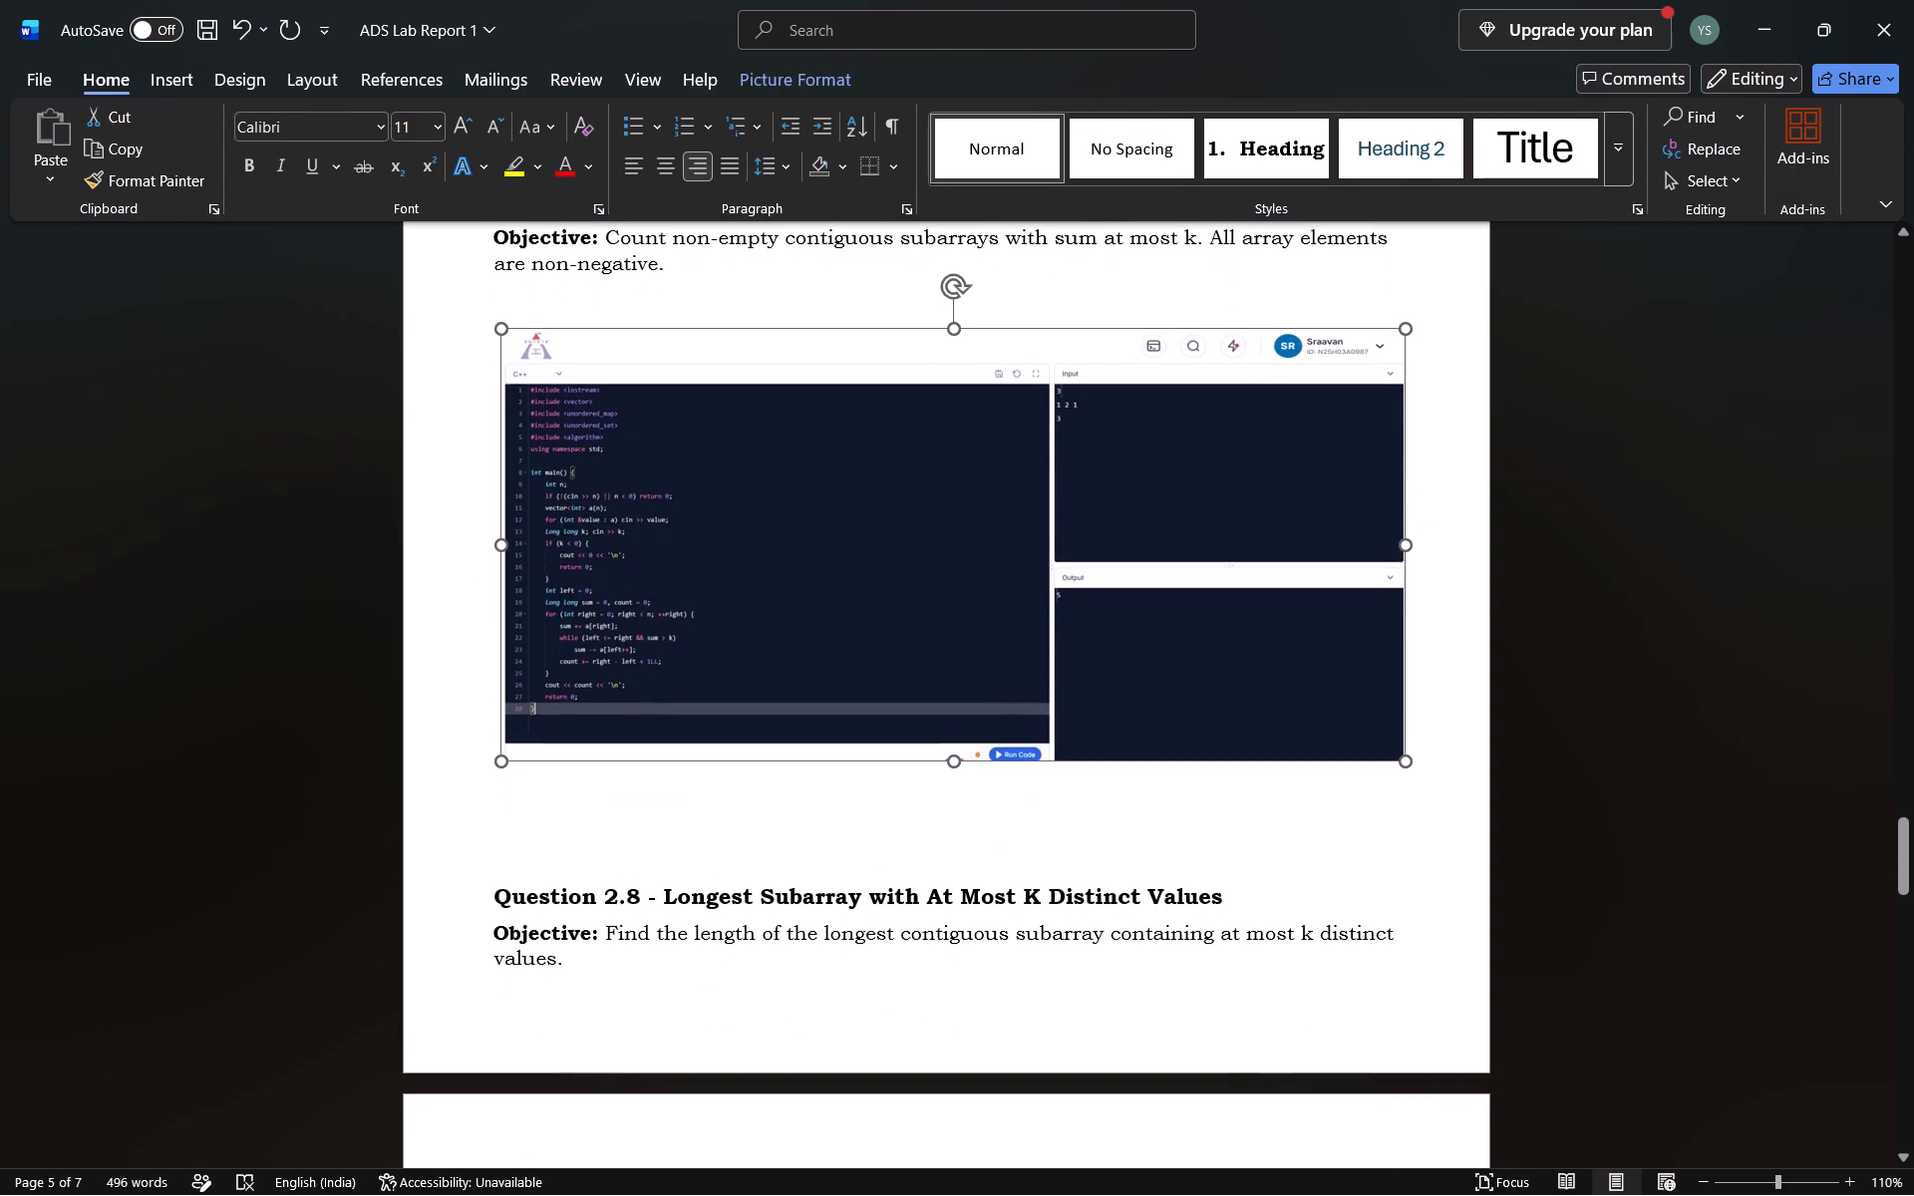
scroll(1213, 630, "down", 4)
left_click(1123, 686)
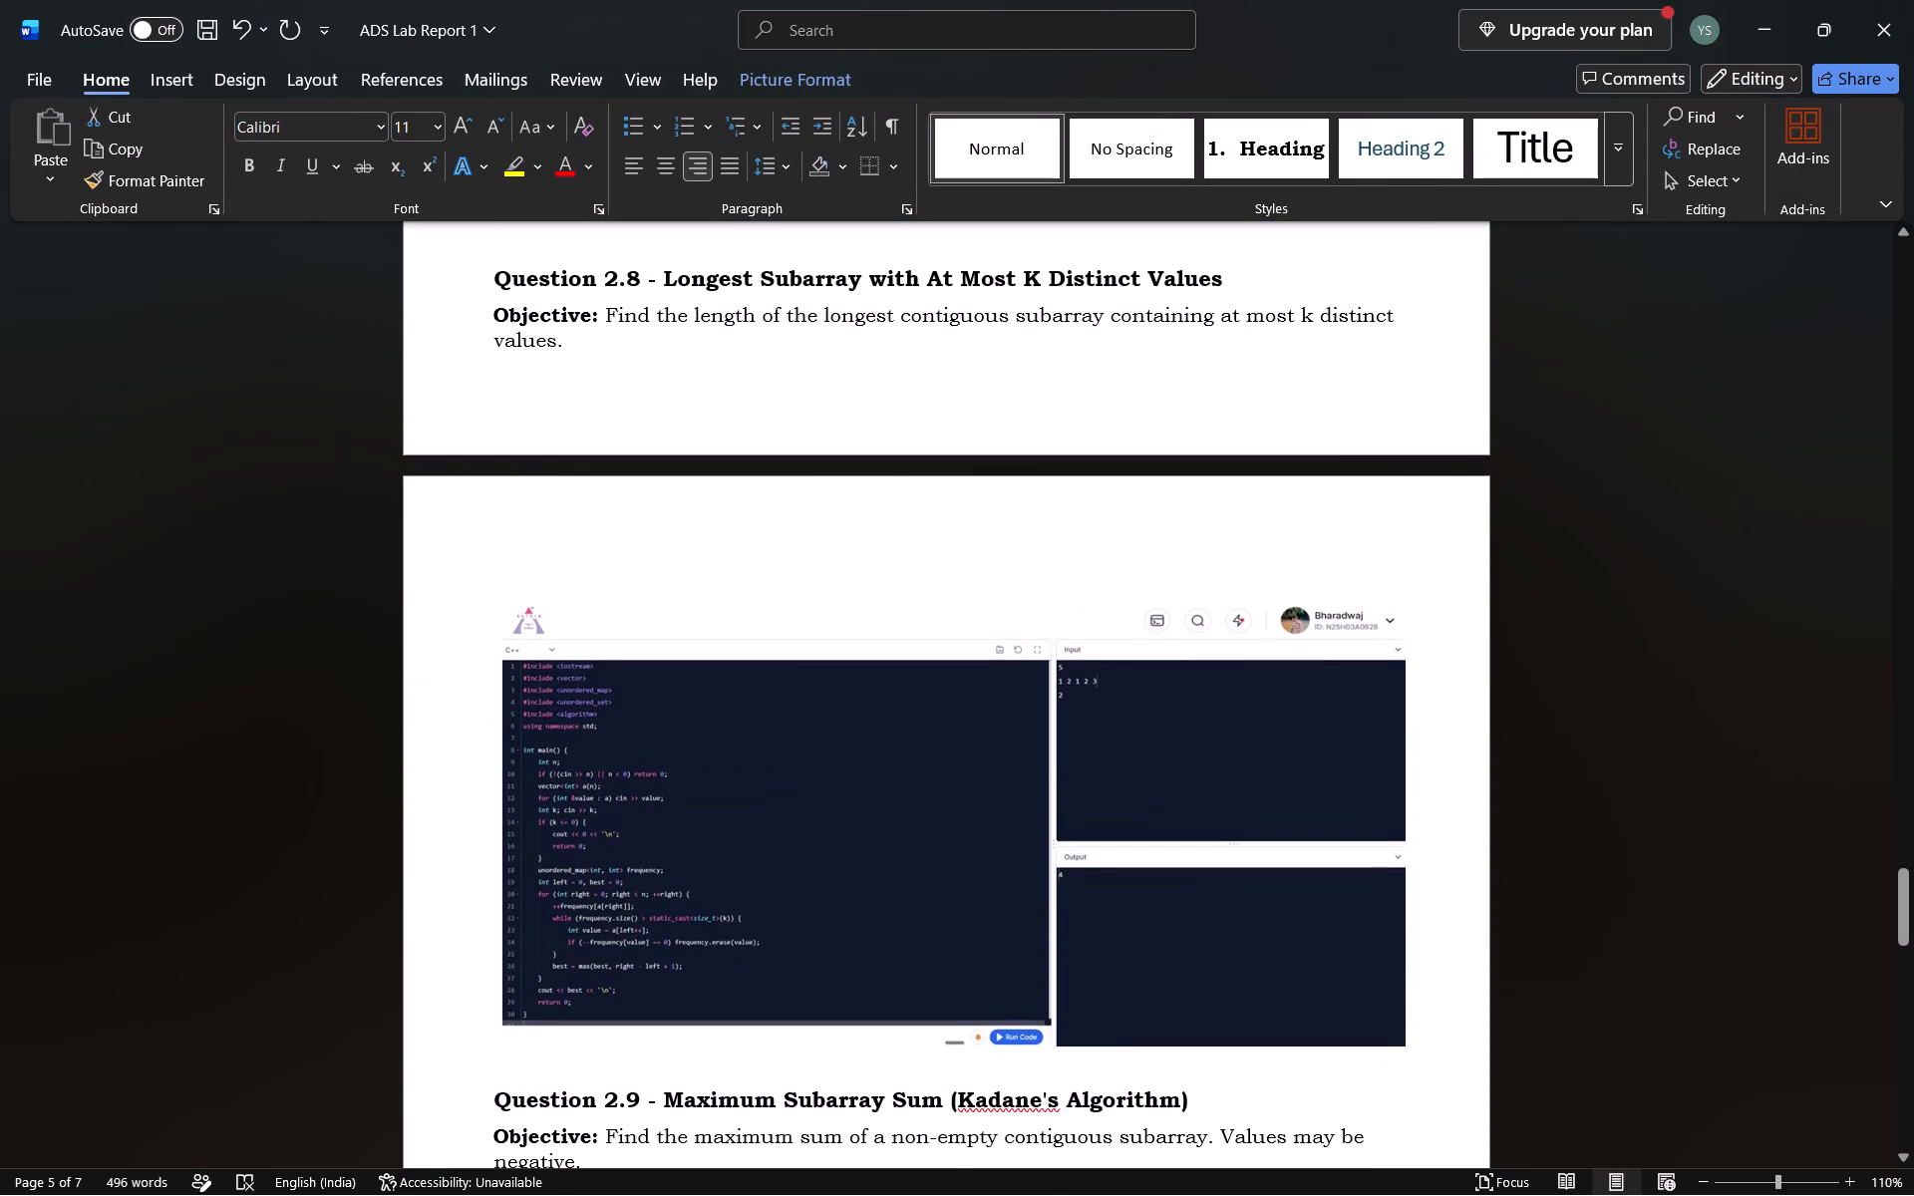
left_click(192, 78)
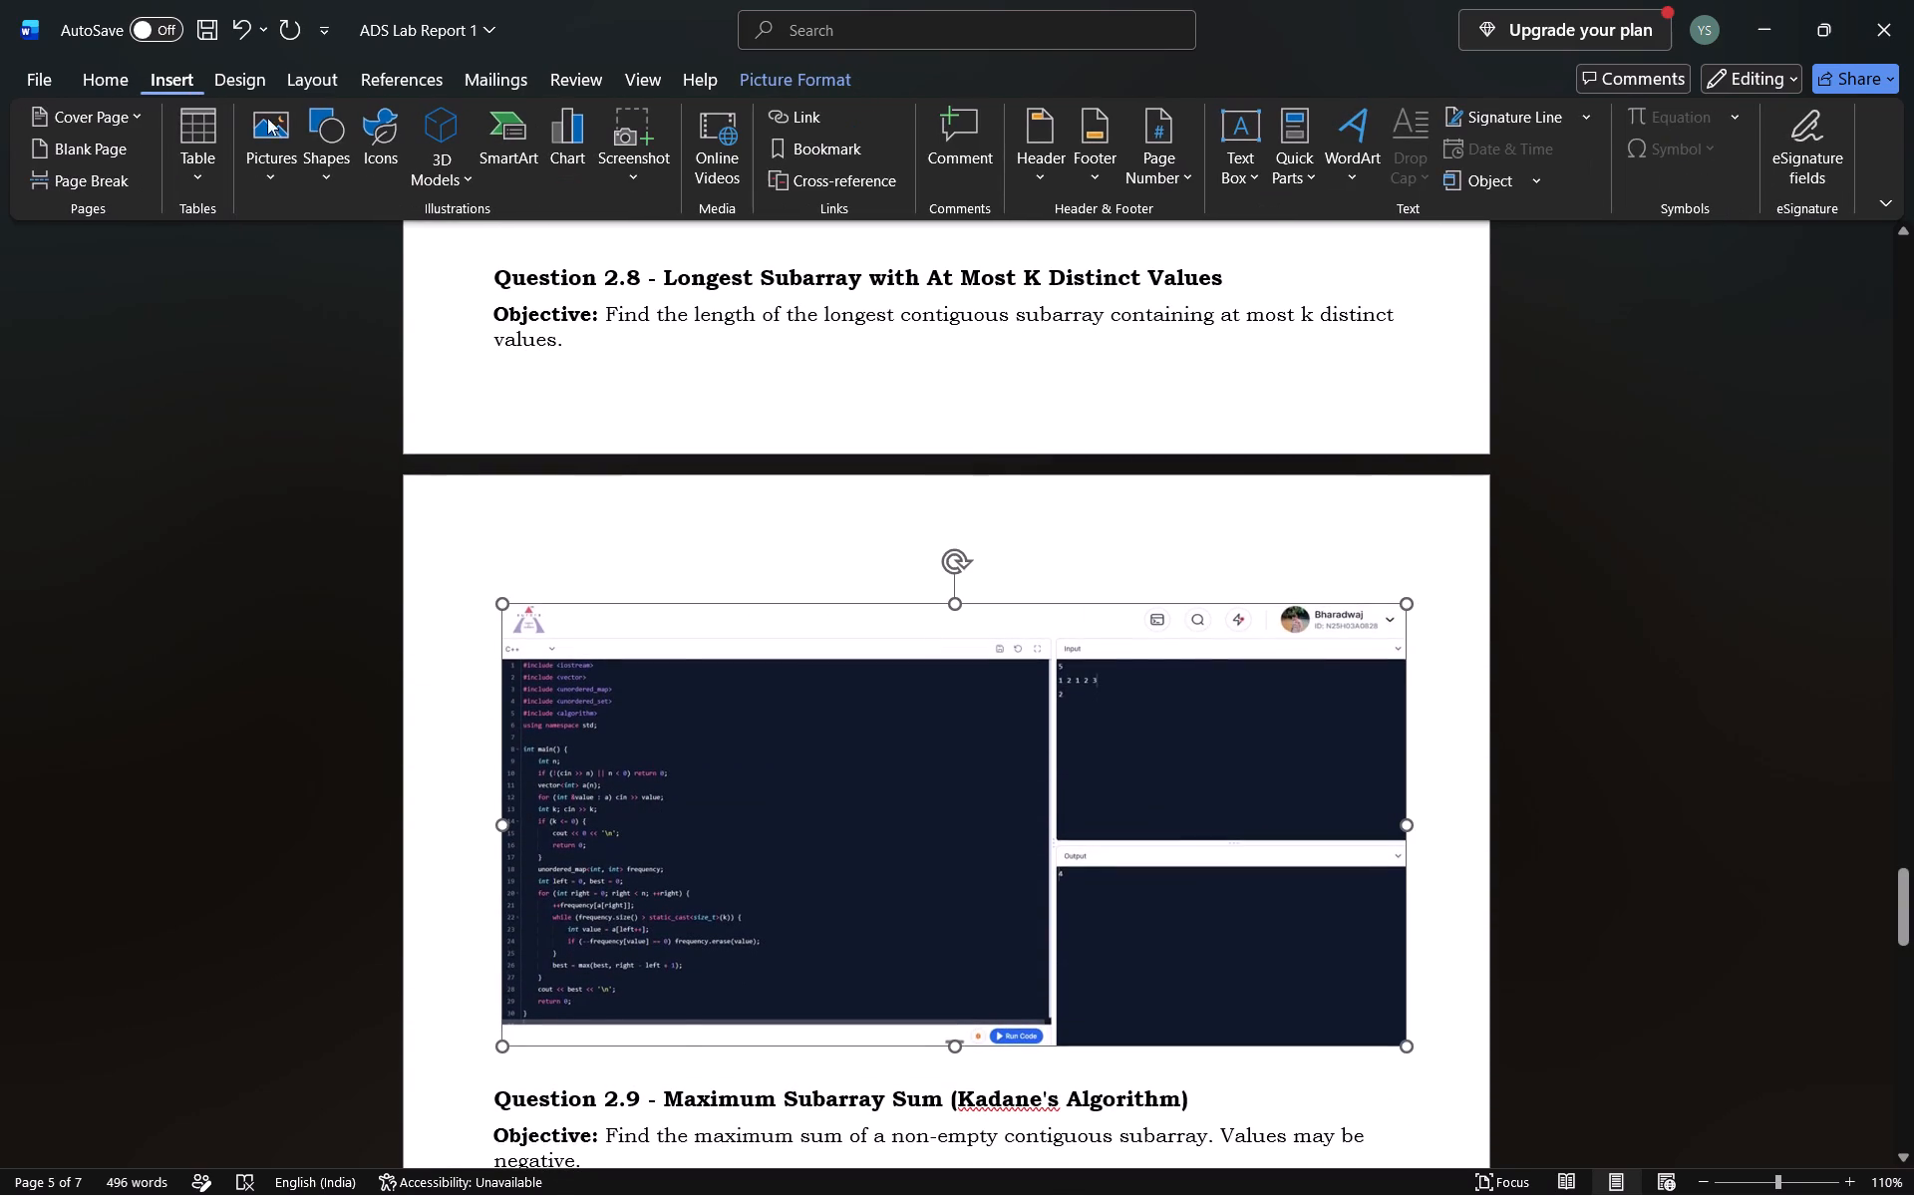
left_click(312, 143)
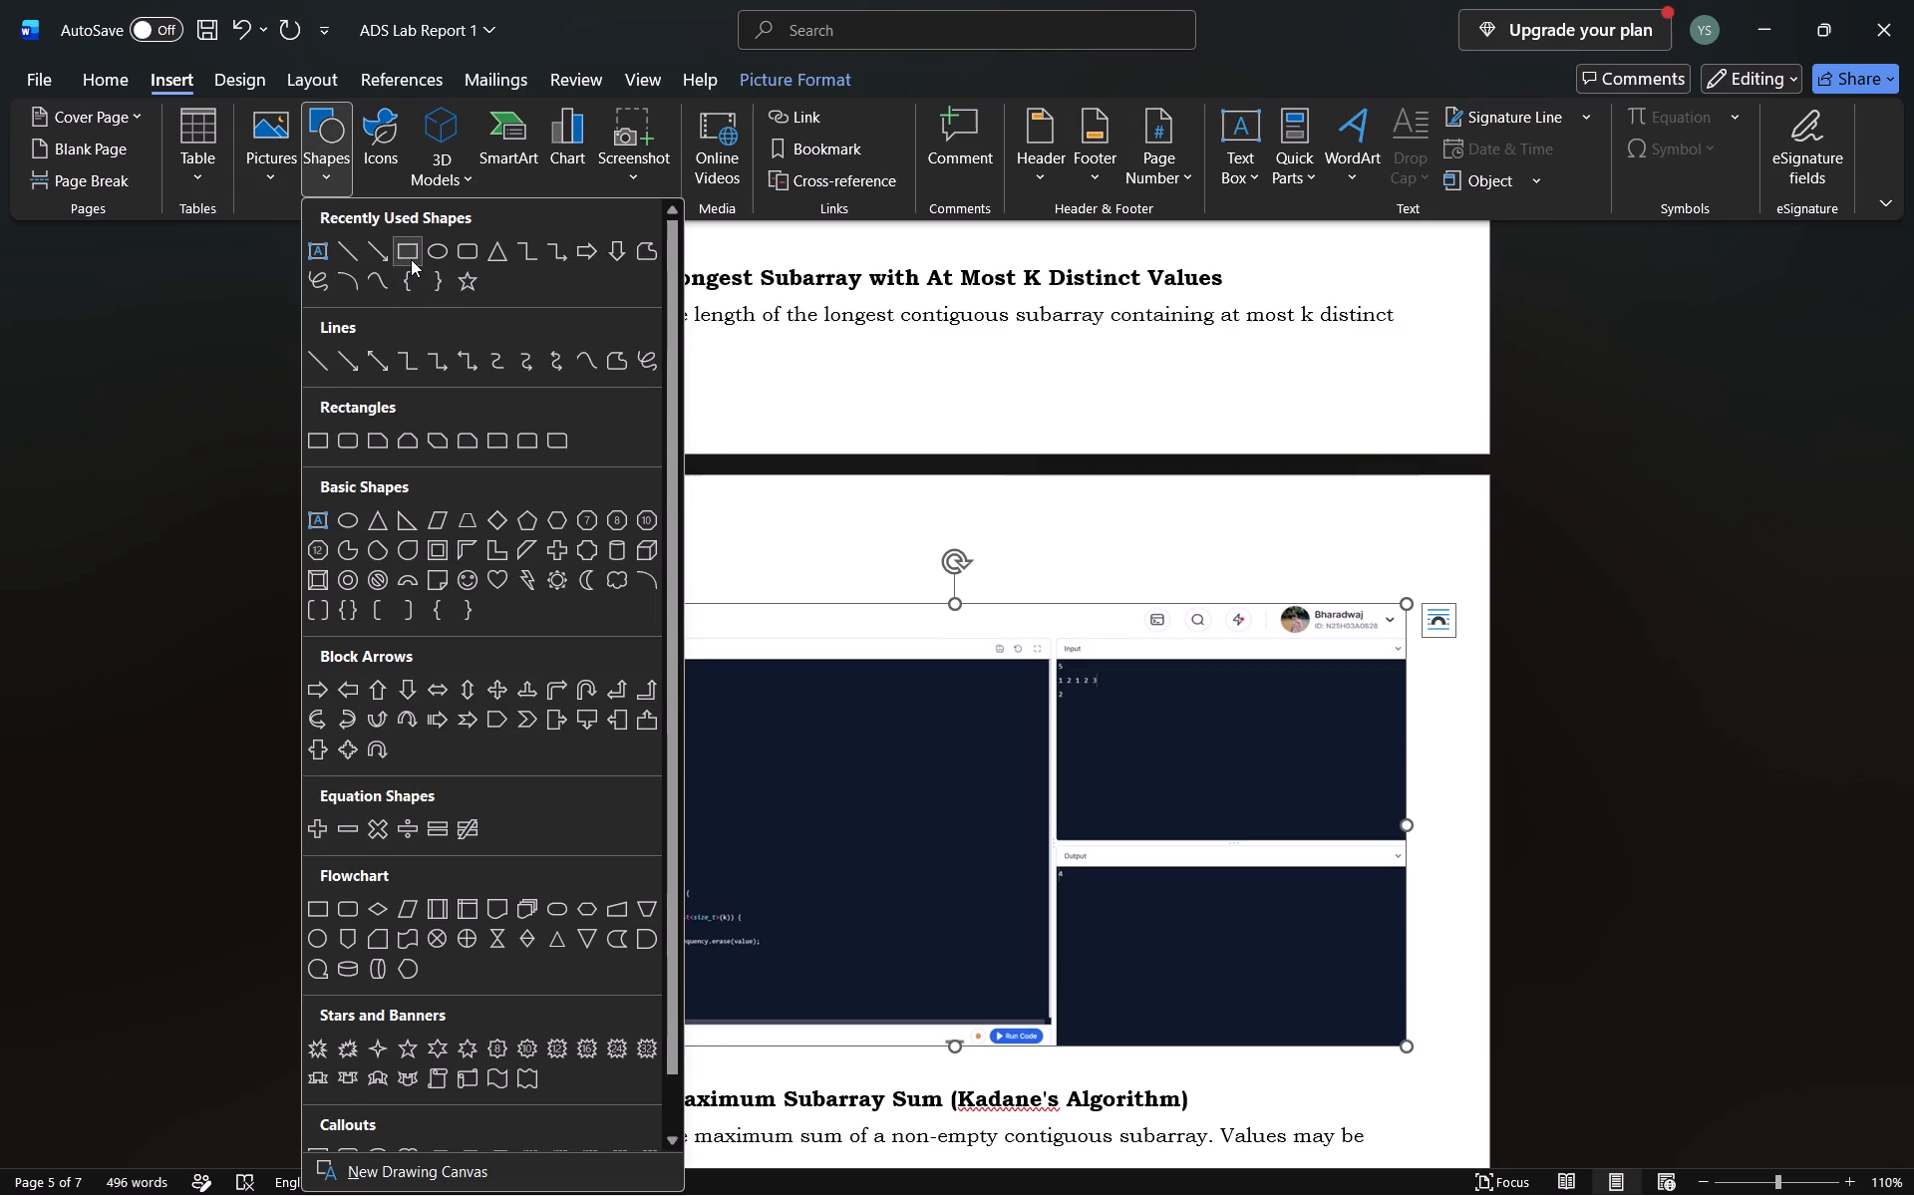
left_click(411, 259)
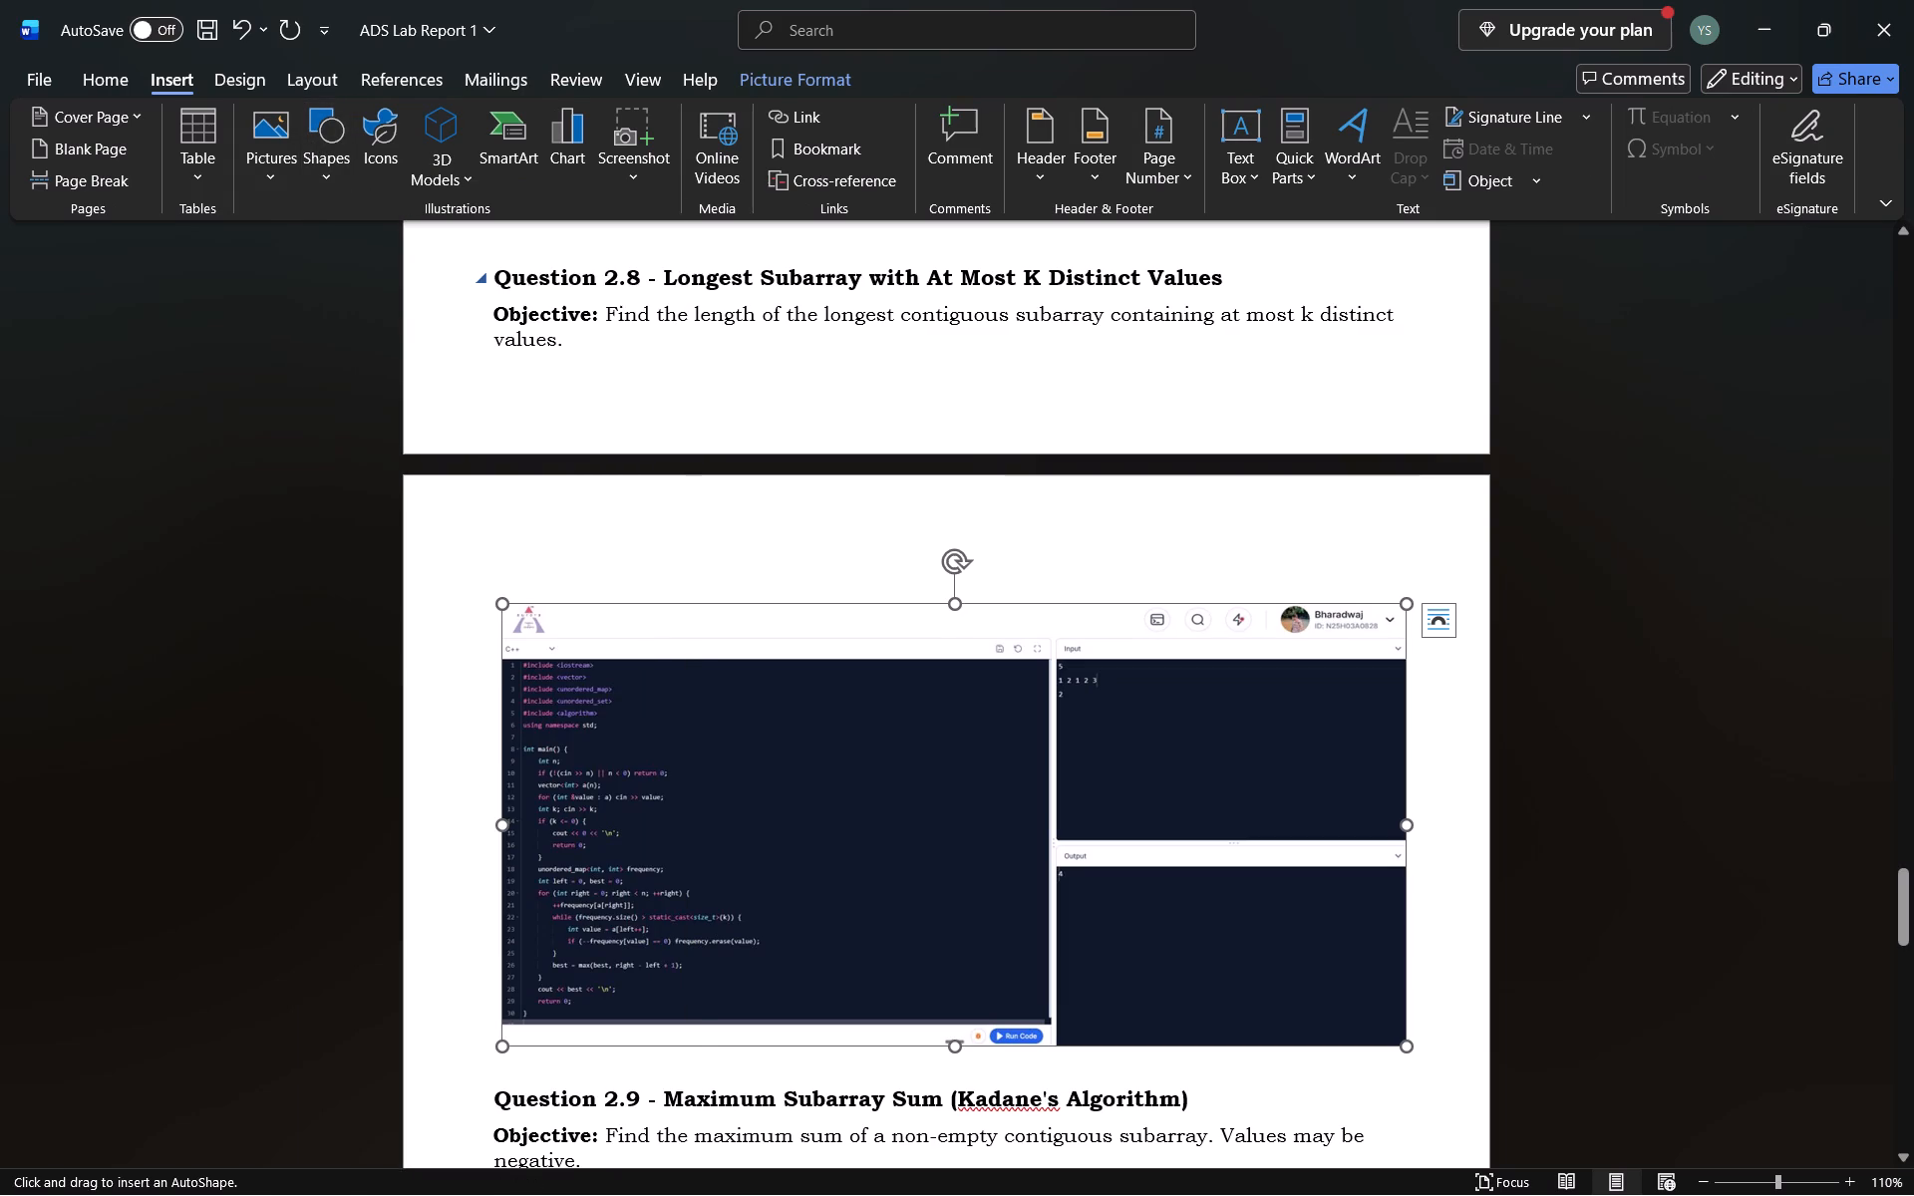
left_click_drag(1266, 606, 1398, 634)
Remove the outline and the solid fill from the rectangle over the Question 2.8 account badge.
right_click(1329, 616)
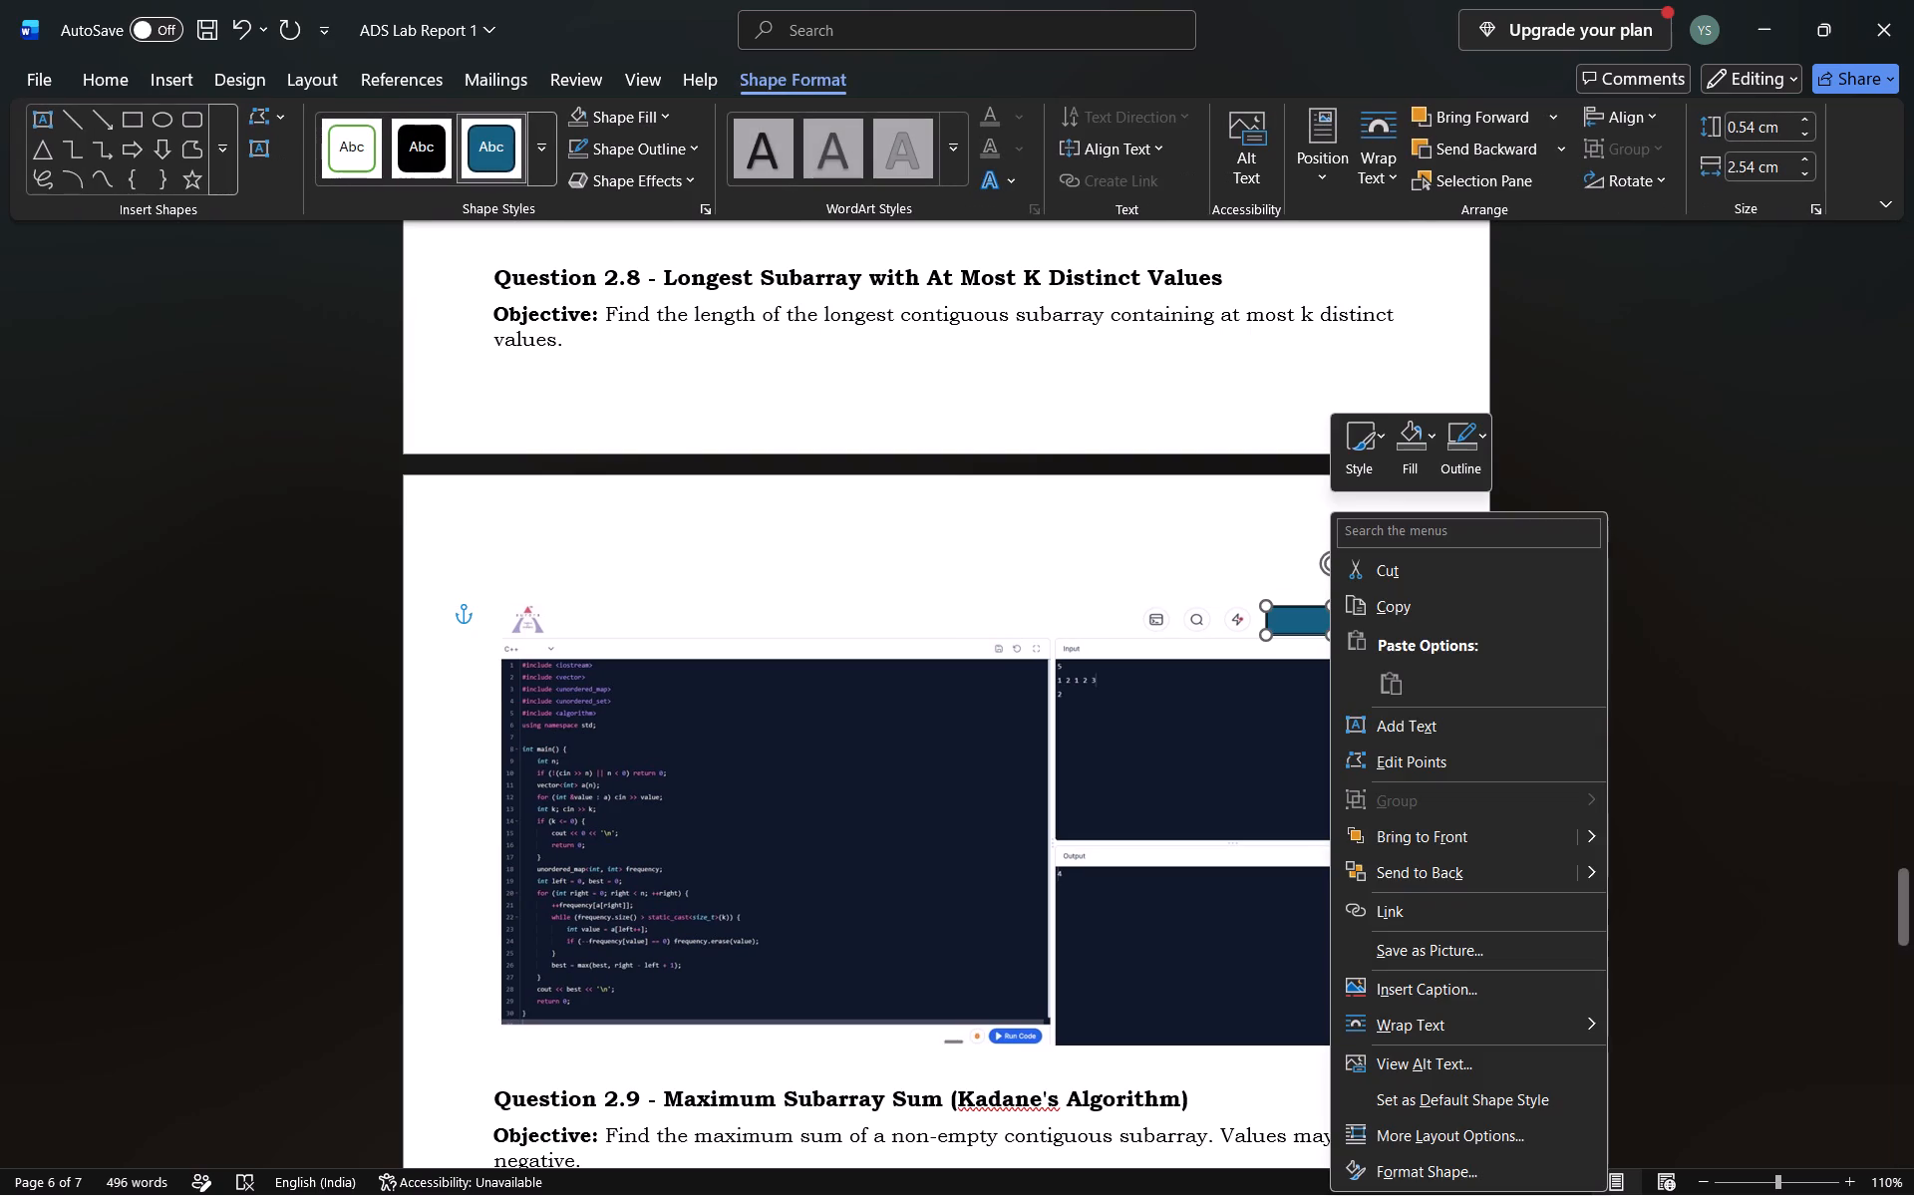
left_click(1443, 449)
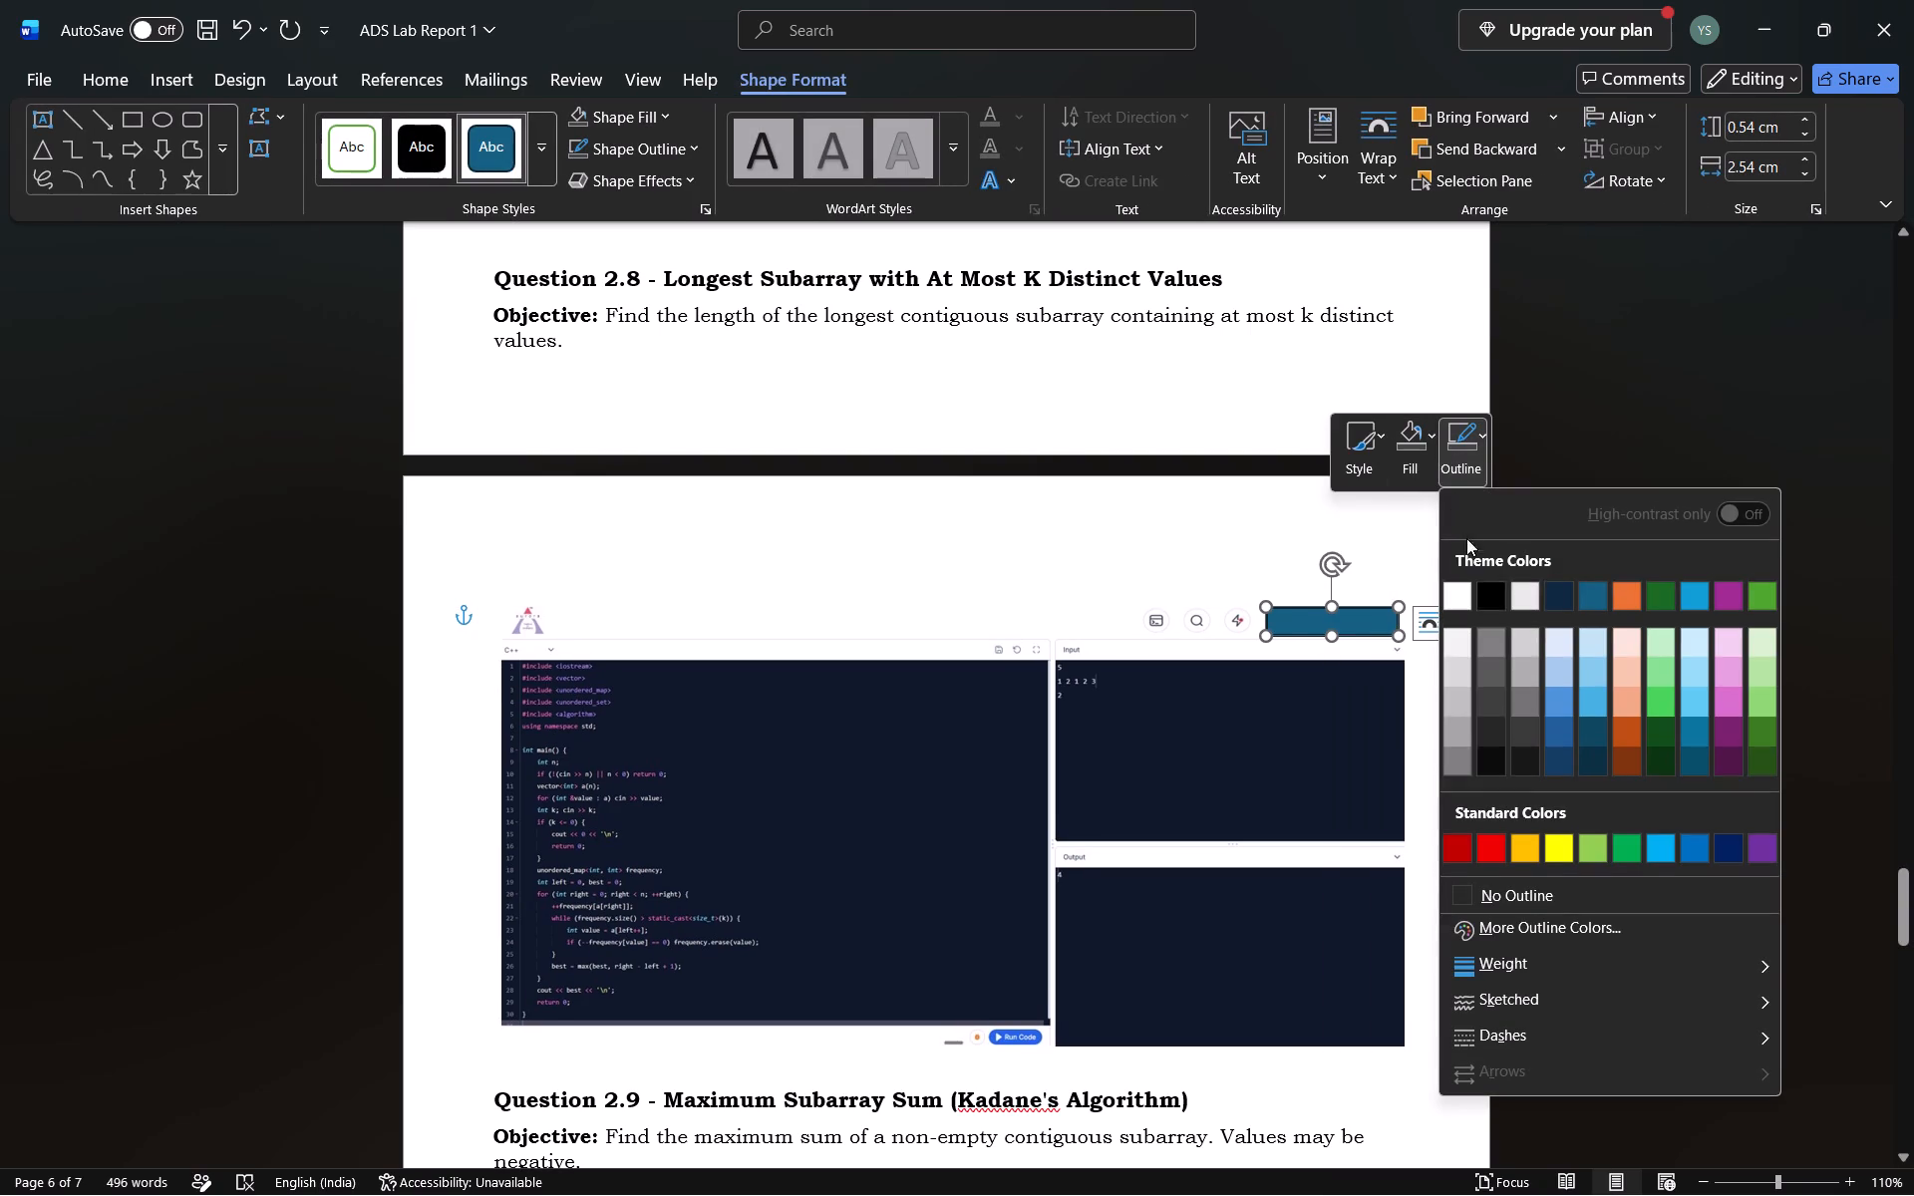
left_click(1543, 889)
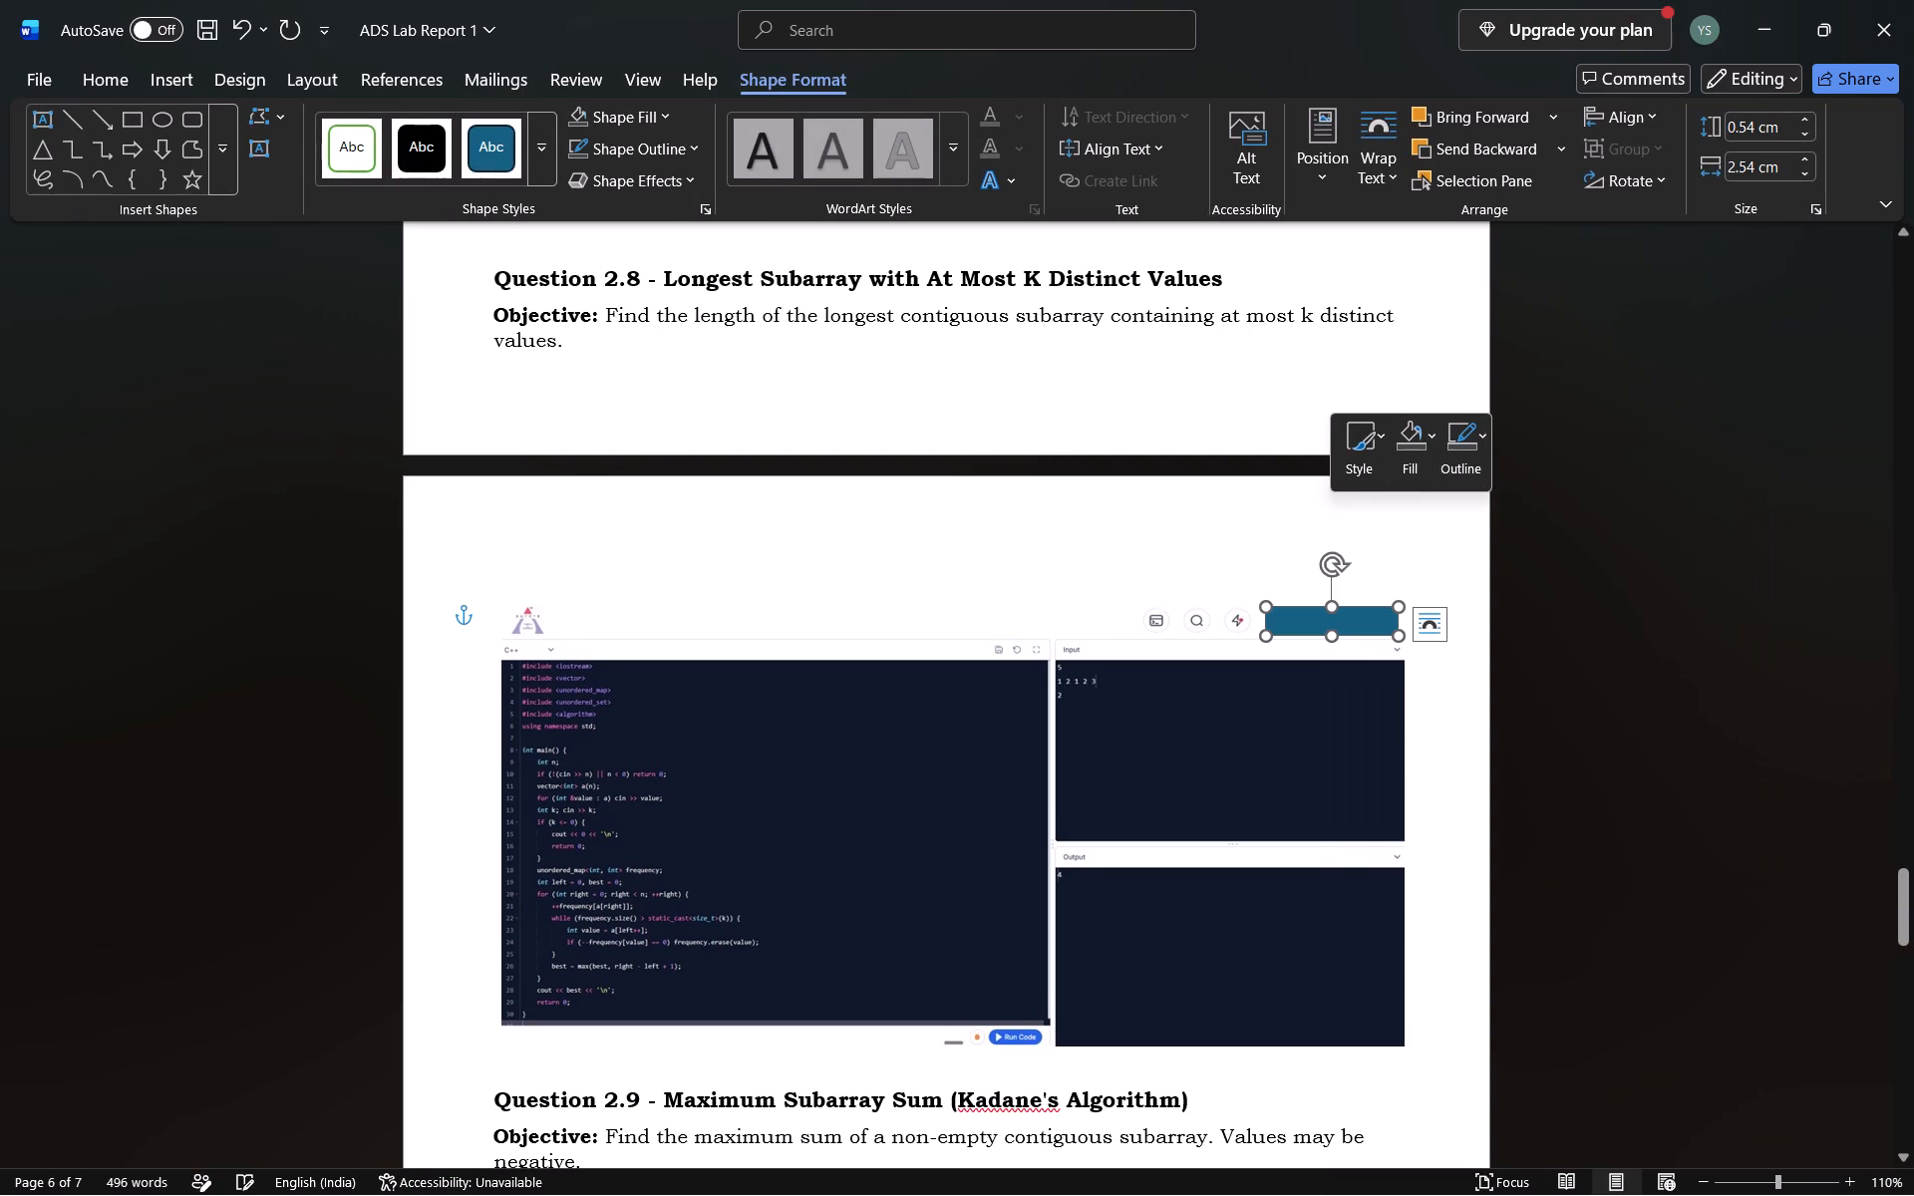
left_click(1404, 448)
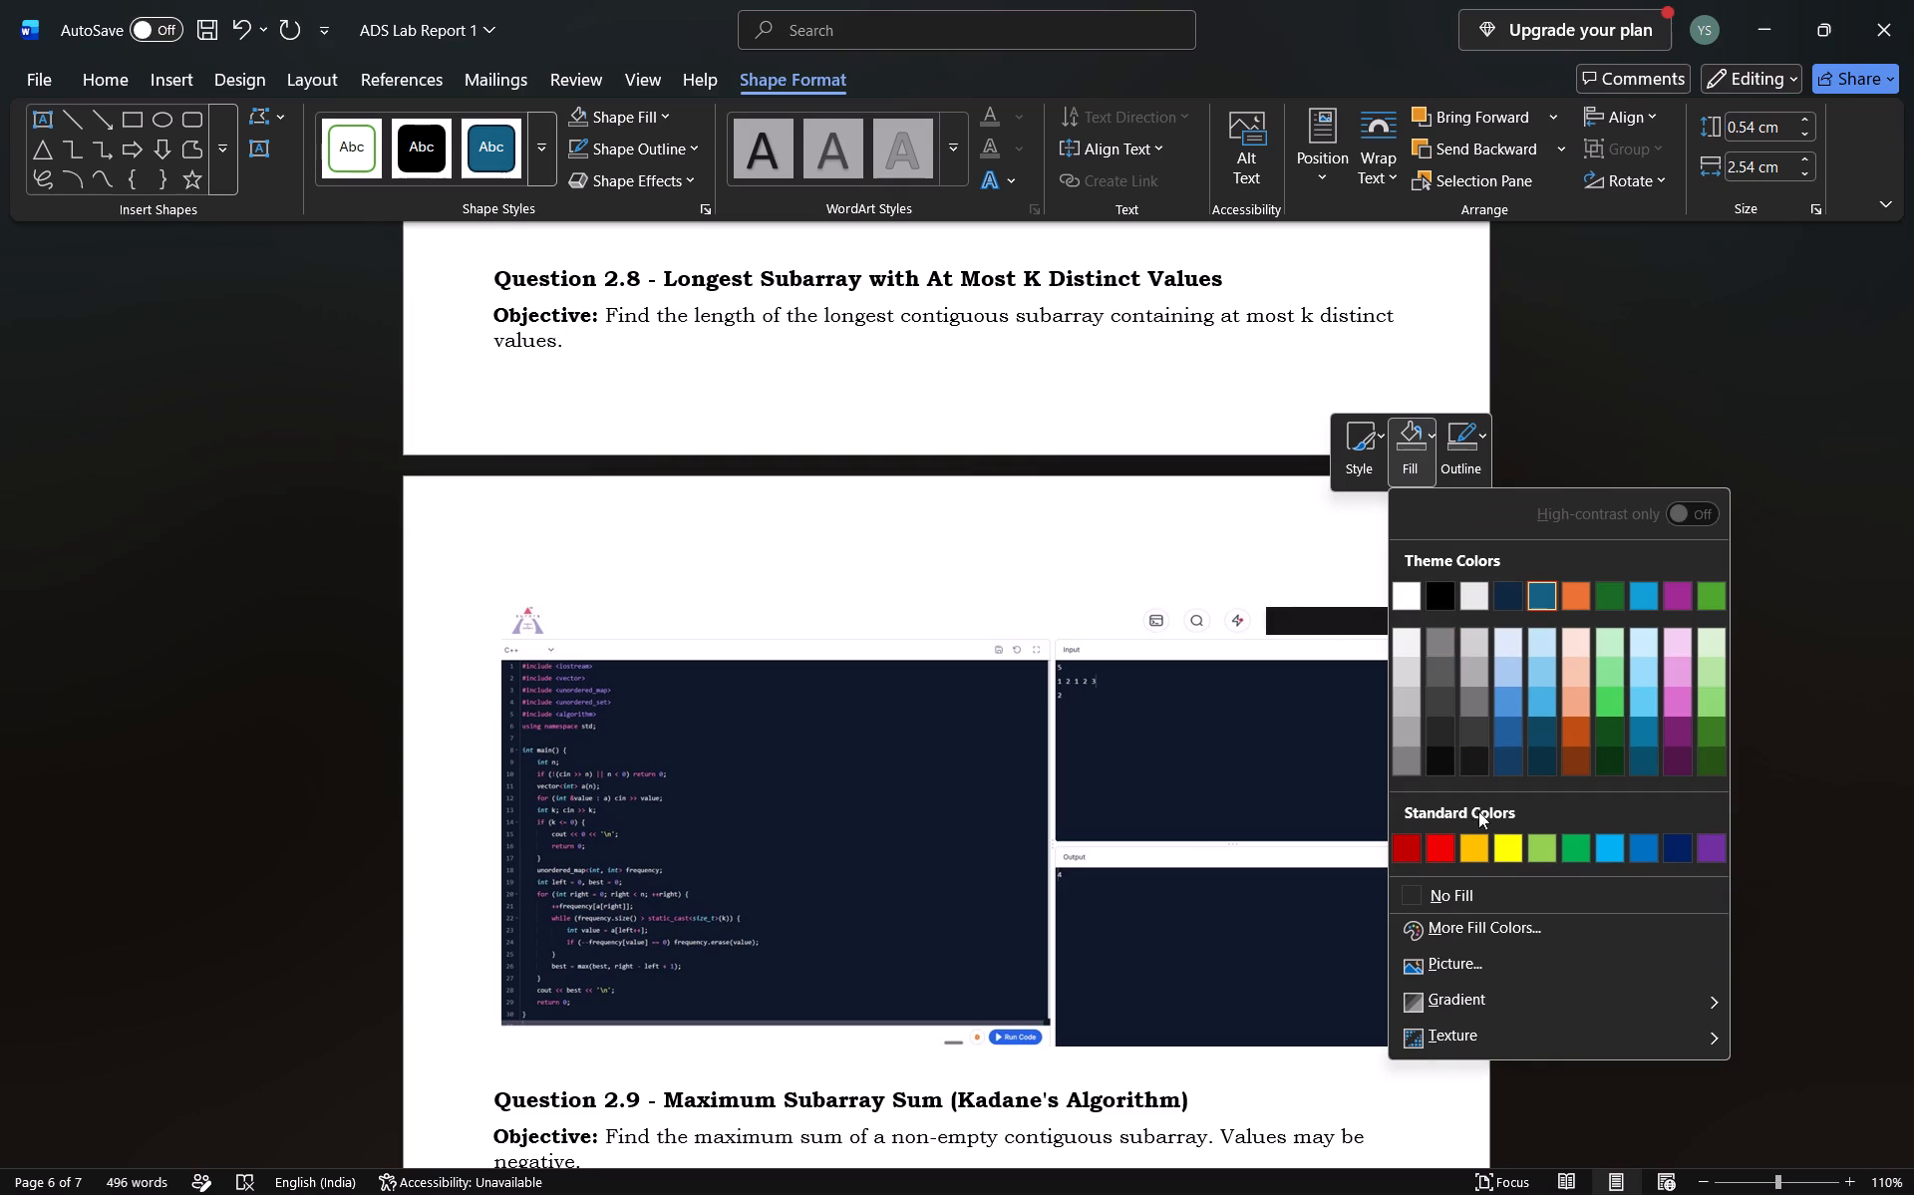
left_click(1496, 885)
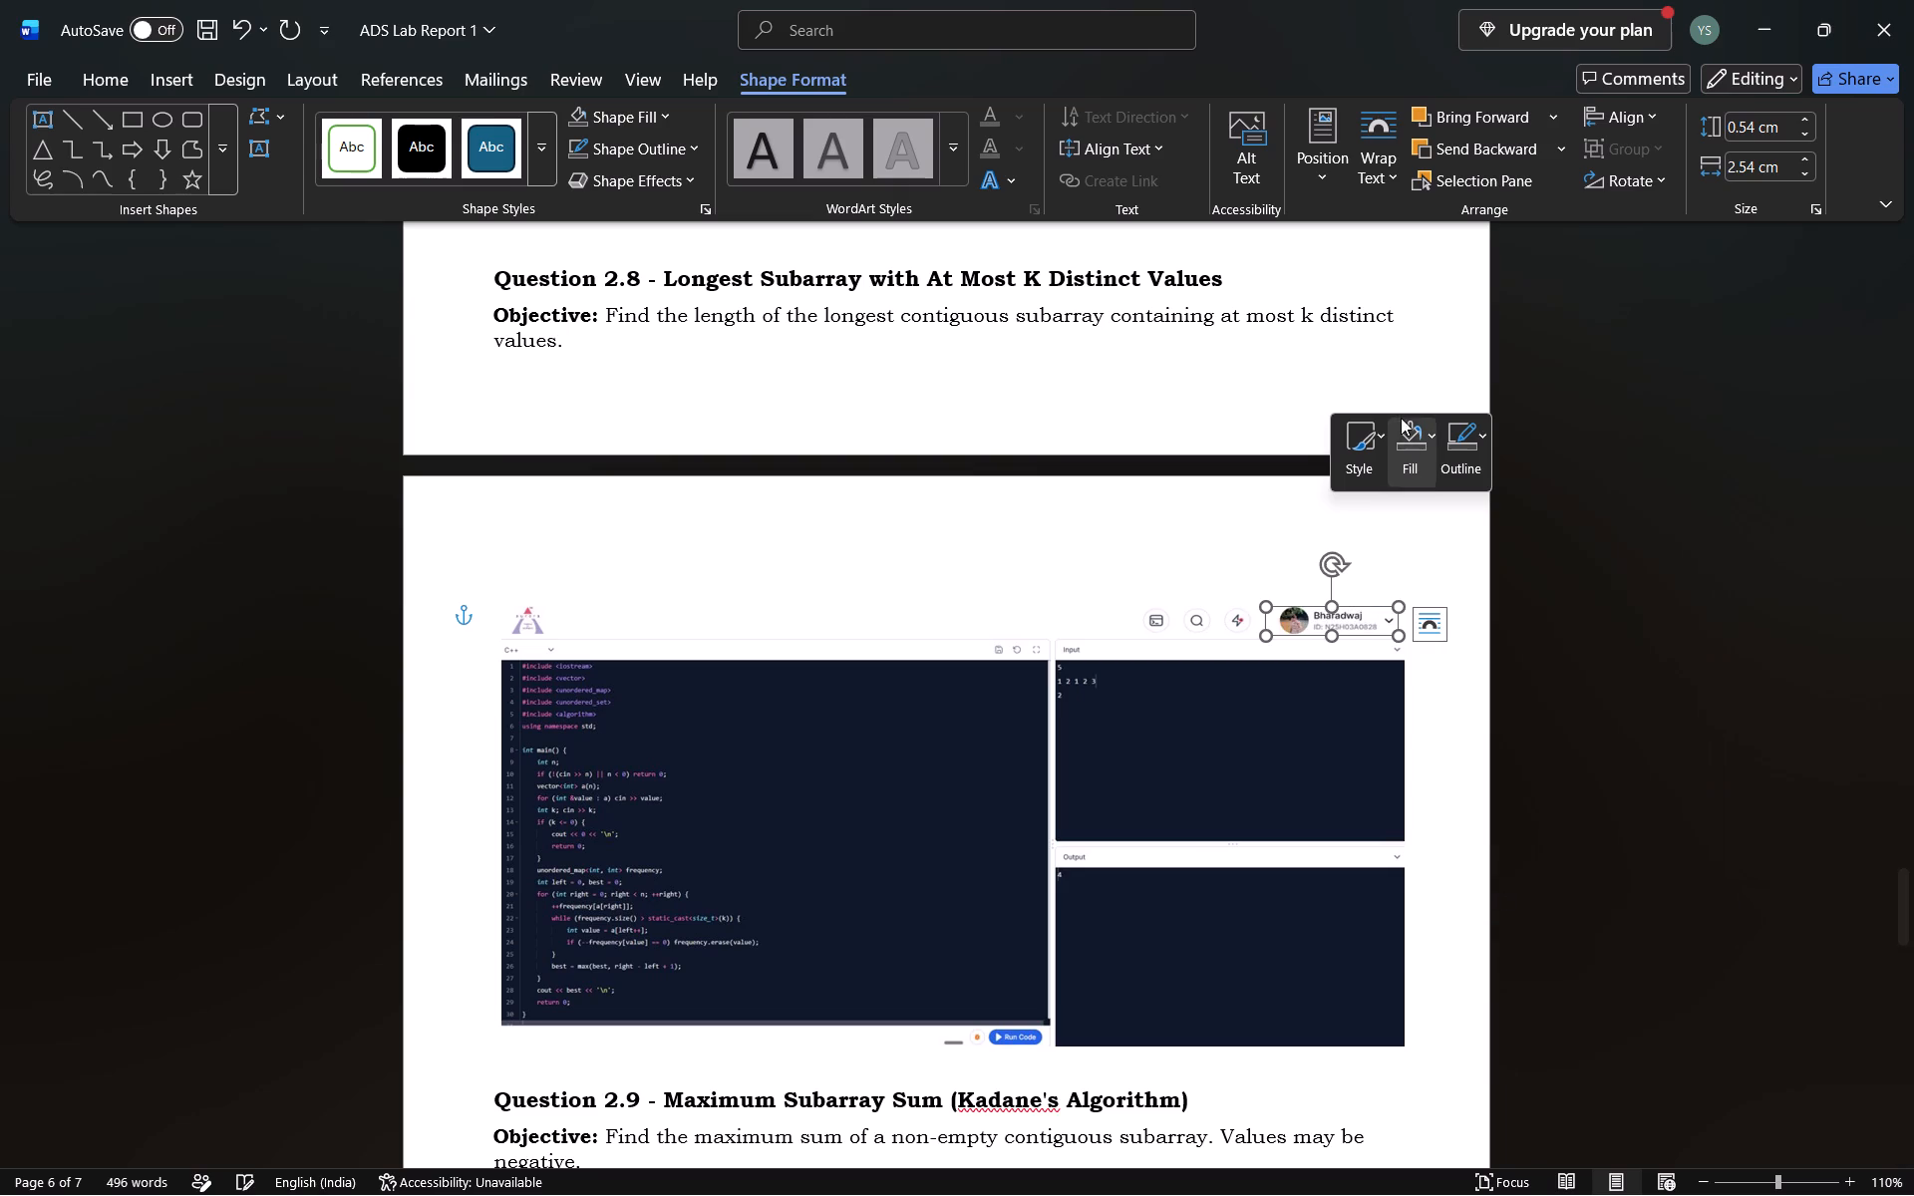
left_click(1408, 447)
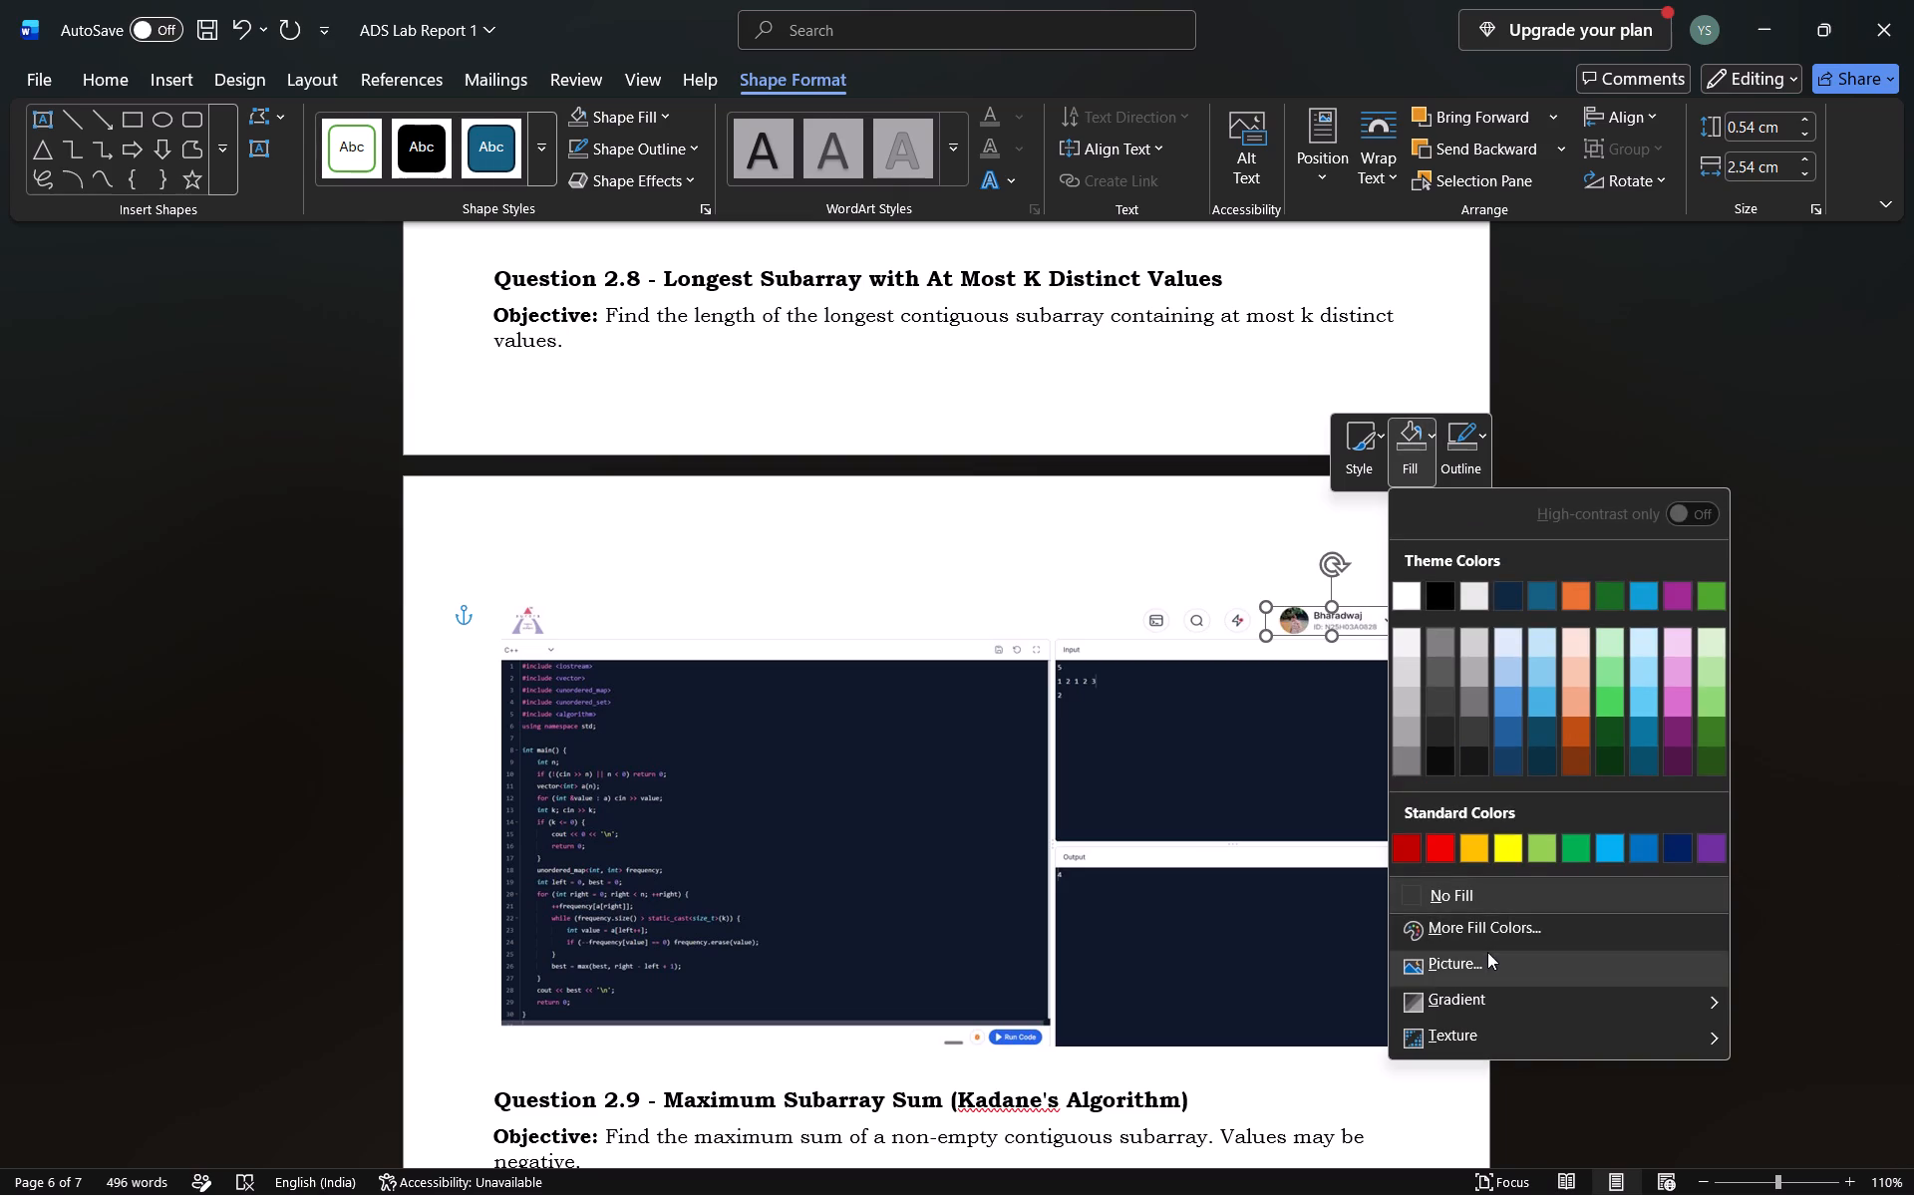
left_click(1487, 952)
left_click(1173, 539)
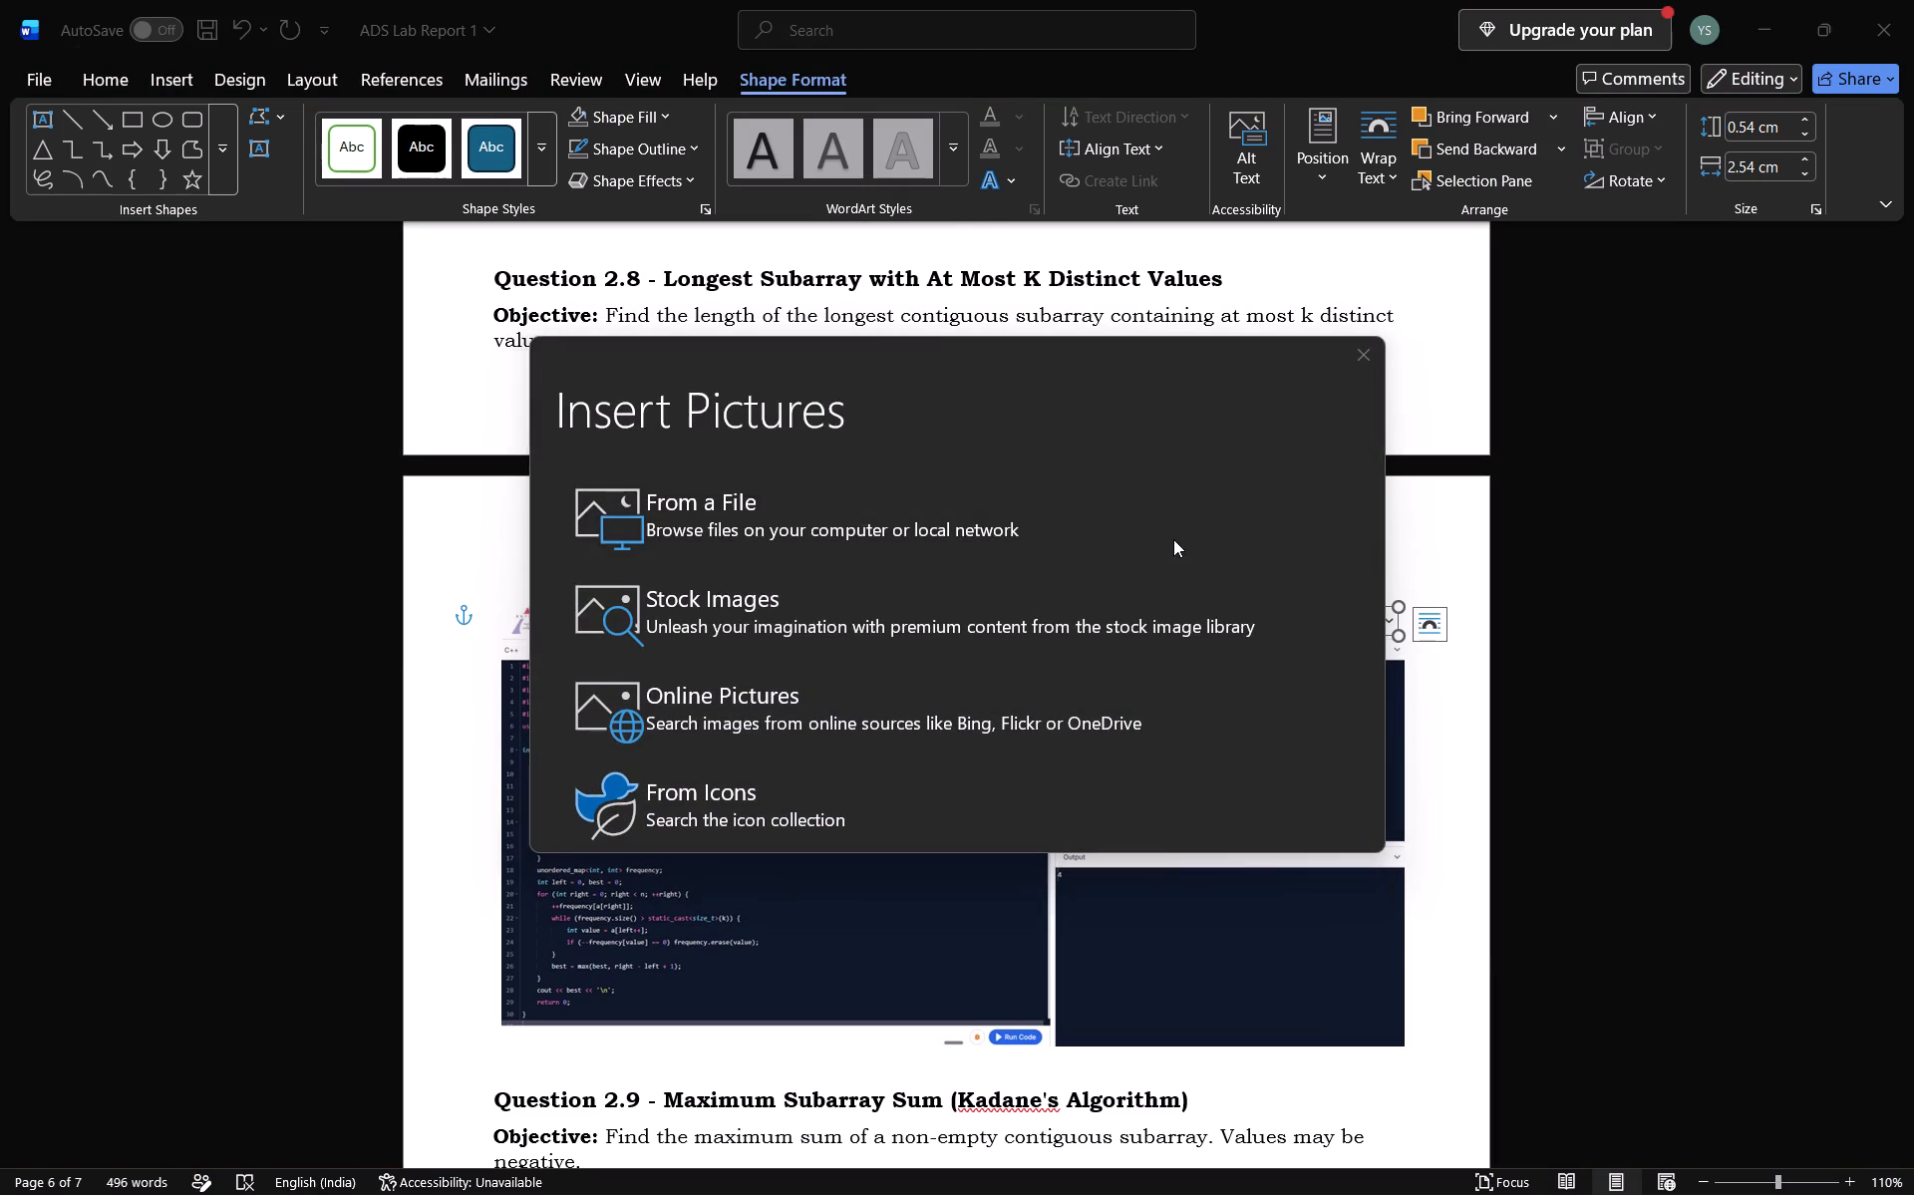
scroll(703, 346, "down", 2)
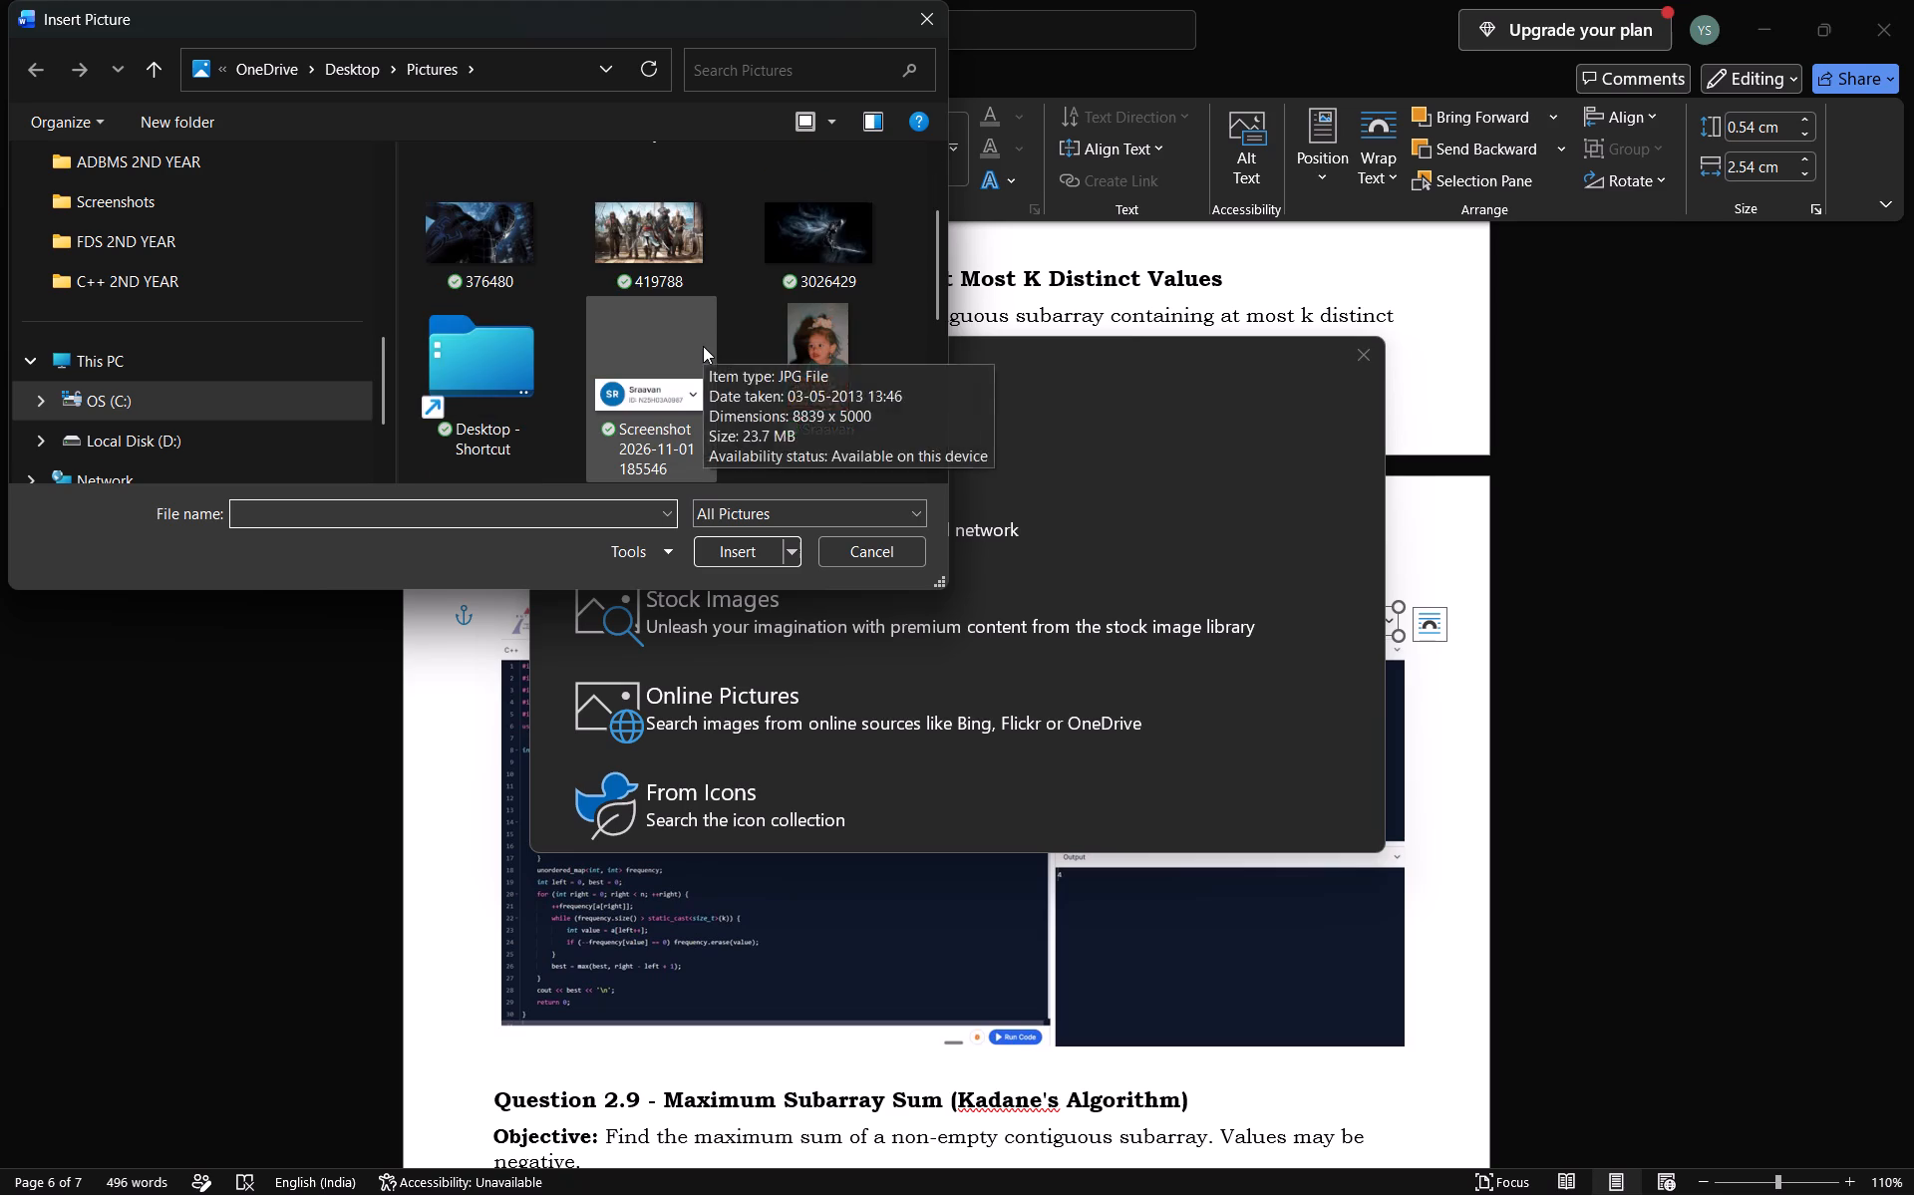
double_click(663, 359)
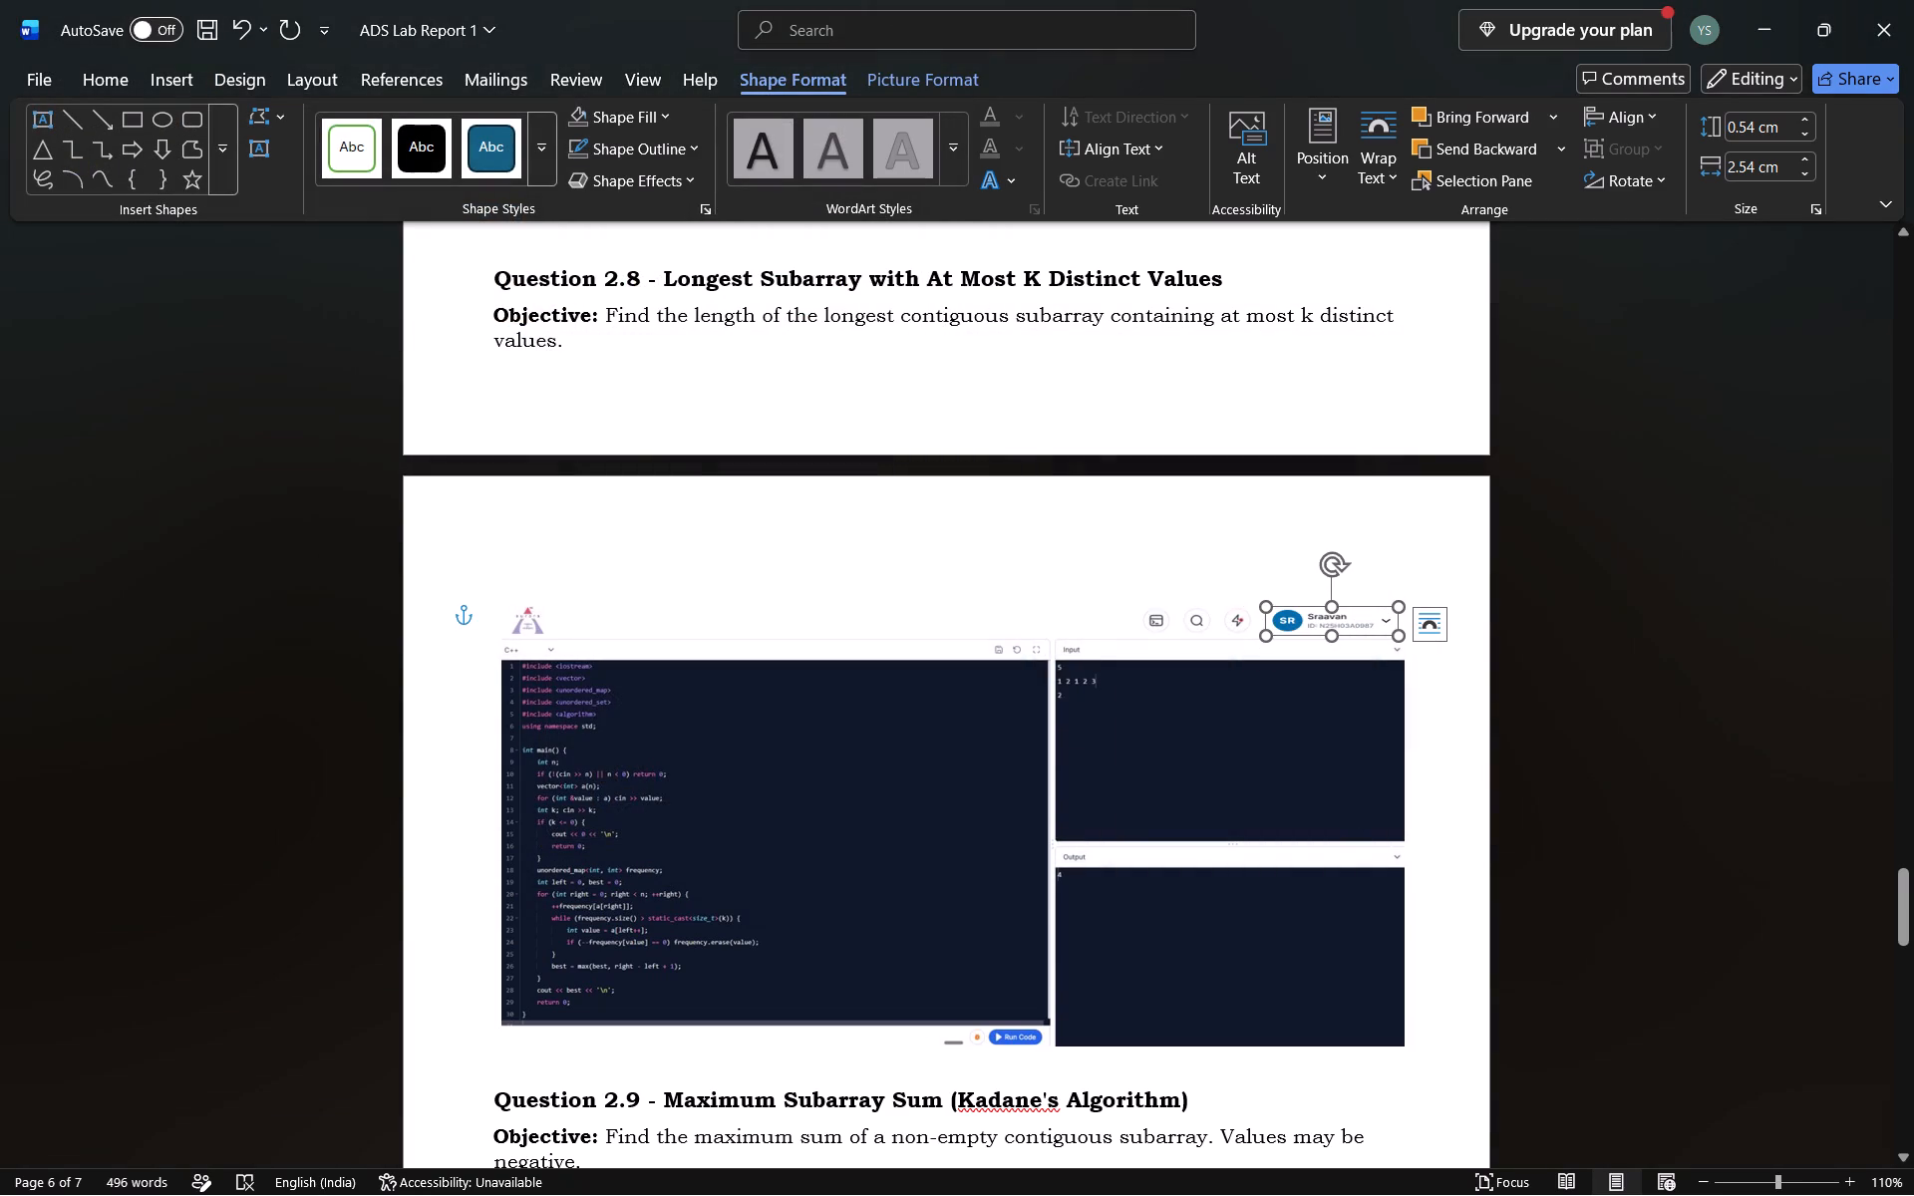
Draw a rectangle about 0.71 cm high and 2.5 cm wide over the account badge in the Question 2.9 screenshot.
scroll(1293, 761, "down", 3)
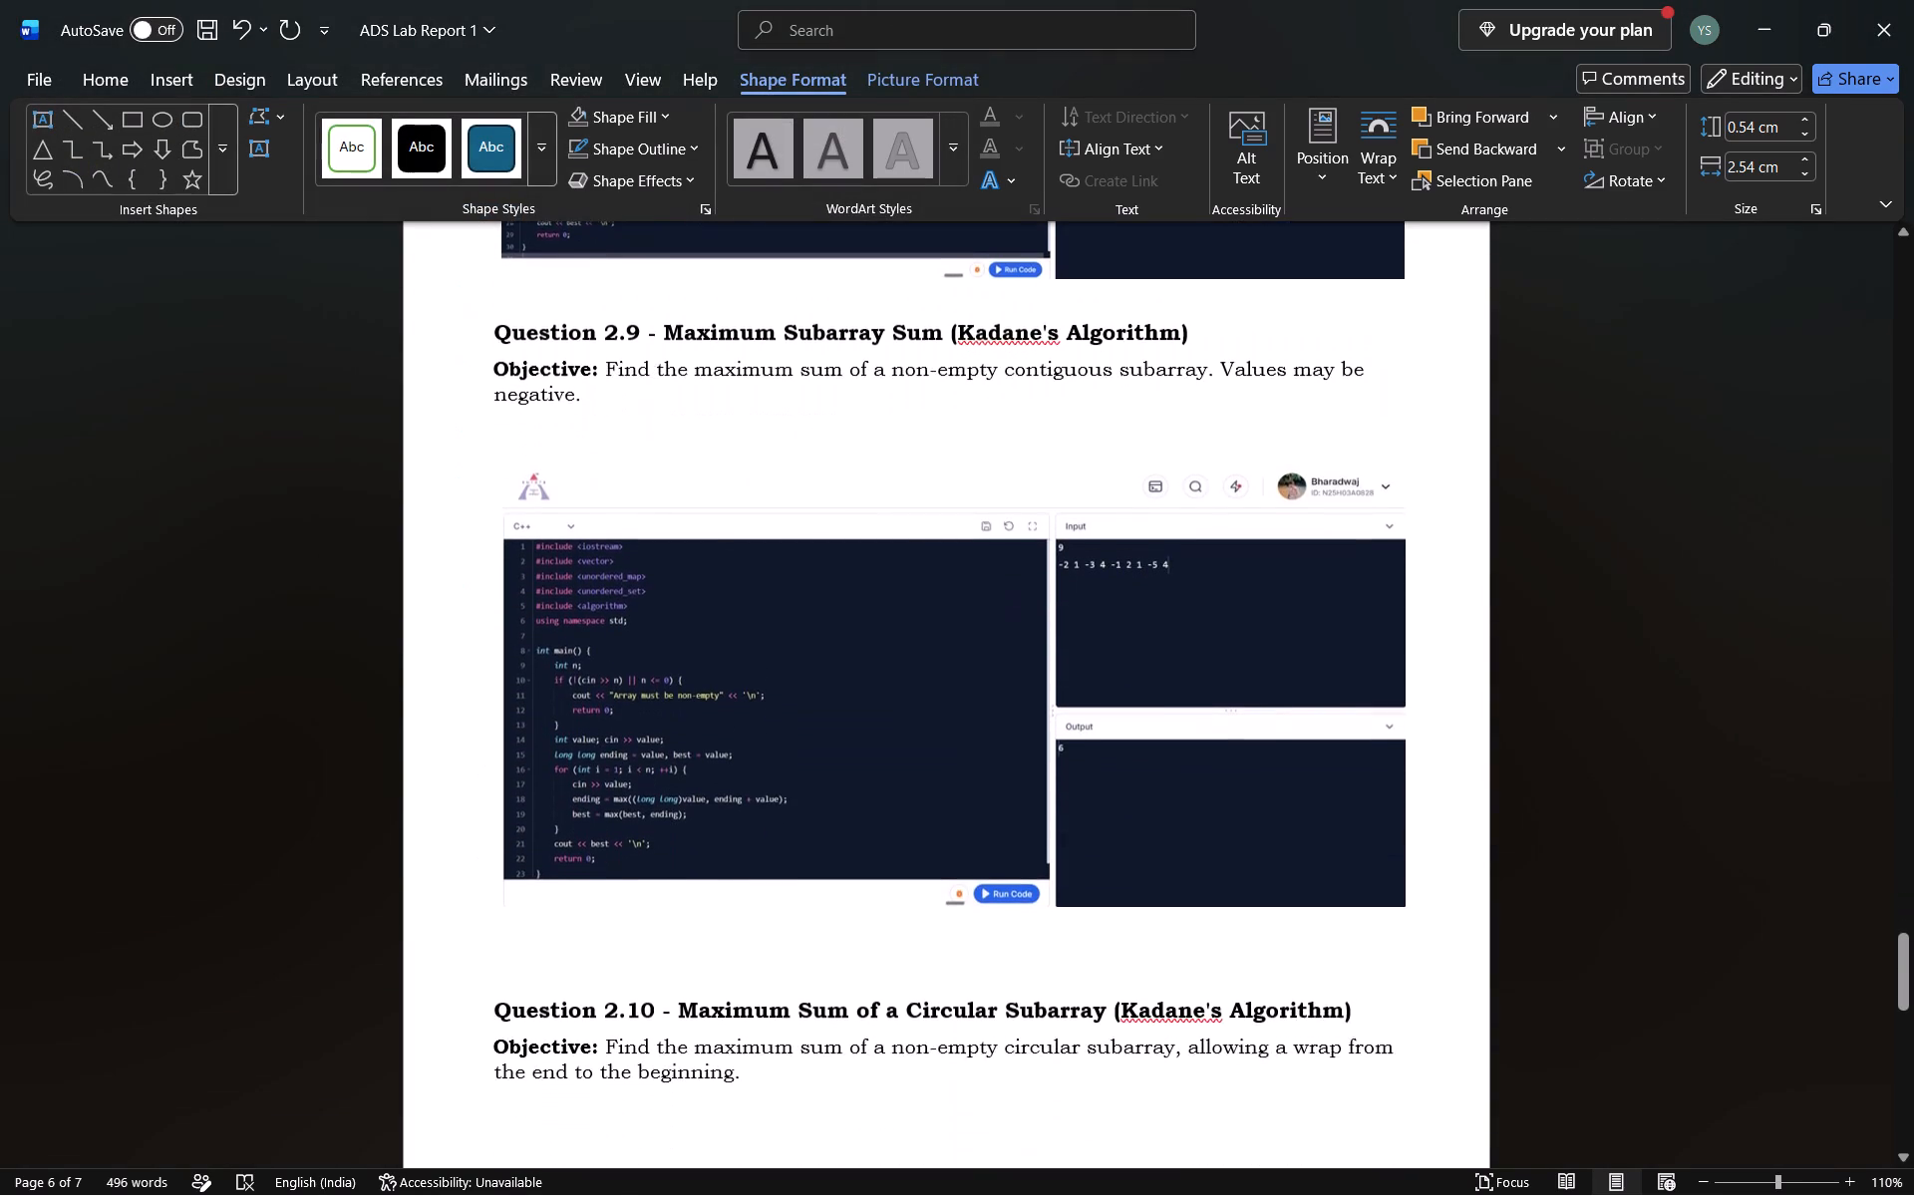
left_click(1234, 715)
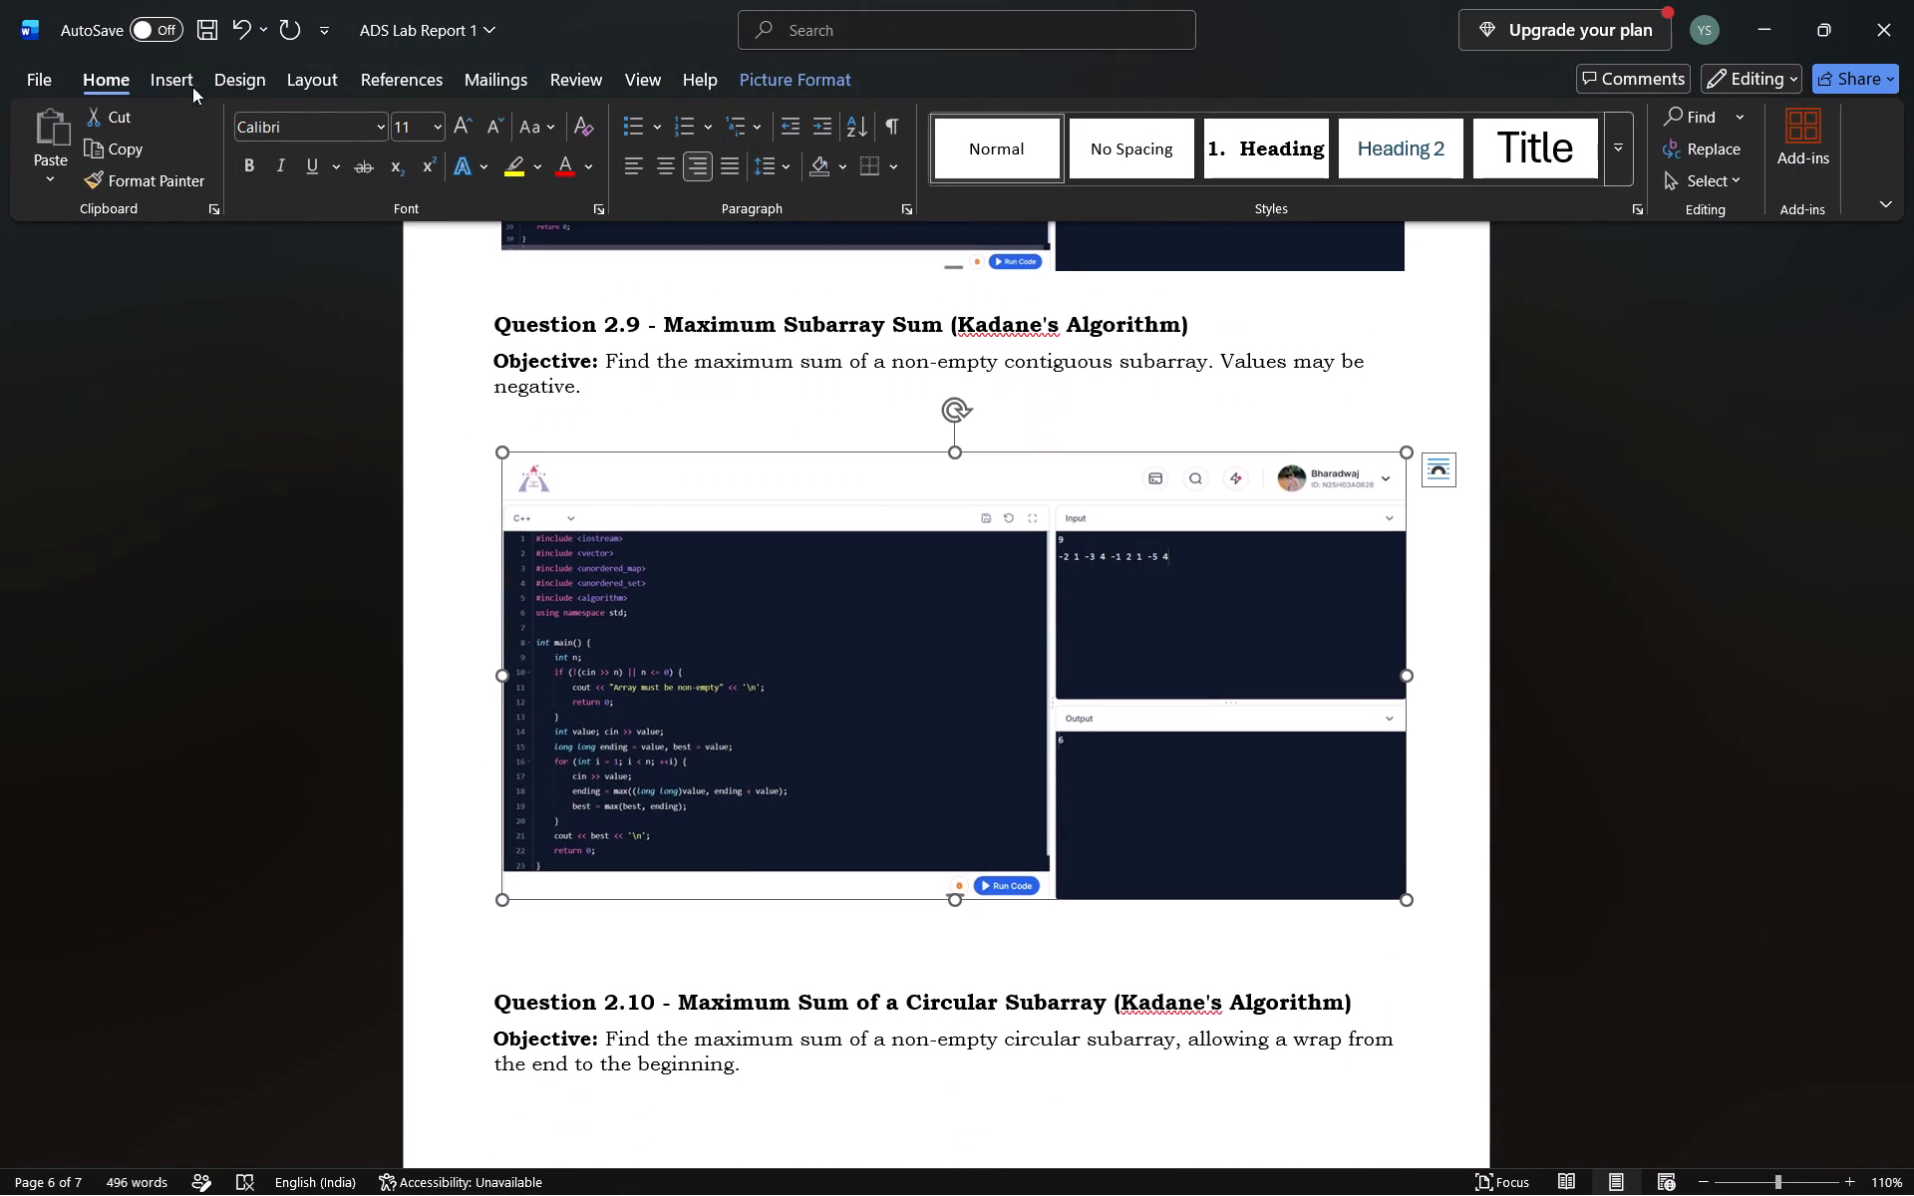
left_click(162, 84)
left_click(330, 151)
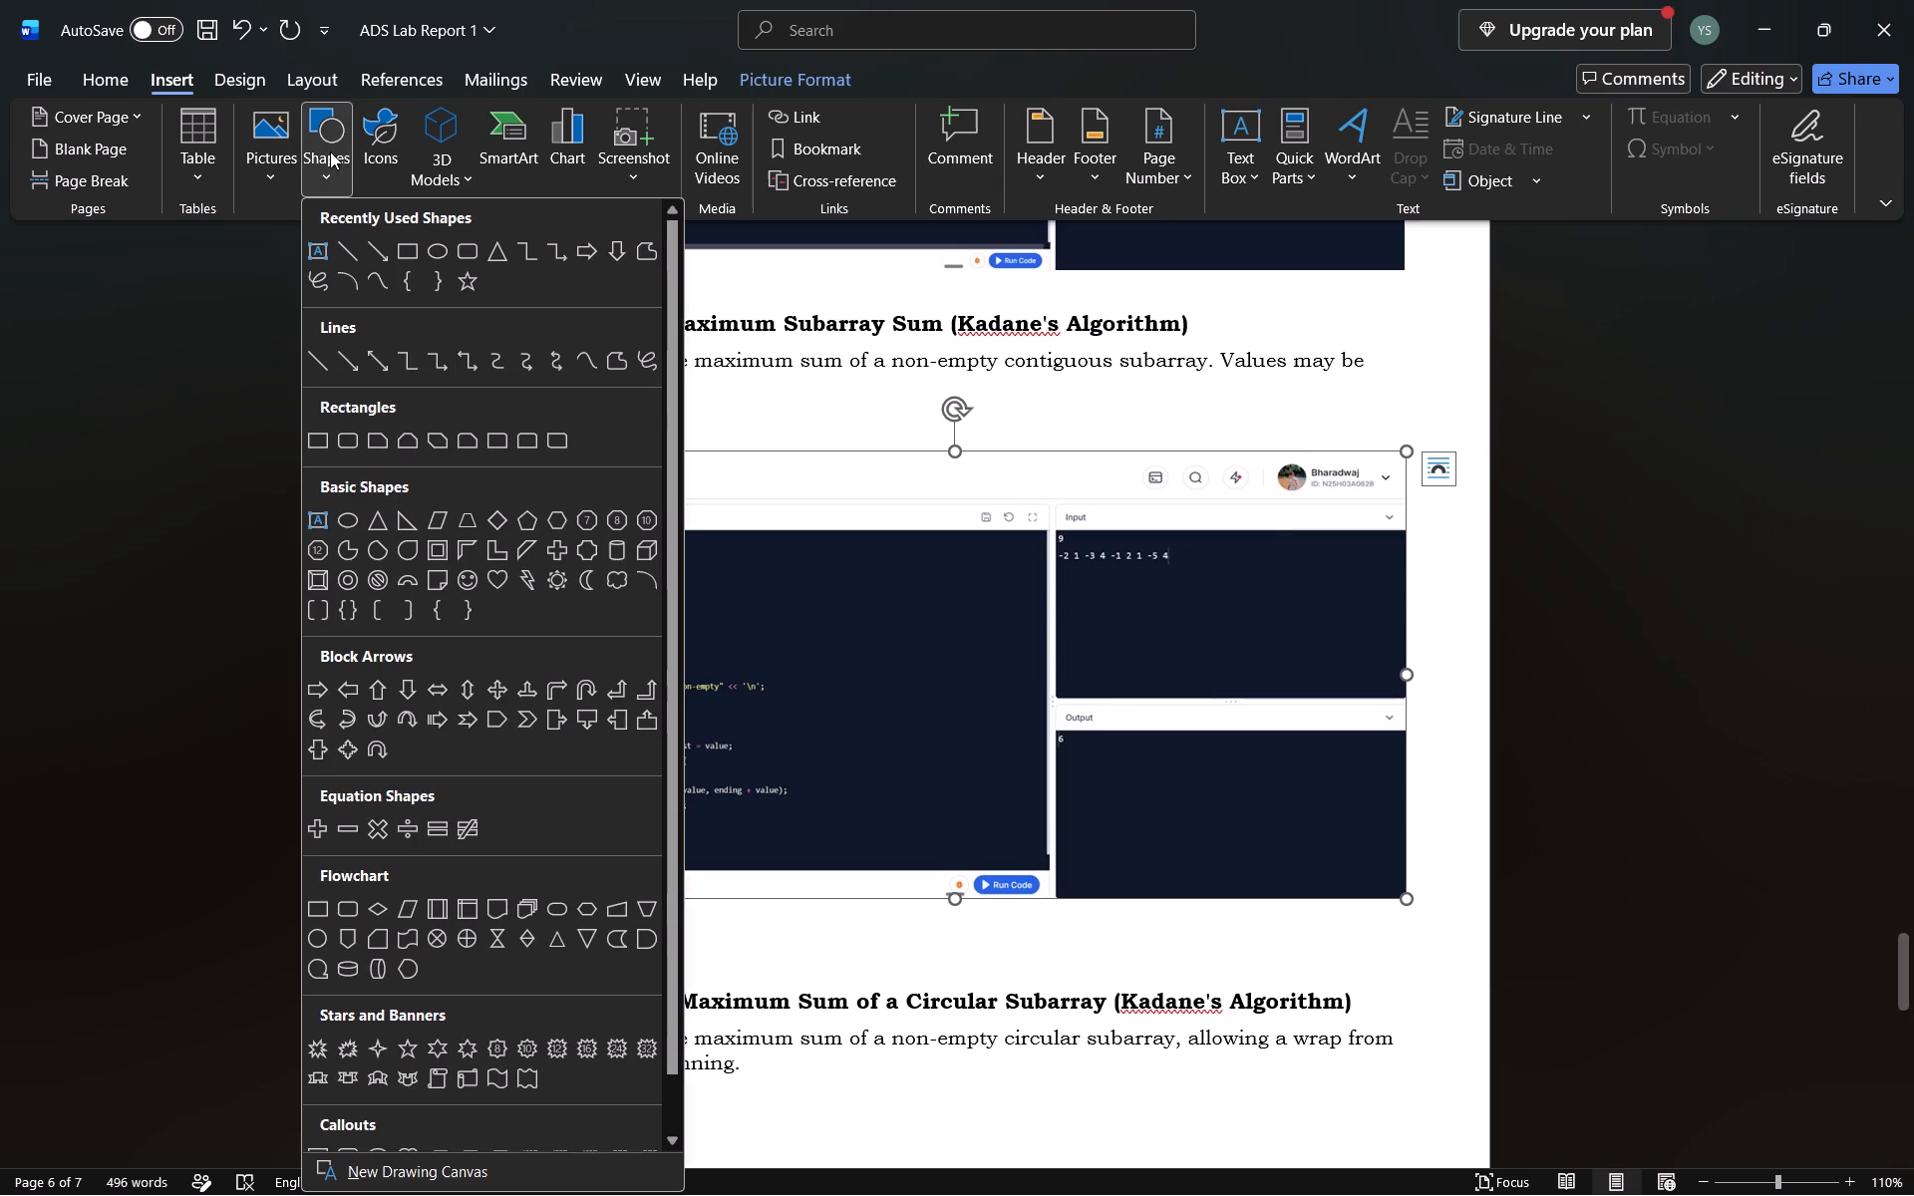
left_click(399, 243)
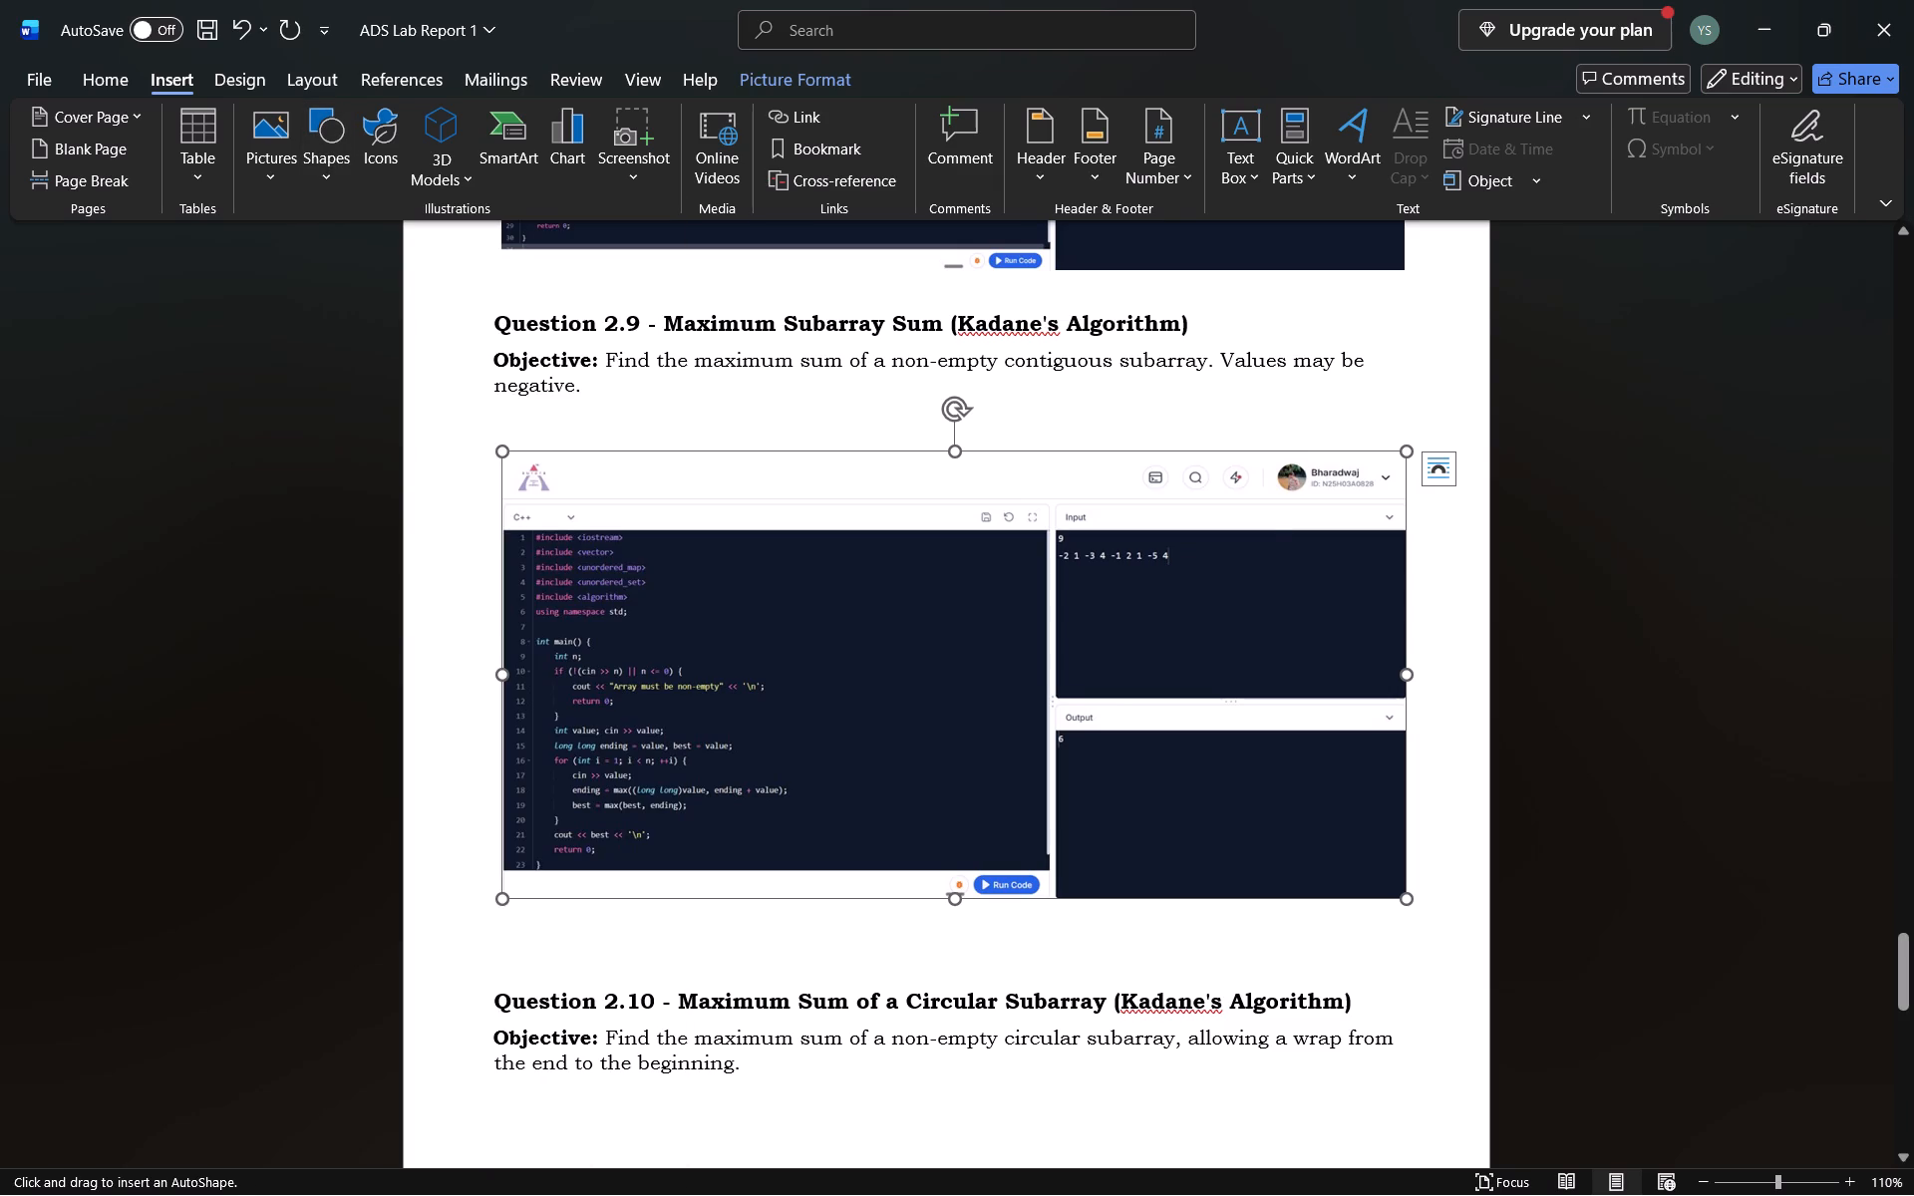
left_click_drag(1268, 456, 1363, 475)
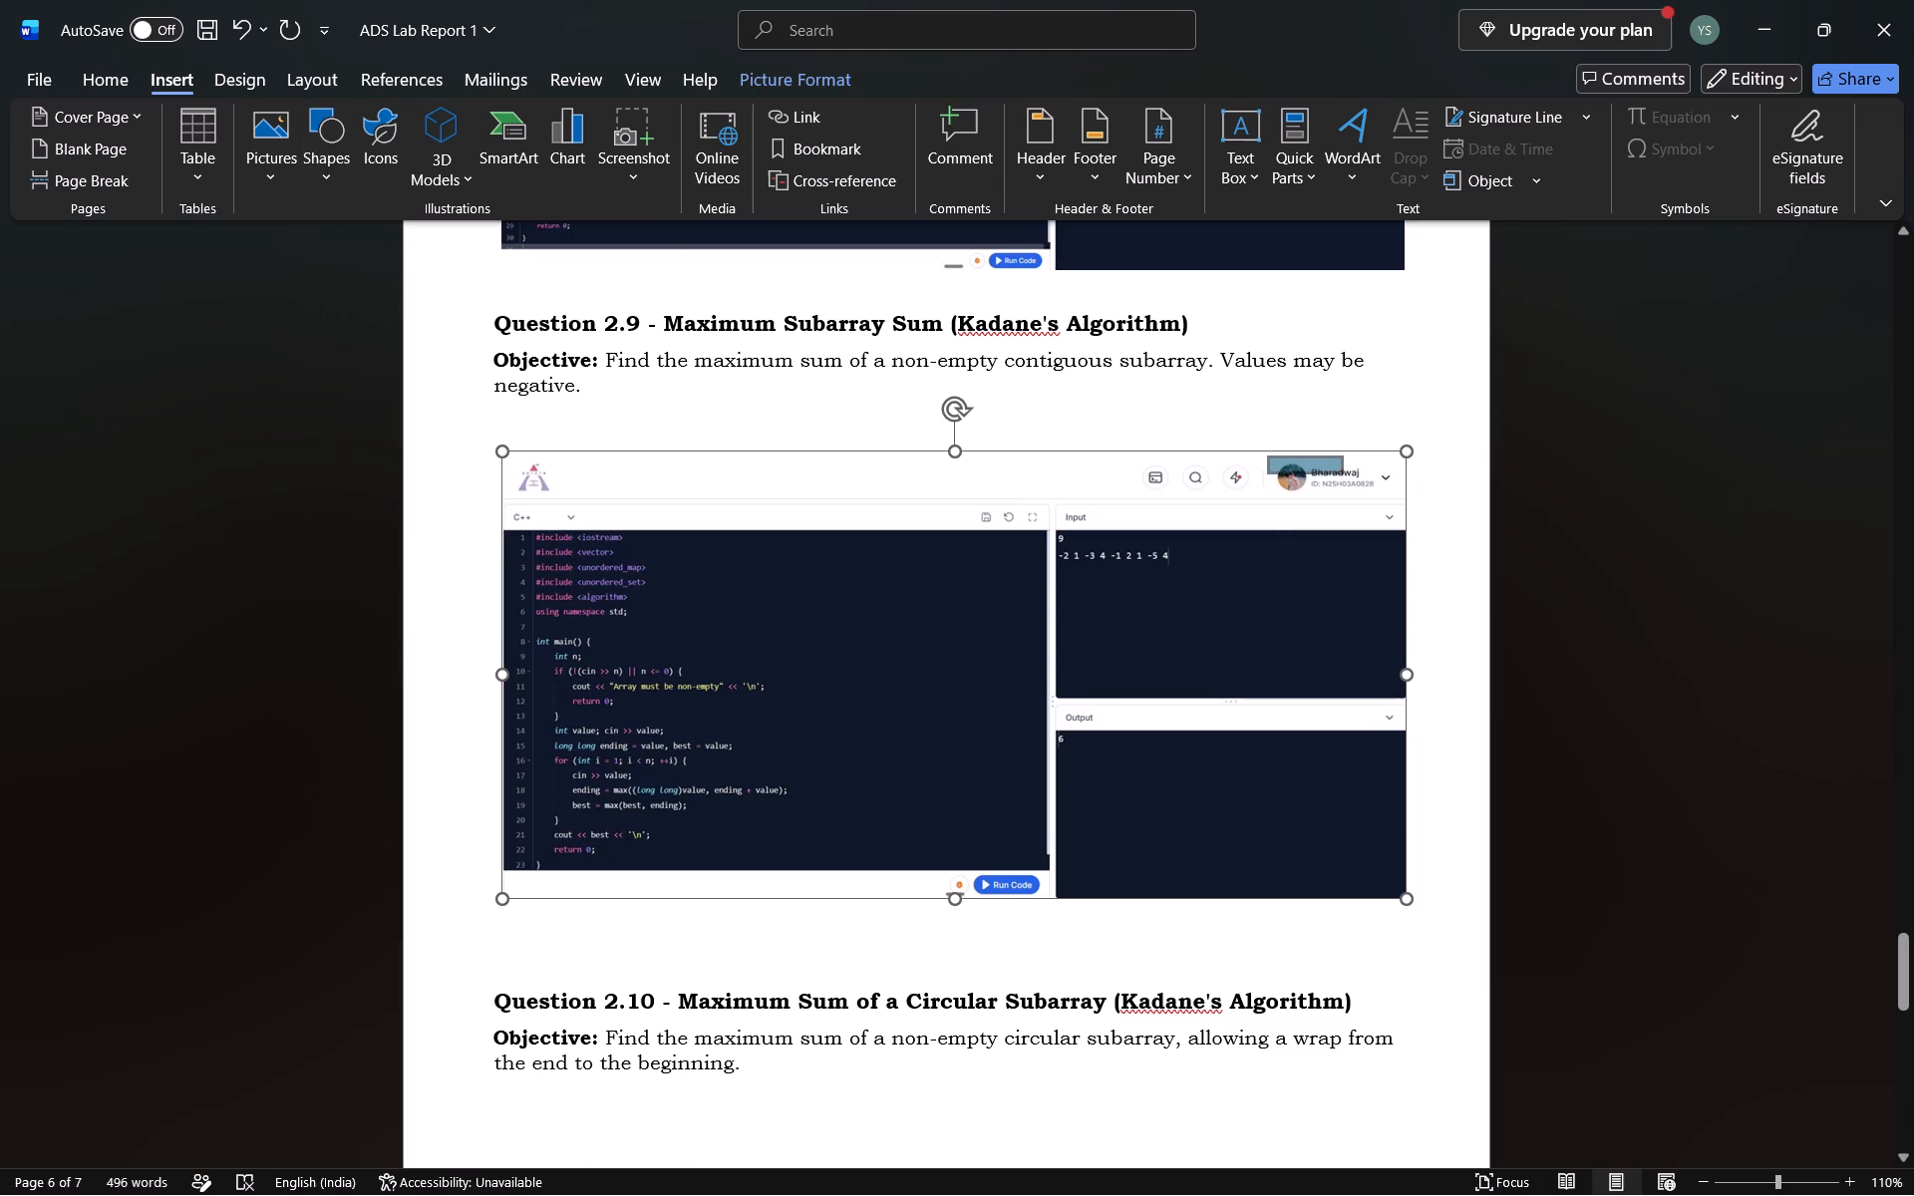
left_click_drag(1363, 475, 1396, 491)
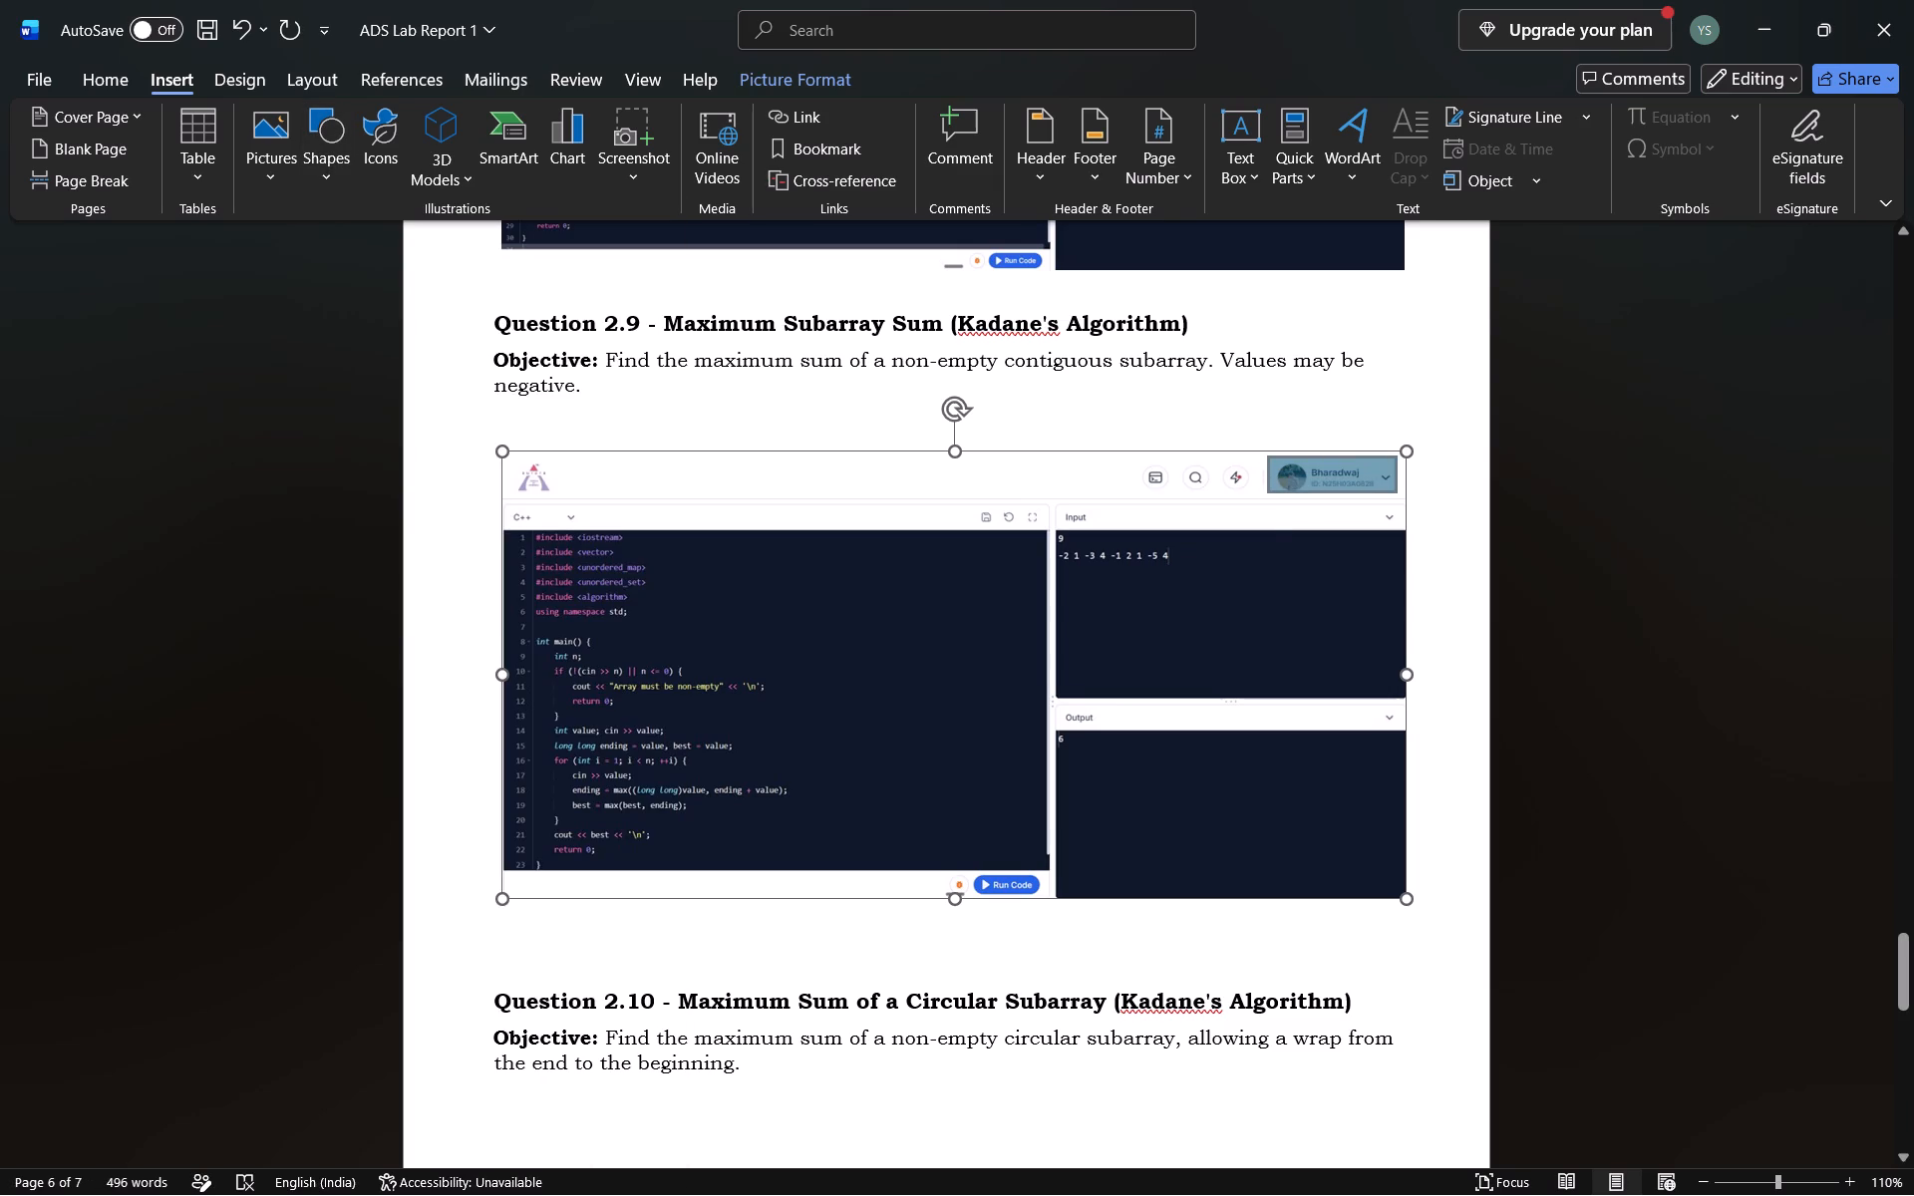
left_click_drag(1396, 491, 1397, 495)
left_click_drag(1397, 495, 1398, 493)
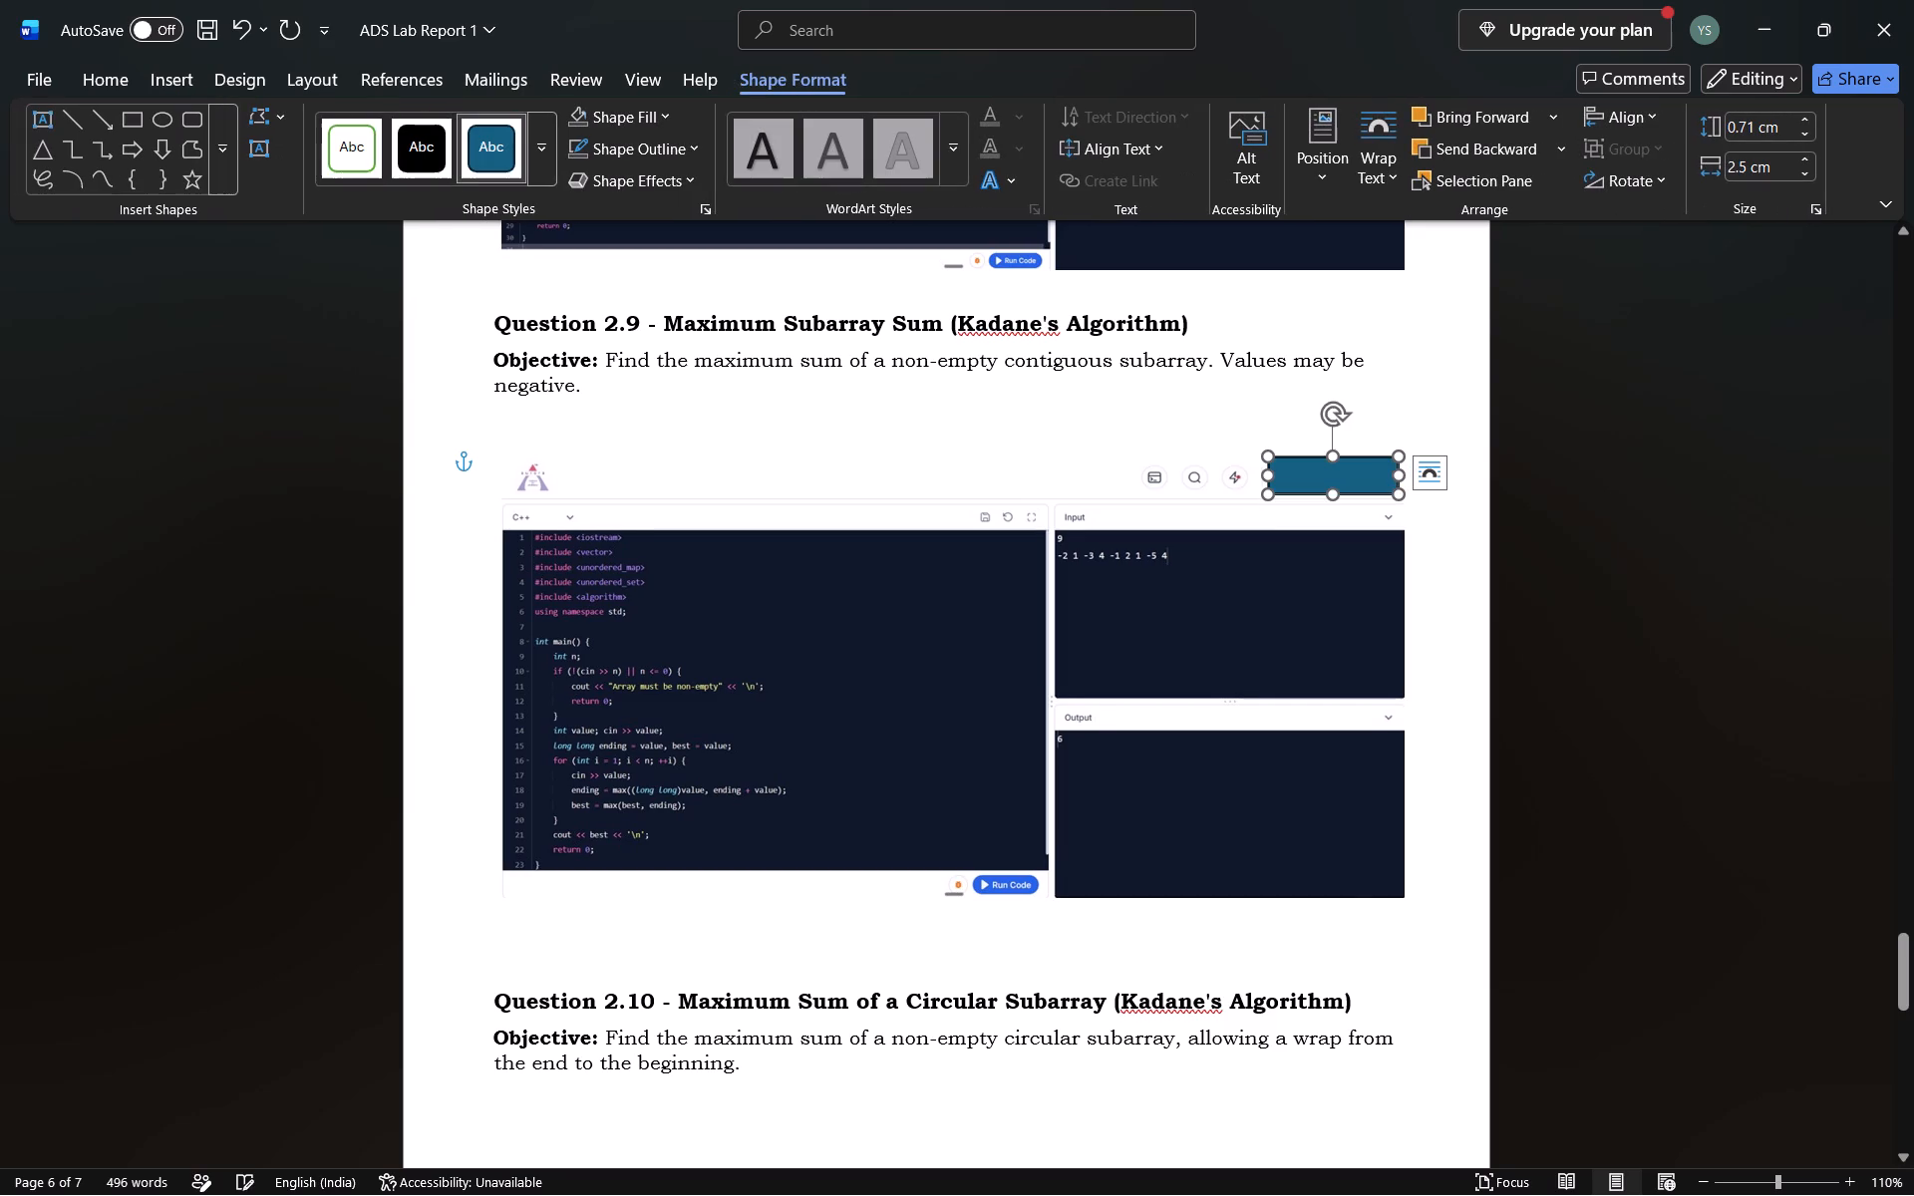
Remove the outline and the solid fill from the rectangle over the Question 2.9 account badge.
right_click(1353, 486)
left_click(1481, 417)
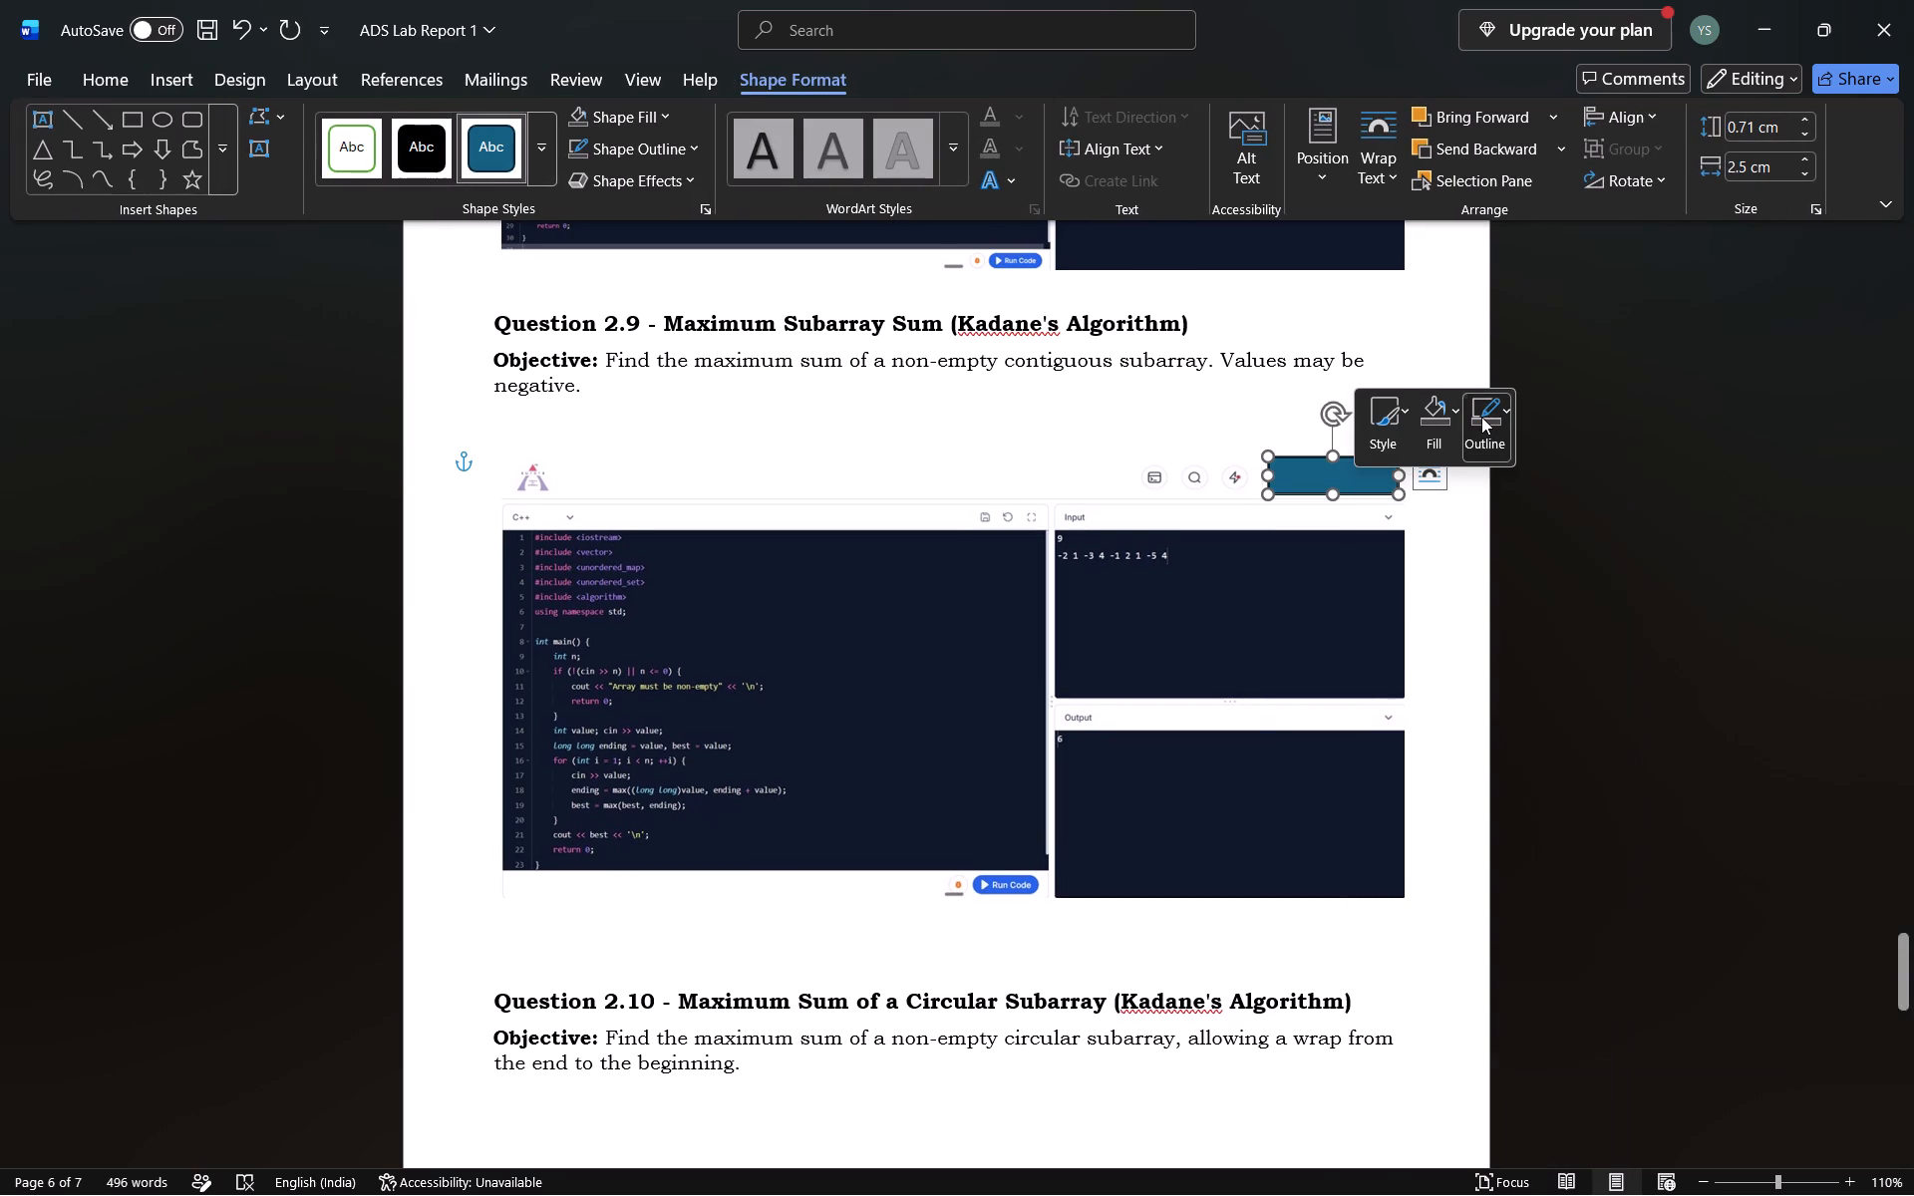
left_click(1583, 867)
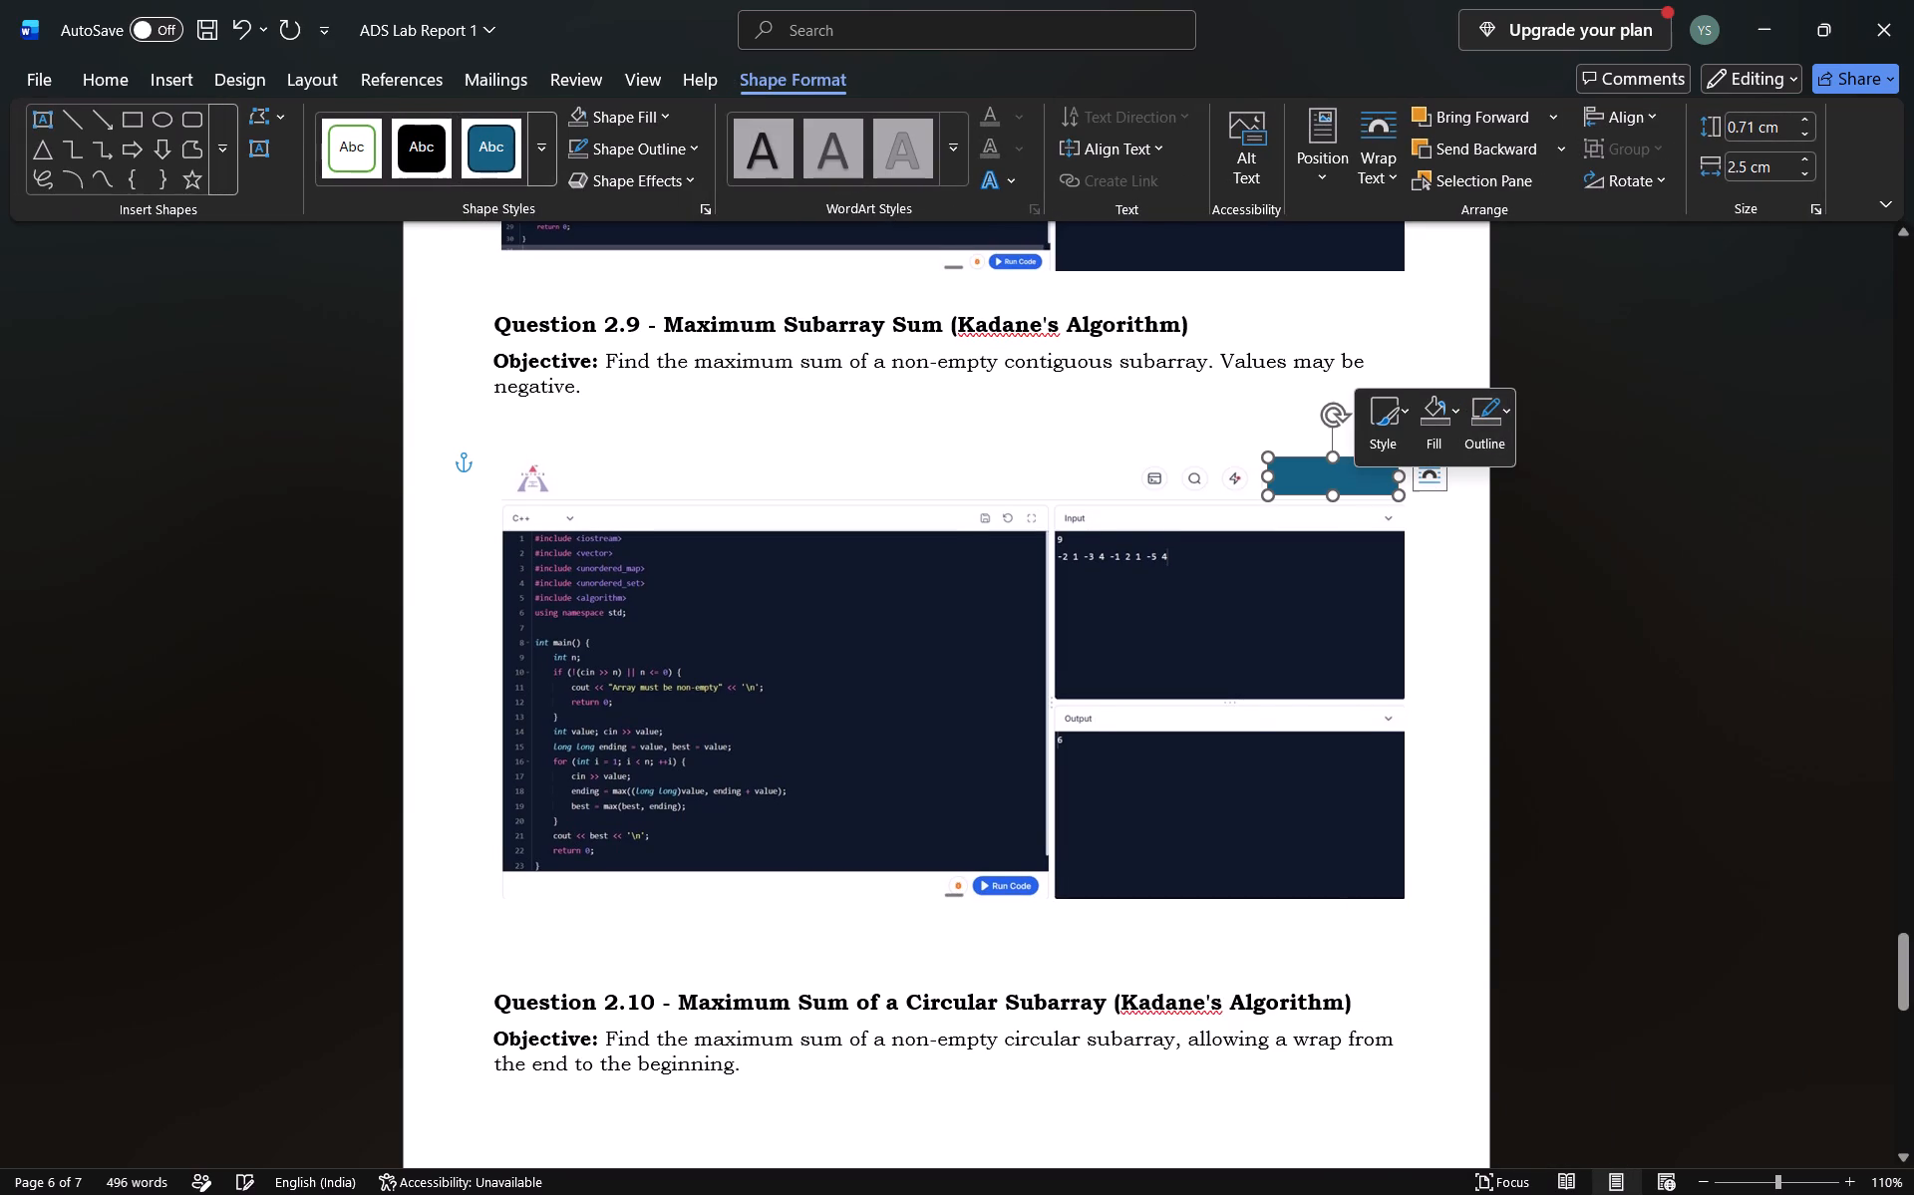
left_click(1437, 397)
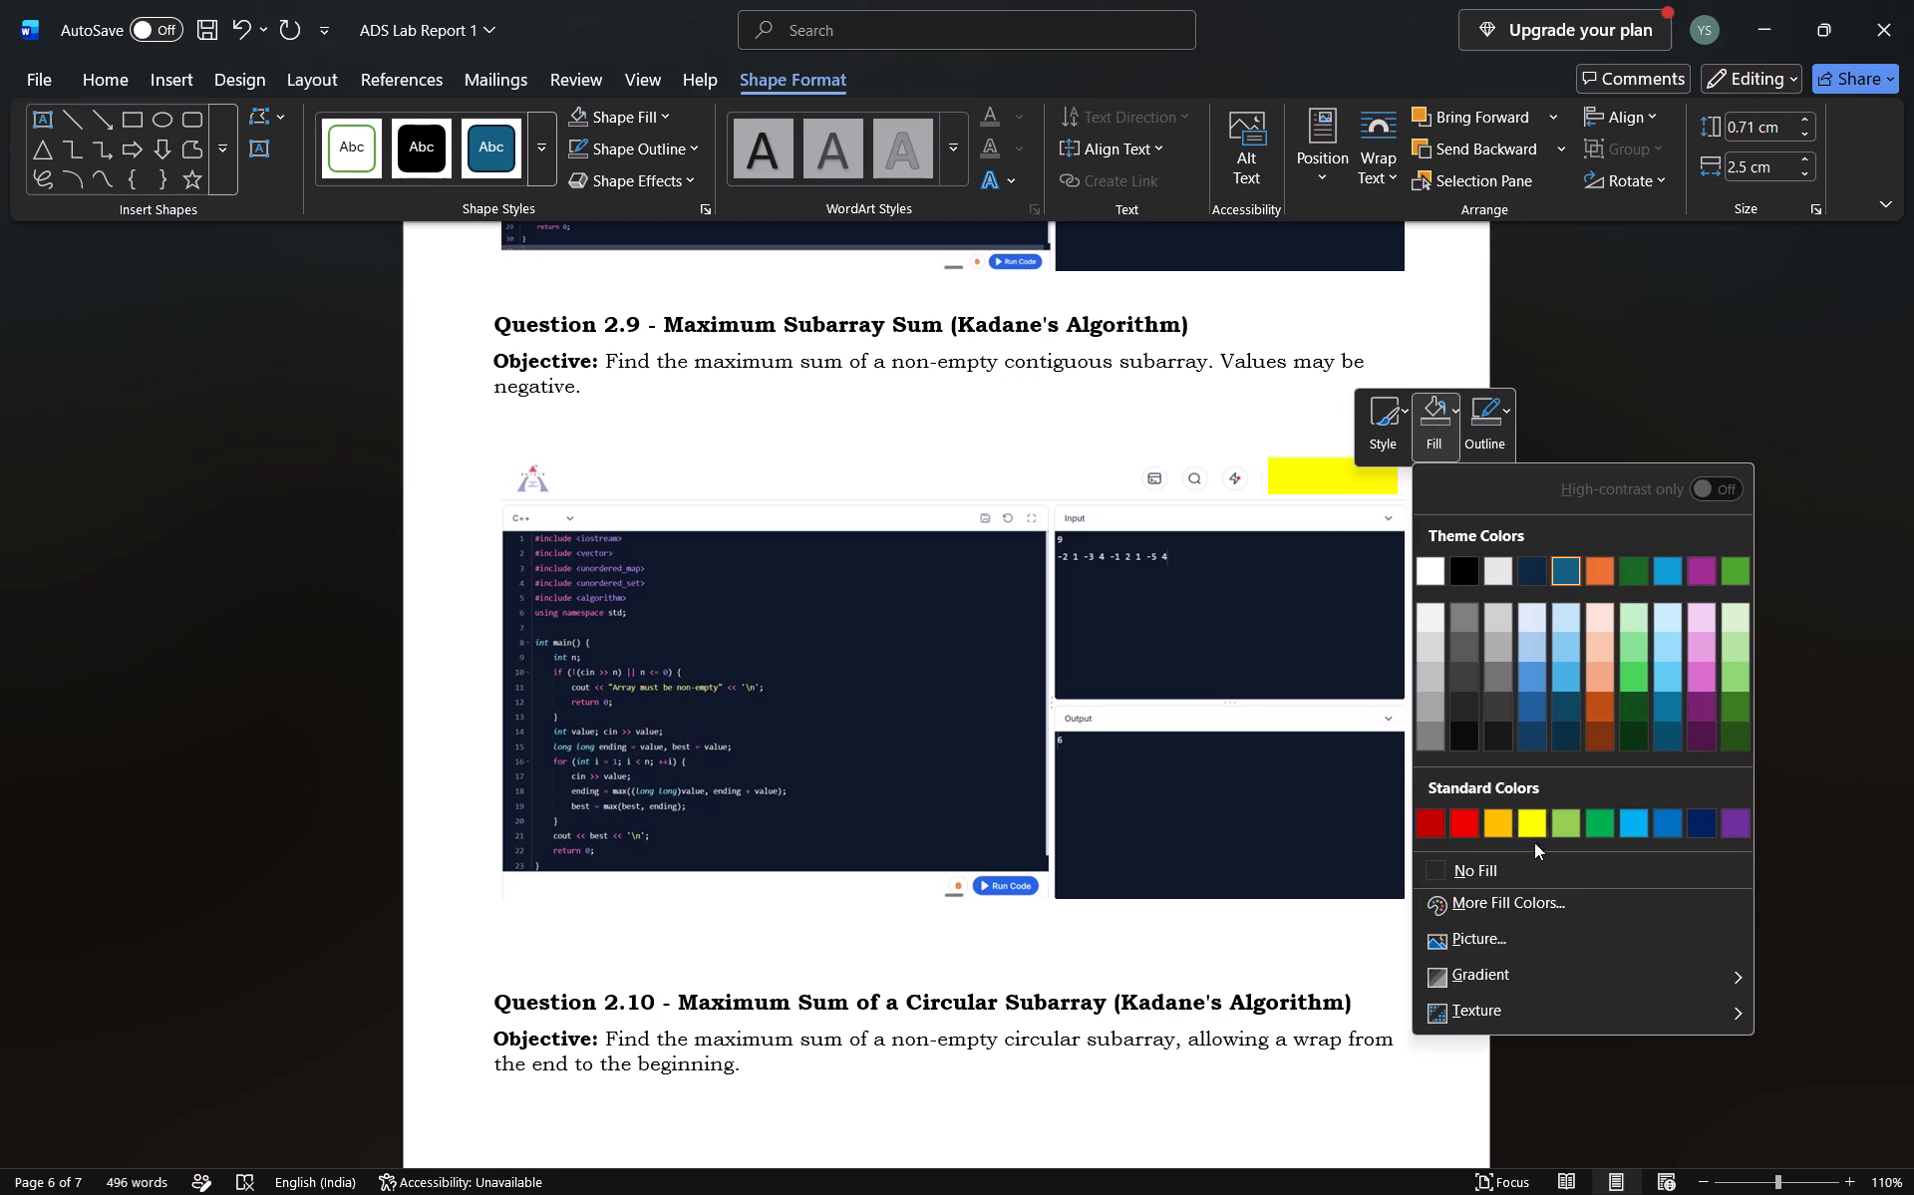
left_click(1534, 861)
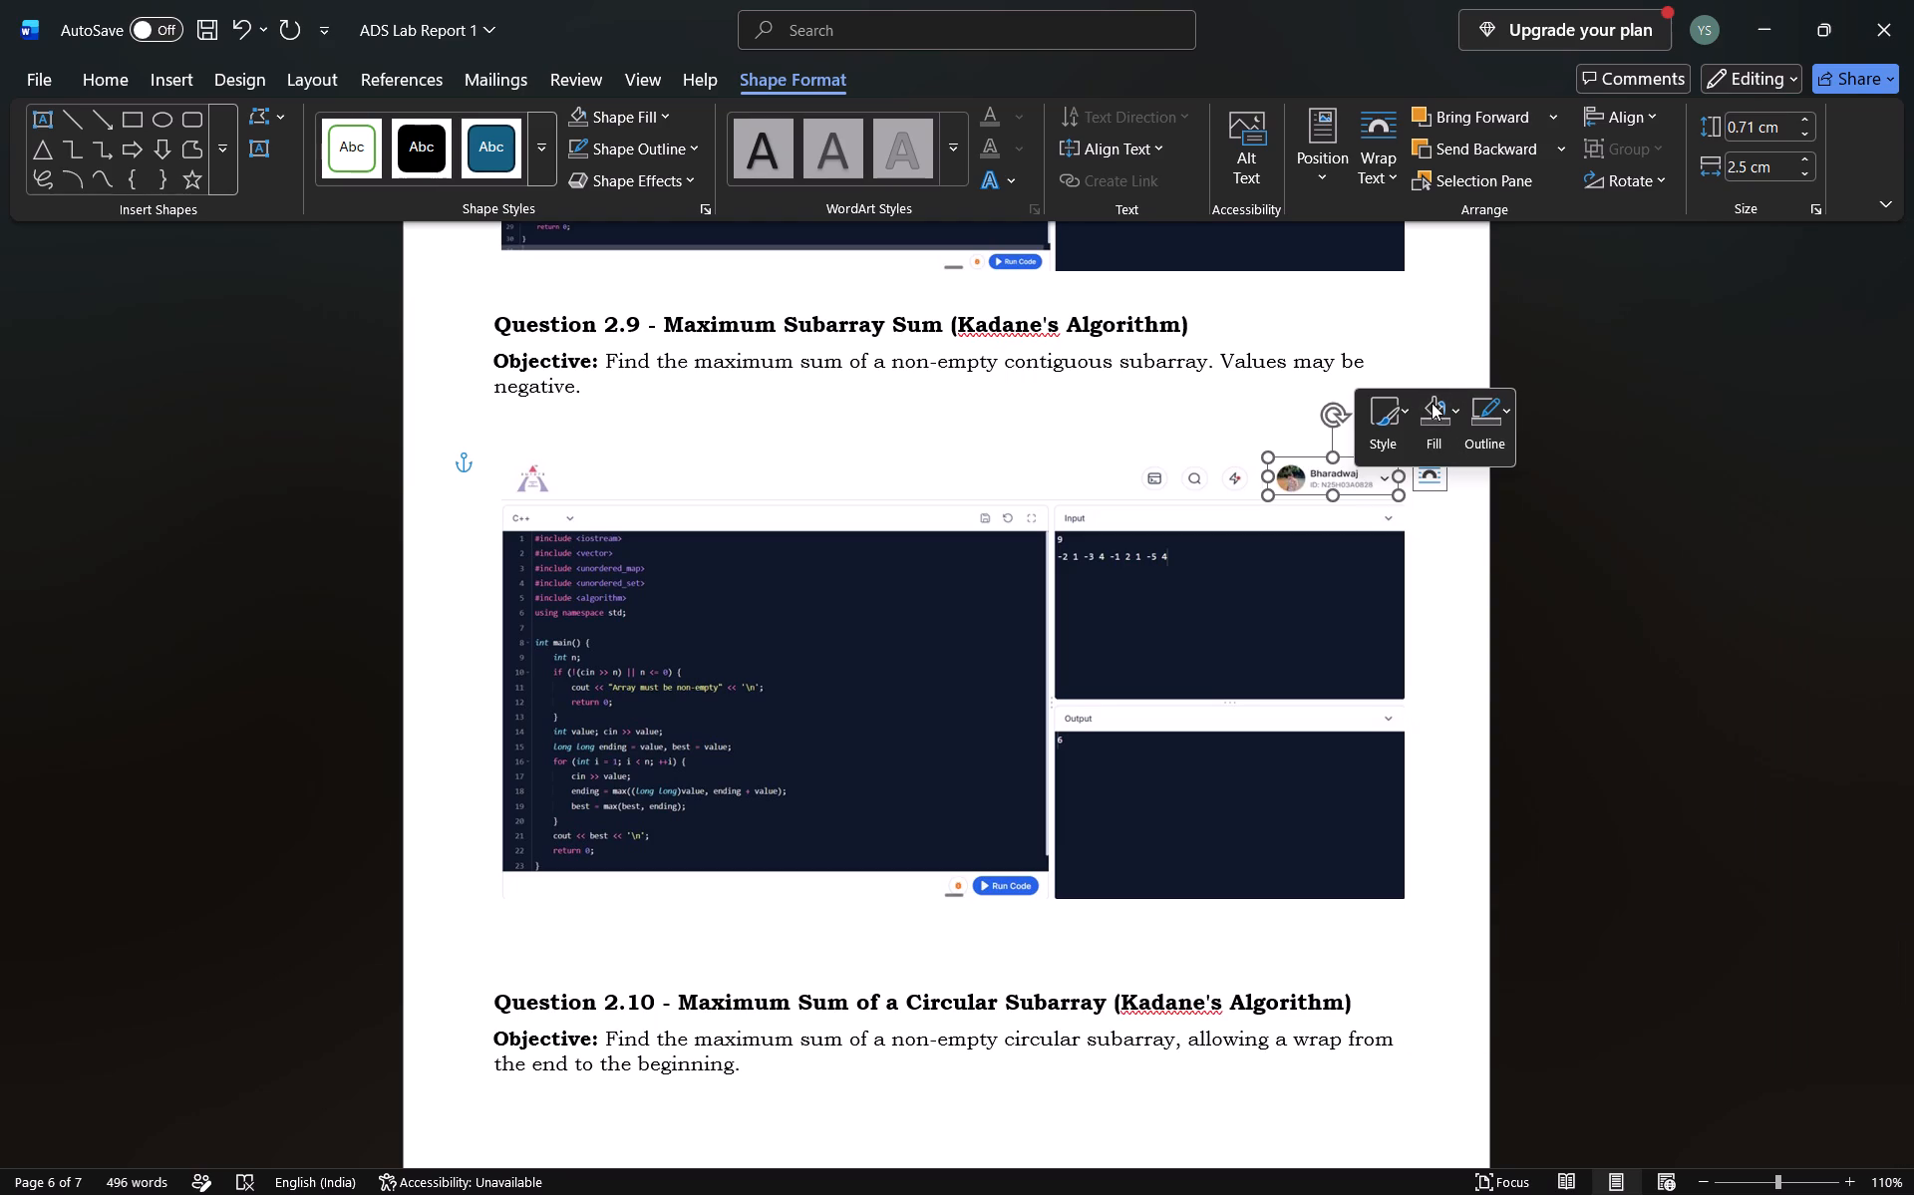
left_click(1432, 403)
left_click(1514, 931)
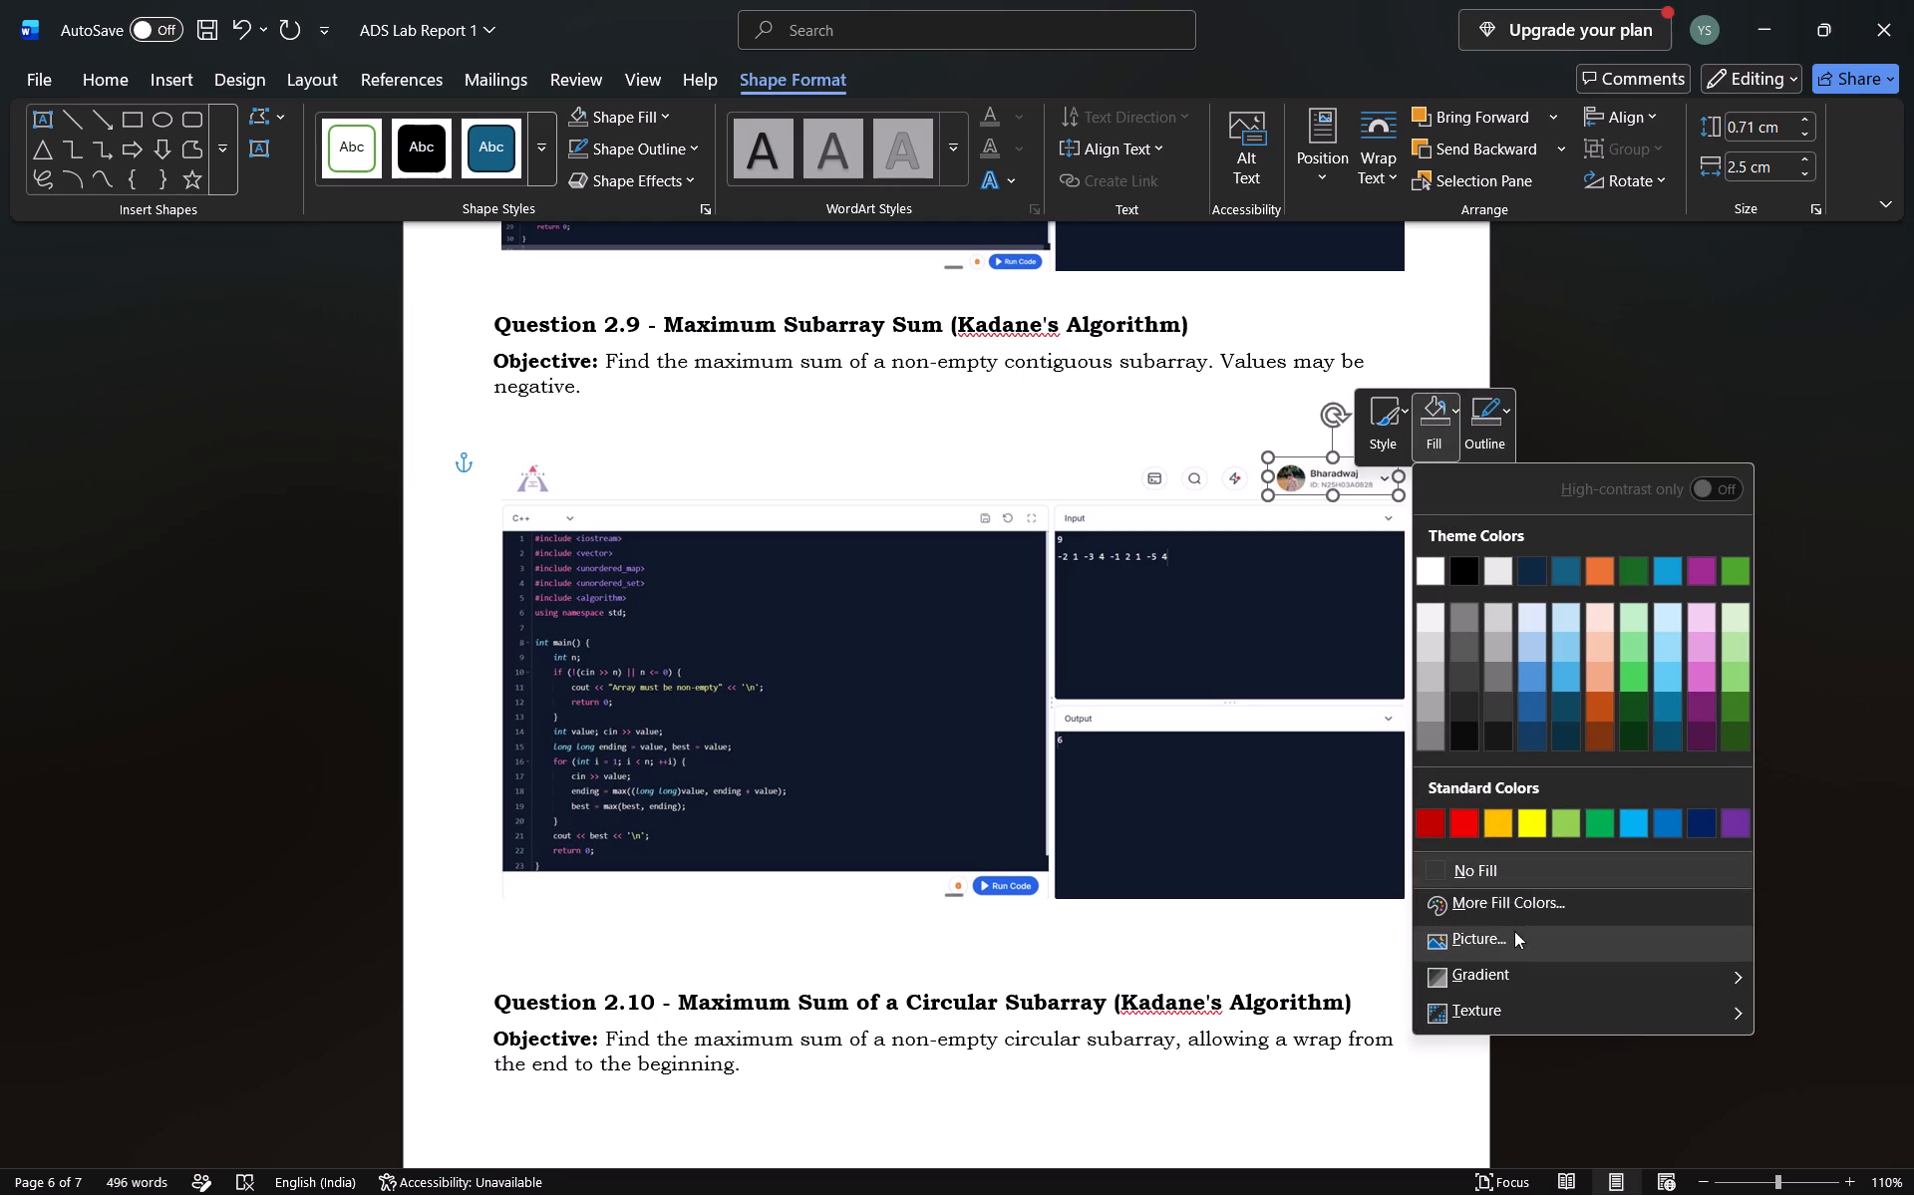
double_click(1192, 515)
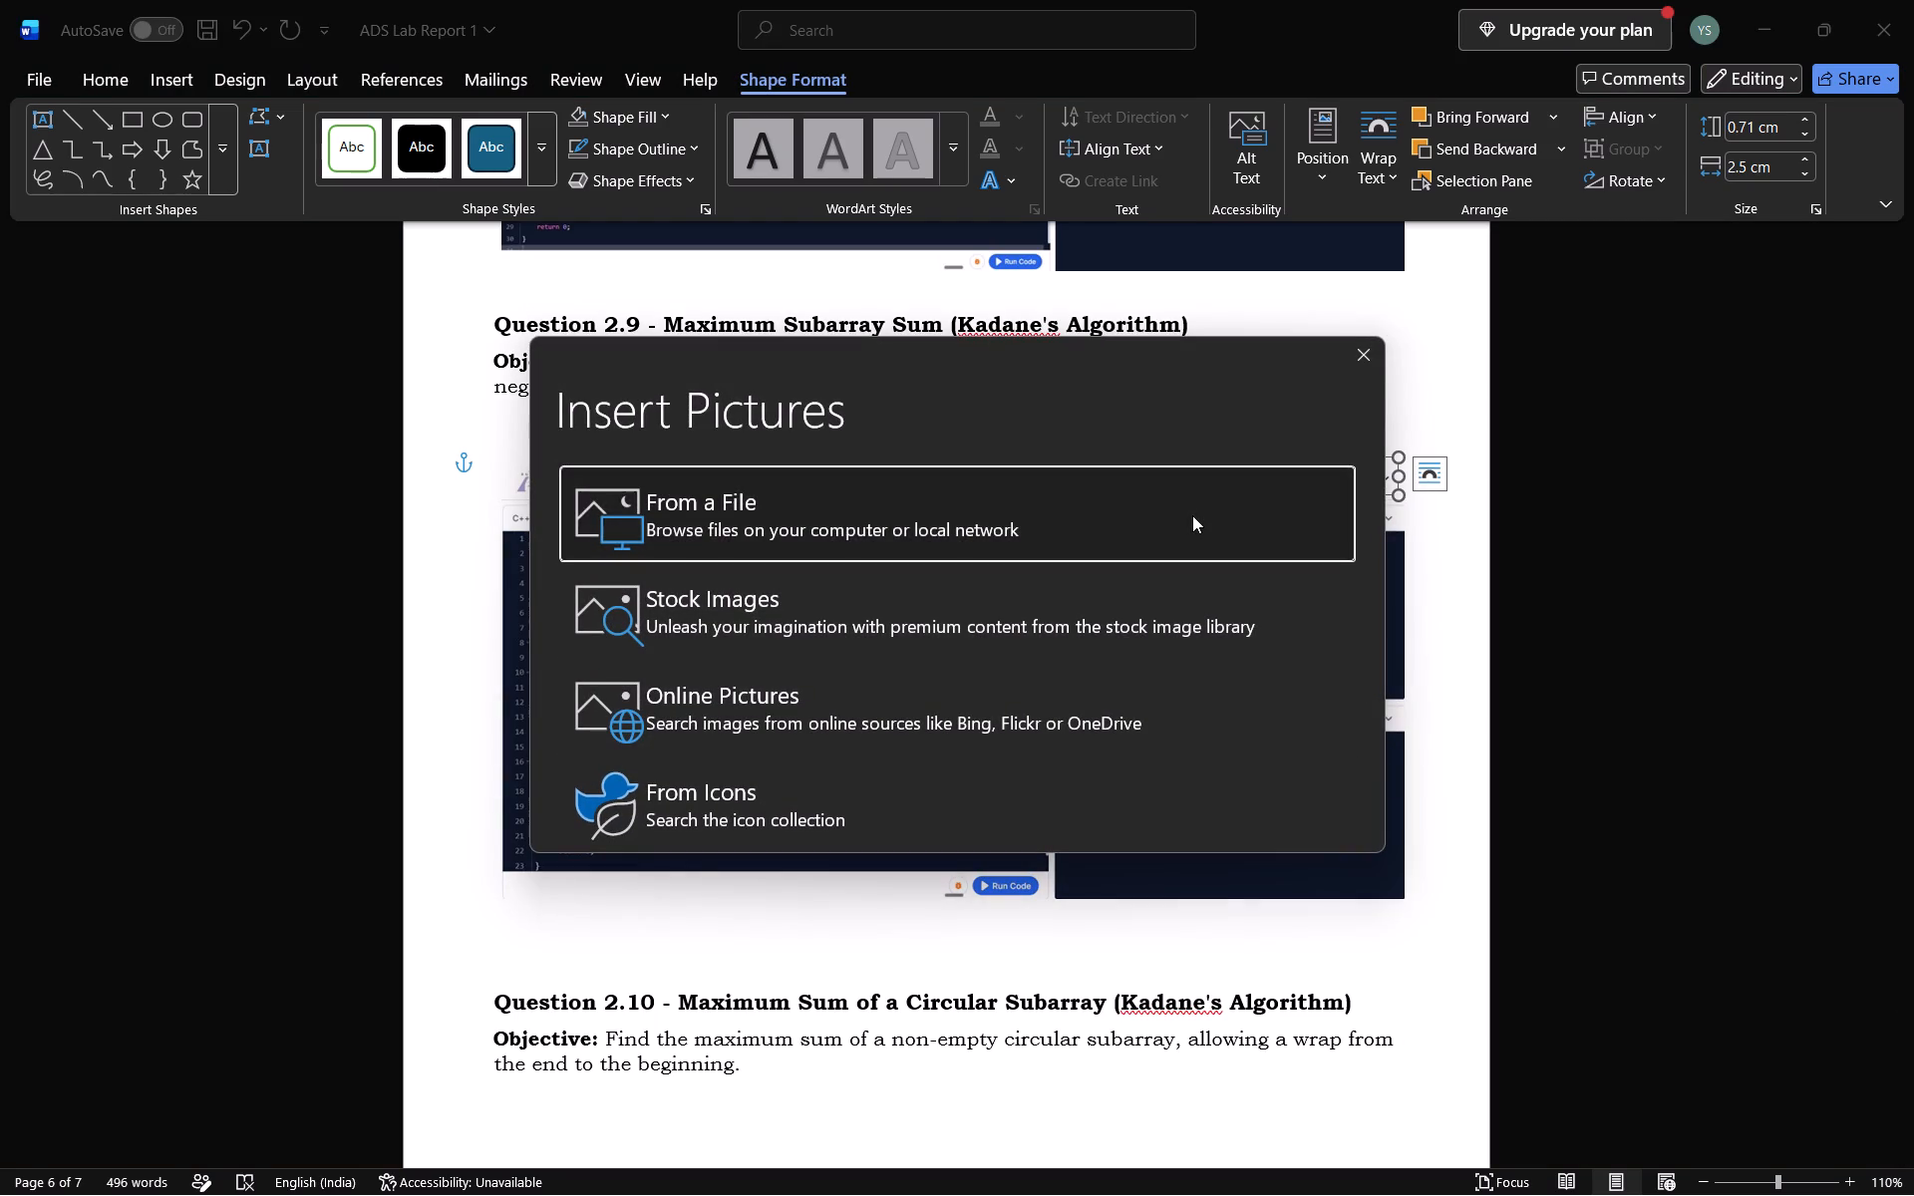
scroll(699, 322, "down", 1)
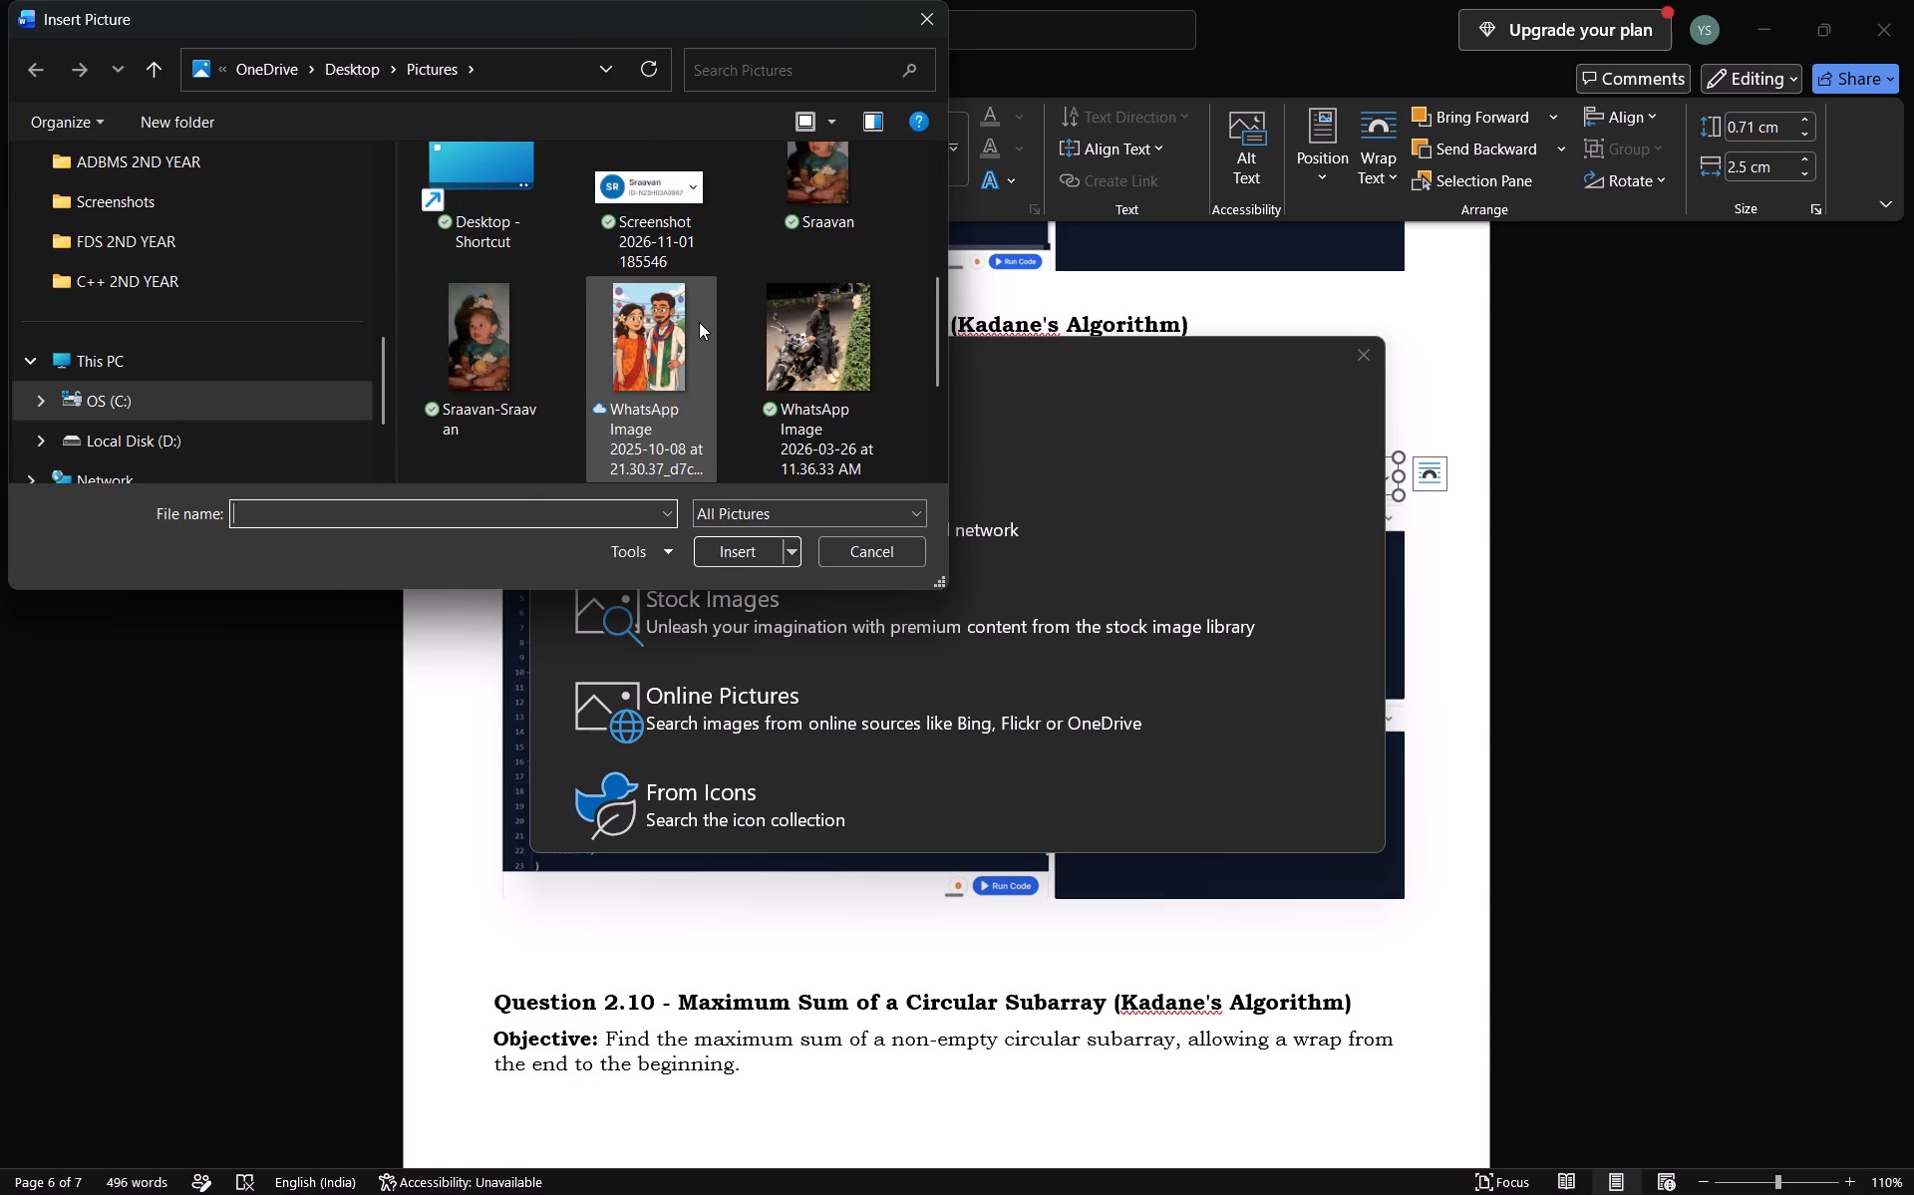
double_click(679, 211)
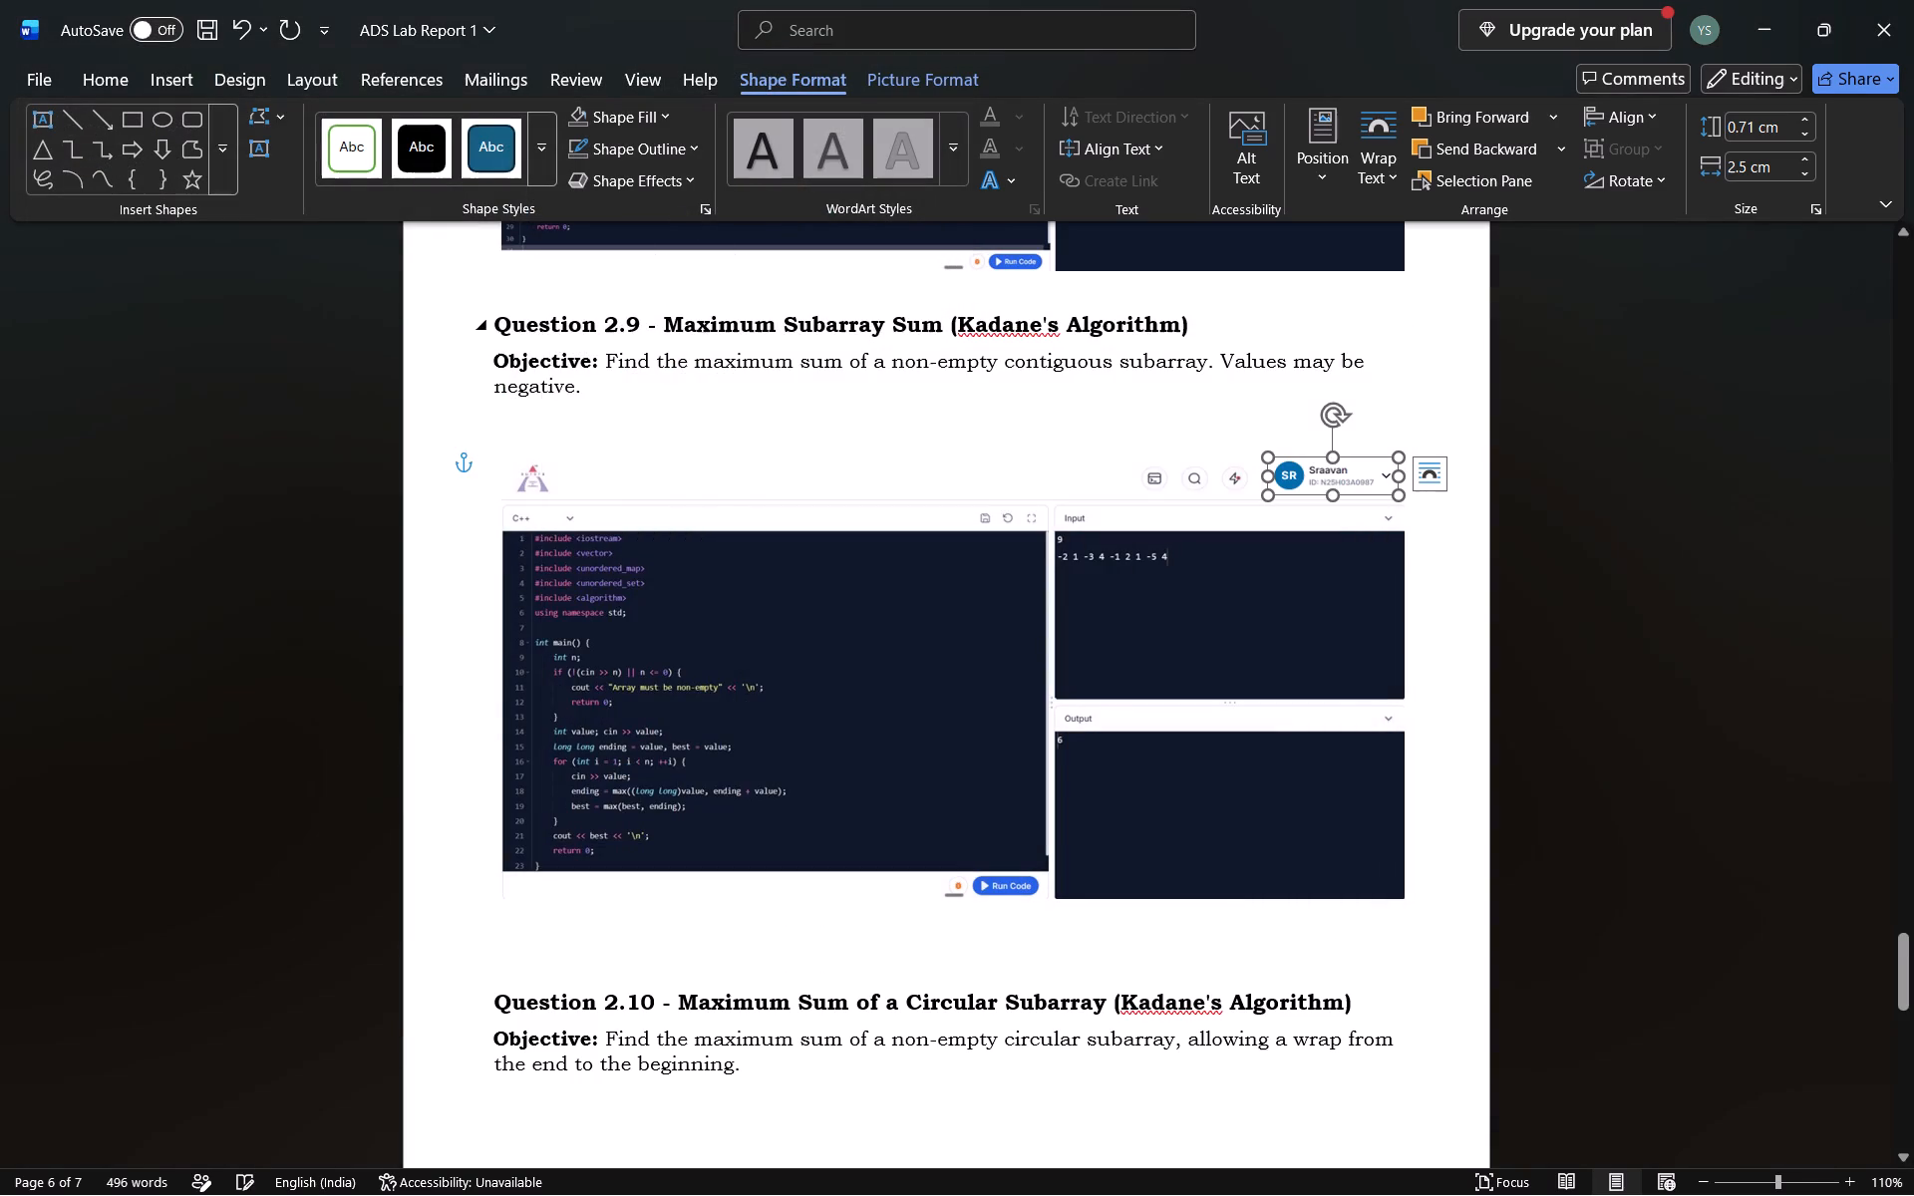
Draw a rectangle about 0.69 cm high and 2.44 cm wide over the account badge in the Question 2.10 screenshot.
scroll(1332, 533, "down", 5)
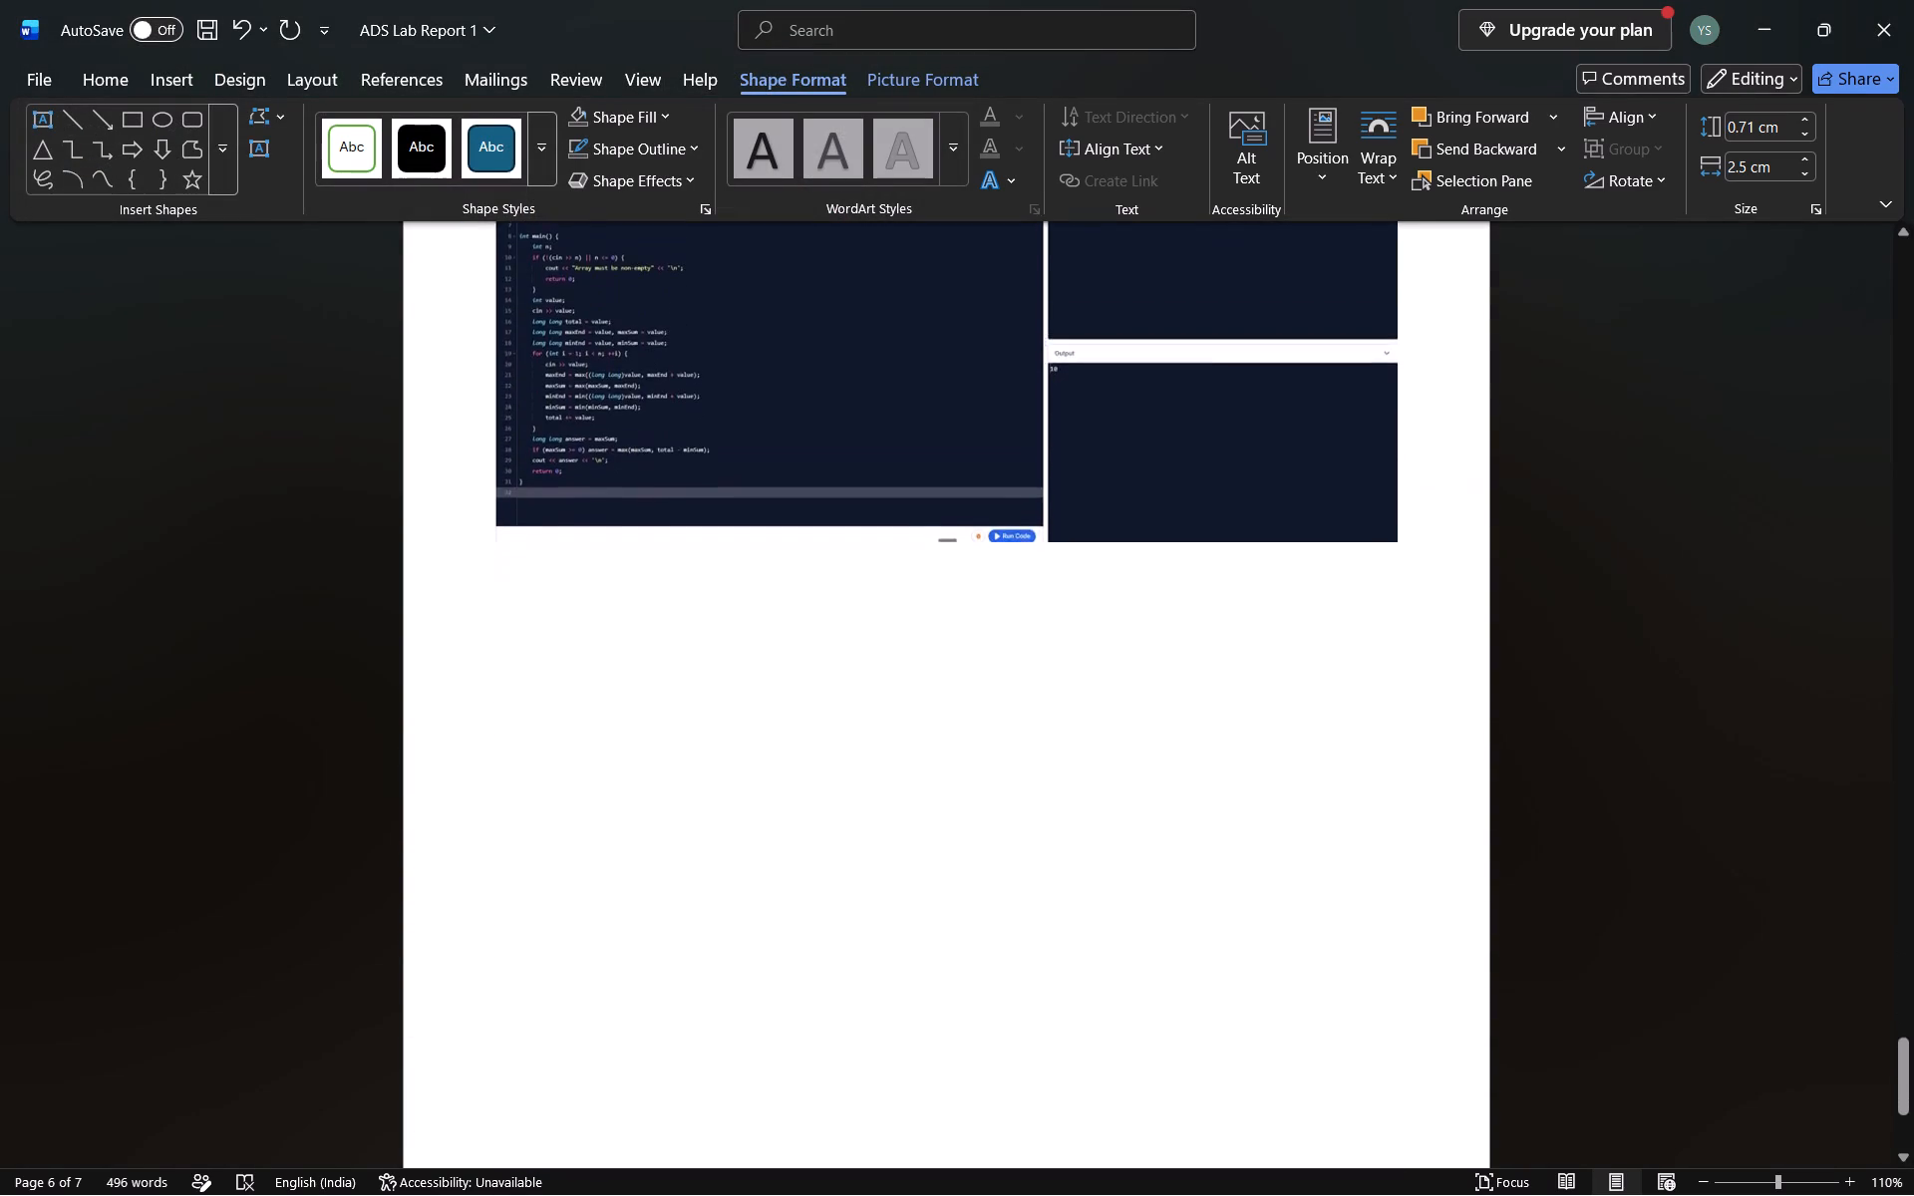
scroll(1332, 533, "up", 1)
left_click(1228, 497)
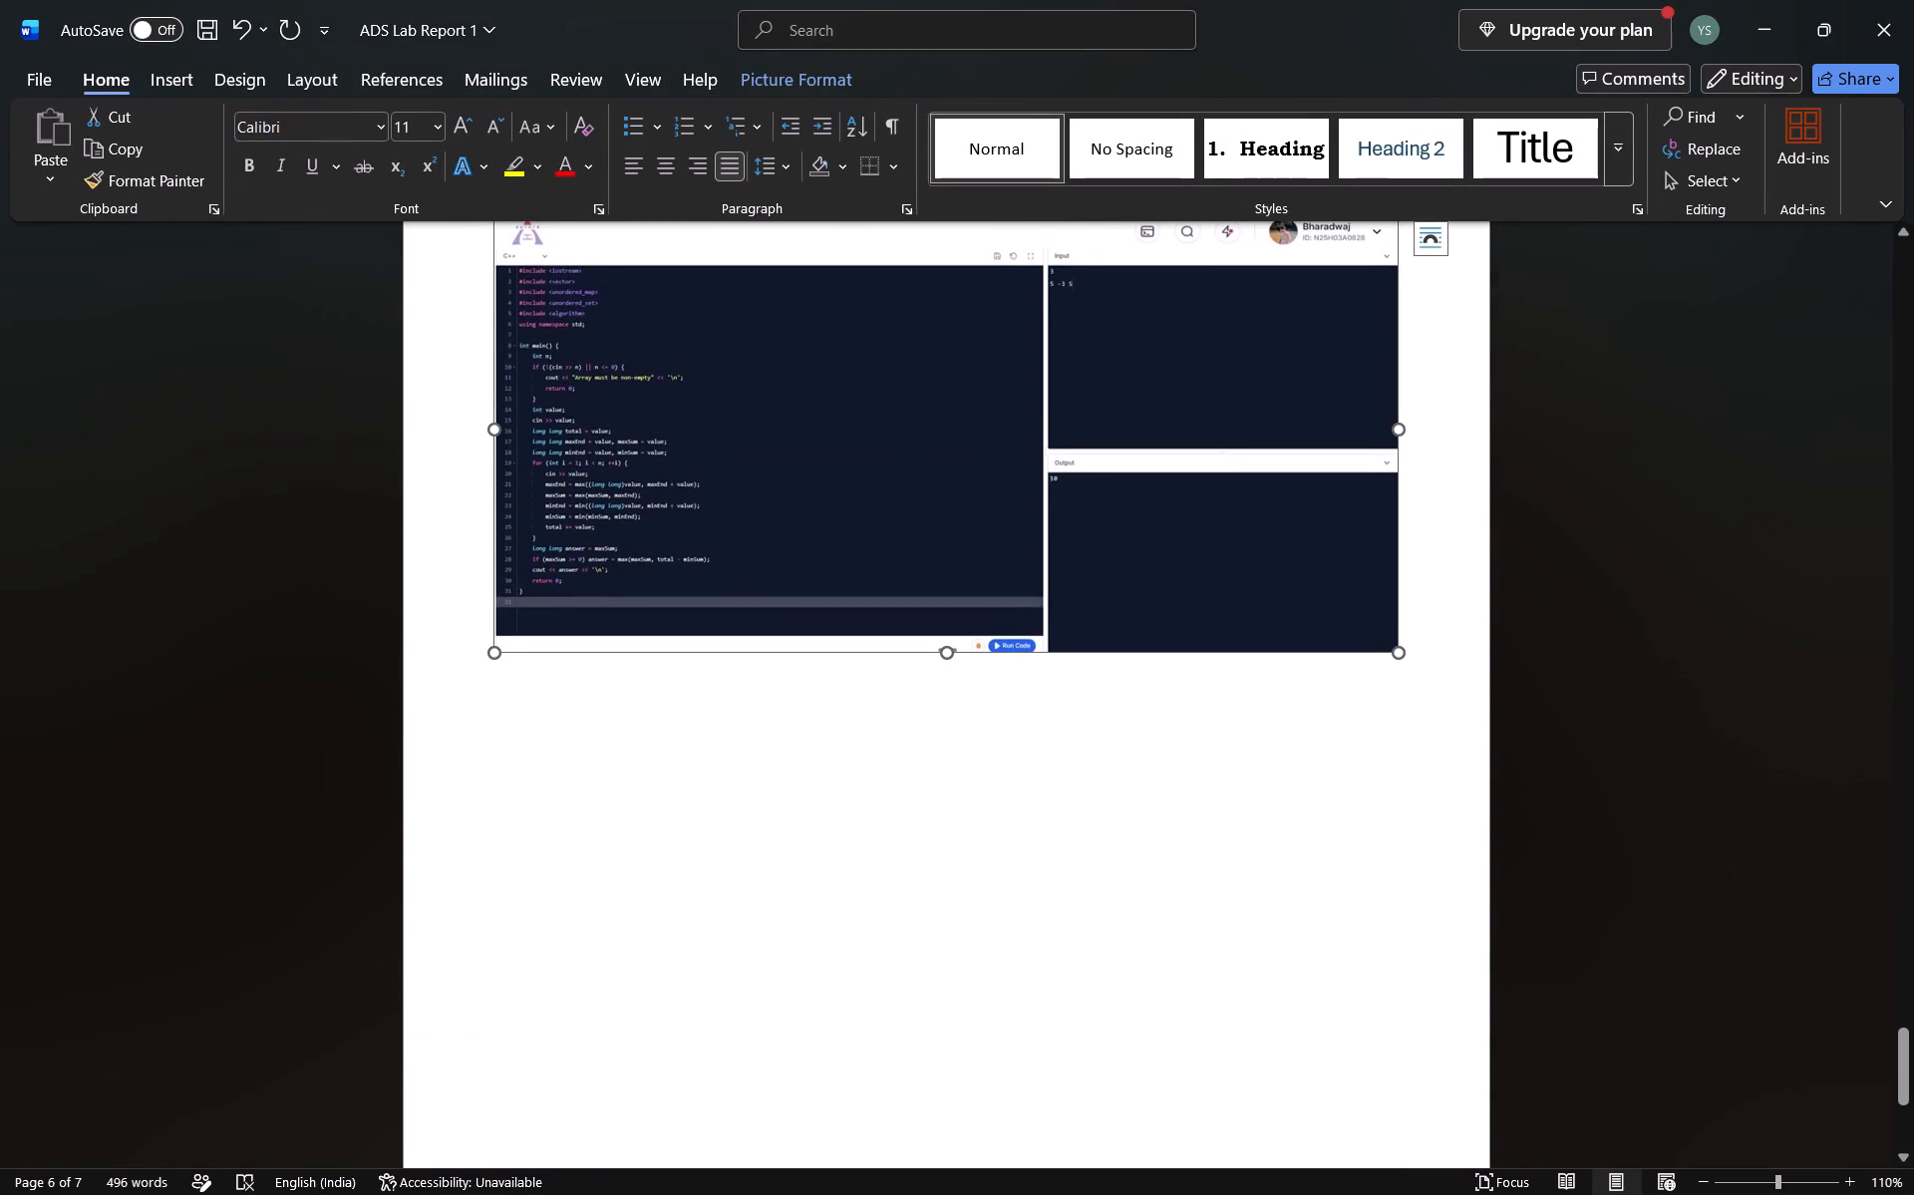
scroll(1196, 489, "up", 1)
left_click(187, 88)
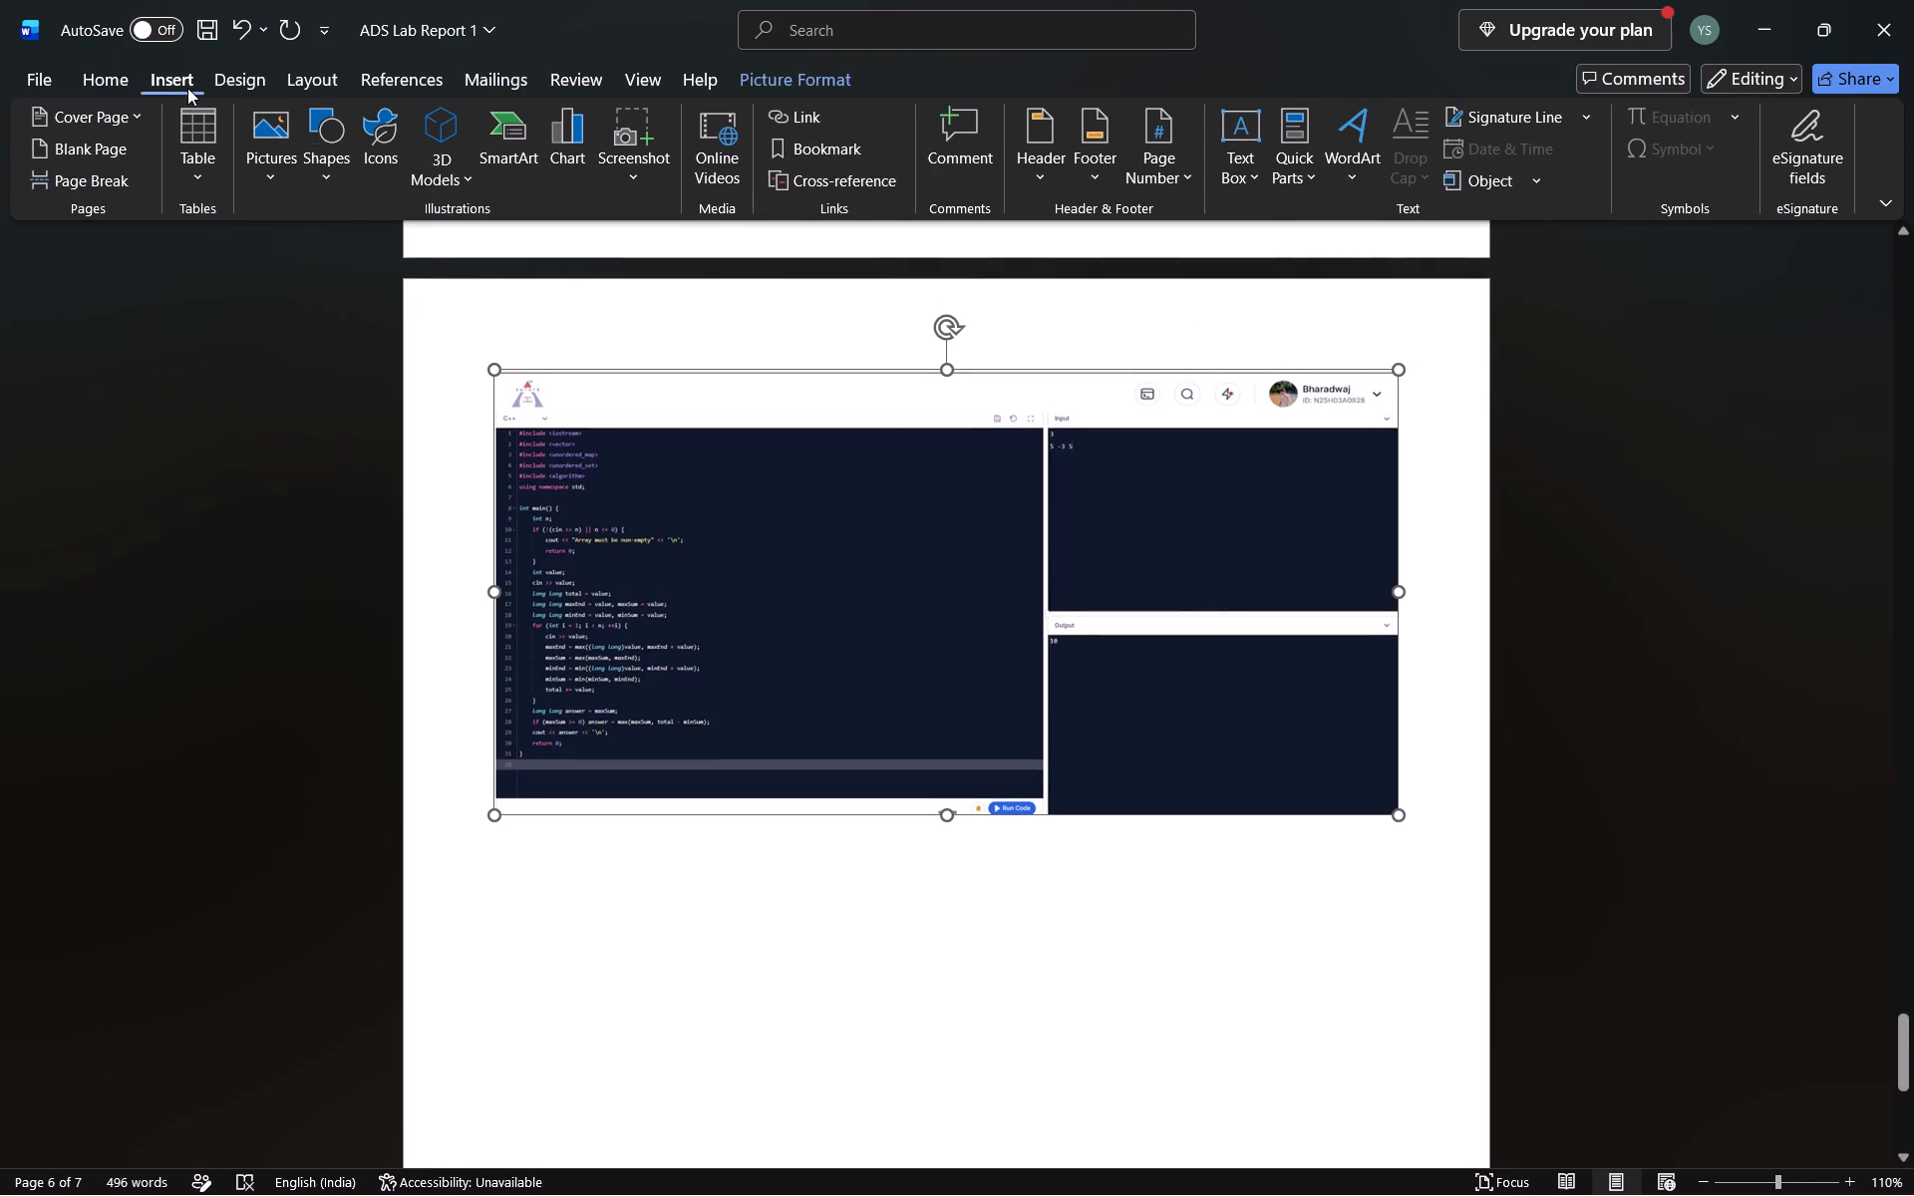
left_click(322, 126)
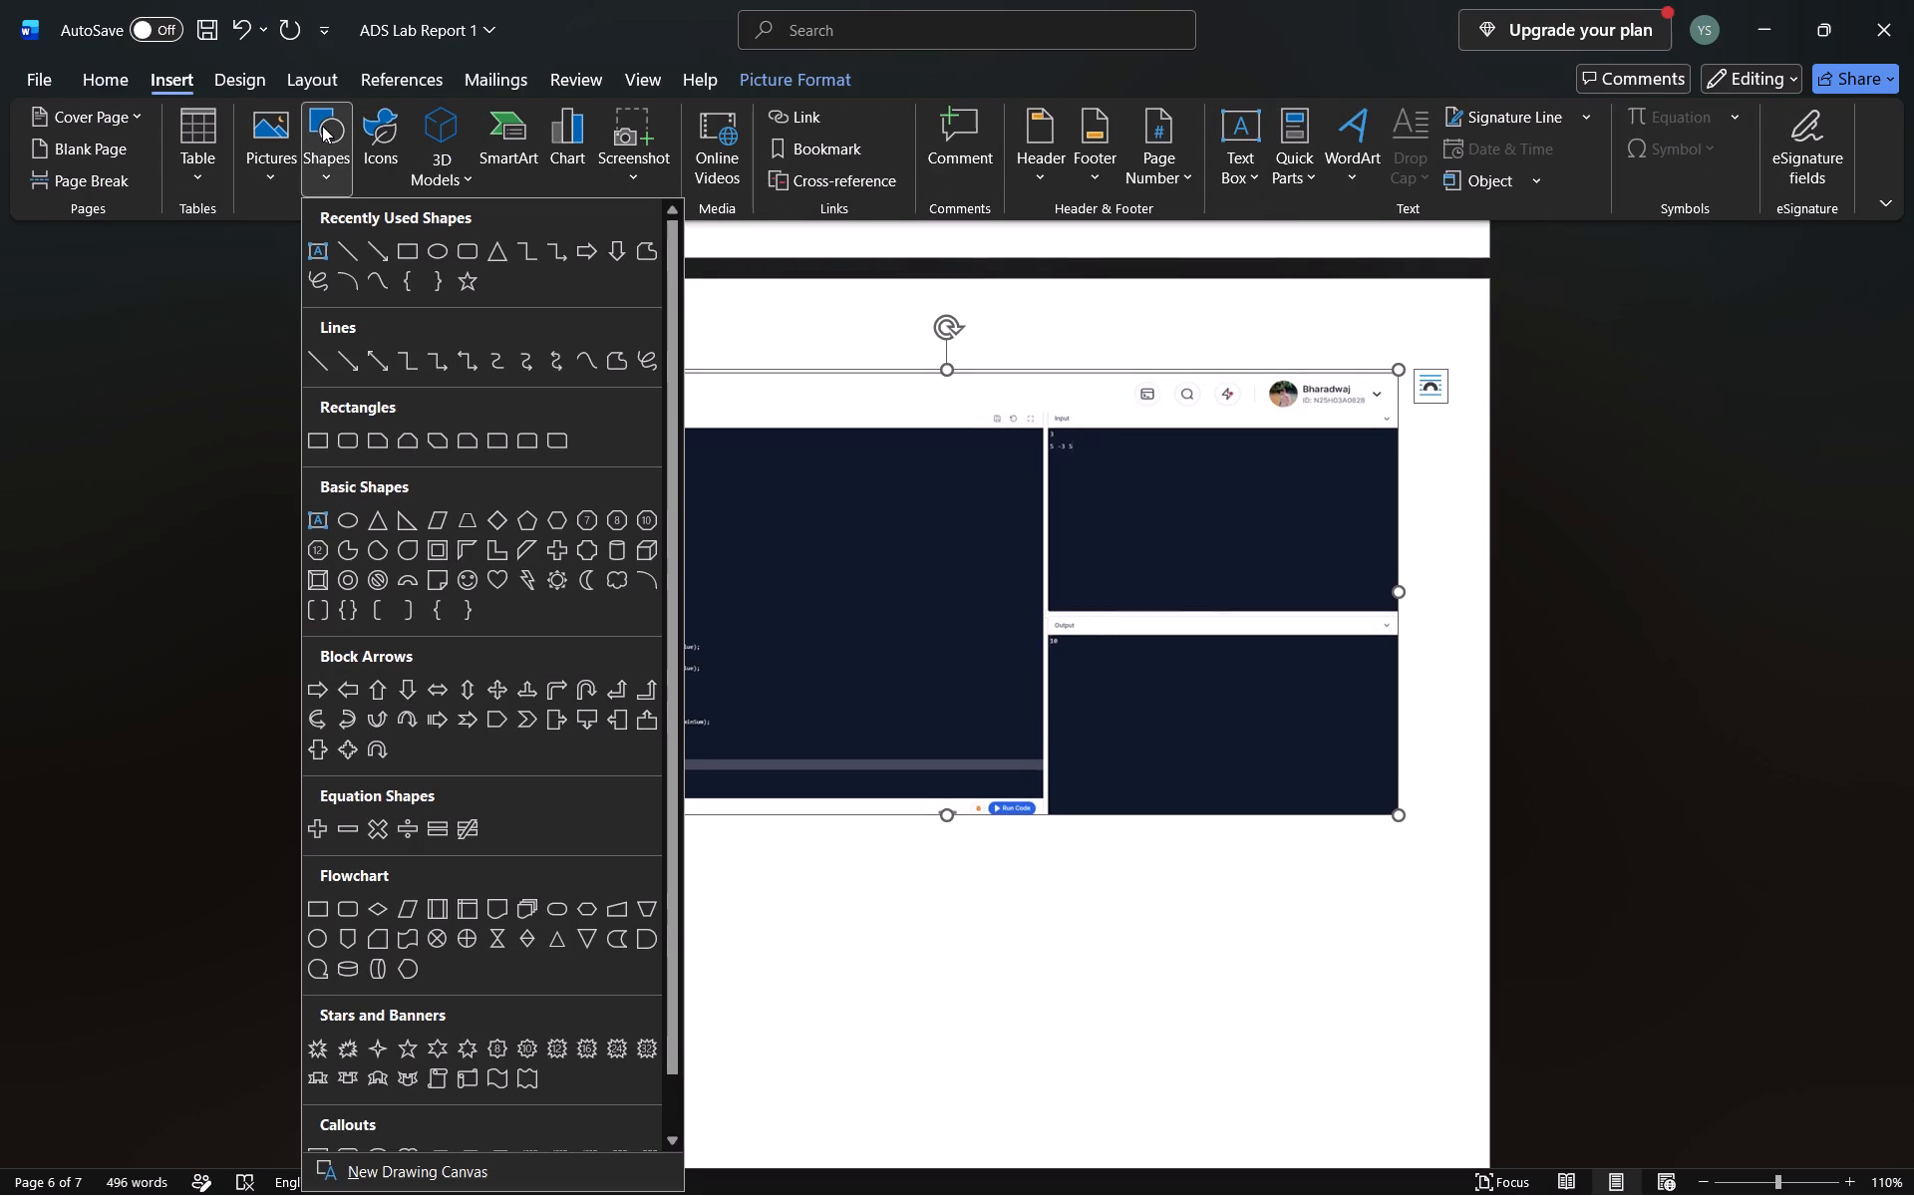
left_click(402, 254)
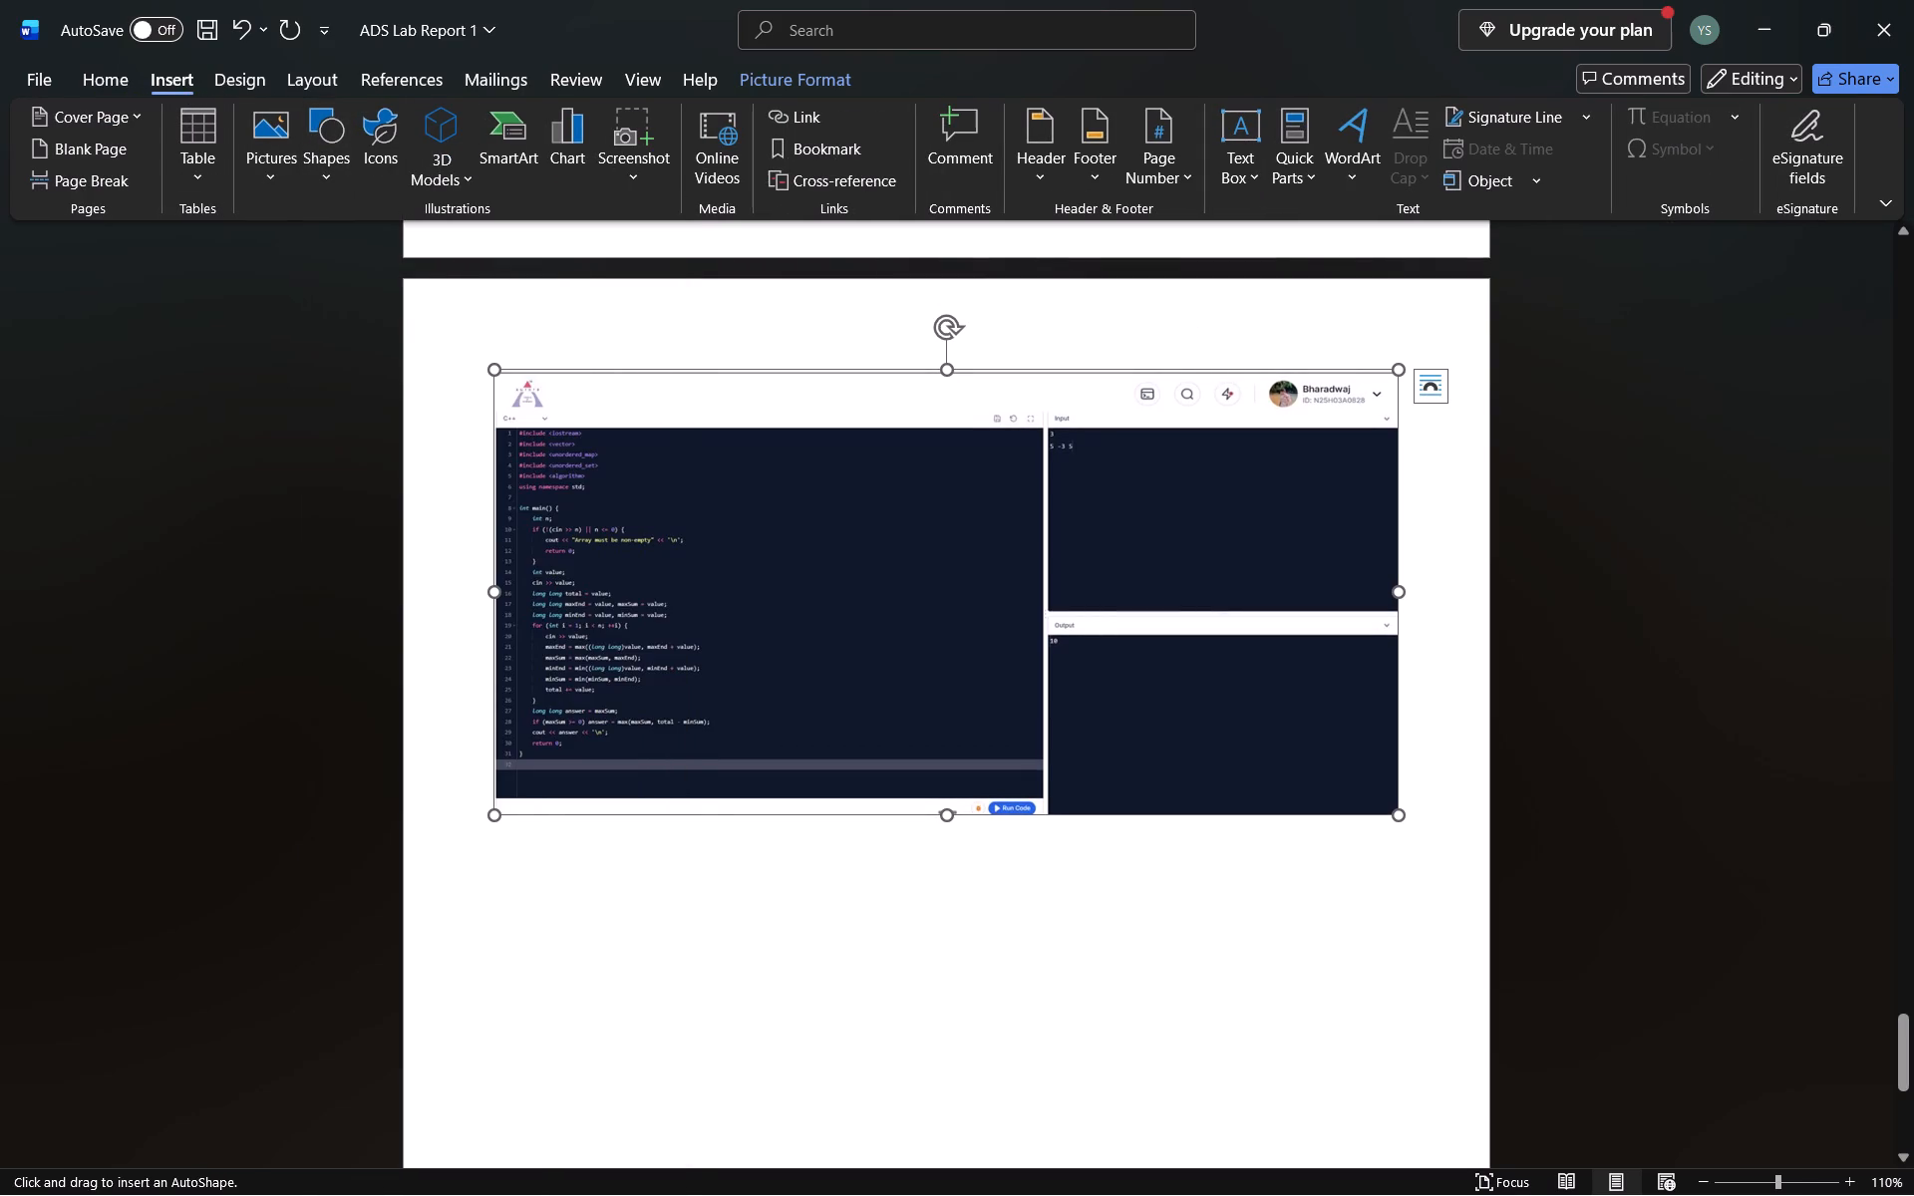
left_click_drag(1258, 375, 1401, 383)
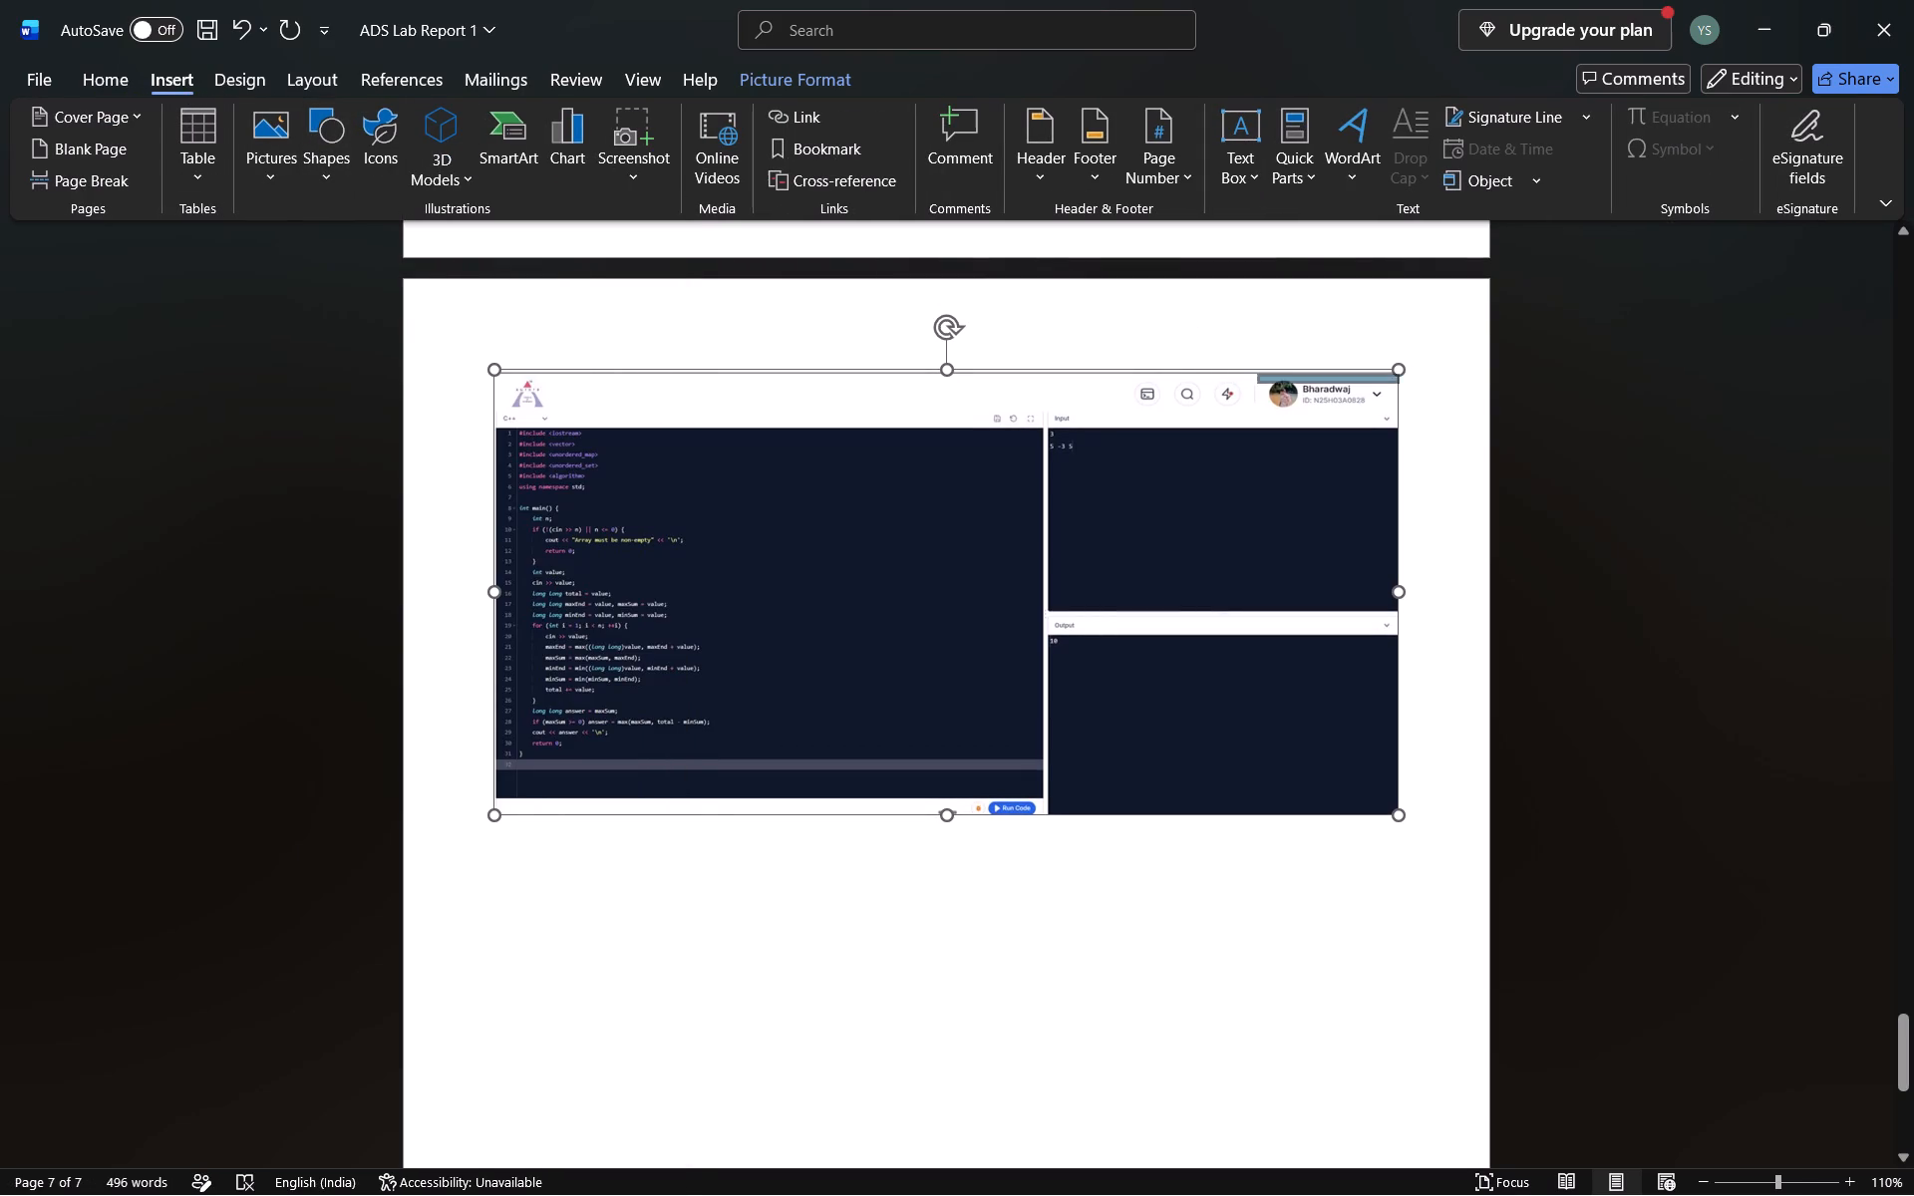
left_click_drag(1401, 383, 1385, 411)
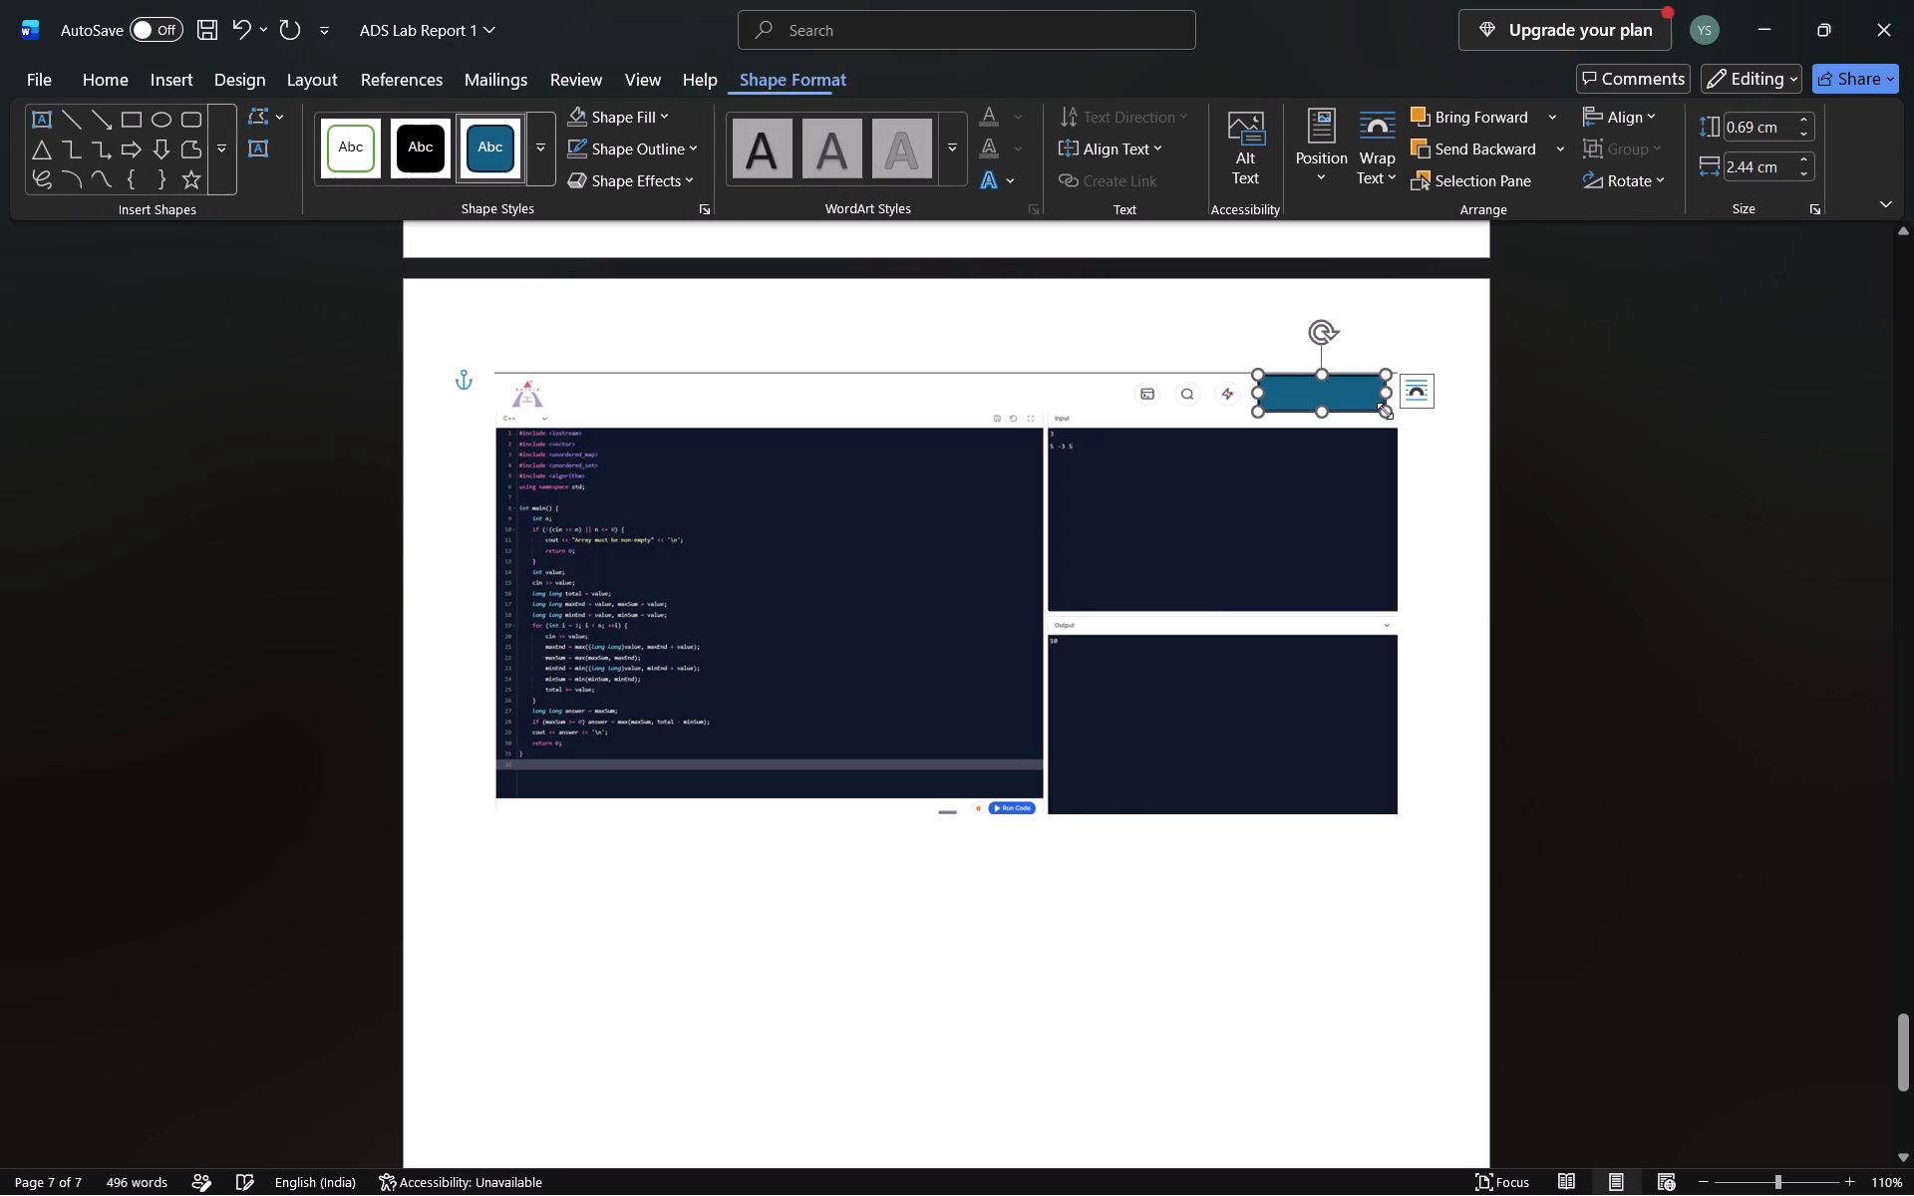
Remove the outline and the solid fill from the rectangle over the Question 2.10 account badge.
right_click(1361, 396)
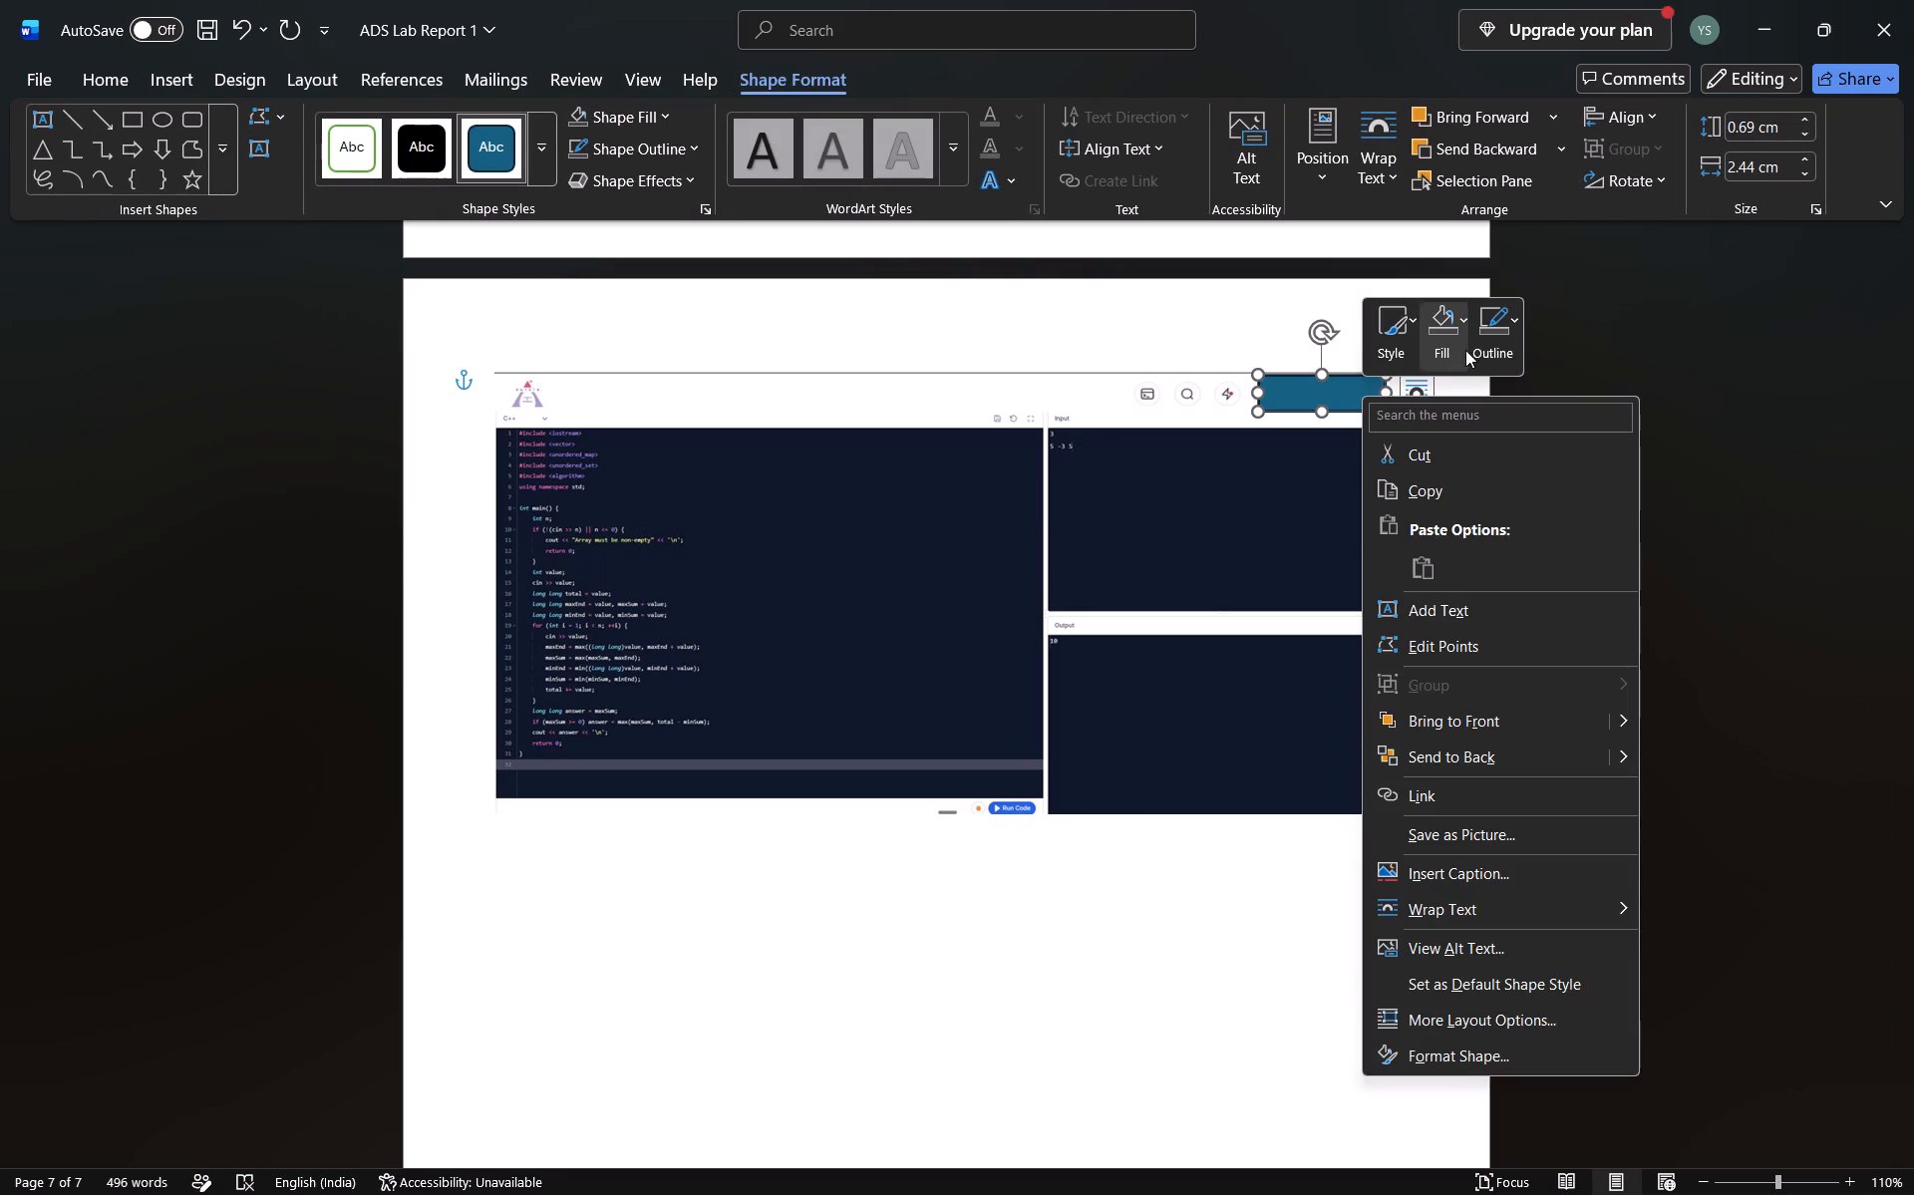
left_click(1471, 345)
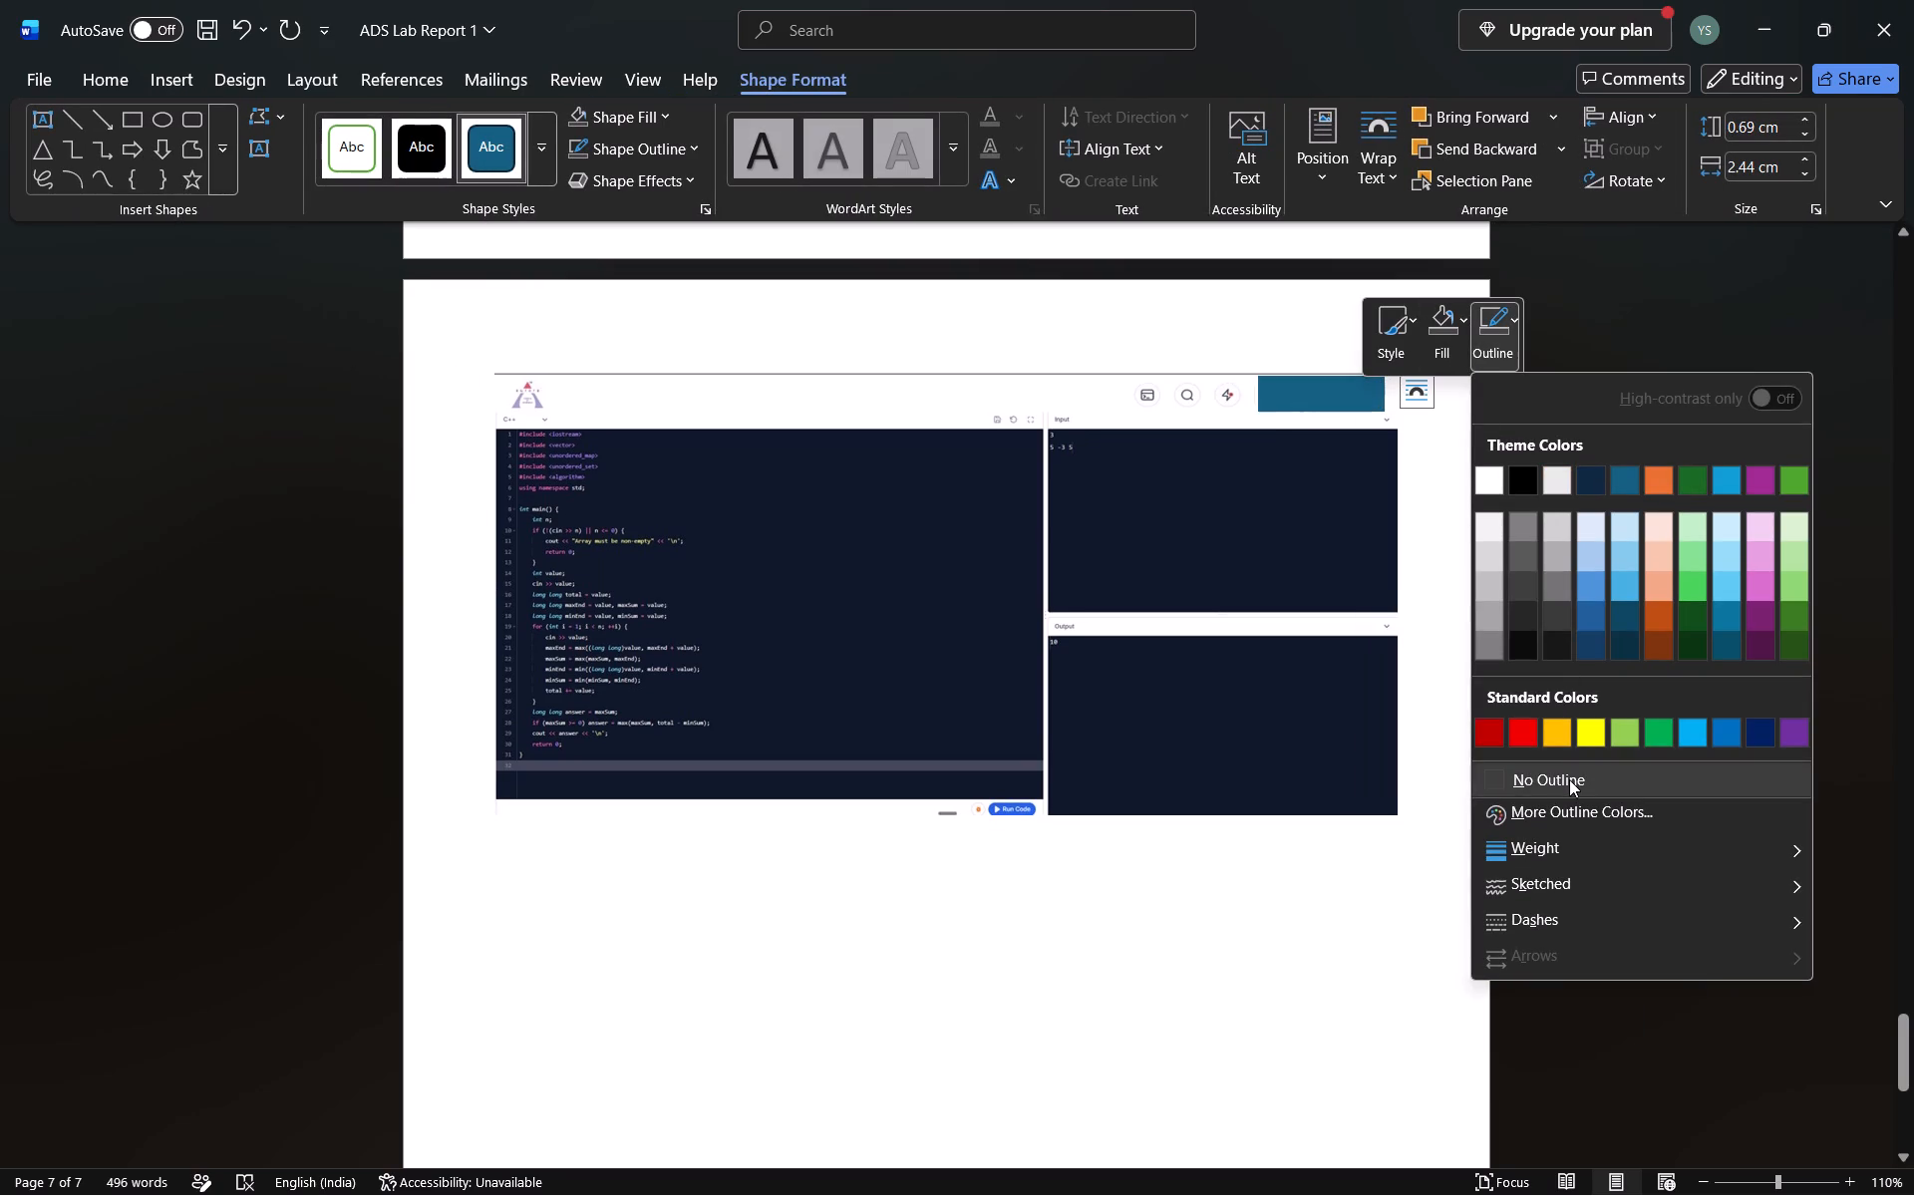
left_click(1567, 780)
left_click(1449, 342)
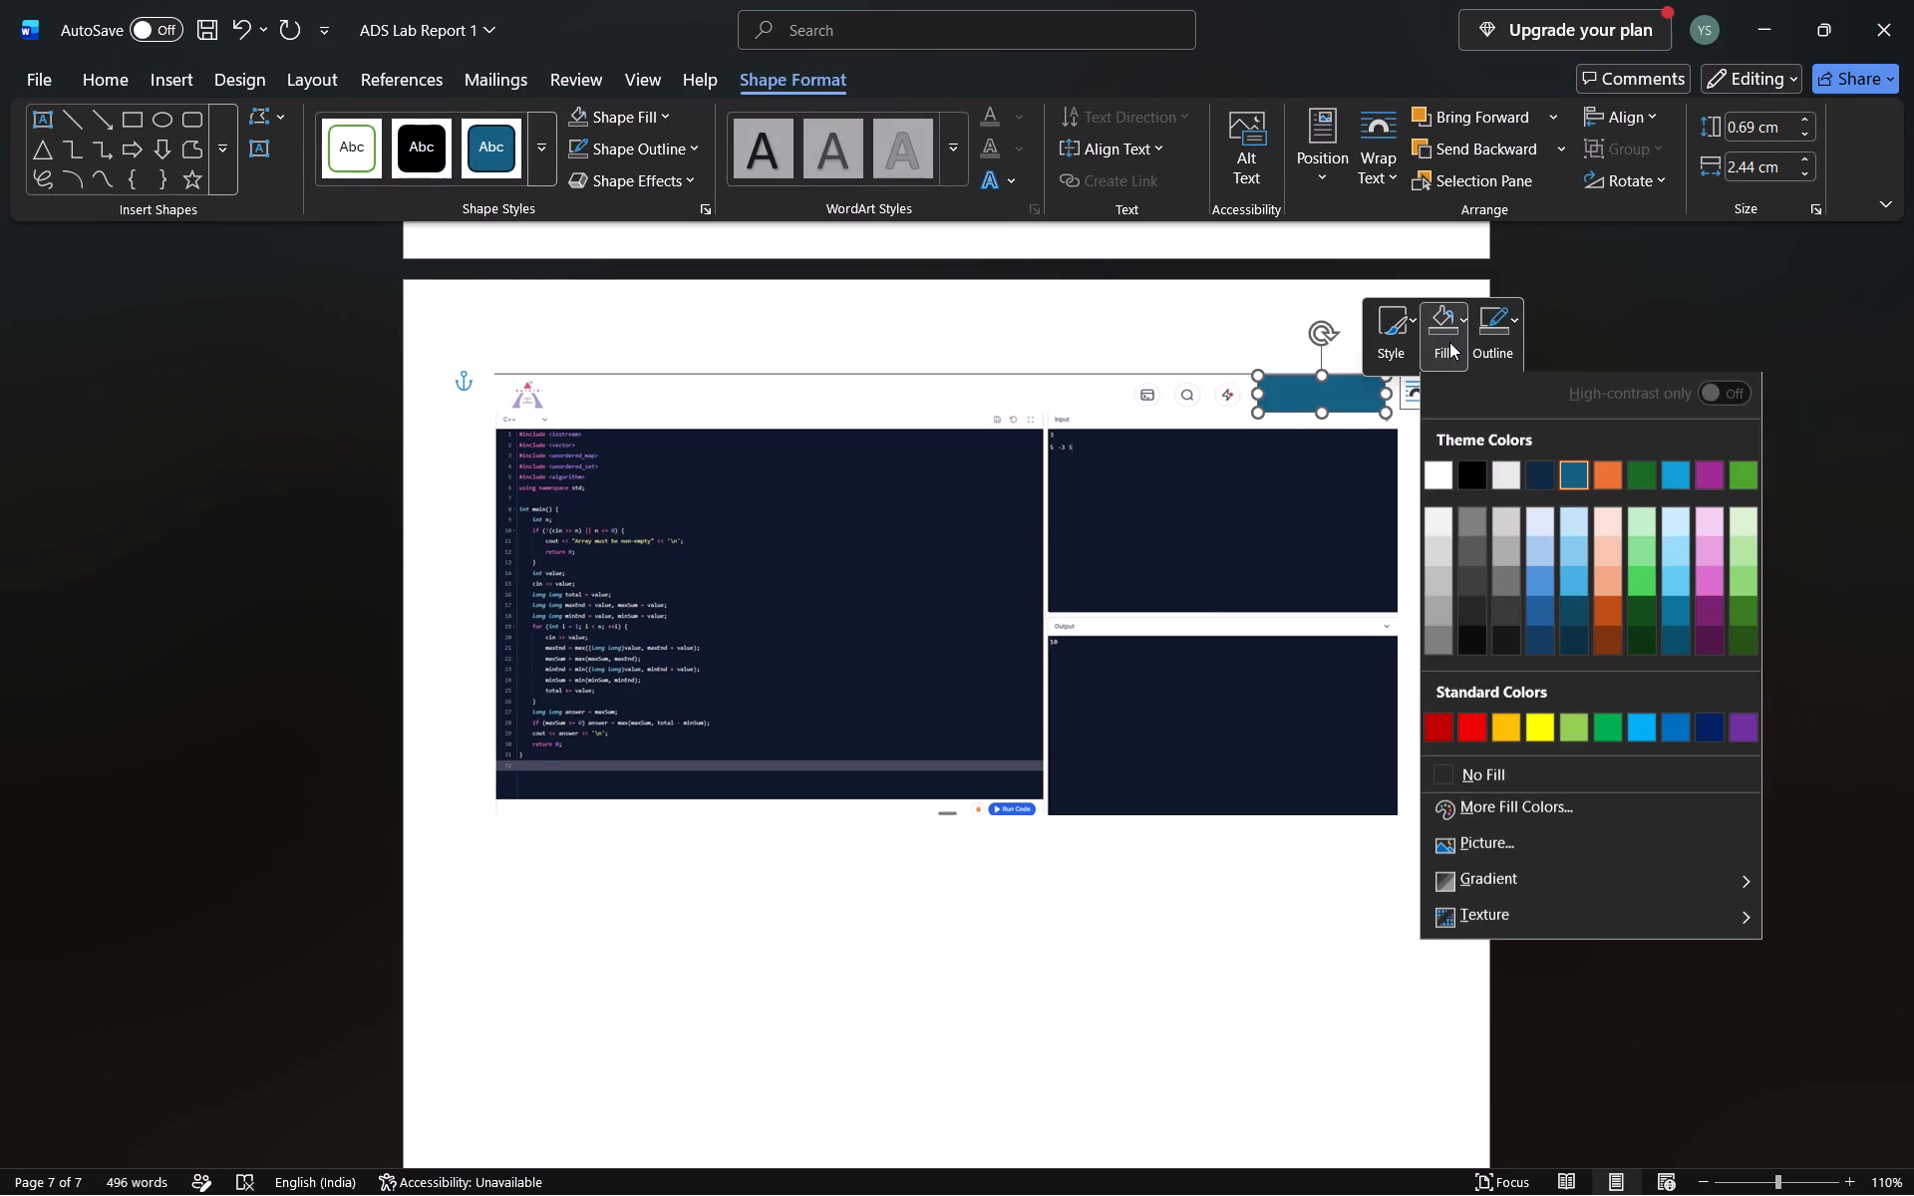
left_click(1549, 773)
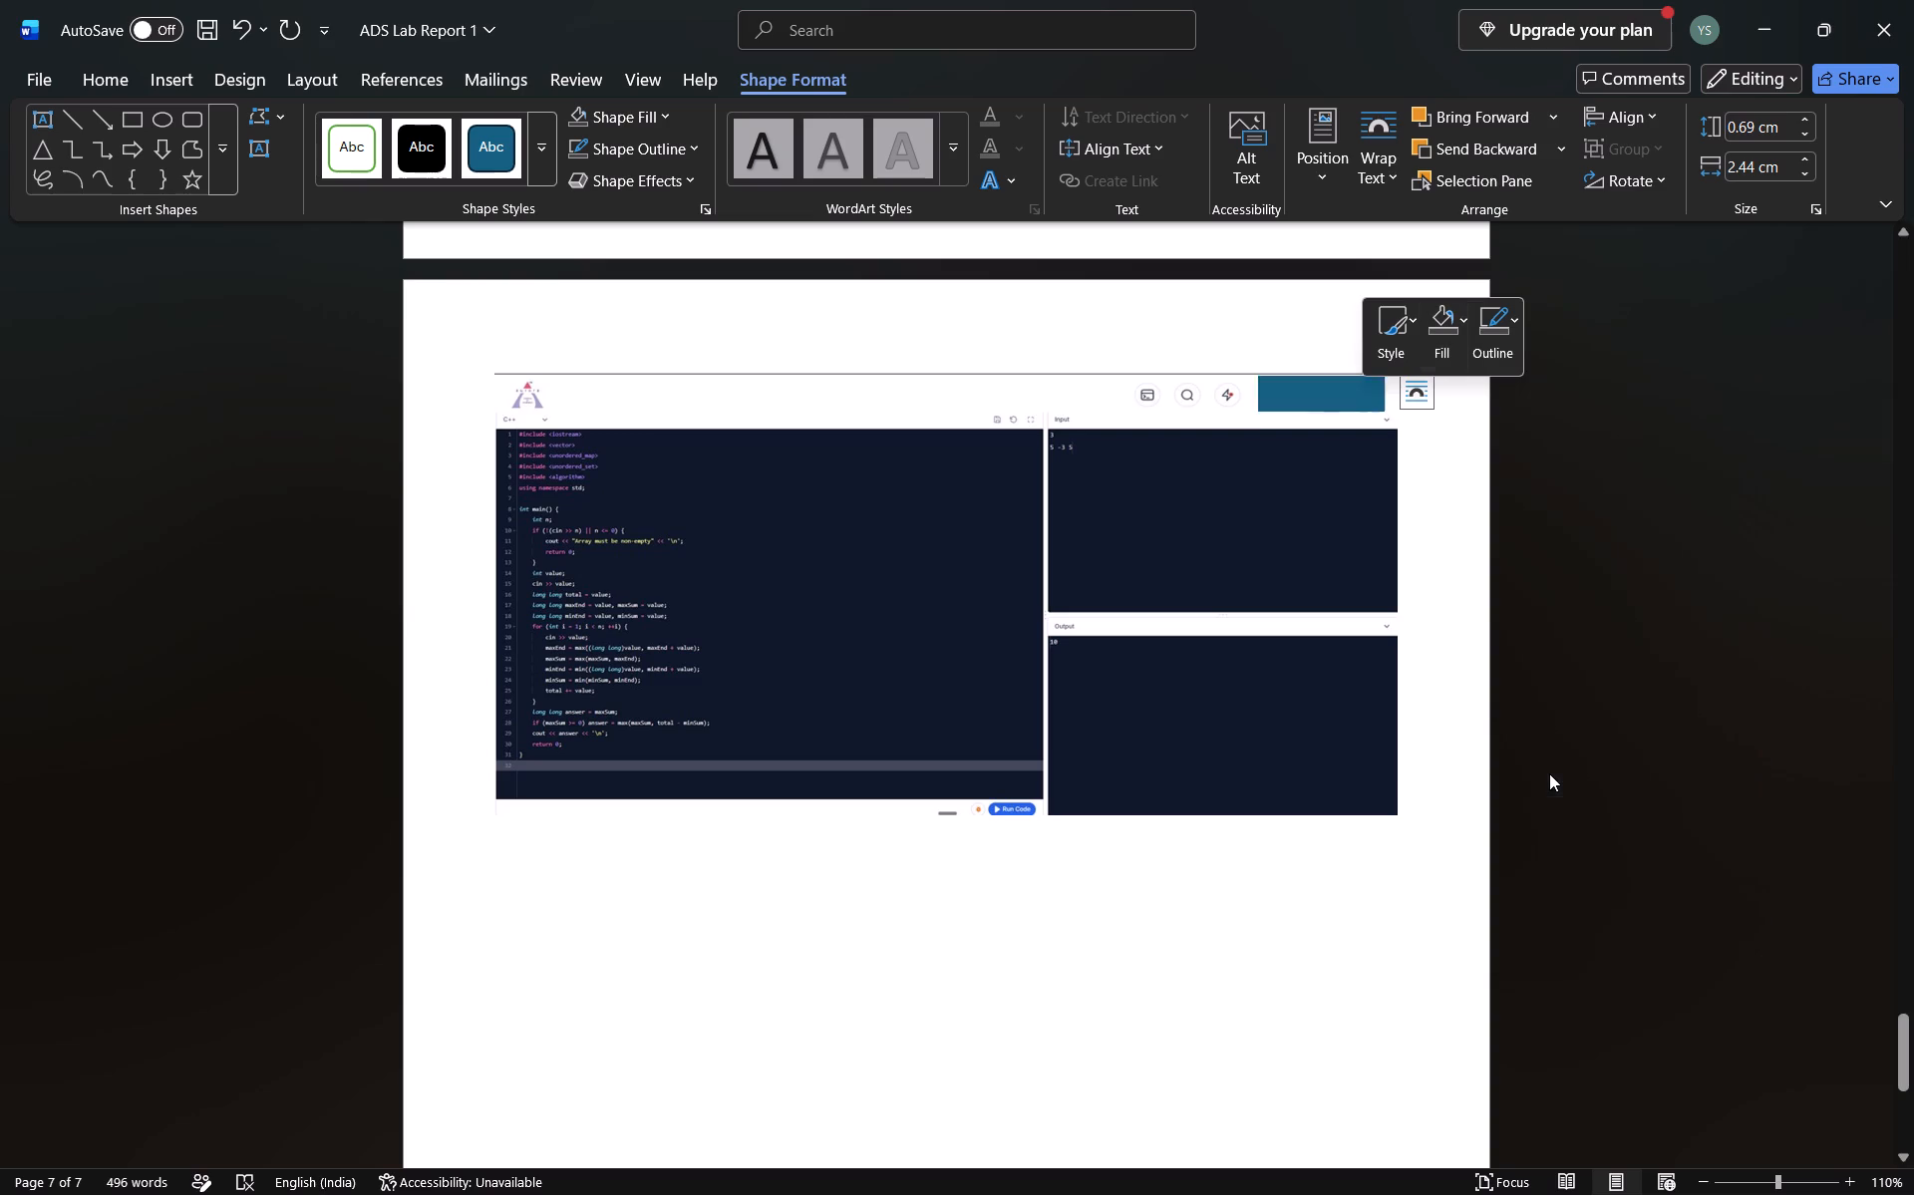
left_click(1430, 341)
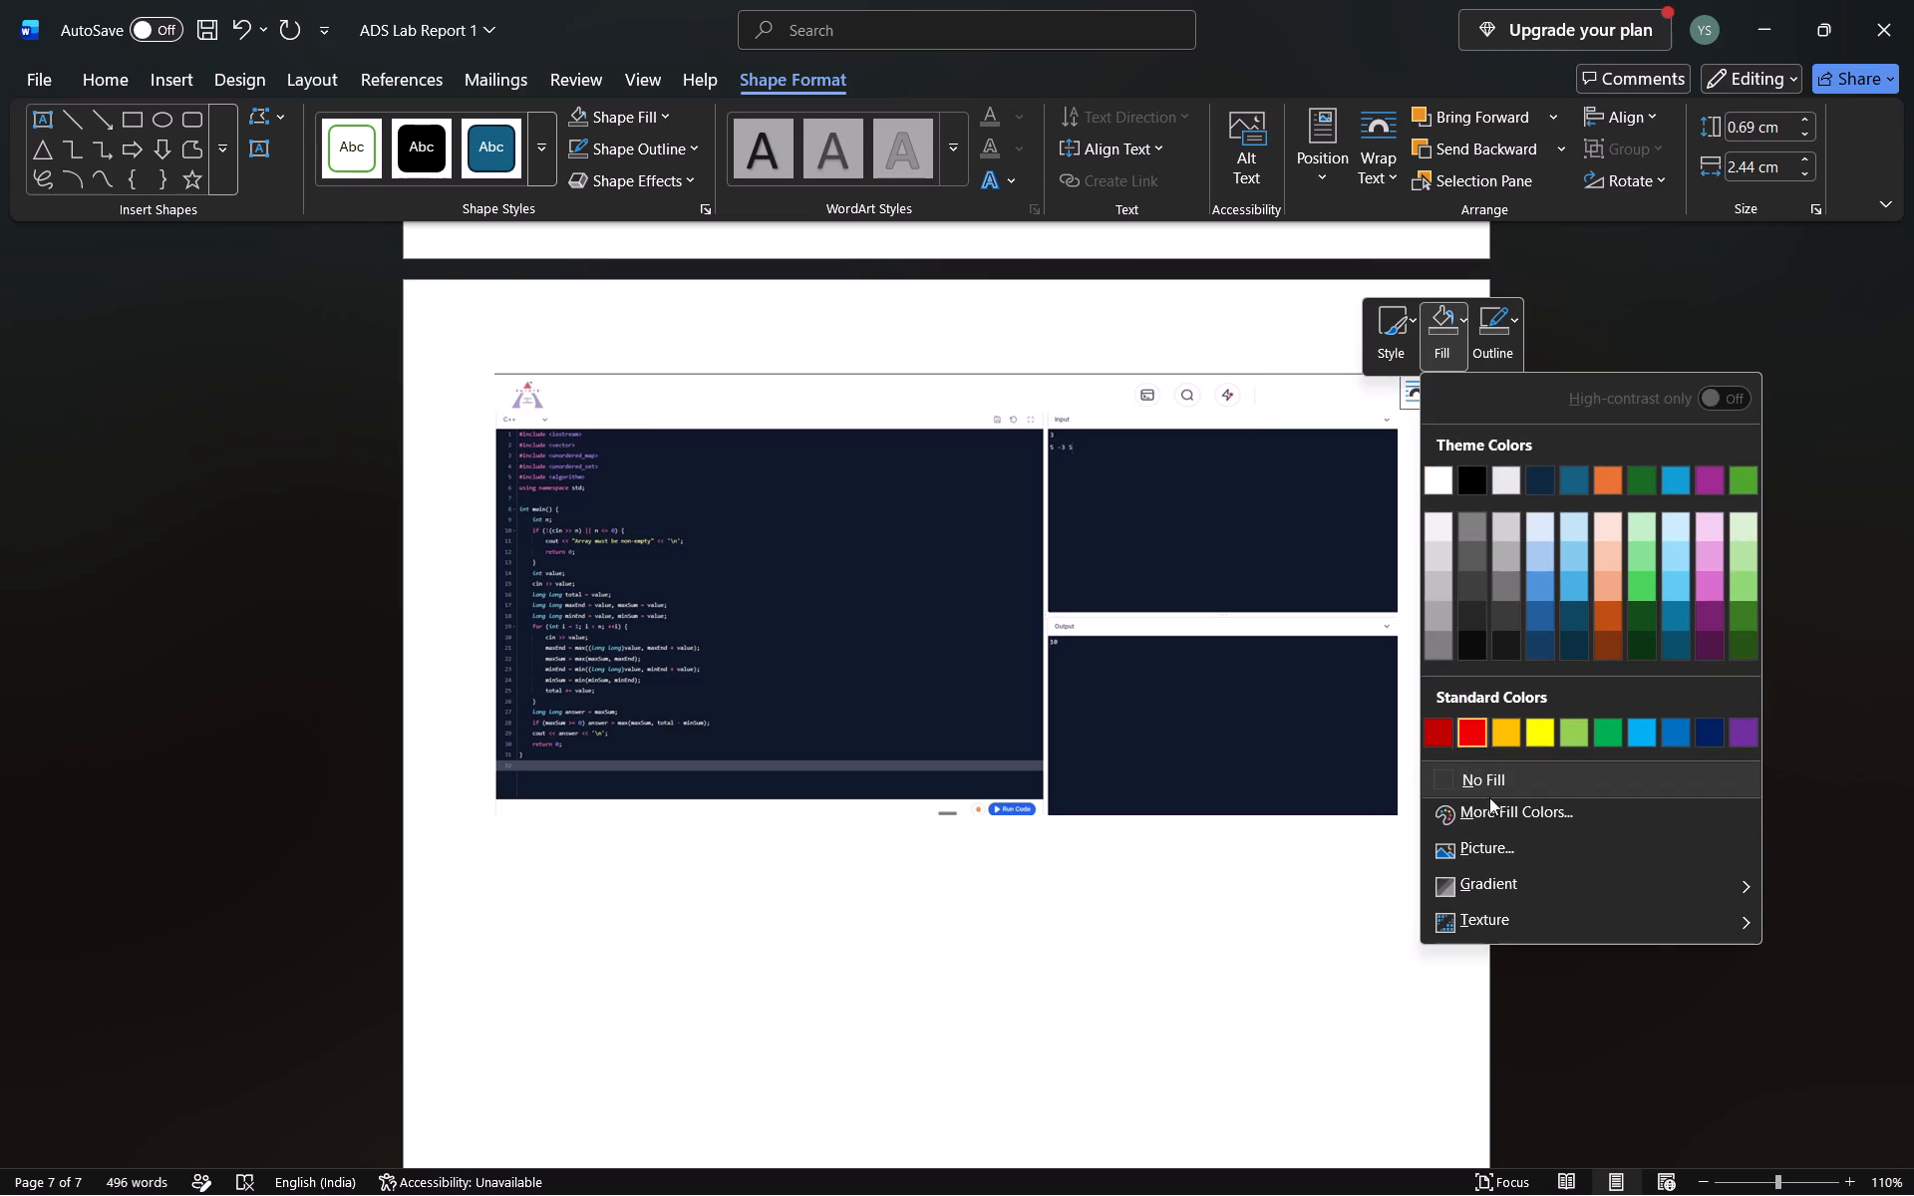
left_click(1494, 844)
left_click(1231, 511)
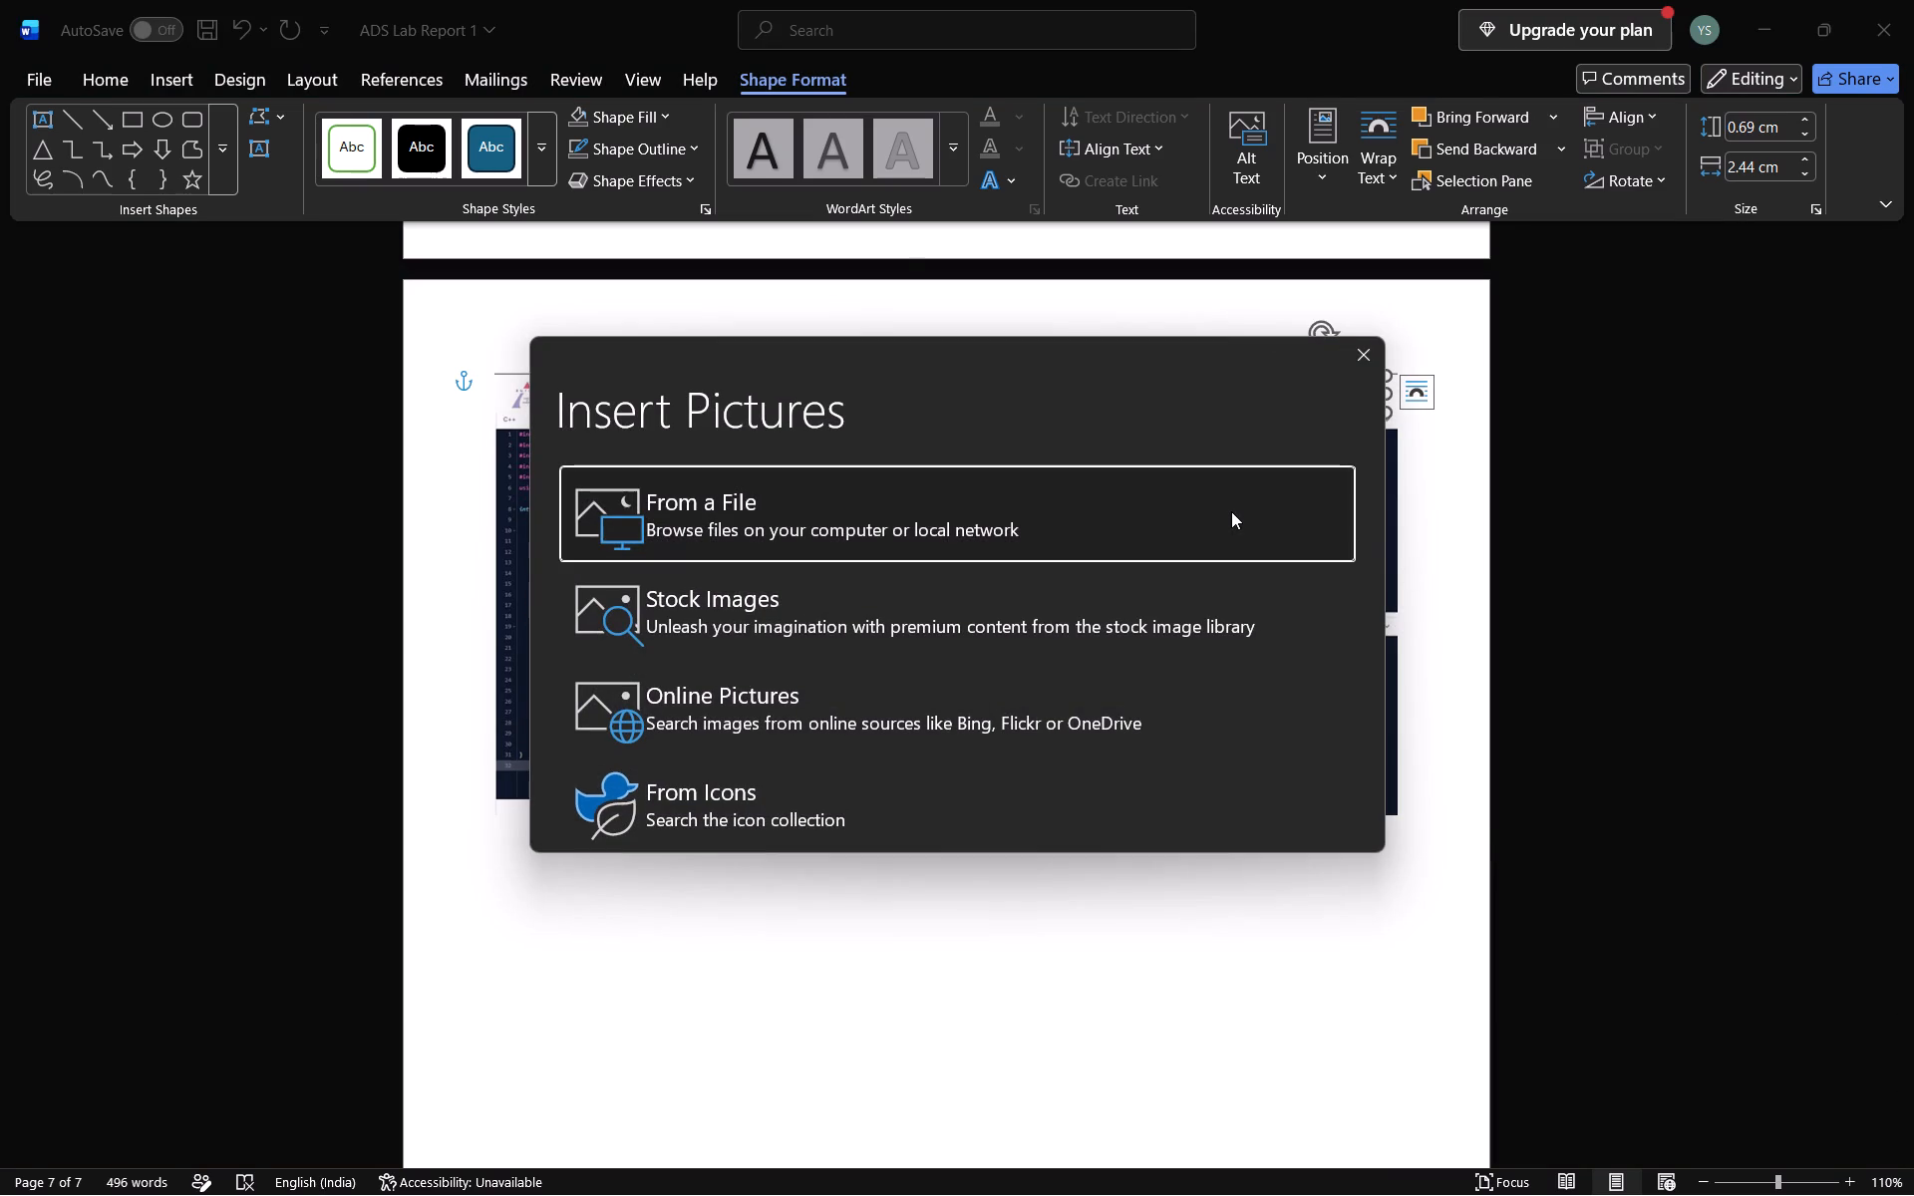
scroll(797, 351, "down", 1)
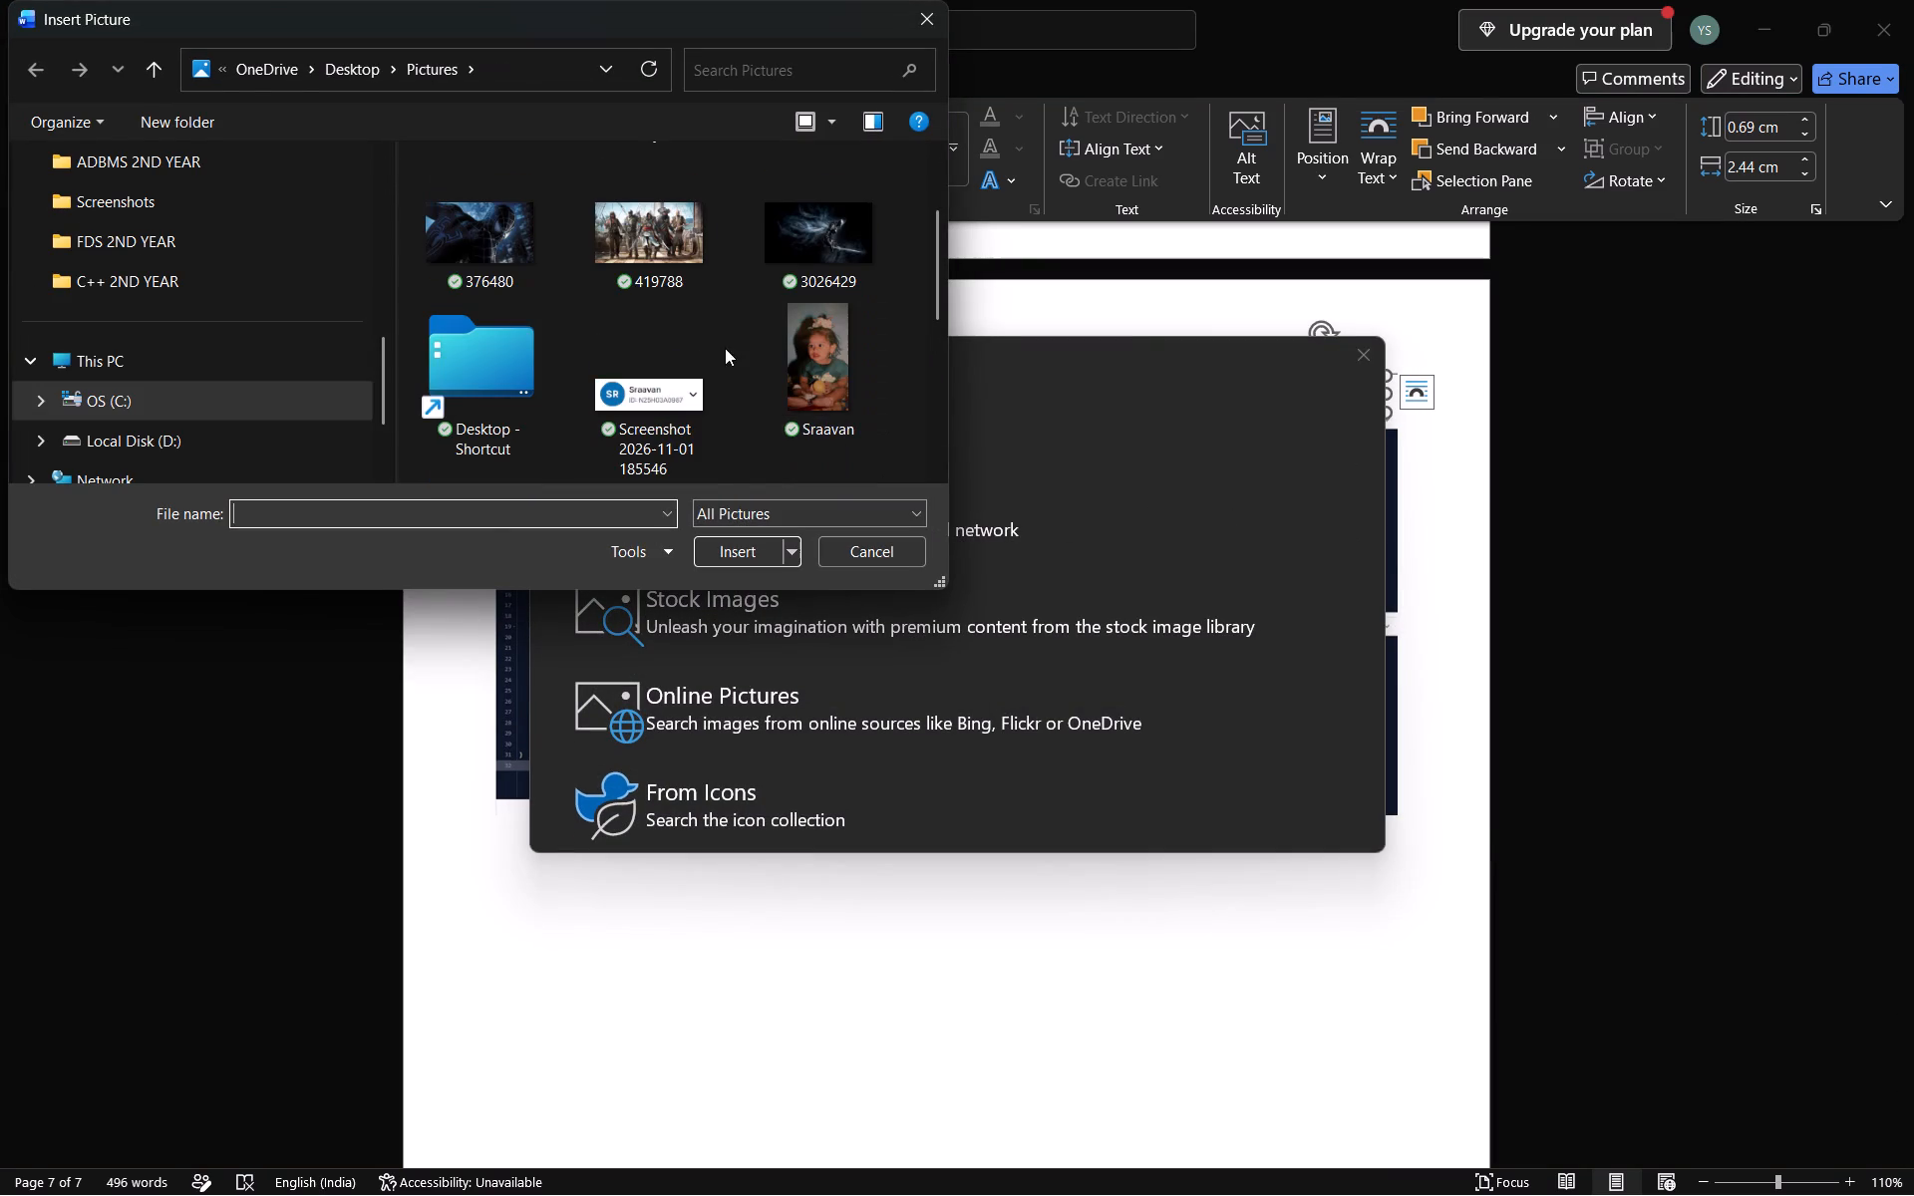
double_click(669, 363)
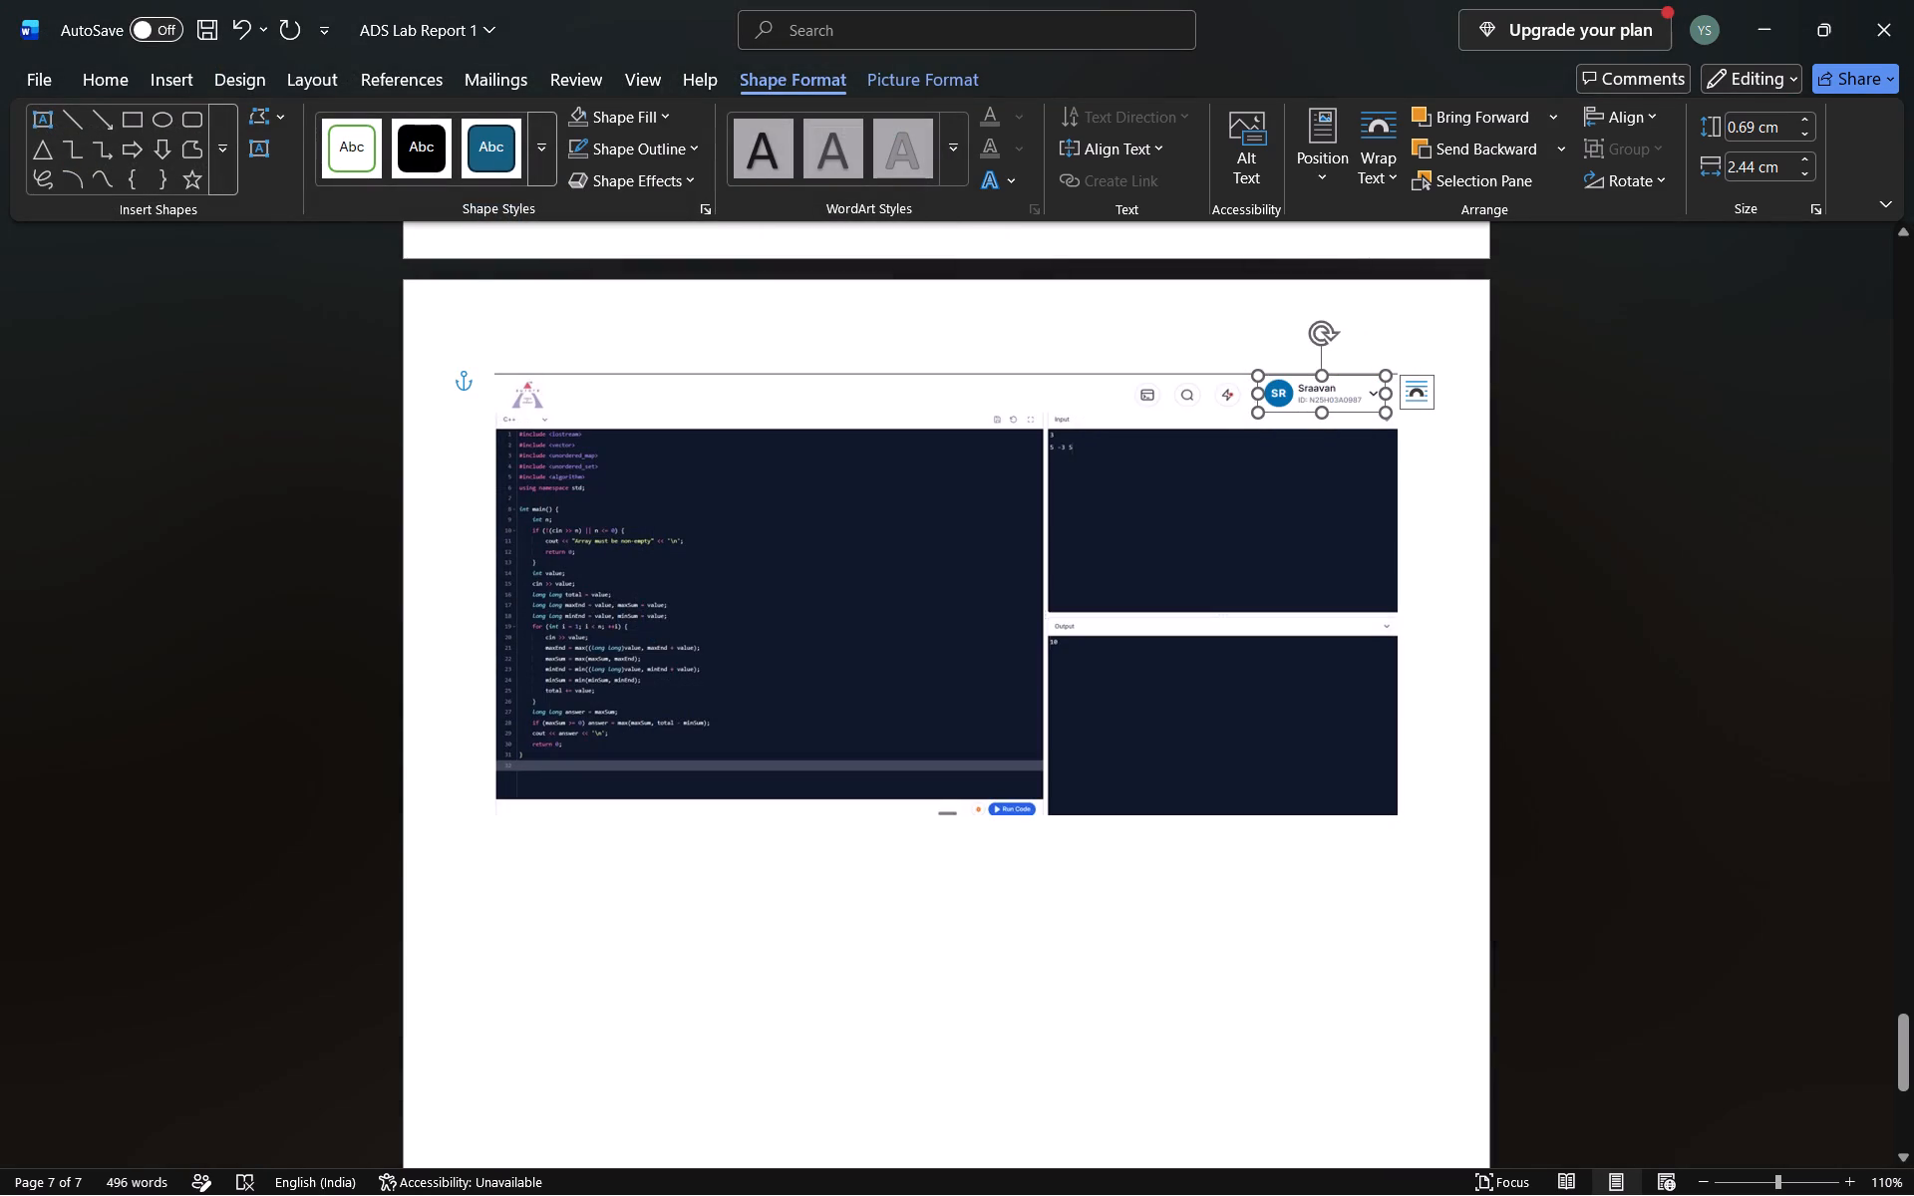
Check the replaced account badges in the code screenshots from Question 2.2 through Question 2.10.
left_click(1277, 544)
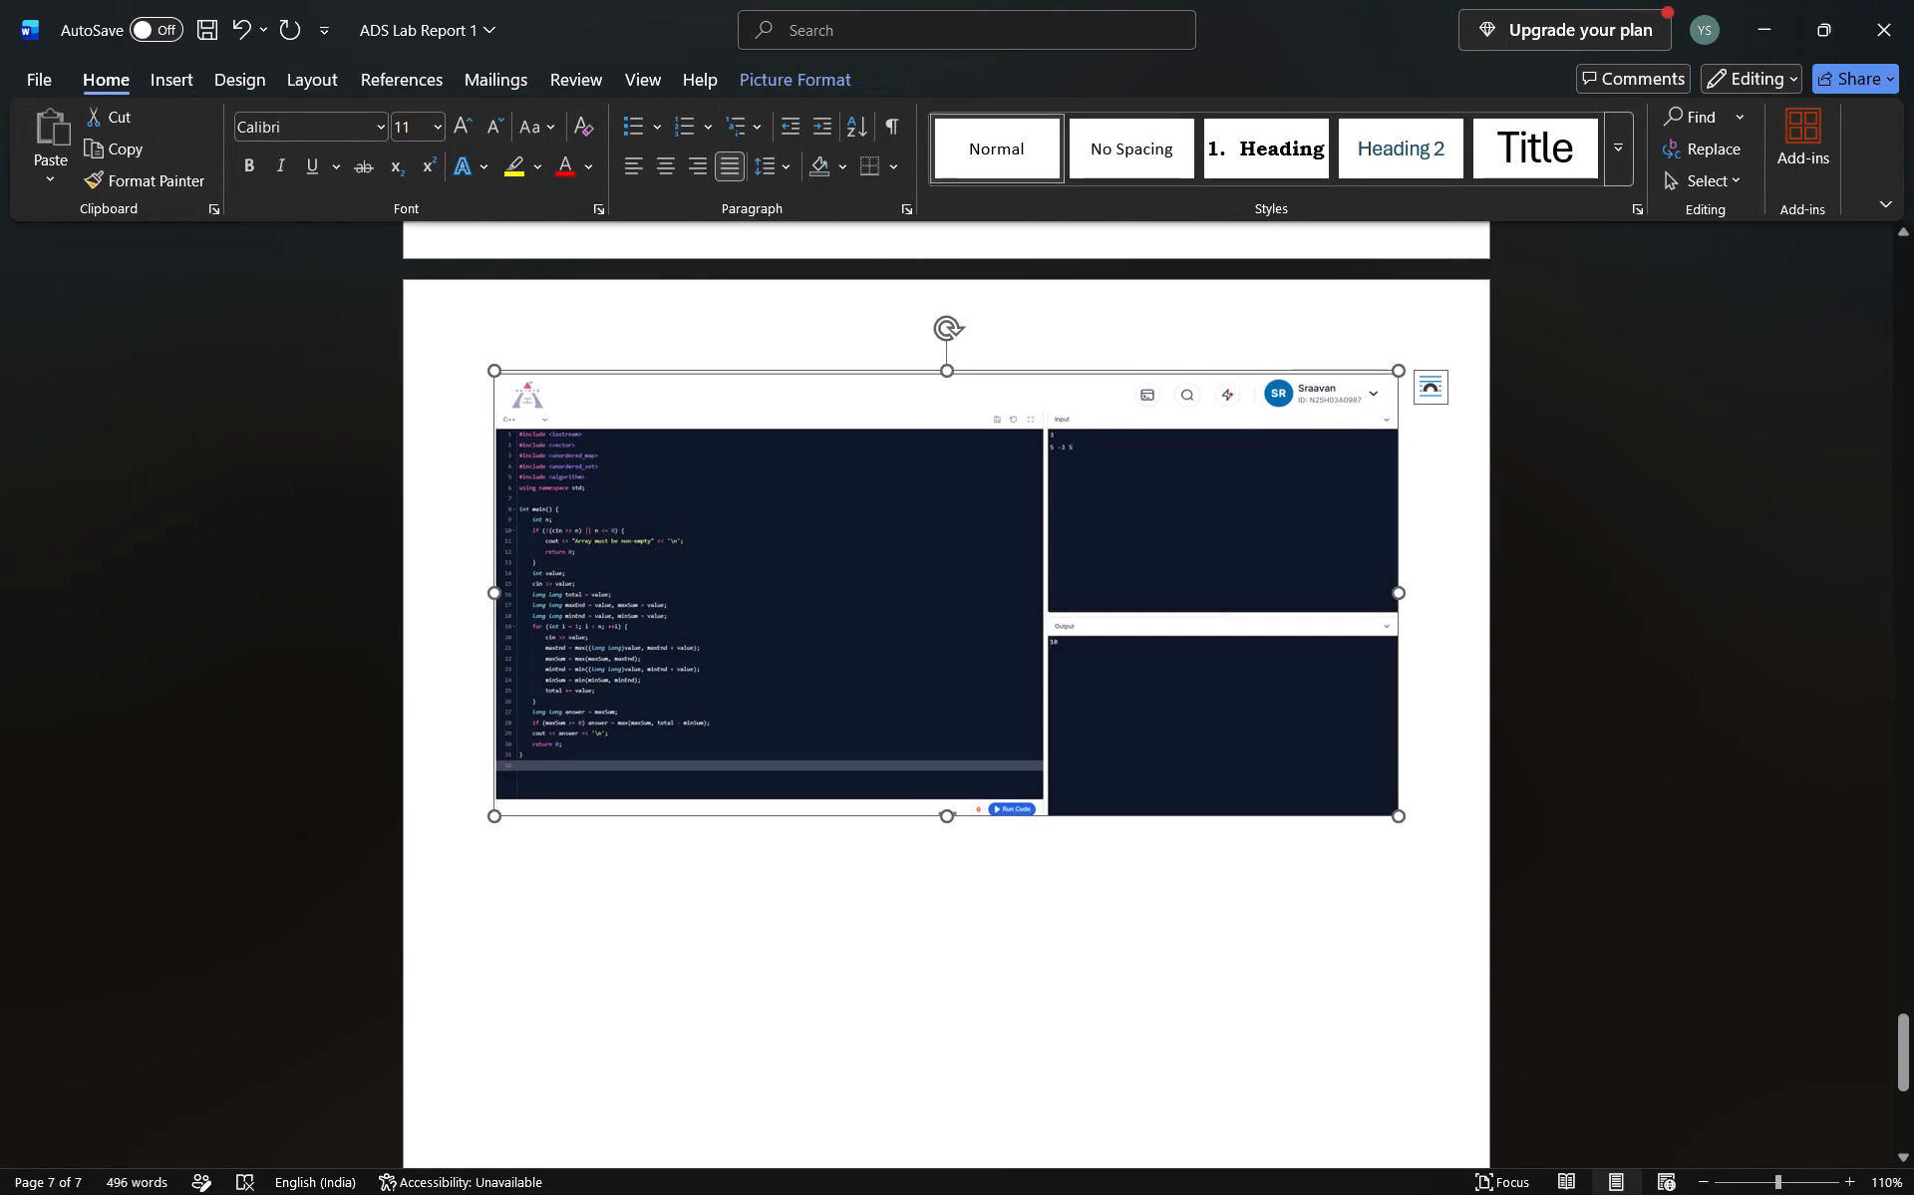
scroll(1317, 450, "down", 3)
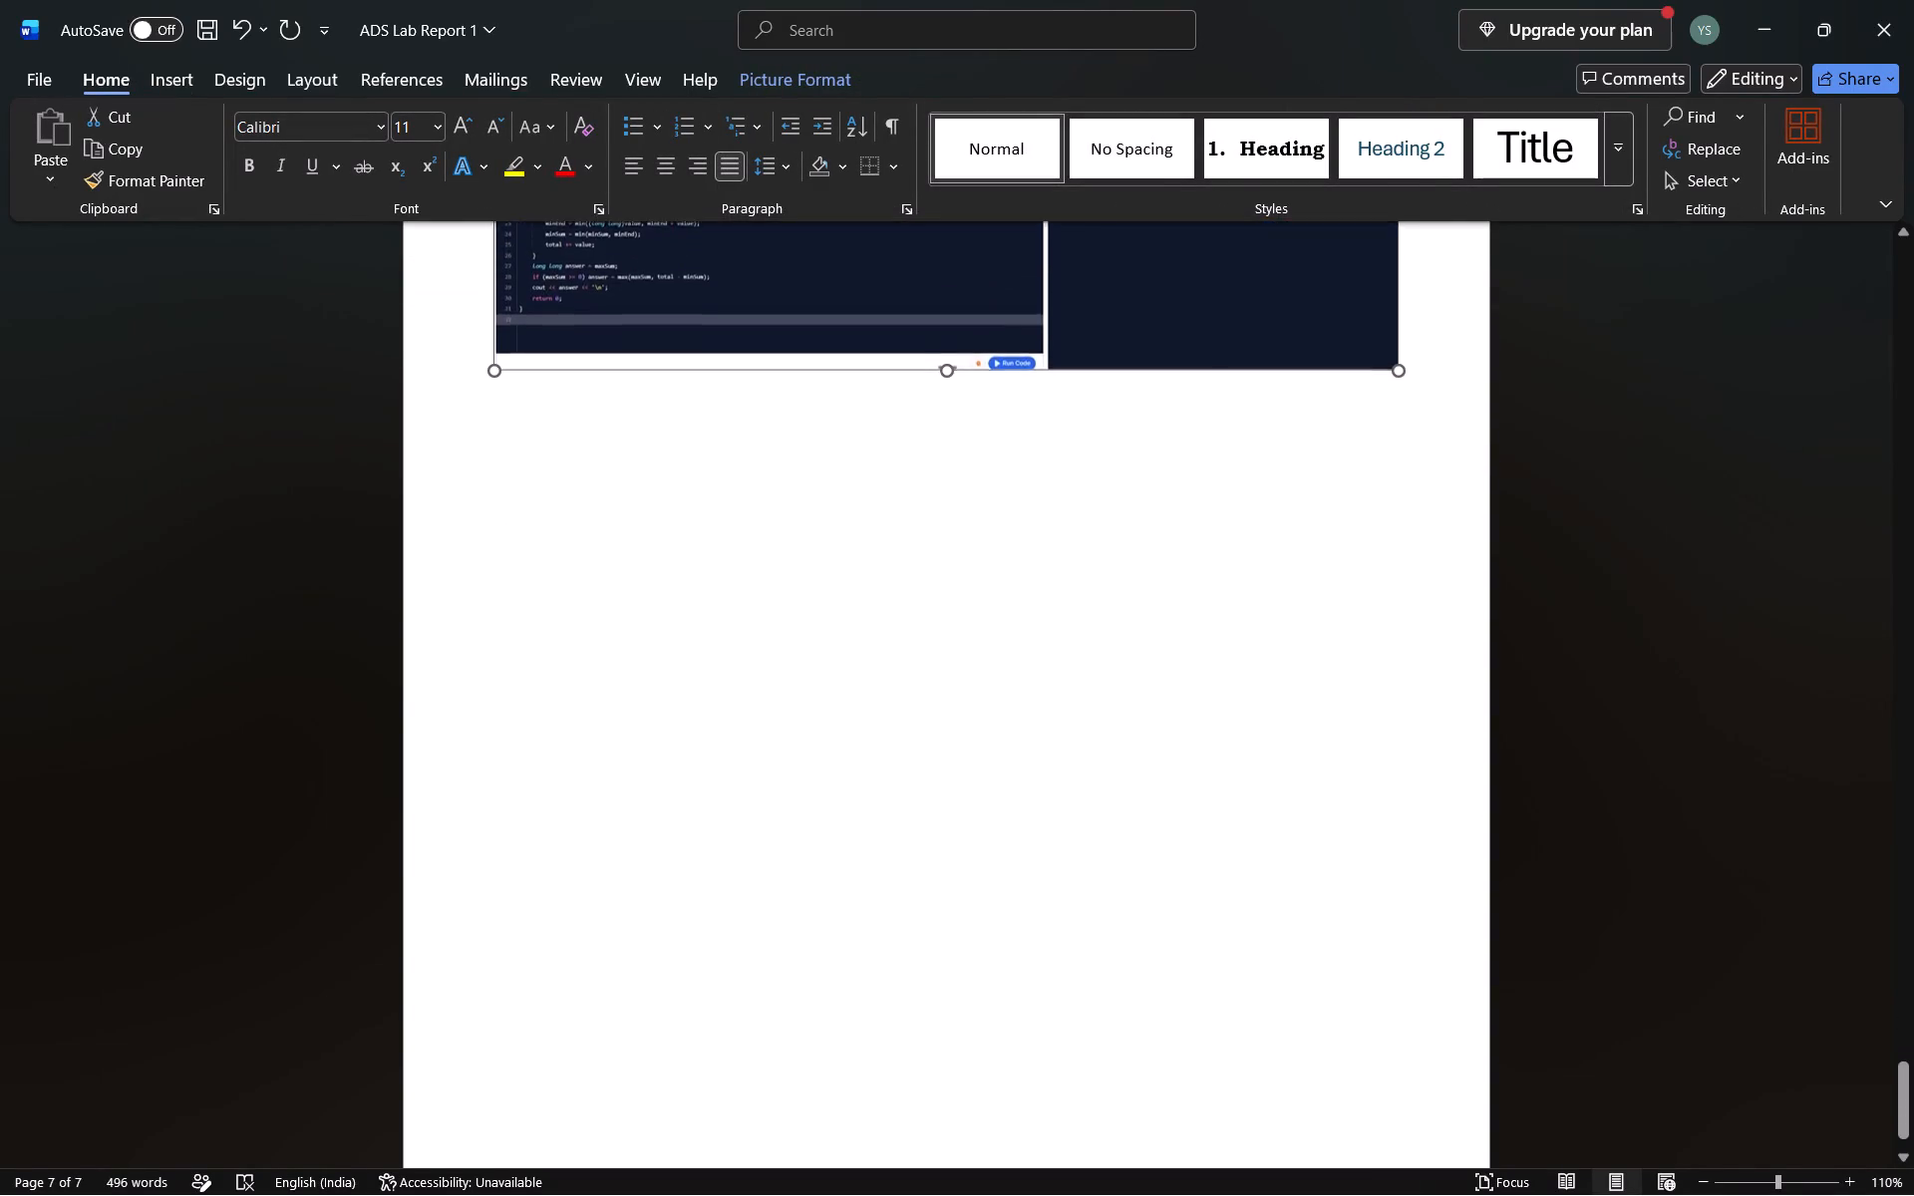
scroll(1317, 450, "down", 1)
scroll(1317, 450, "up", 9)
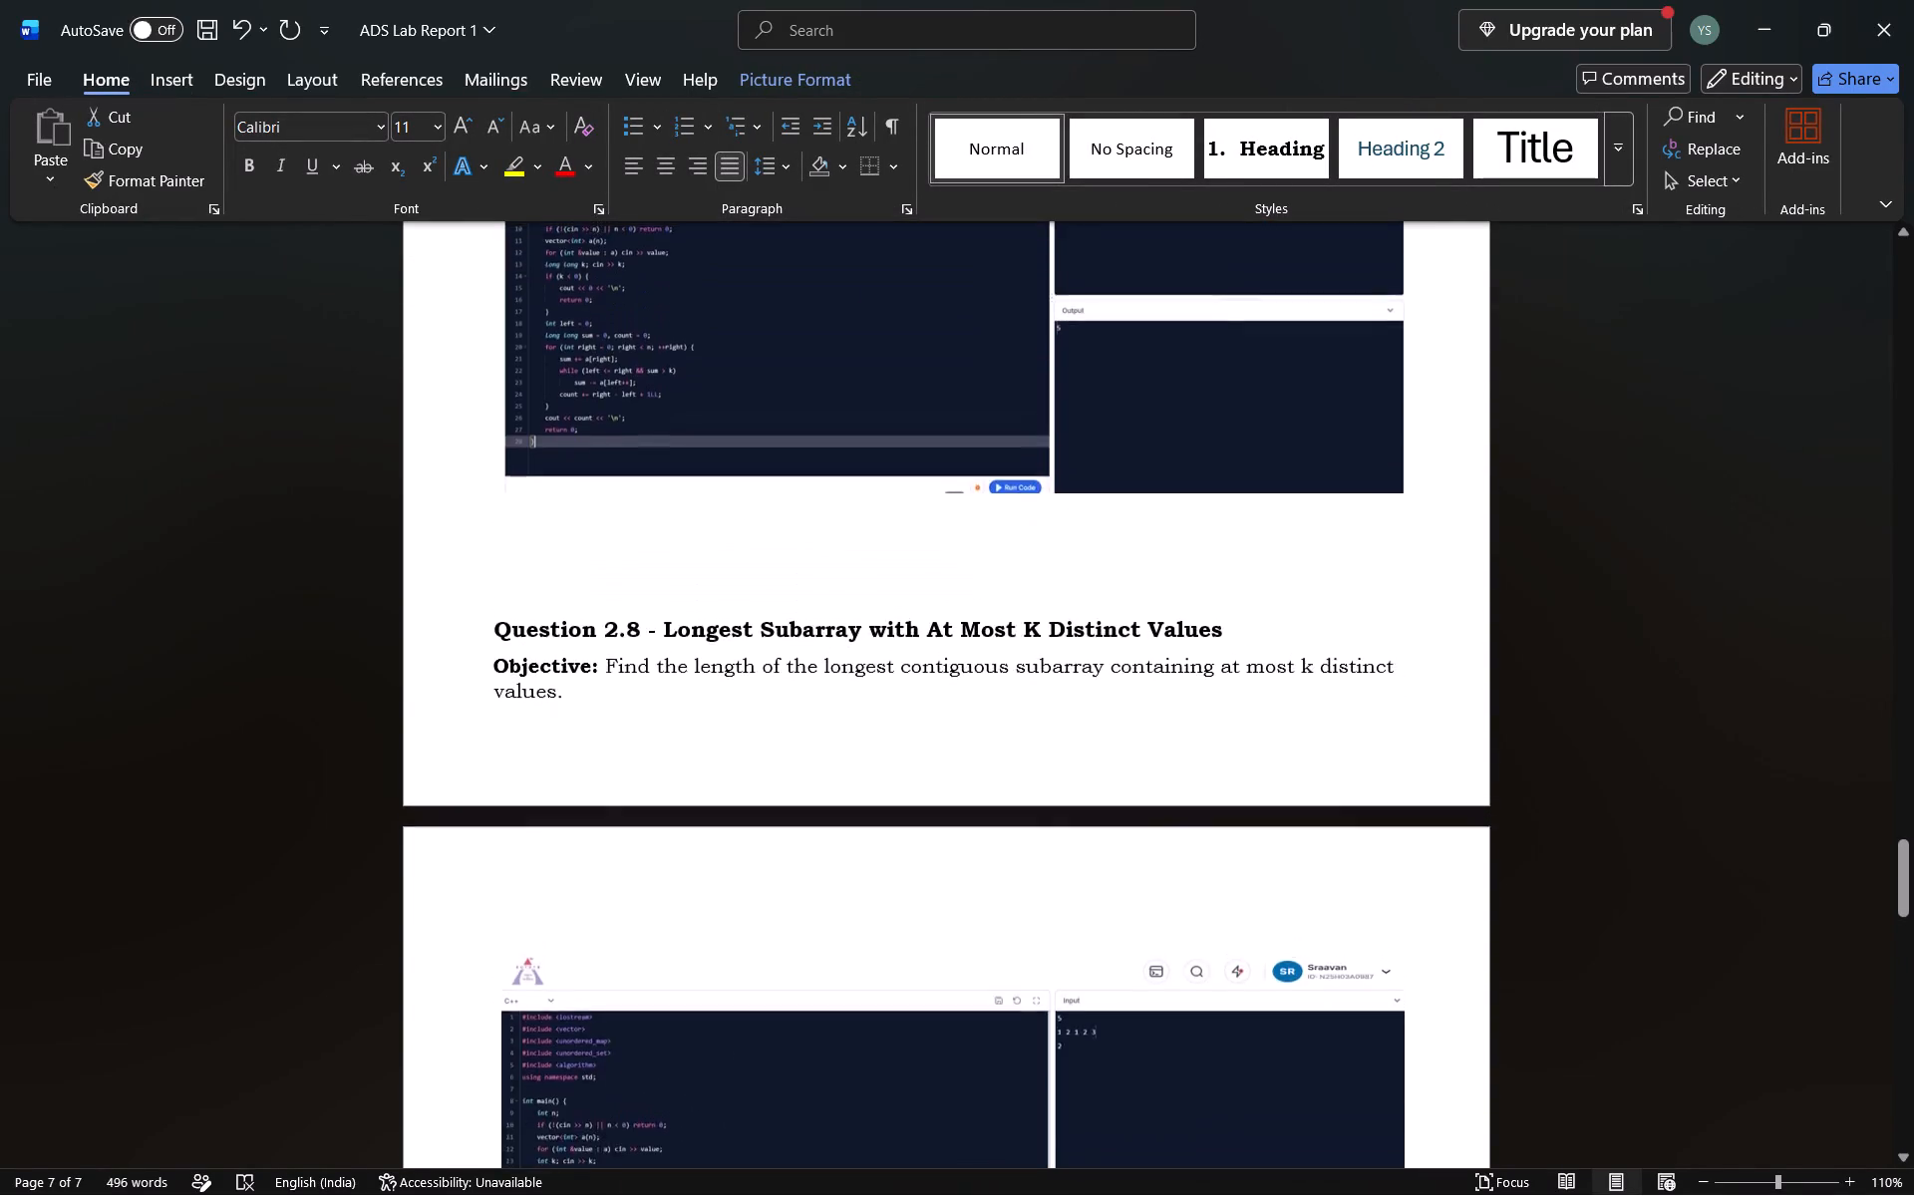
scroll(1317, 450, "up", 7)
scroll(1317, 450, "down", 5)
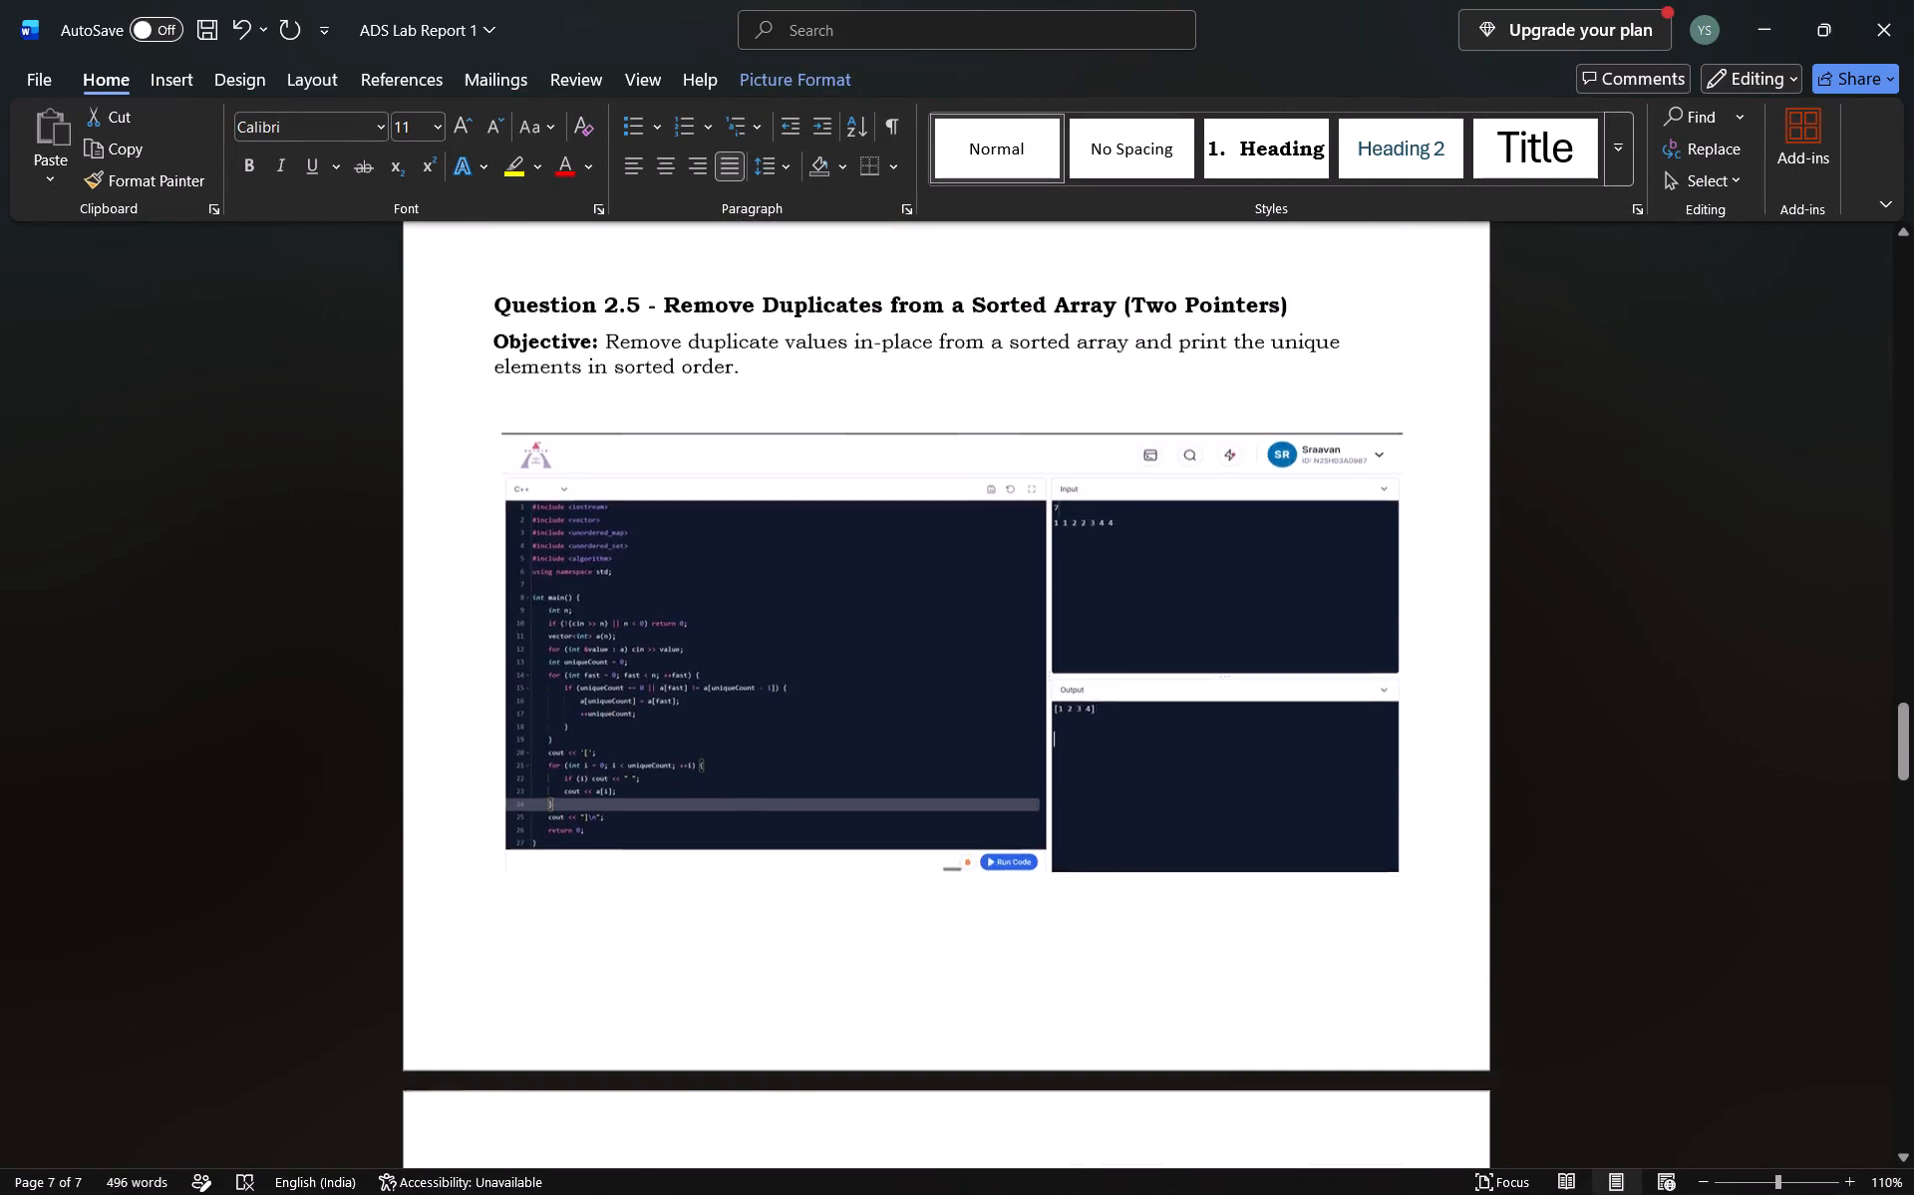
scroll(1317, 450, "down", 7)
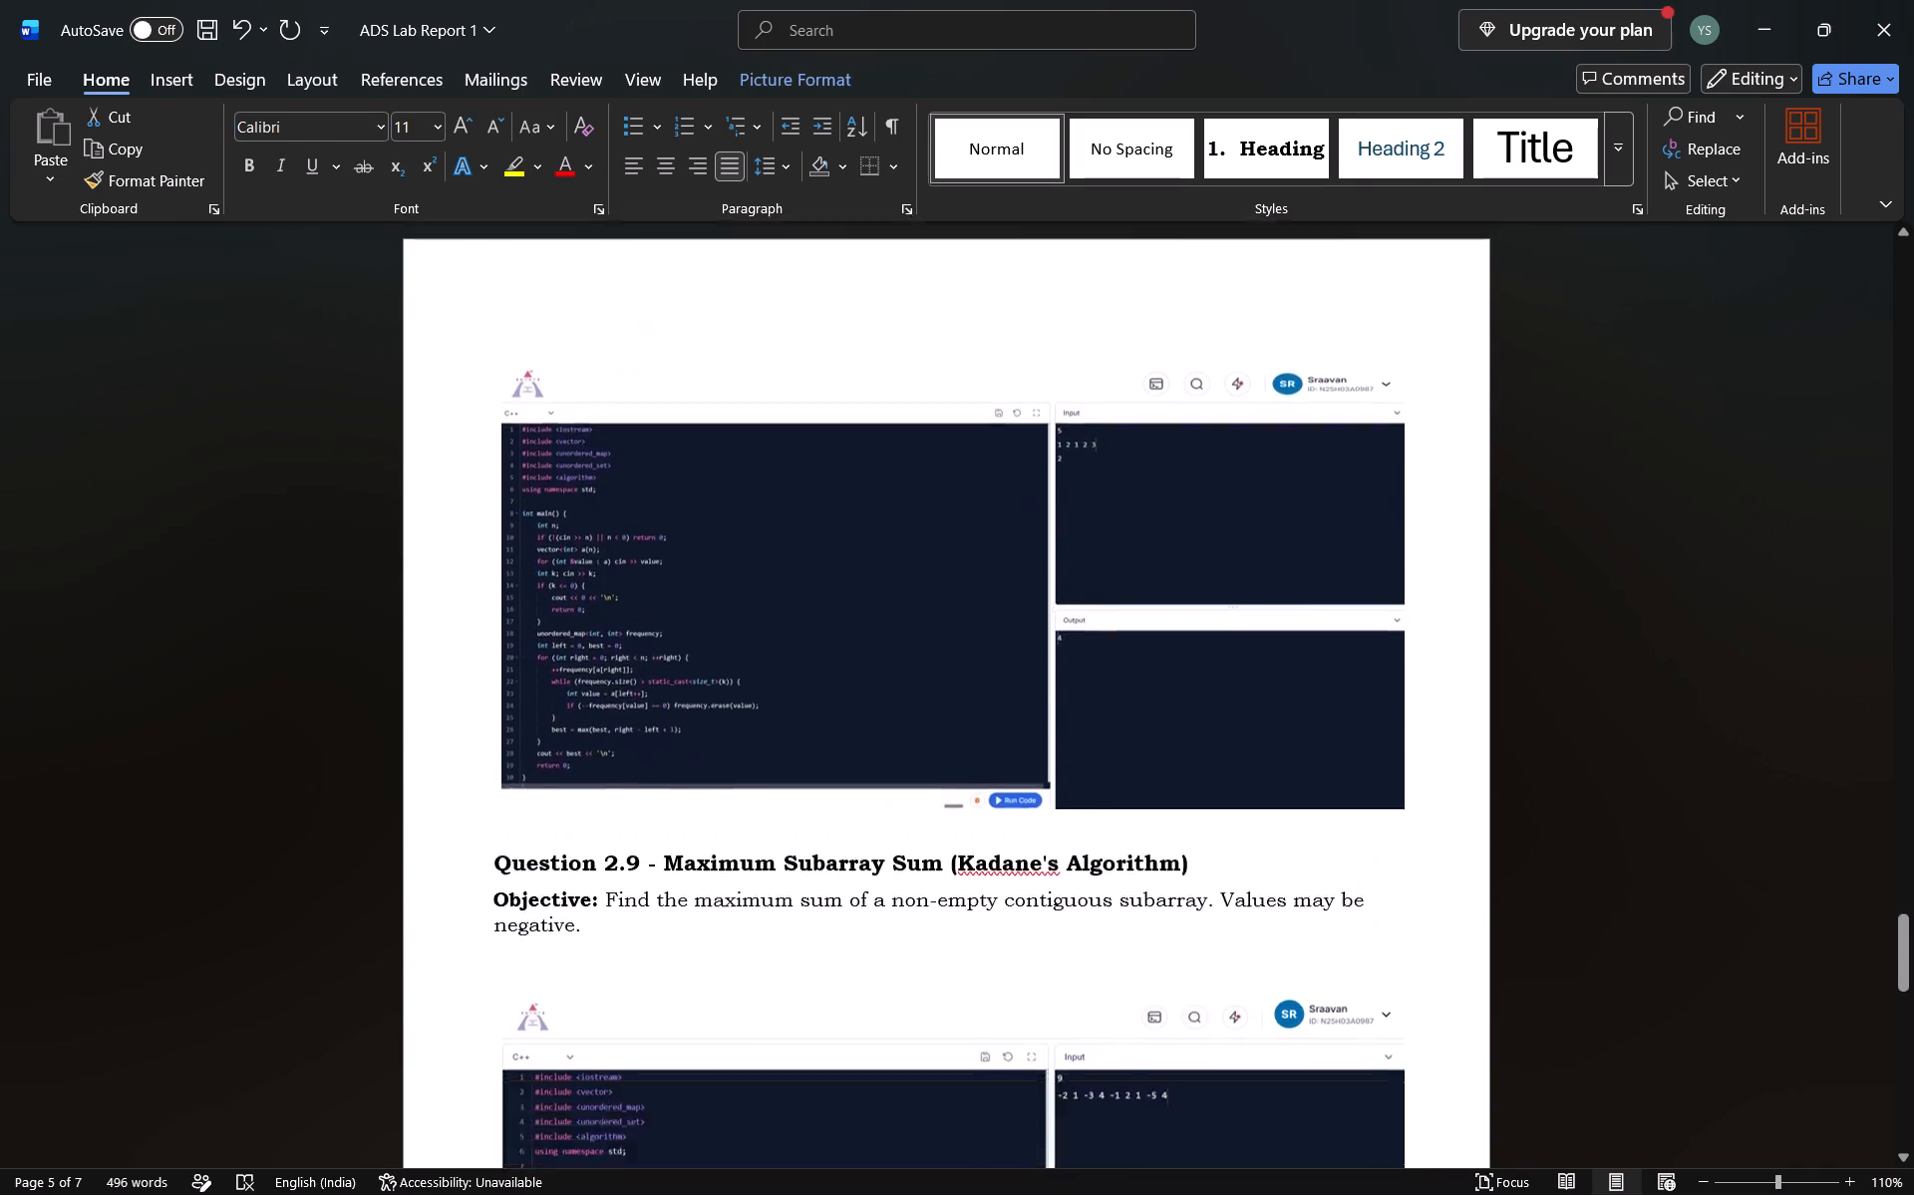
scroll(1317, 450, "down", 2)
scroll(1317, 450, "up", 6)
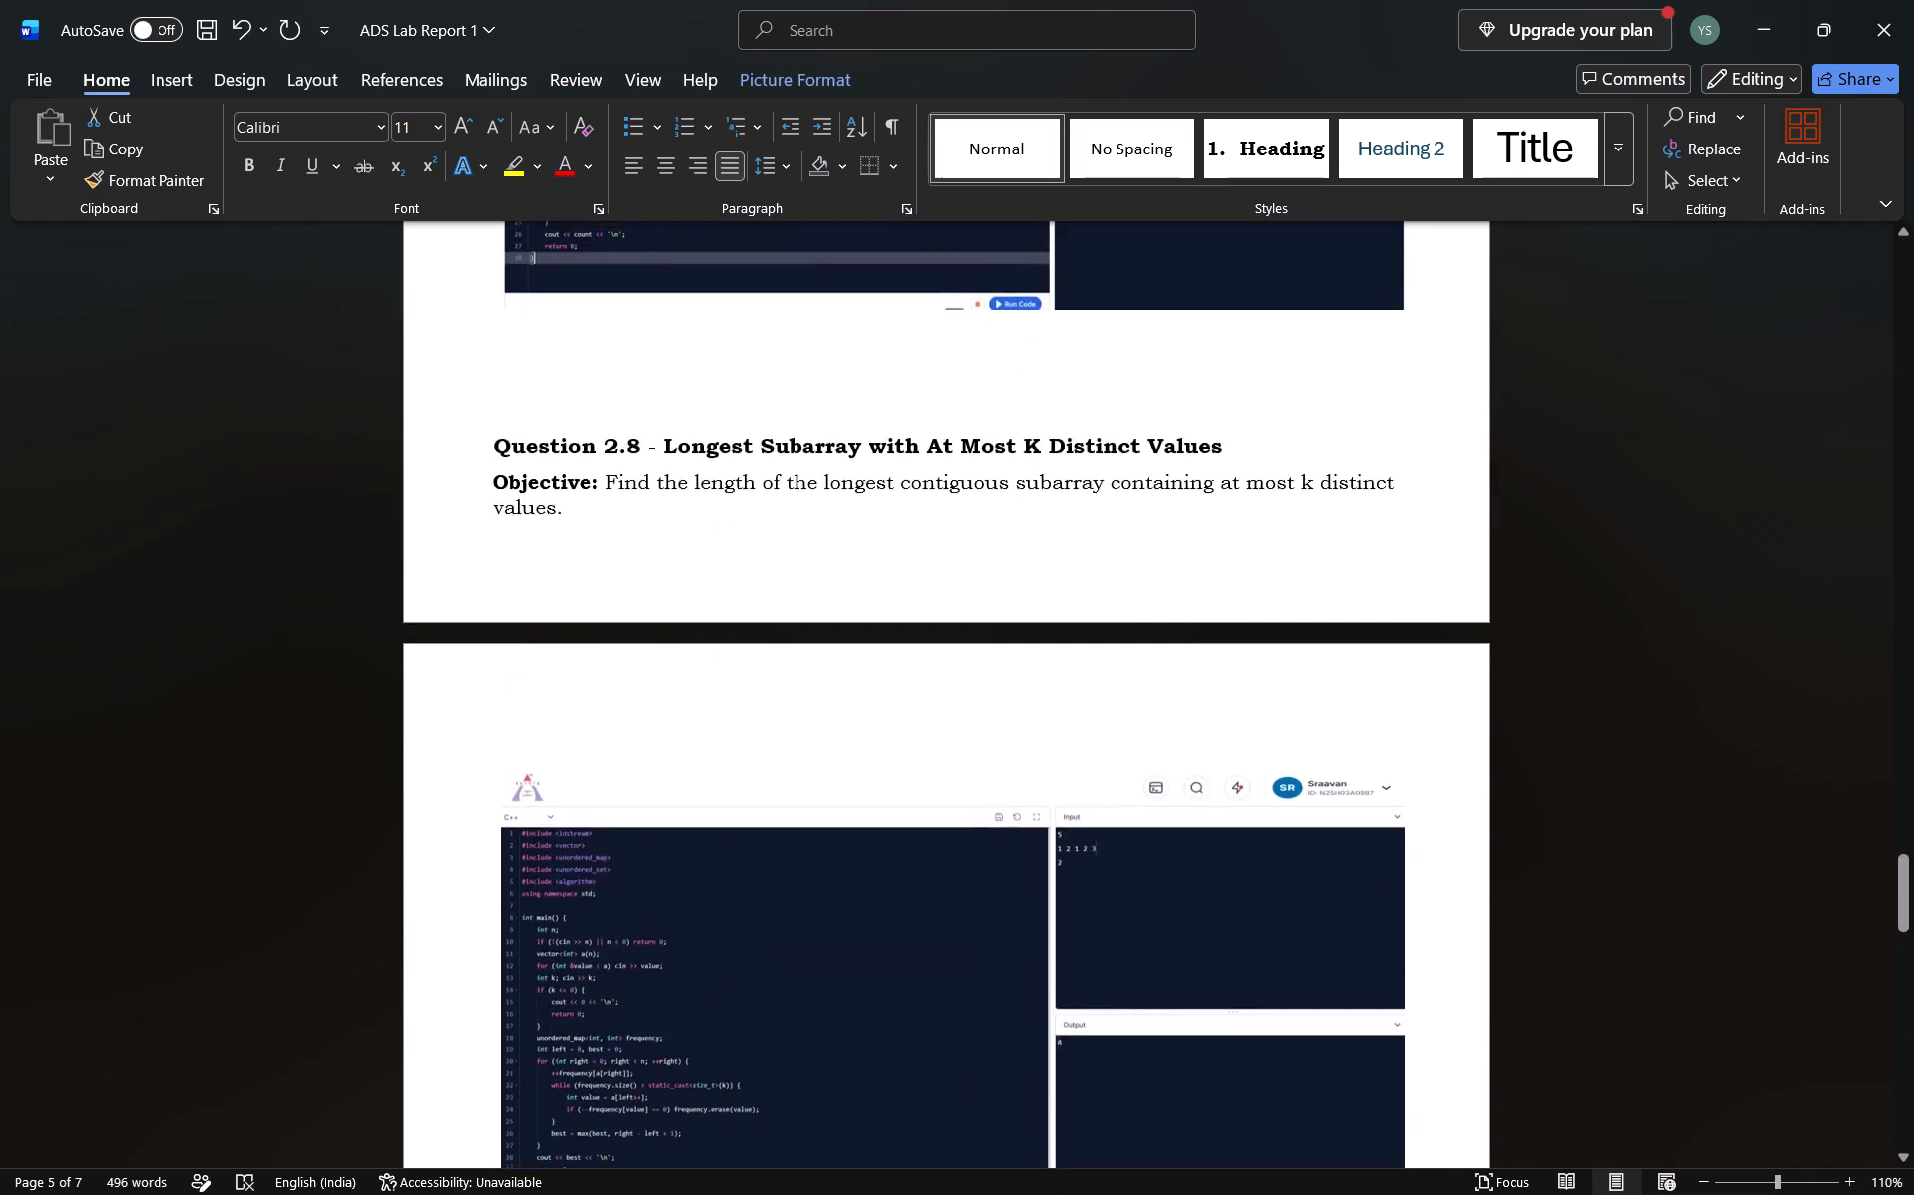
scroll(1317, 450, "up", 6)
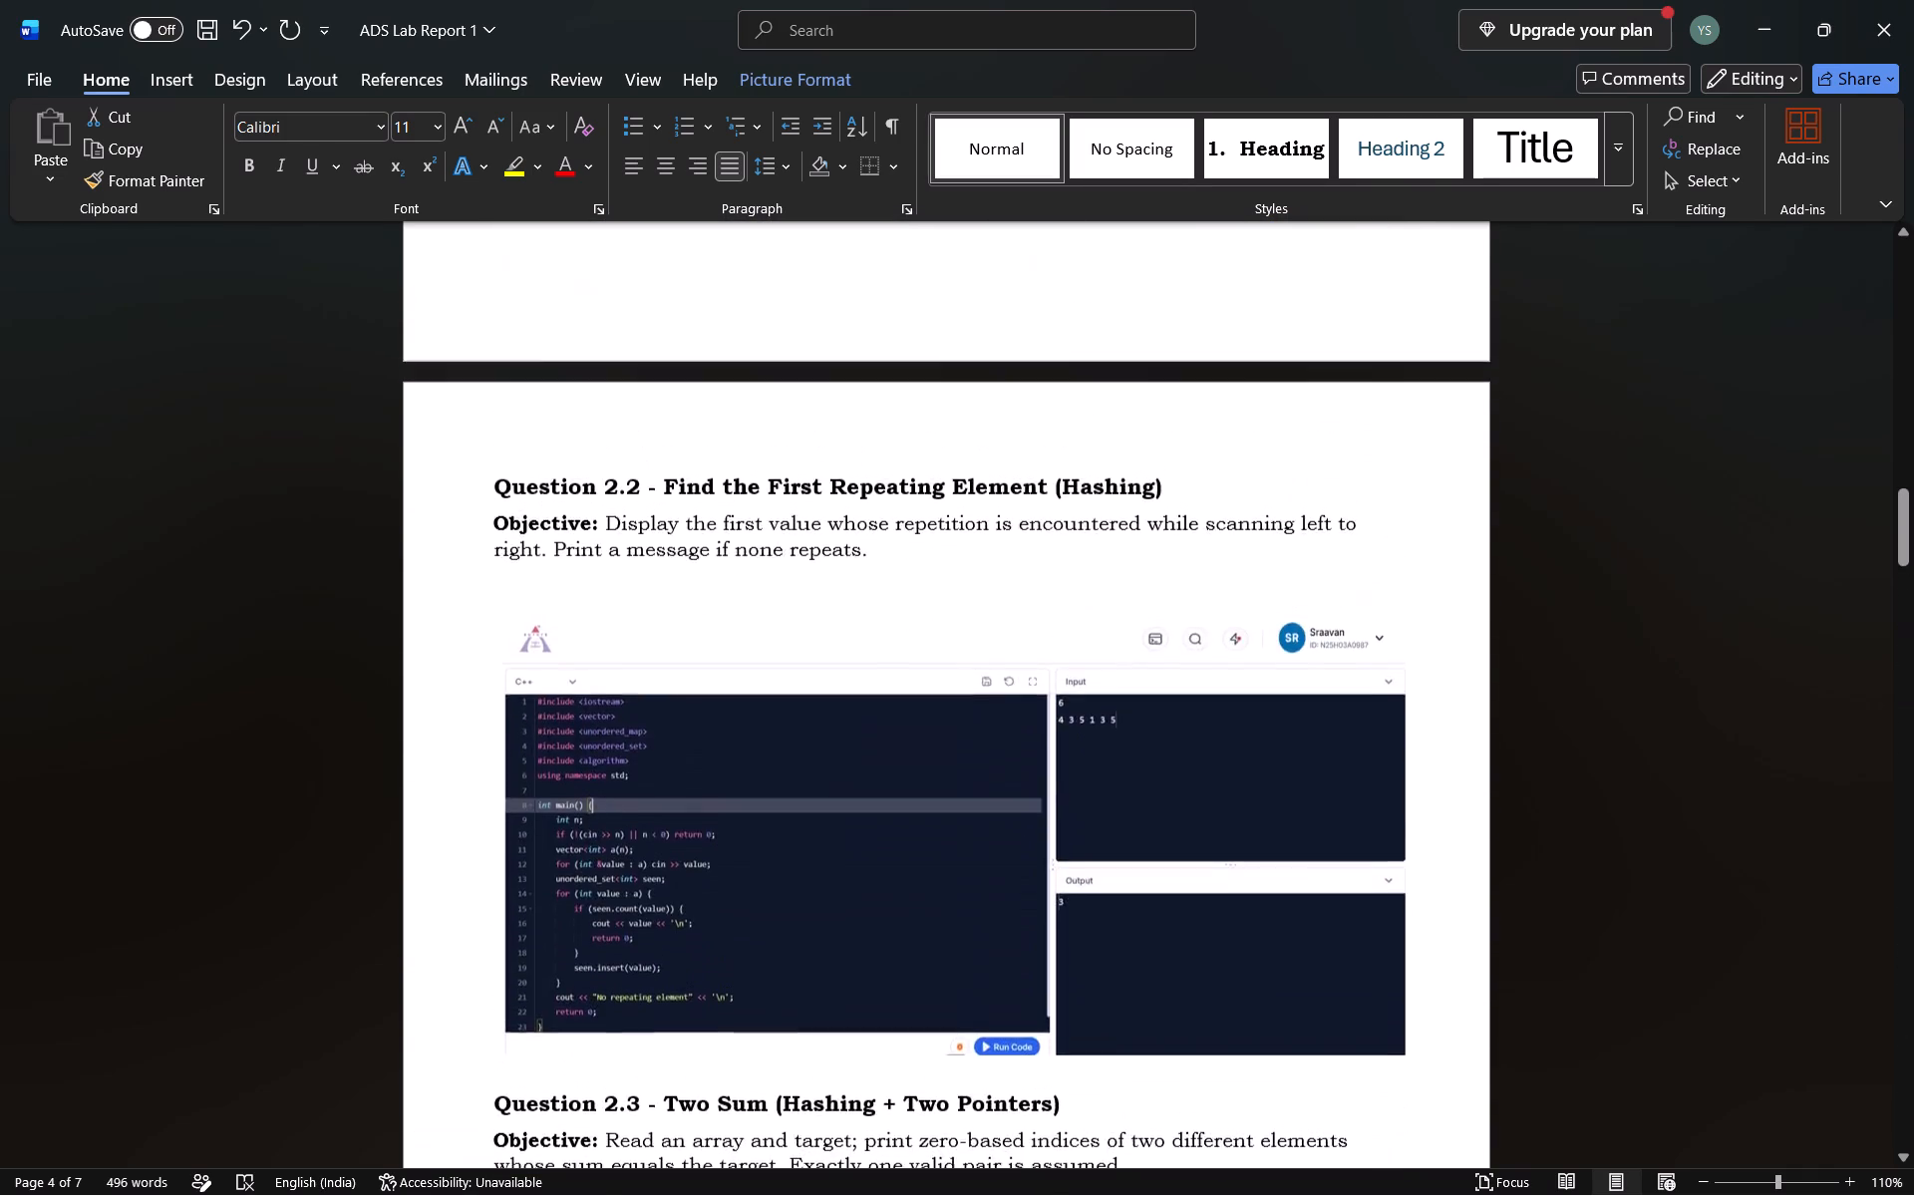
scroll(1317, 450, "up", 3)
scroll(1317, 450, "down", 4)
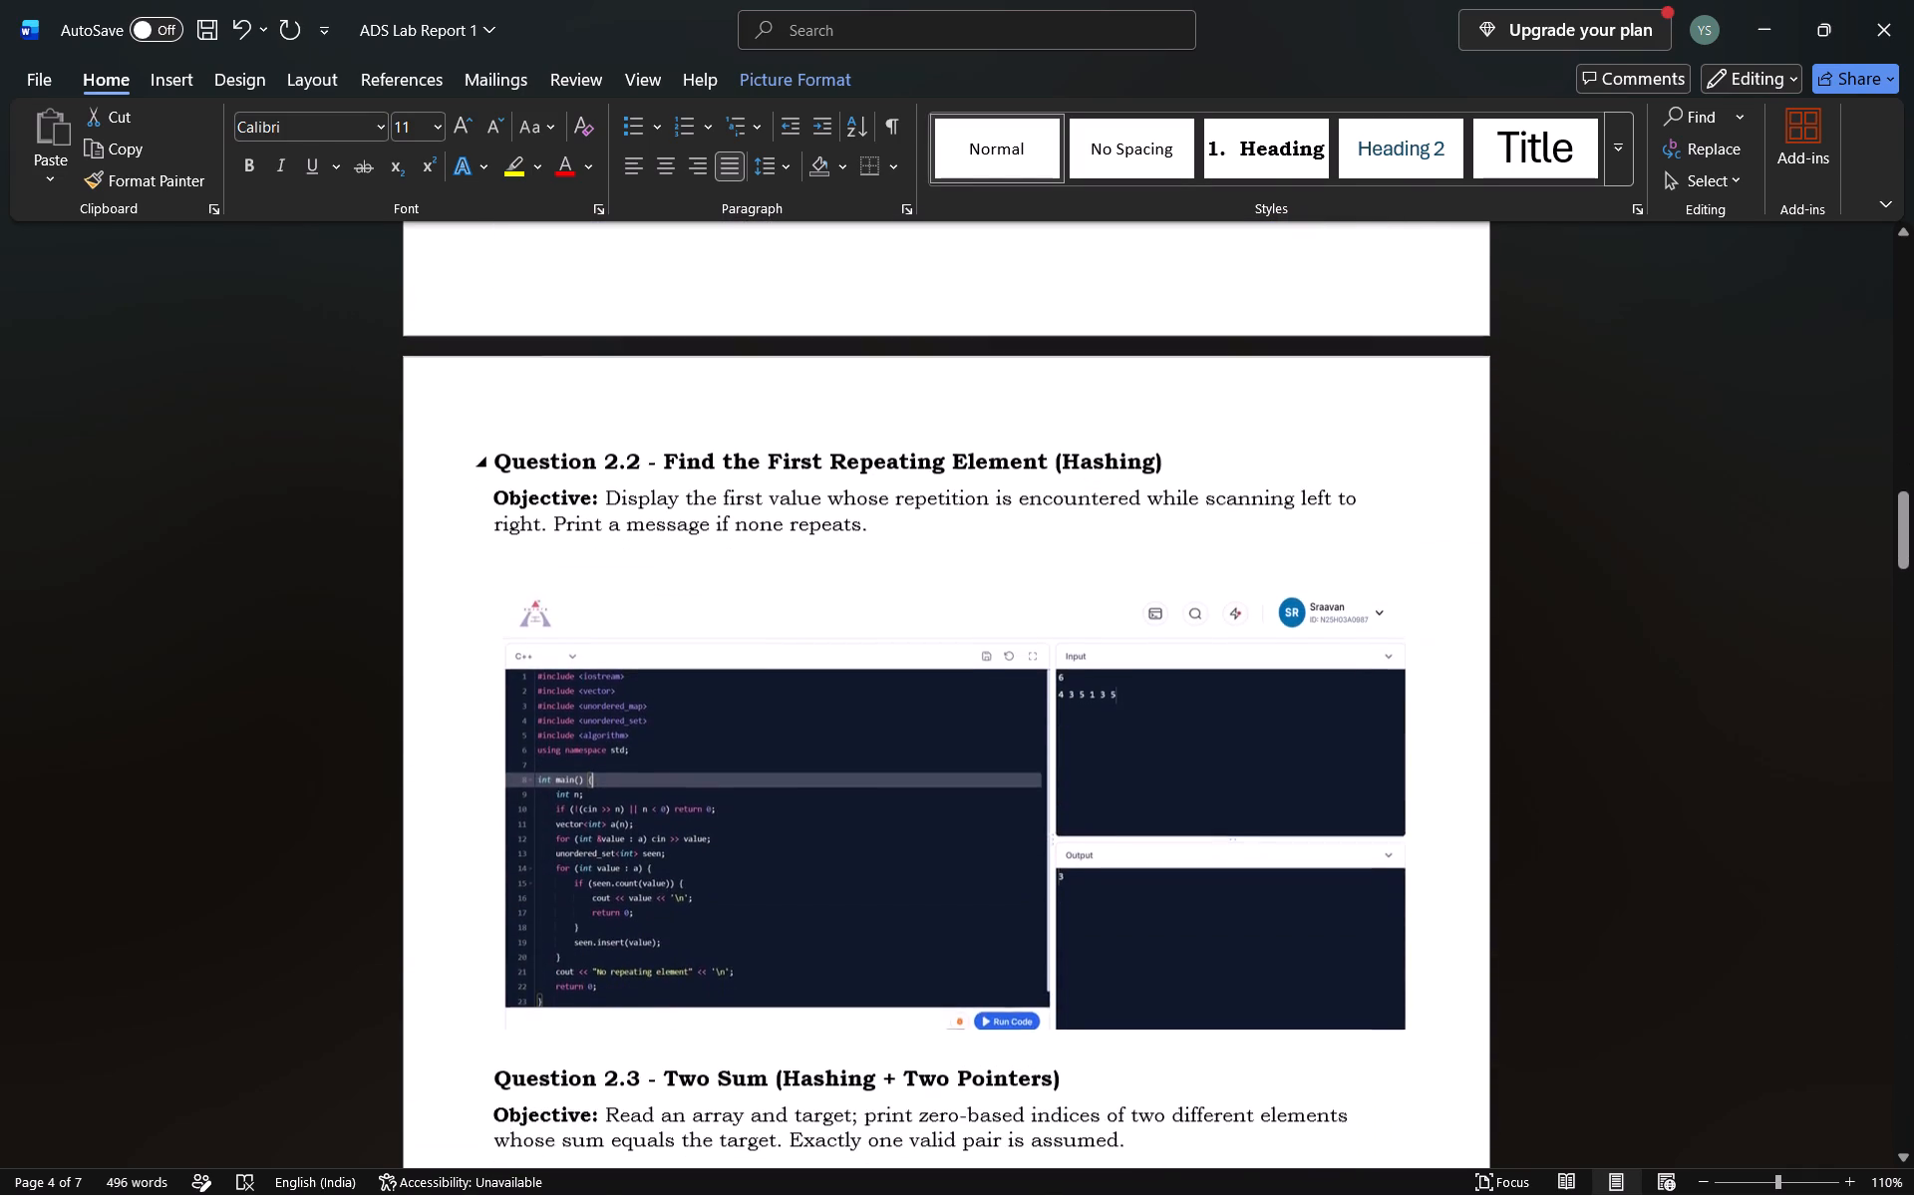
scroll(1317, 450, "down", 7)
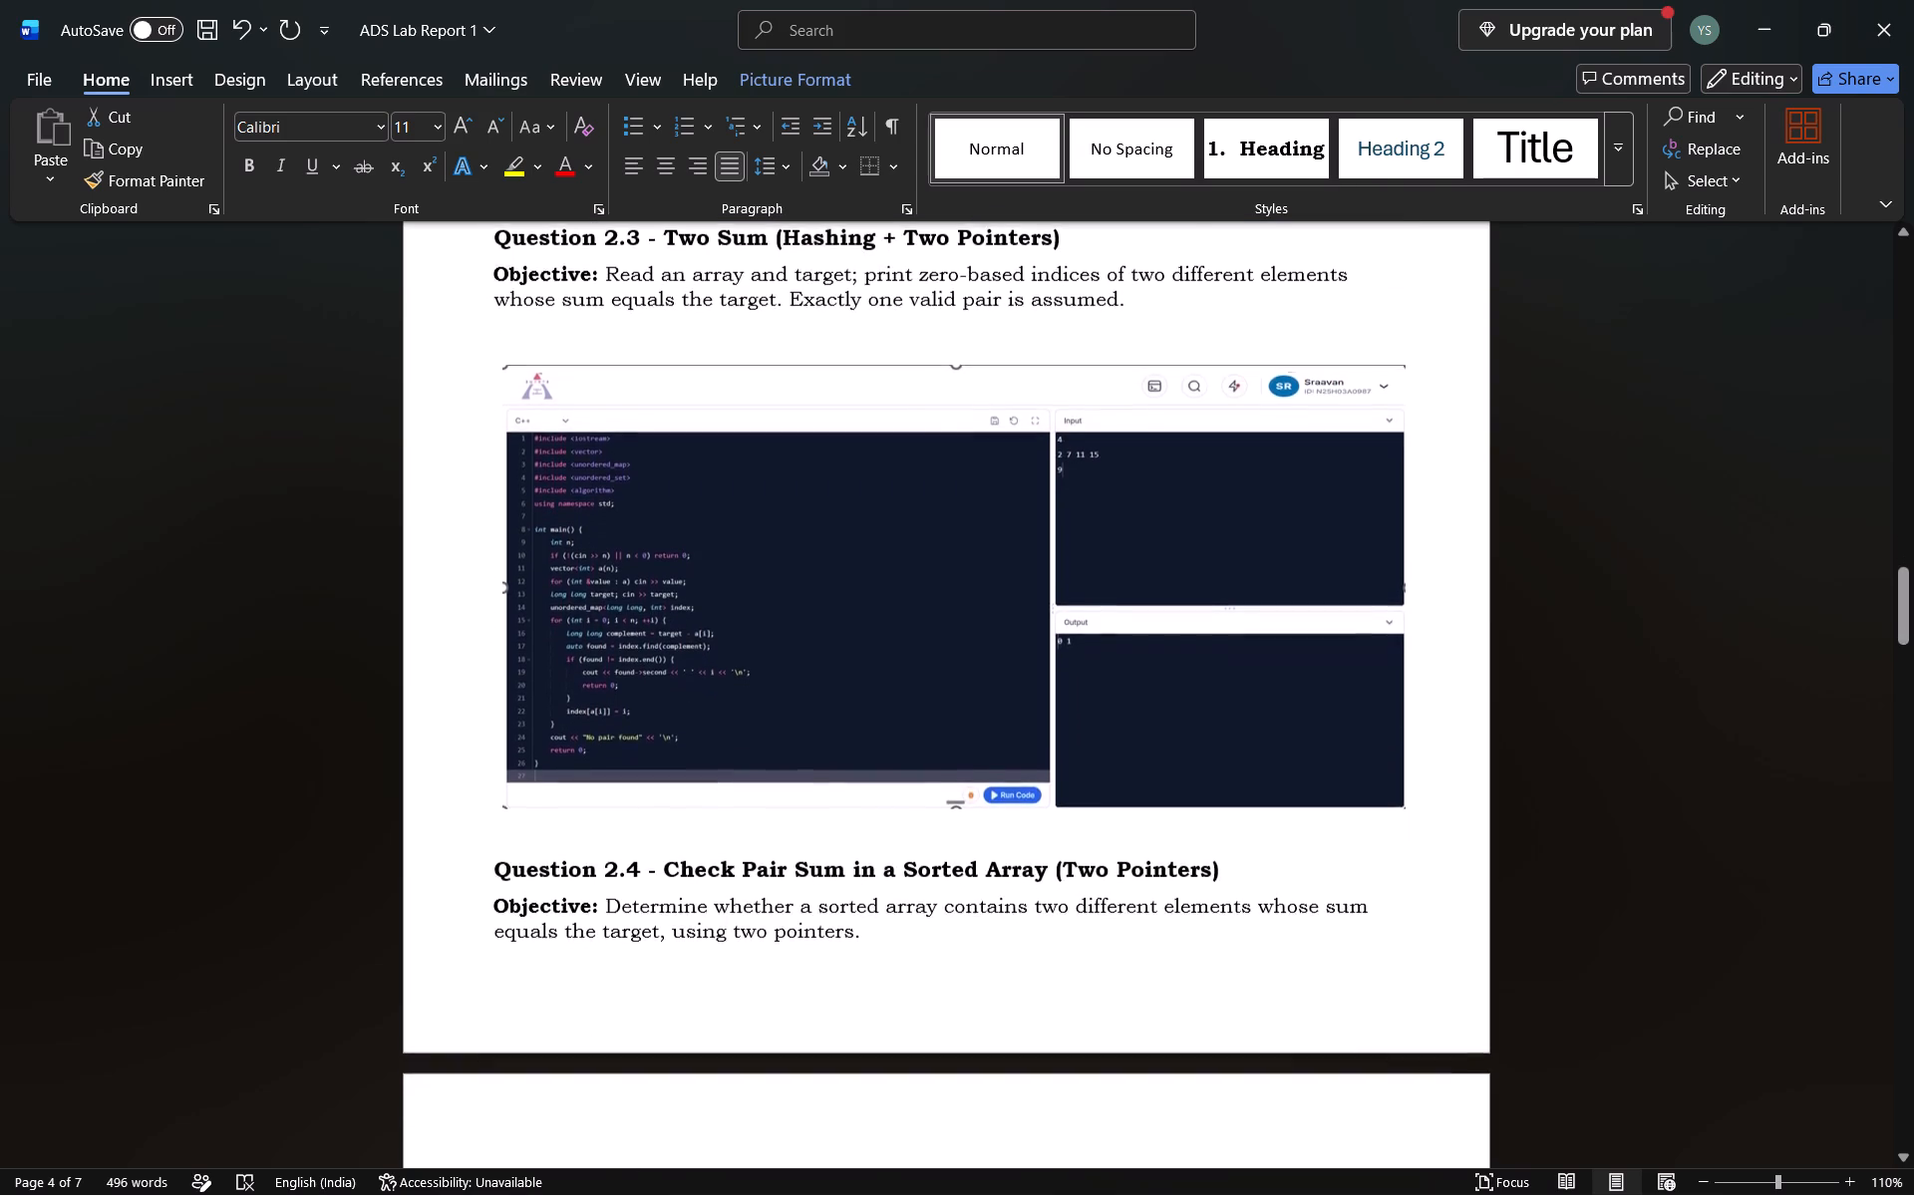
scroll(1317, 450, "down", 5)
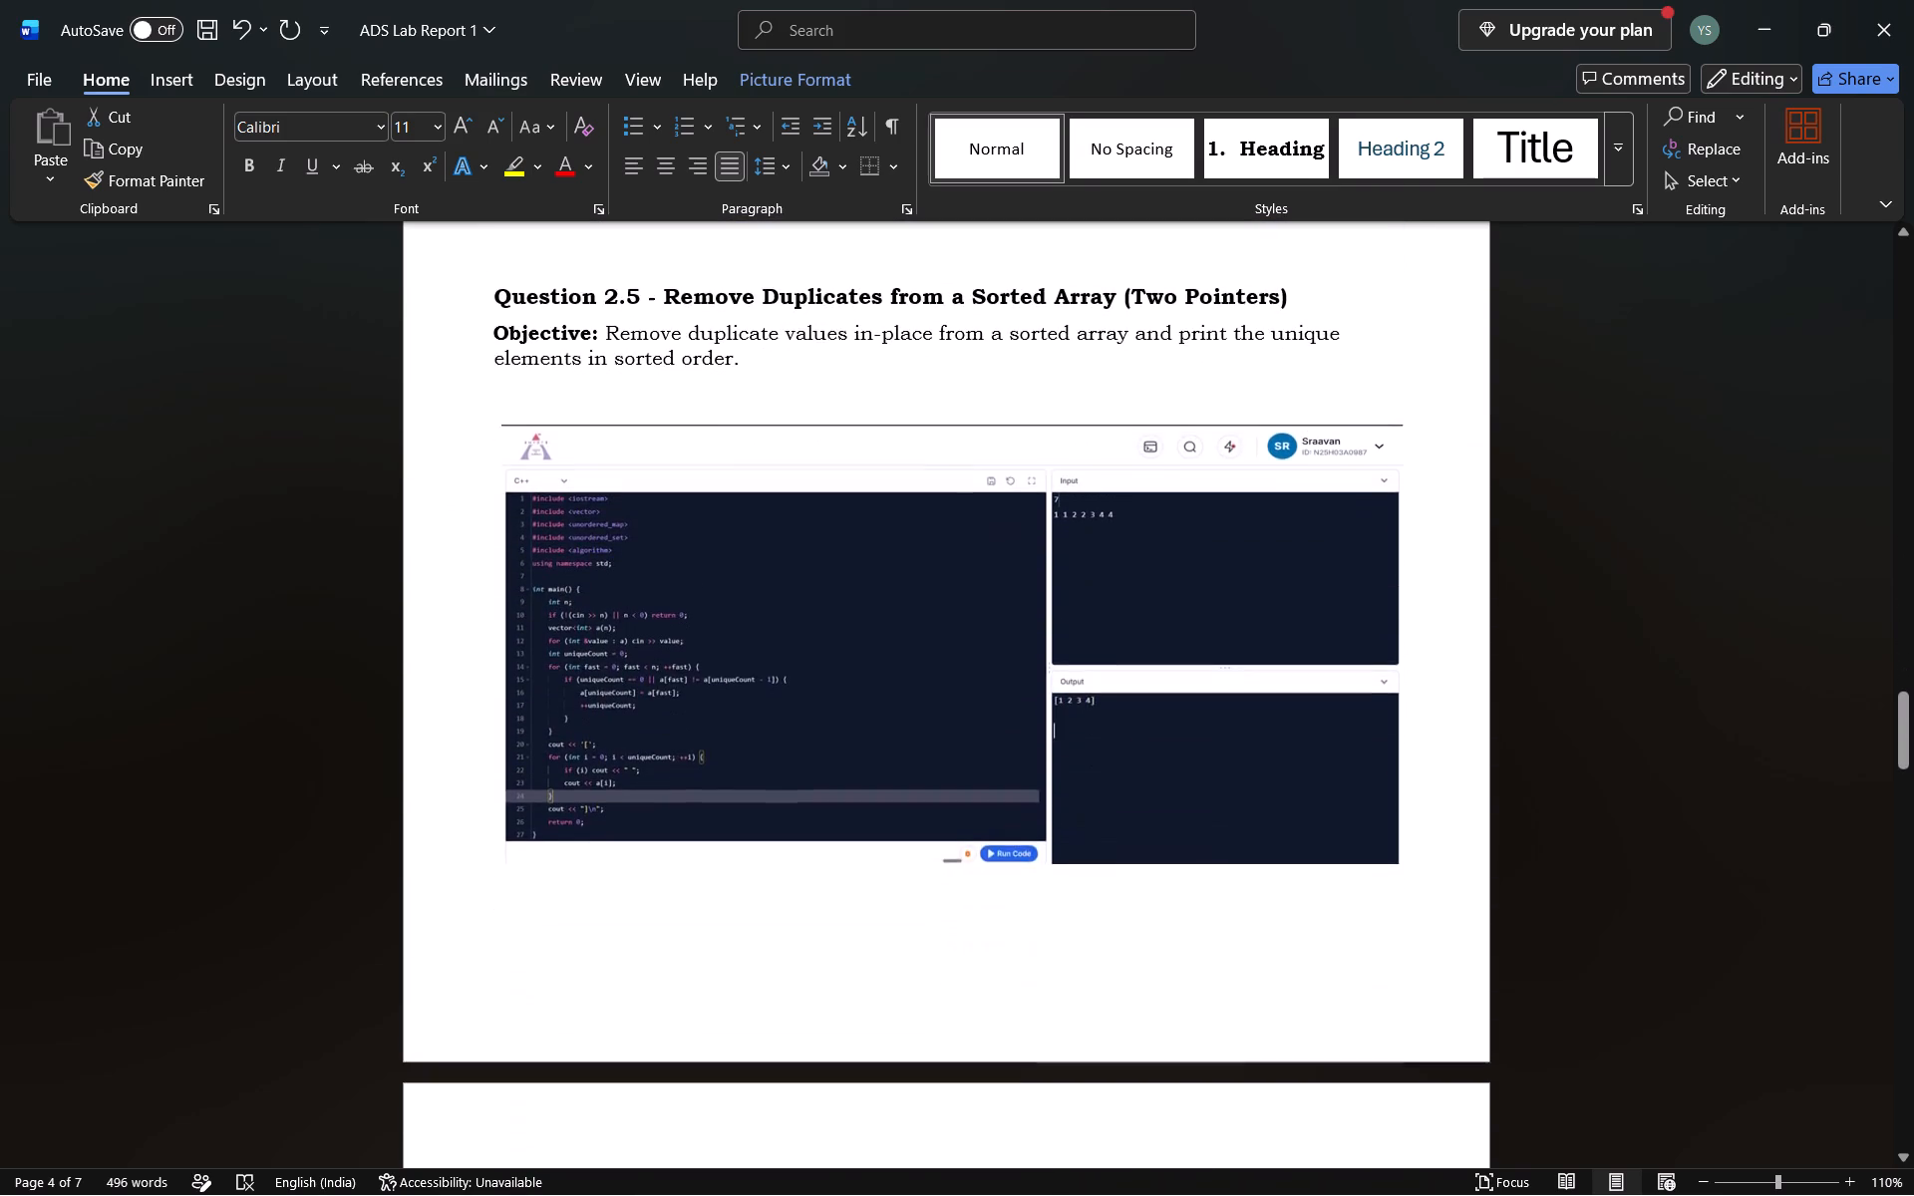
scroll(1317, 450, "down", 1)
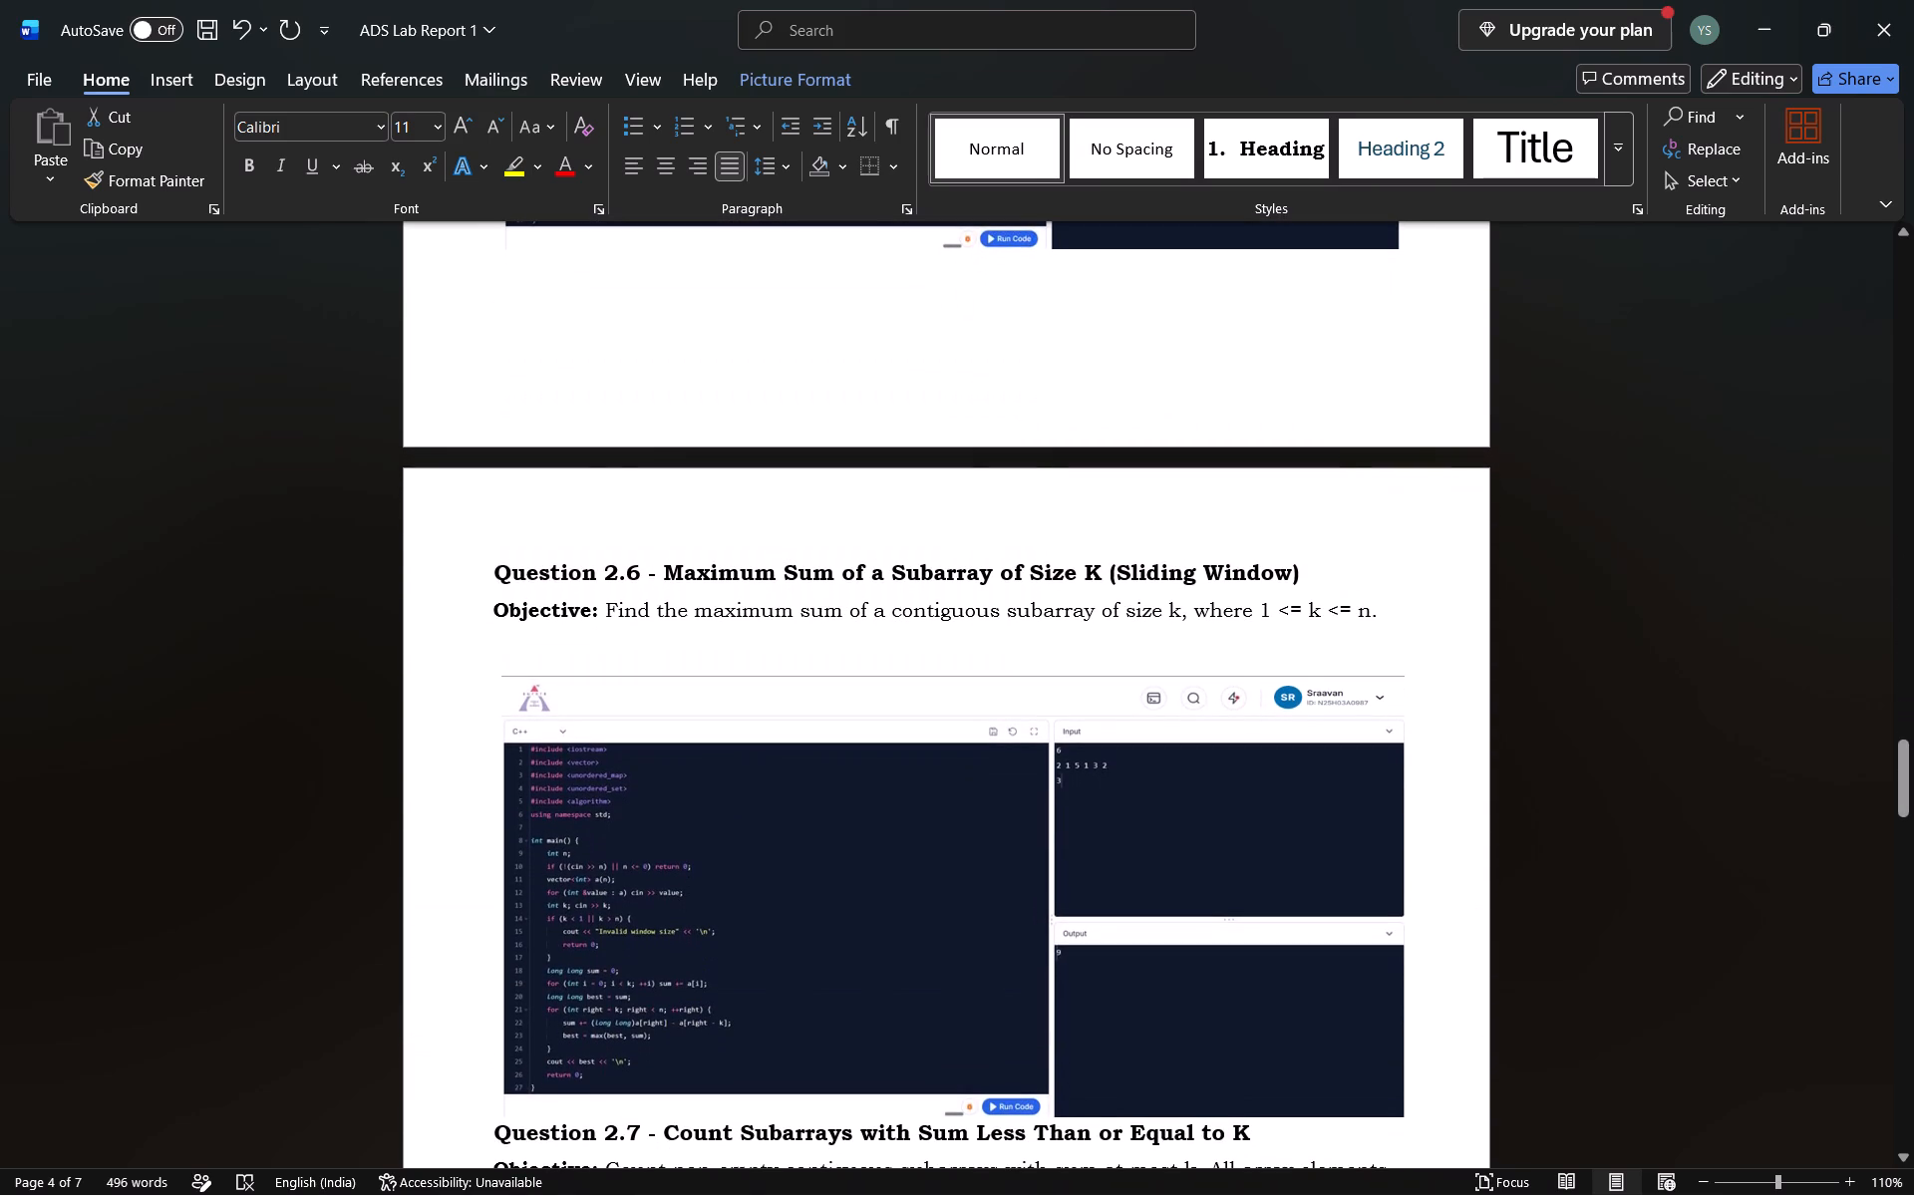
scroll(1317, 450, "down", 3)
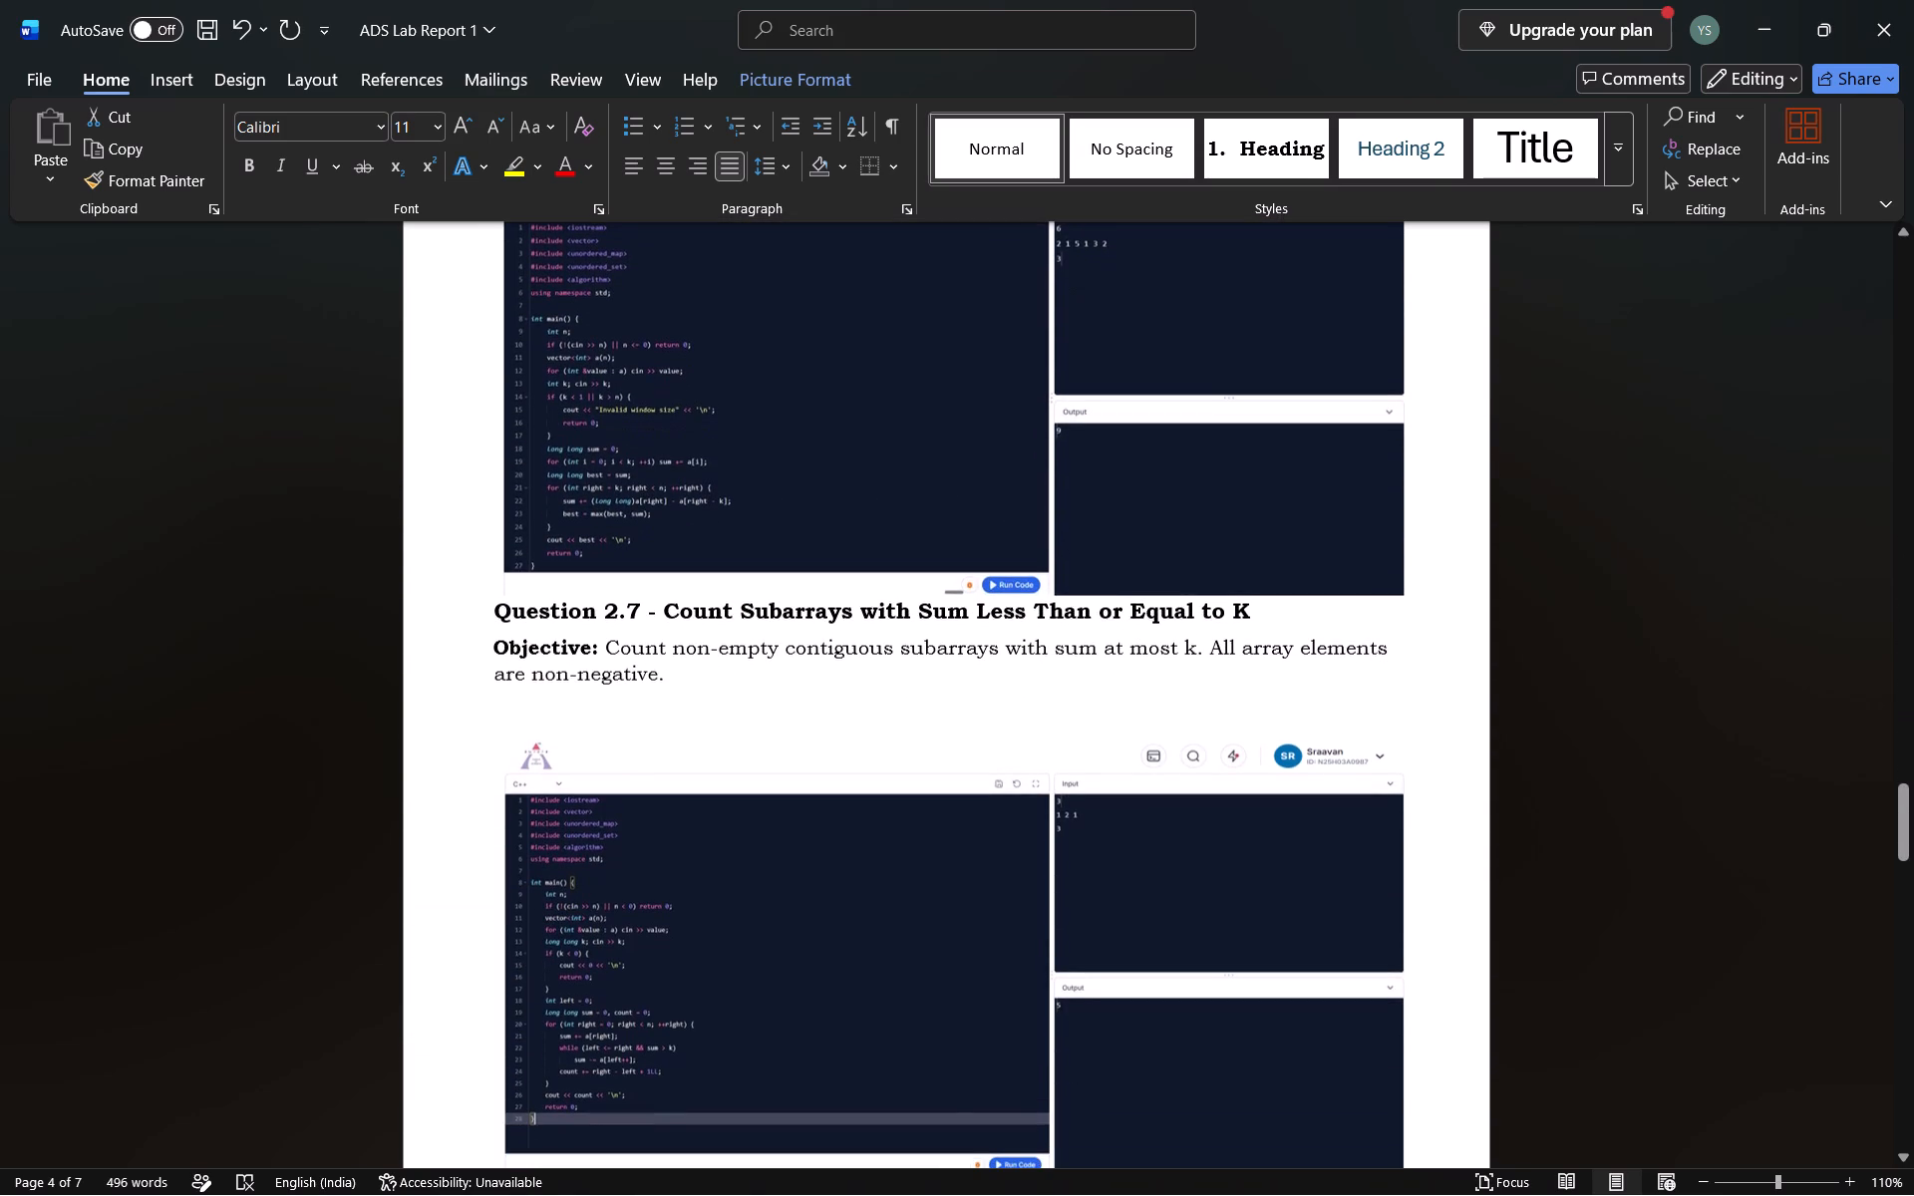
scroll(1317, 450, "down", 4)
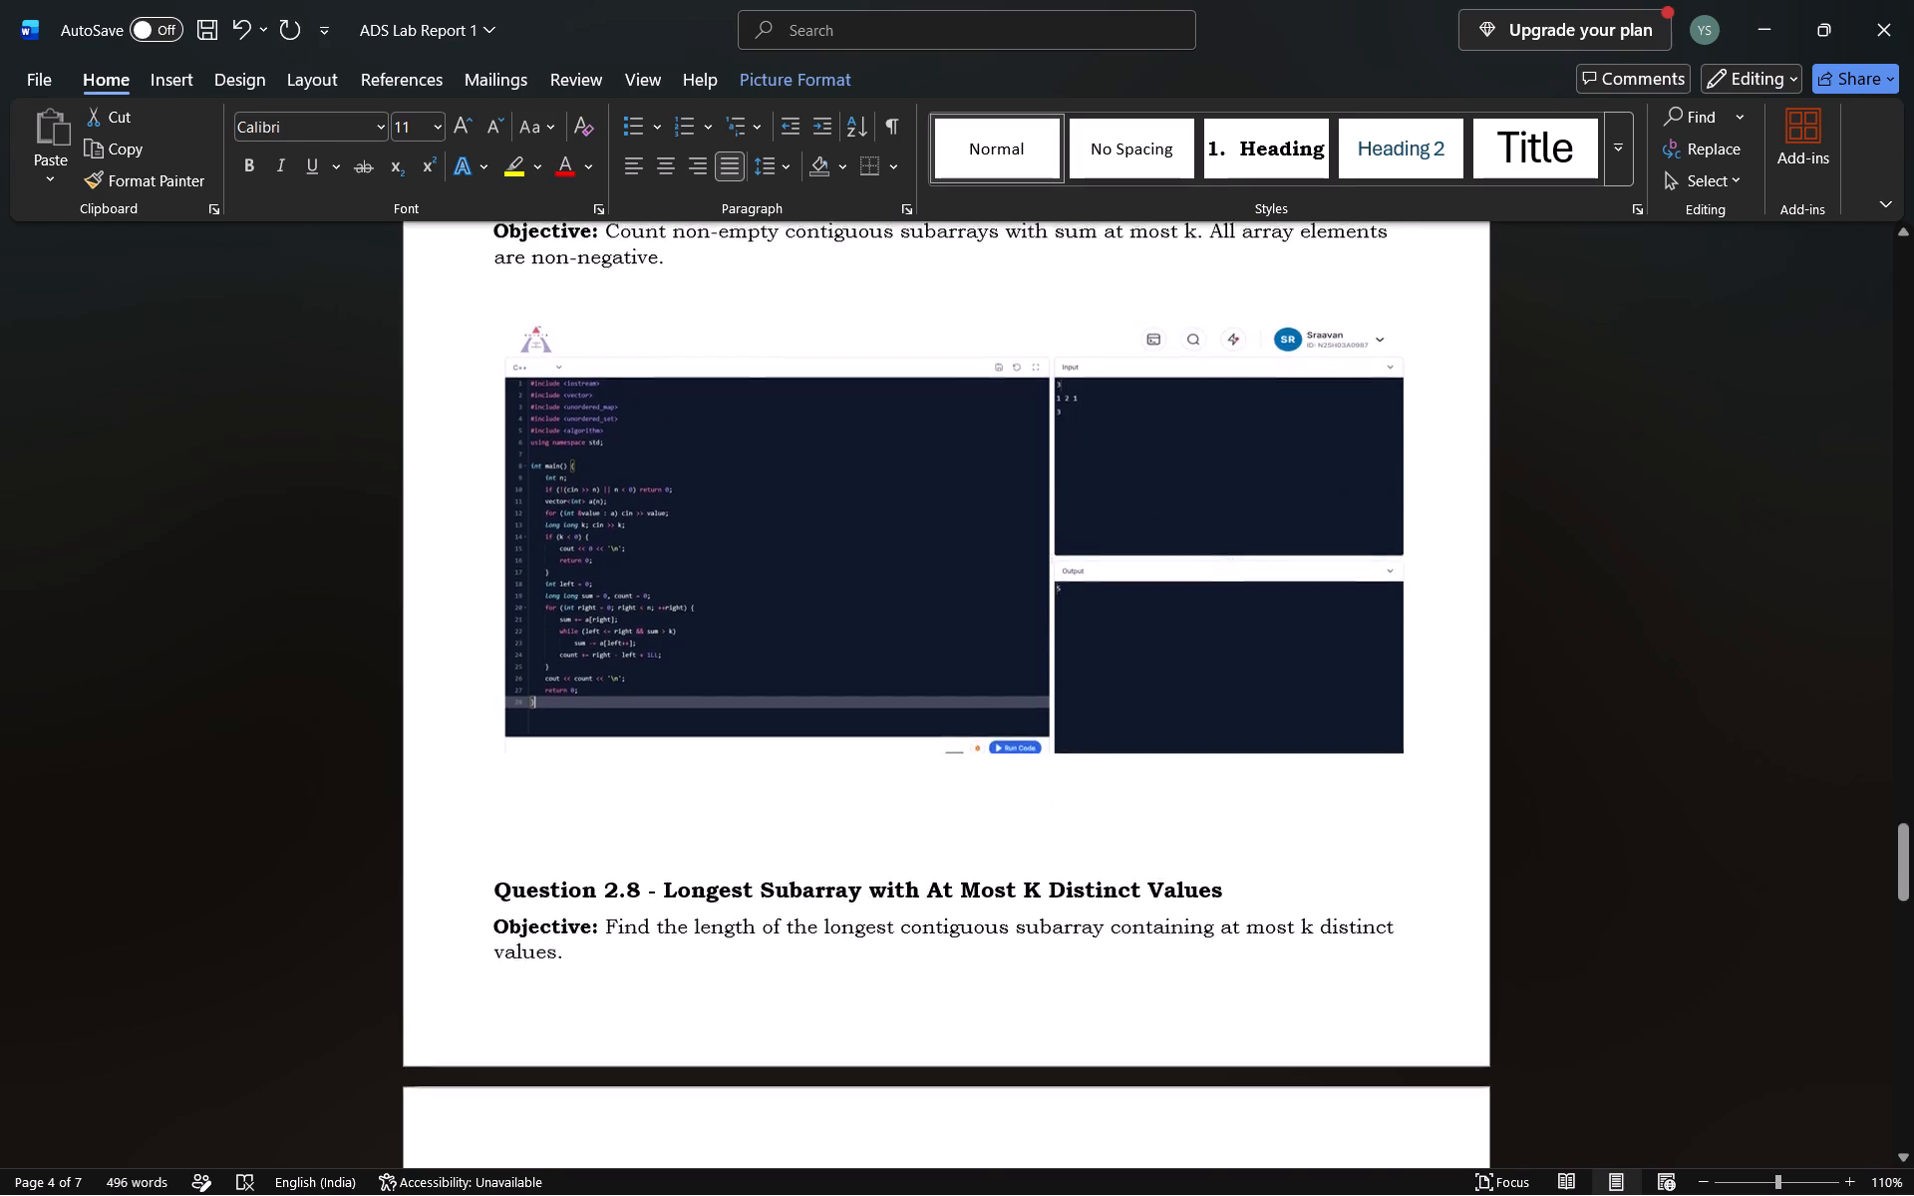
scroll(1317, 450, "down", 1)
scroll(1317, 450, "up", 1)
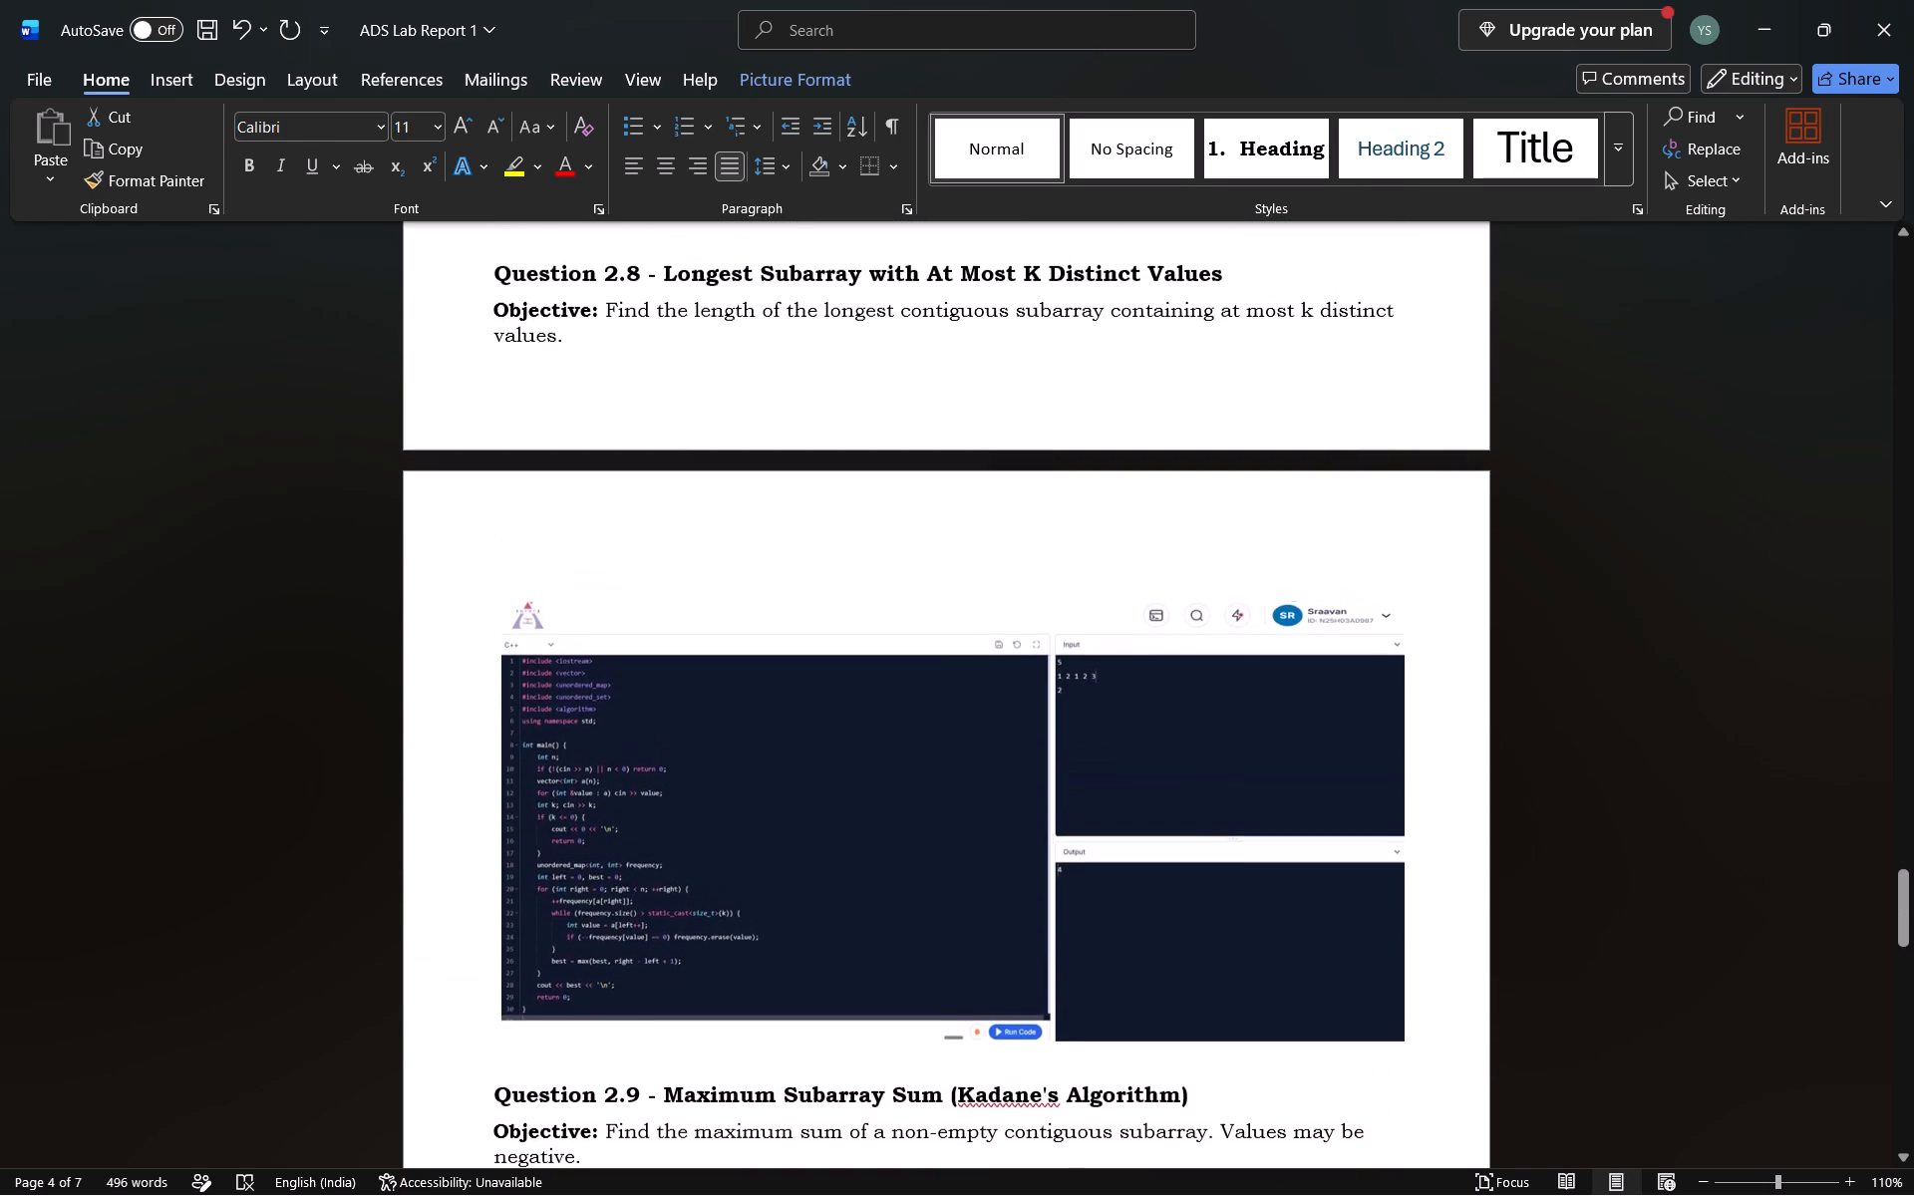
scroll(1317, 450, "down", 4)
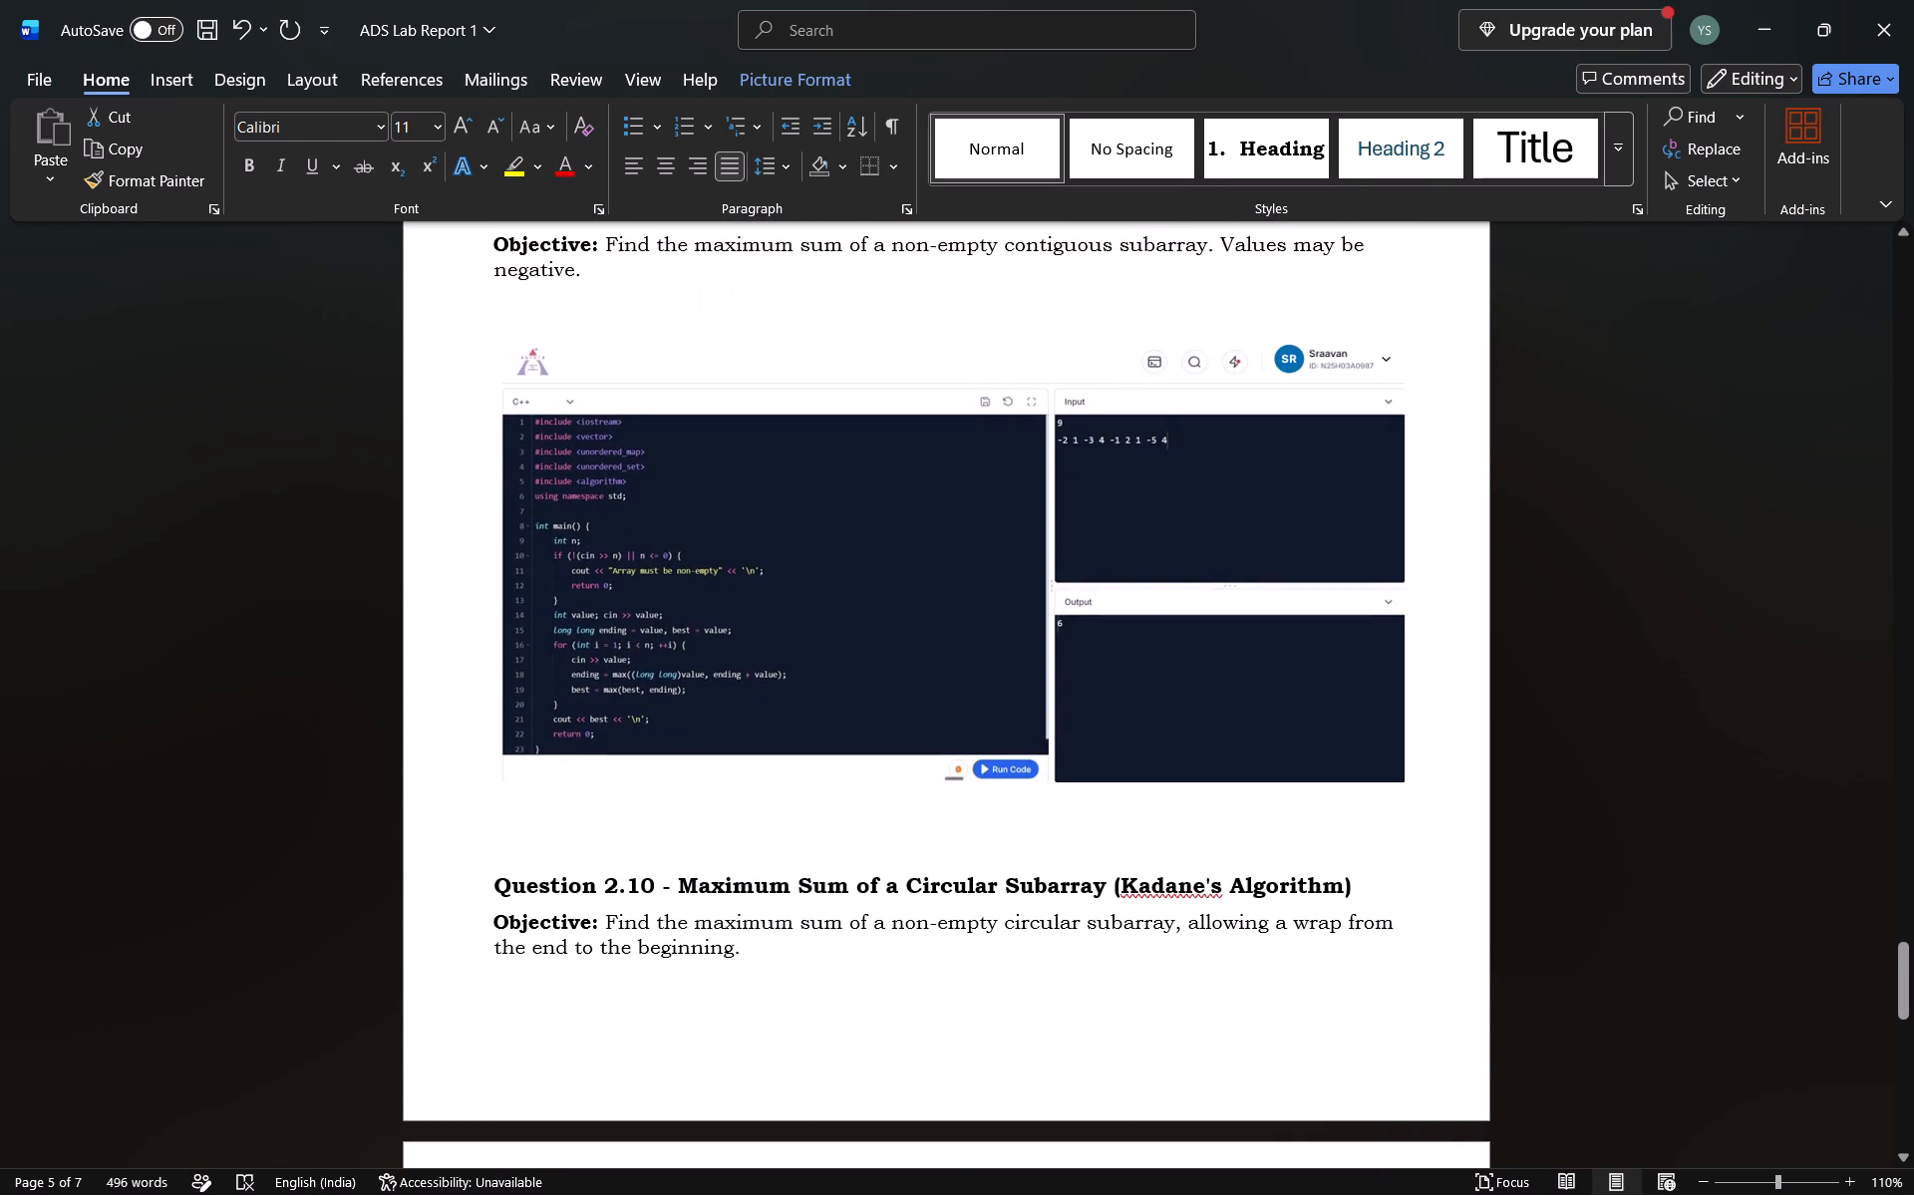
scroll(1317, 450, "down", 4)
scroll(1317, 450, "up", 1)
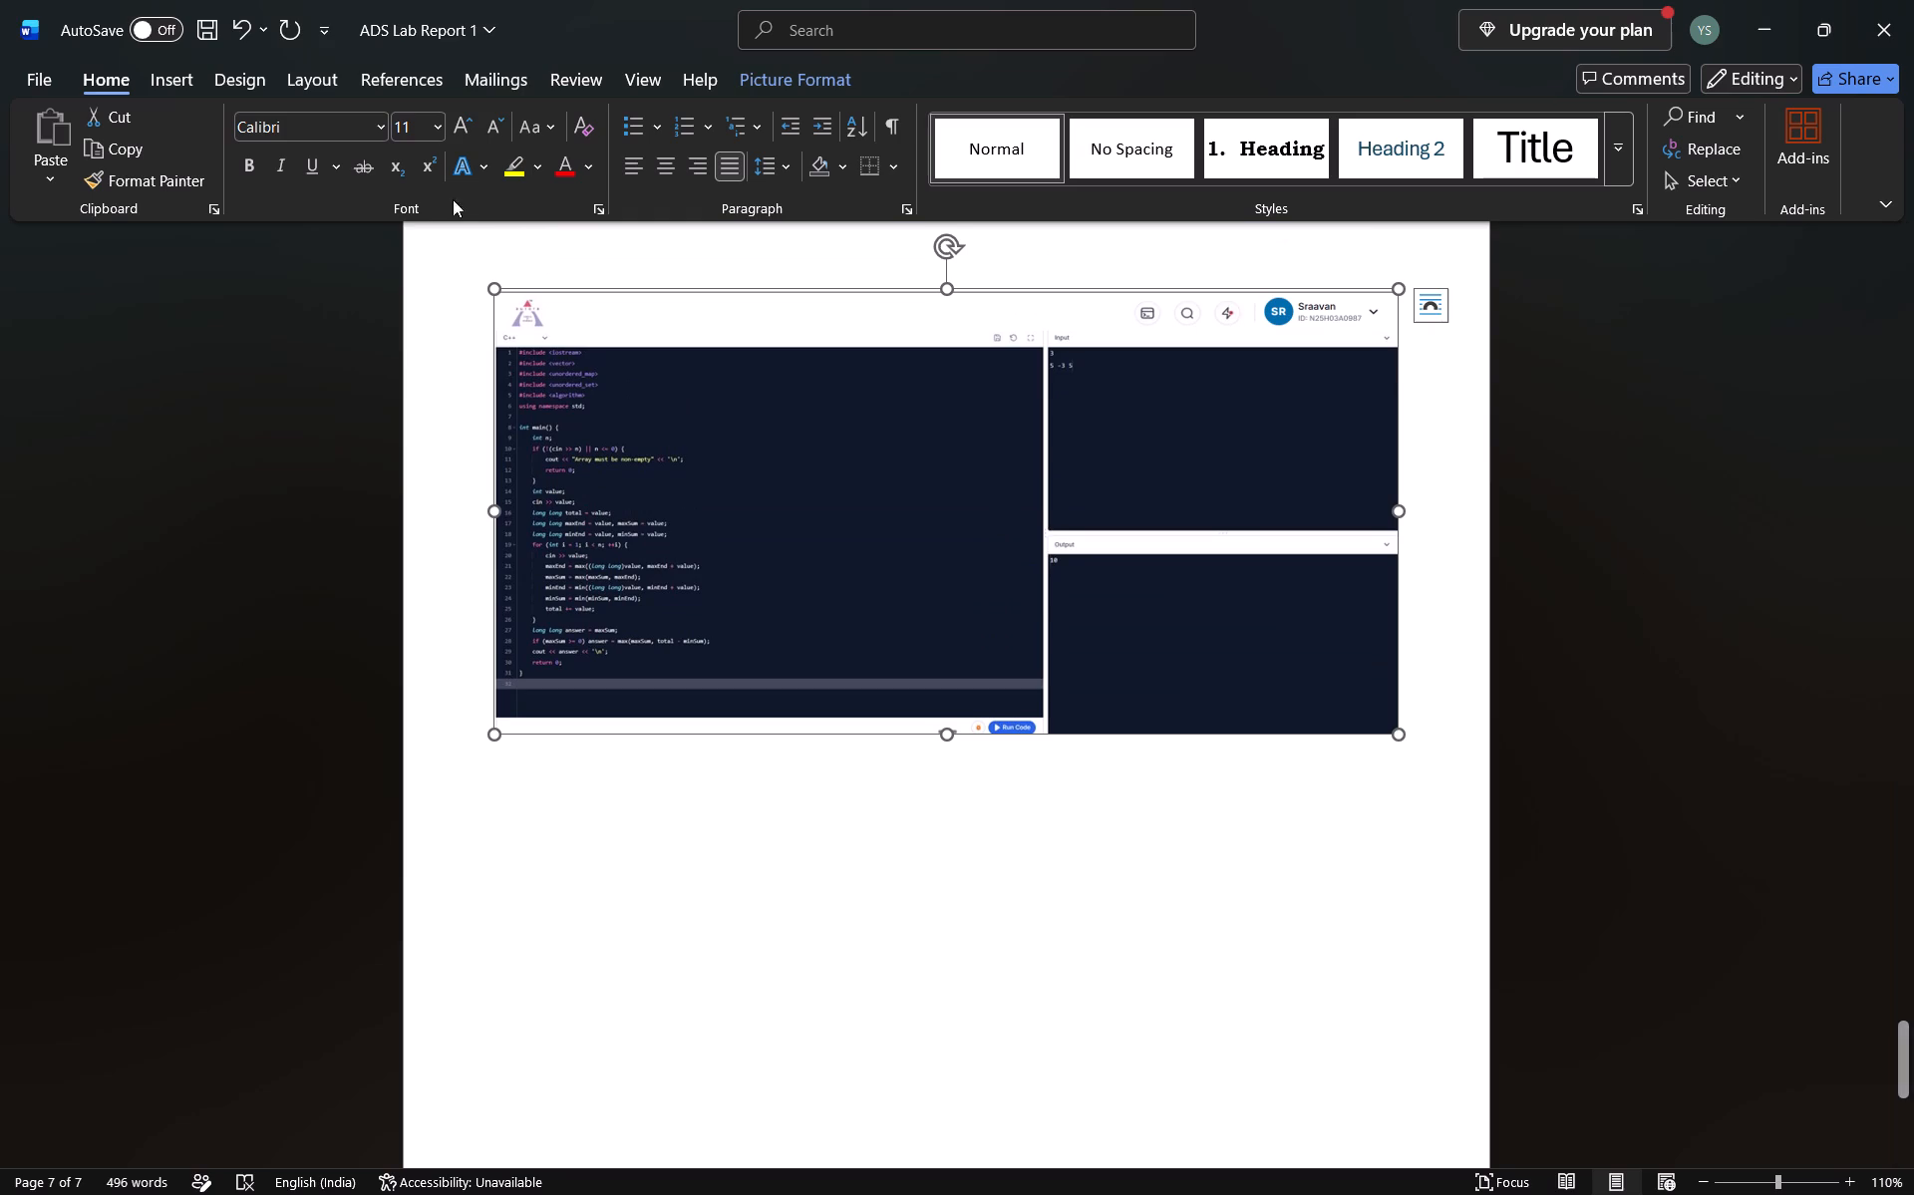
Save the report as the Word document ADS Lab Report 1 in the ADBMS 2ND YEAR folder.
left_click(208, 40)
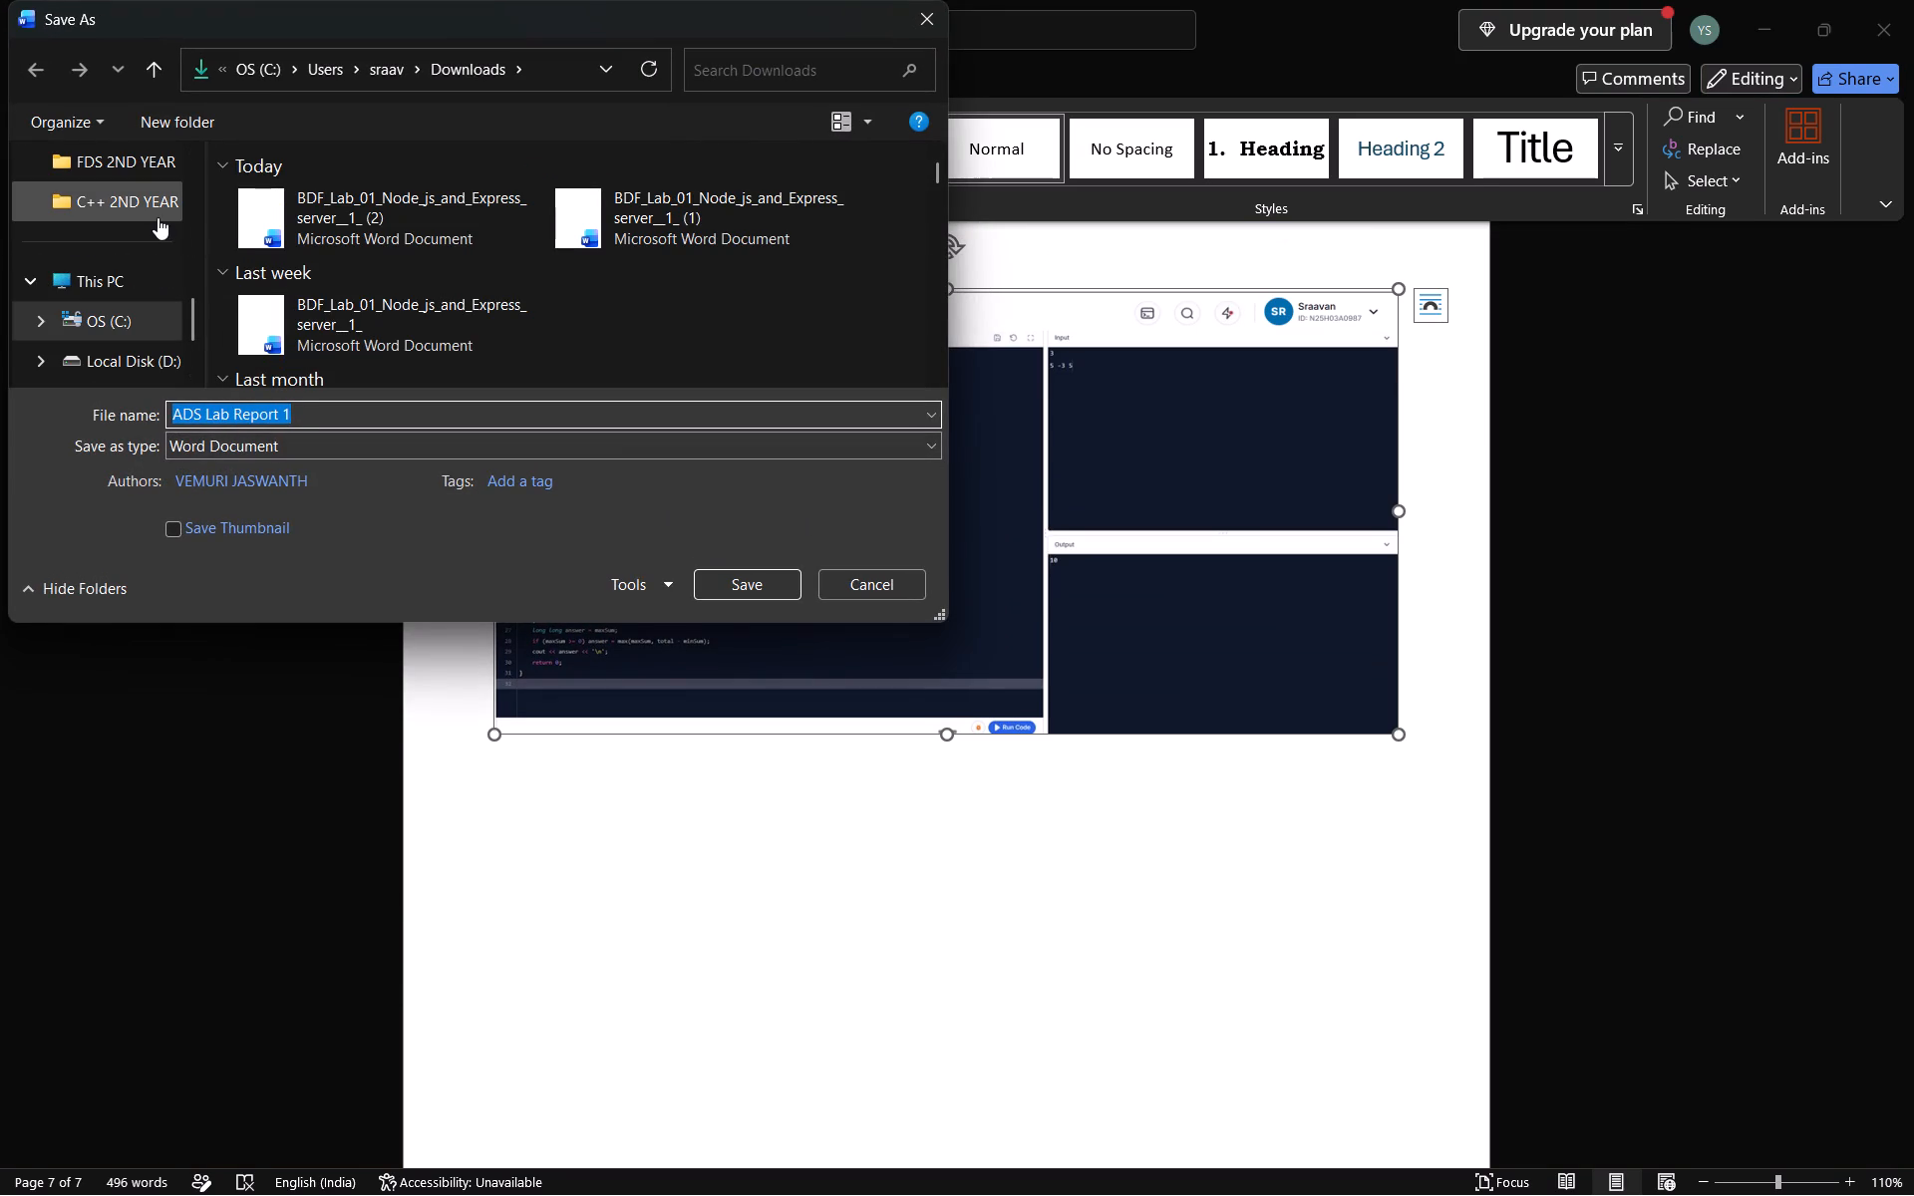
scroll(158, 217, "up", 1)
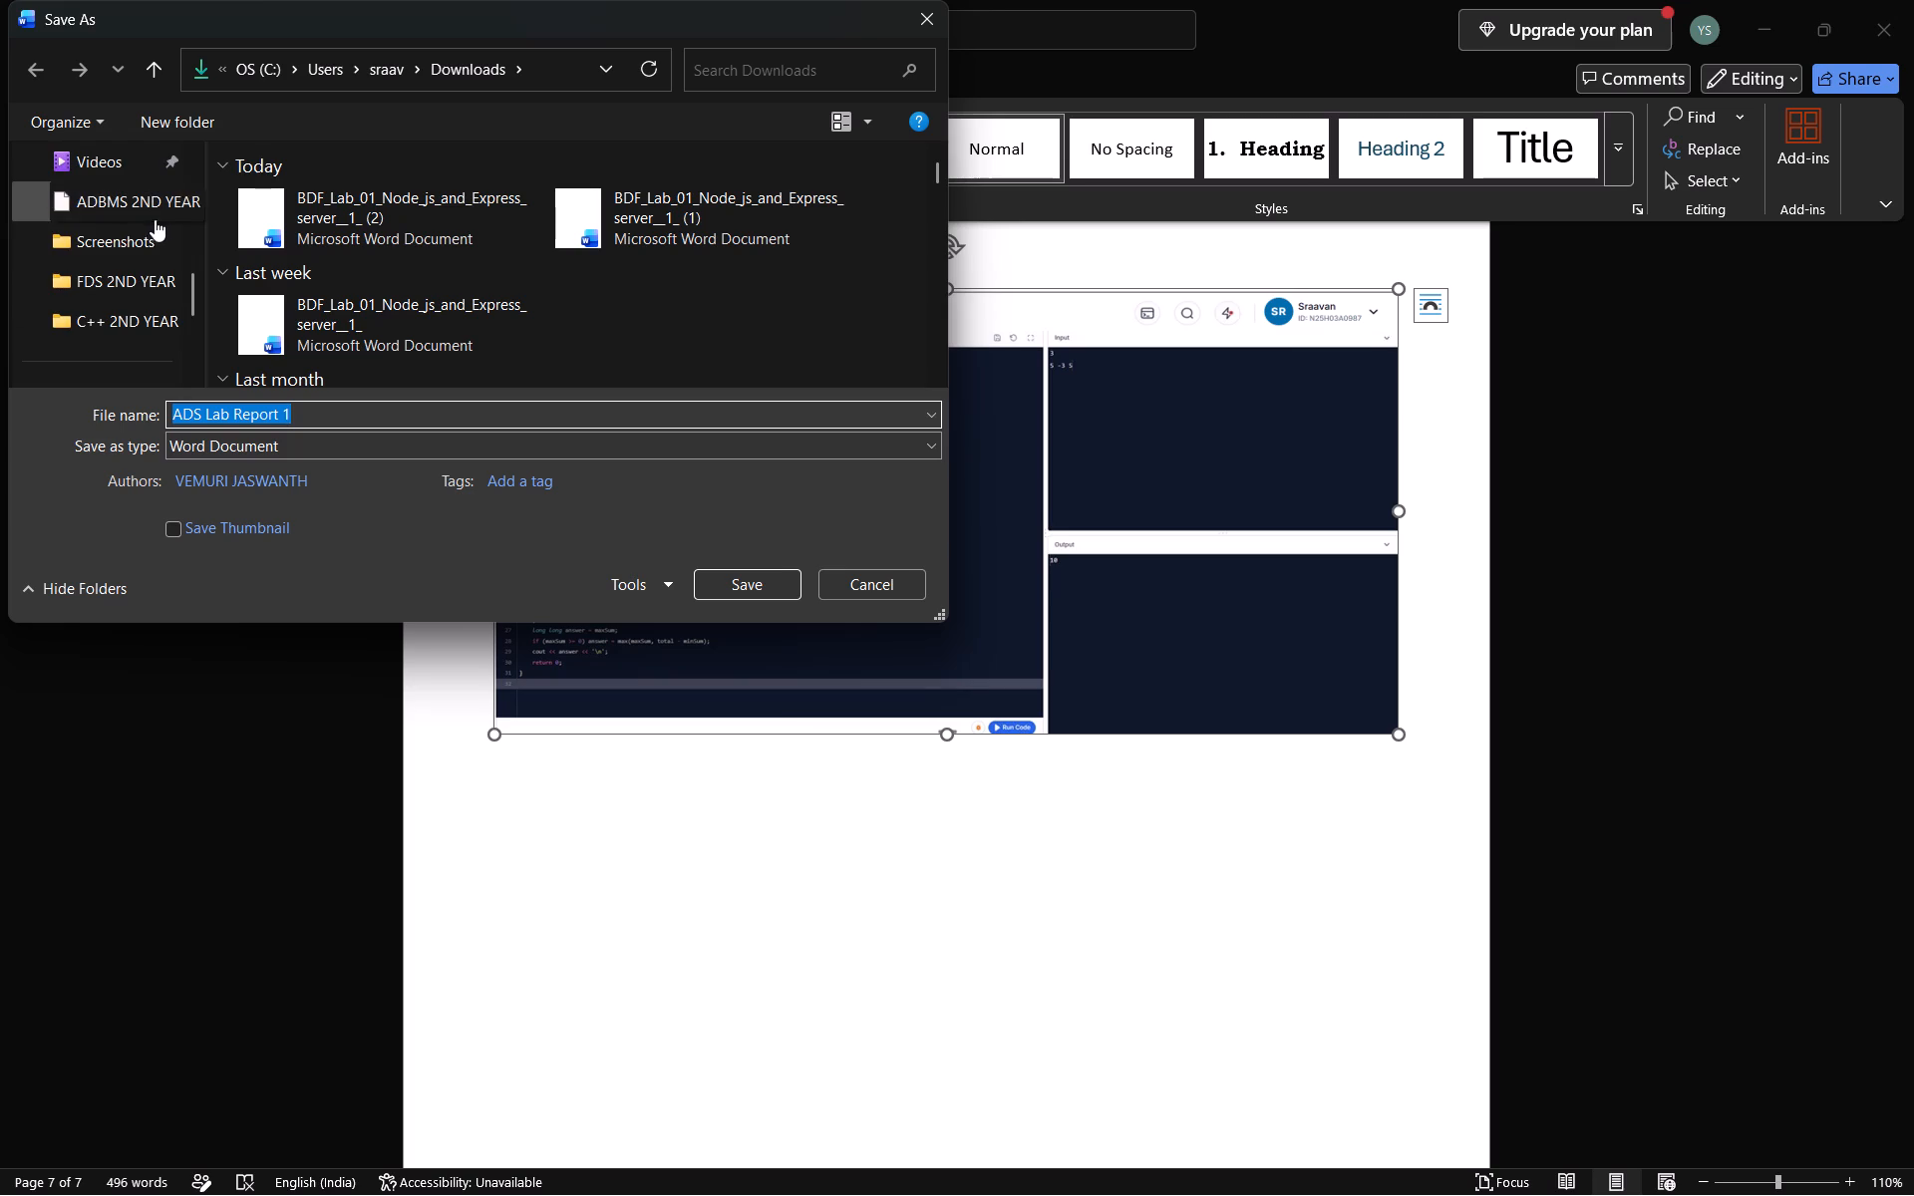
double_click(143, 187)
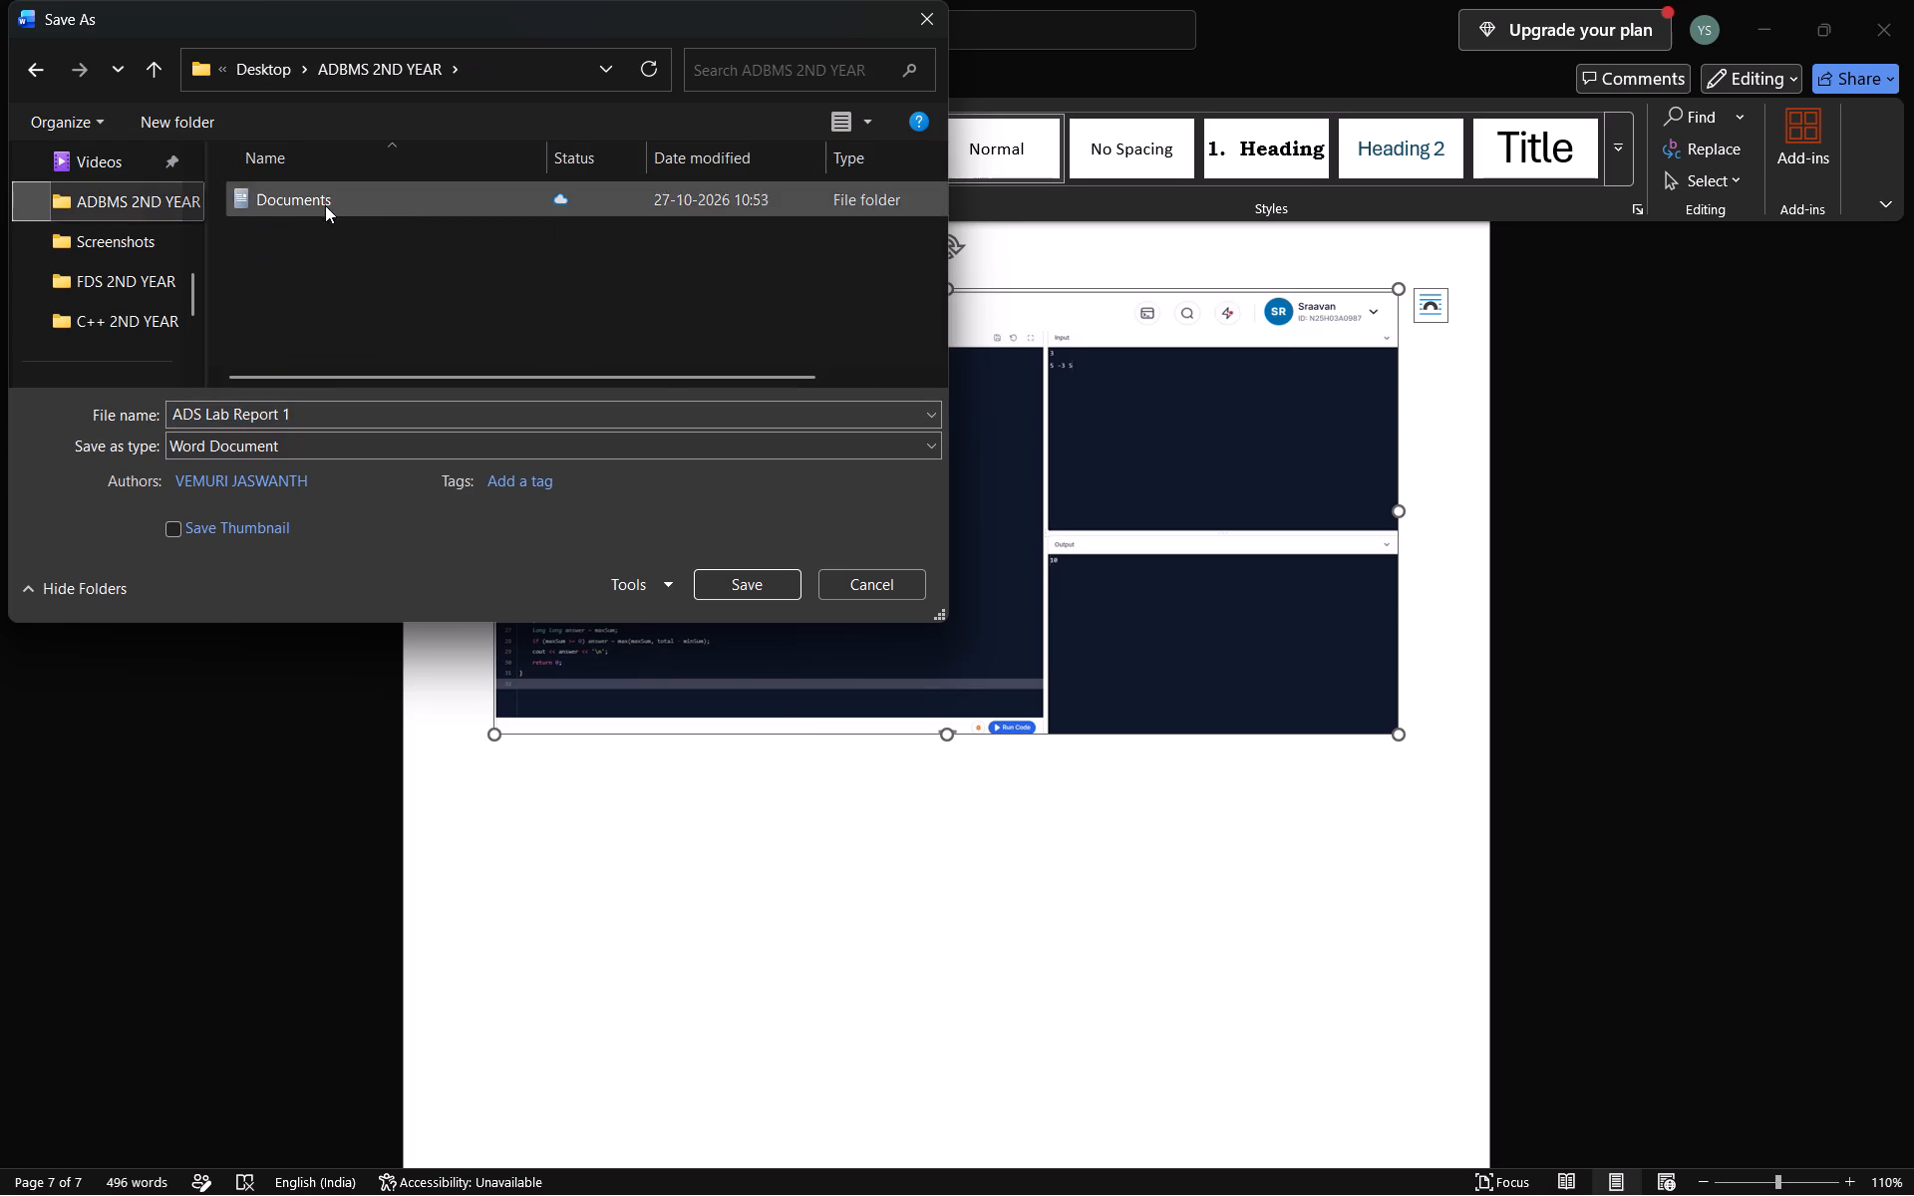
left_click(741, 583)
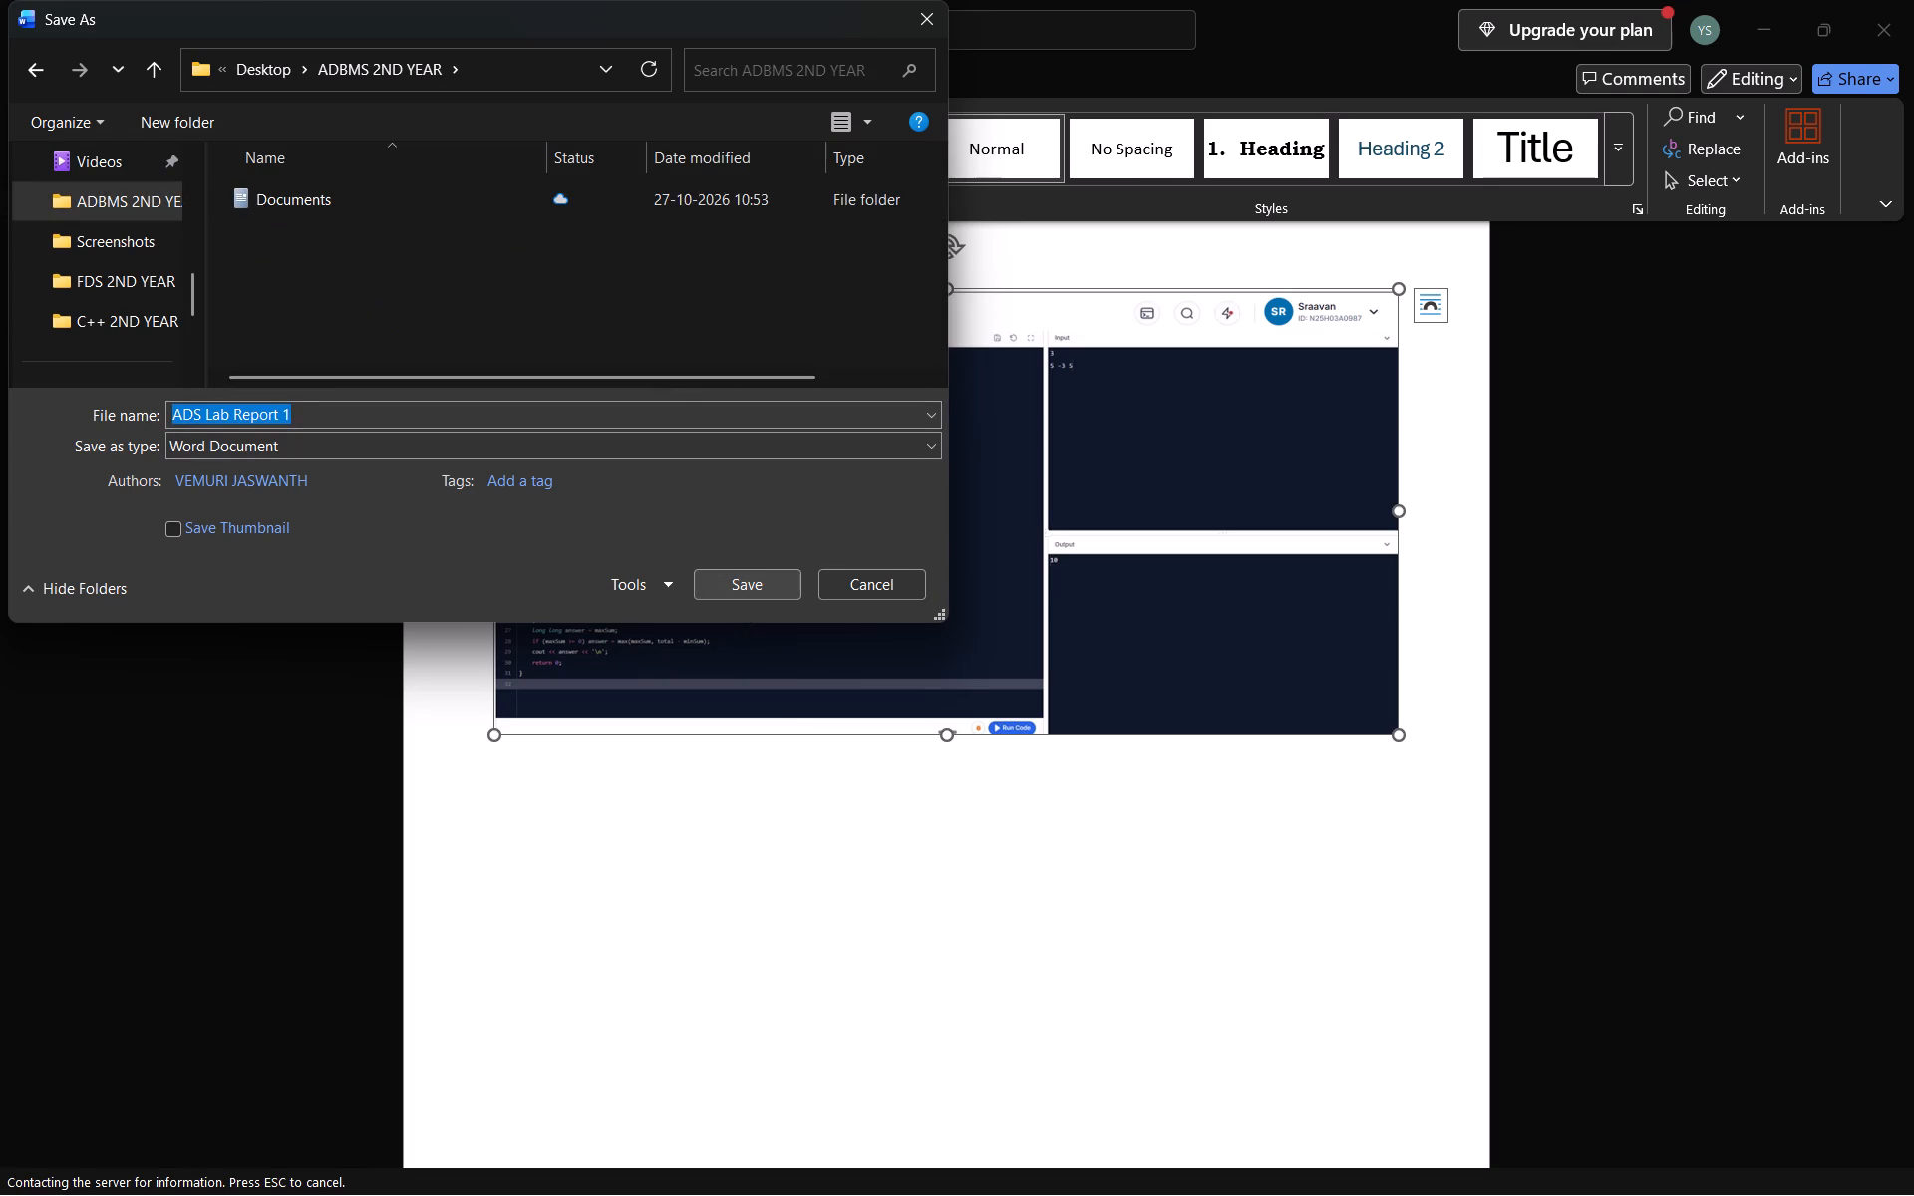
left_click(789, 578)
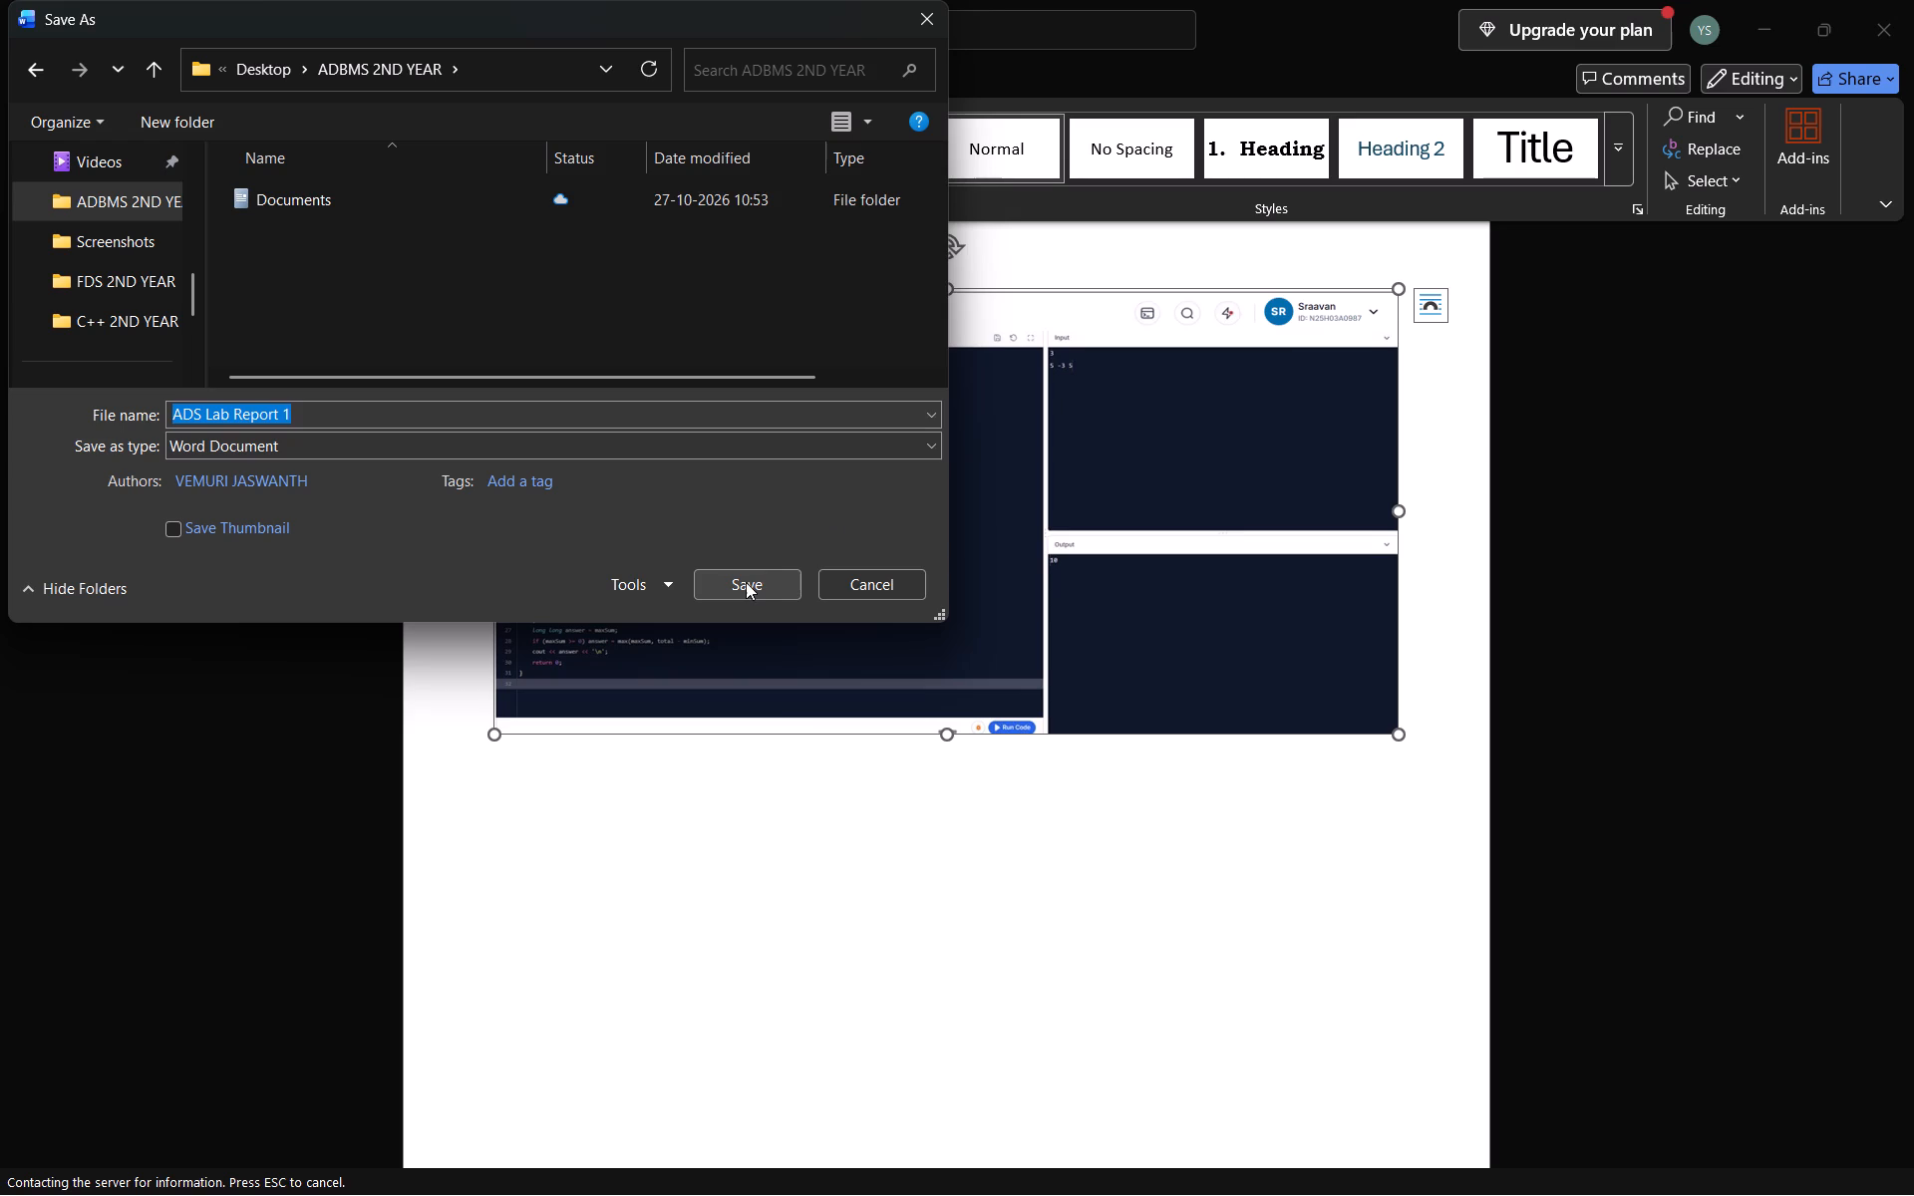
left_click(744, 582)
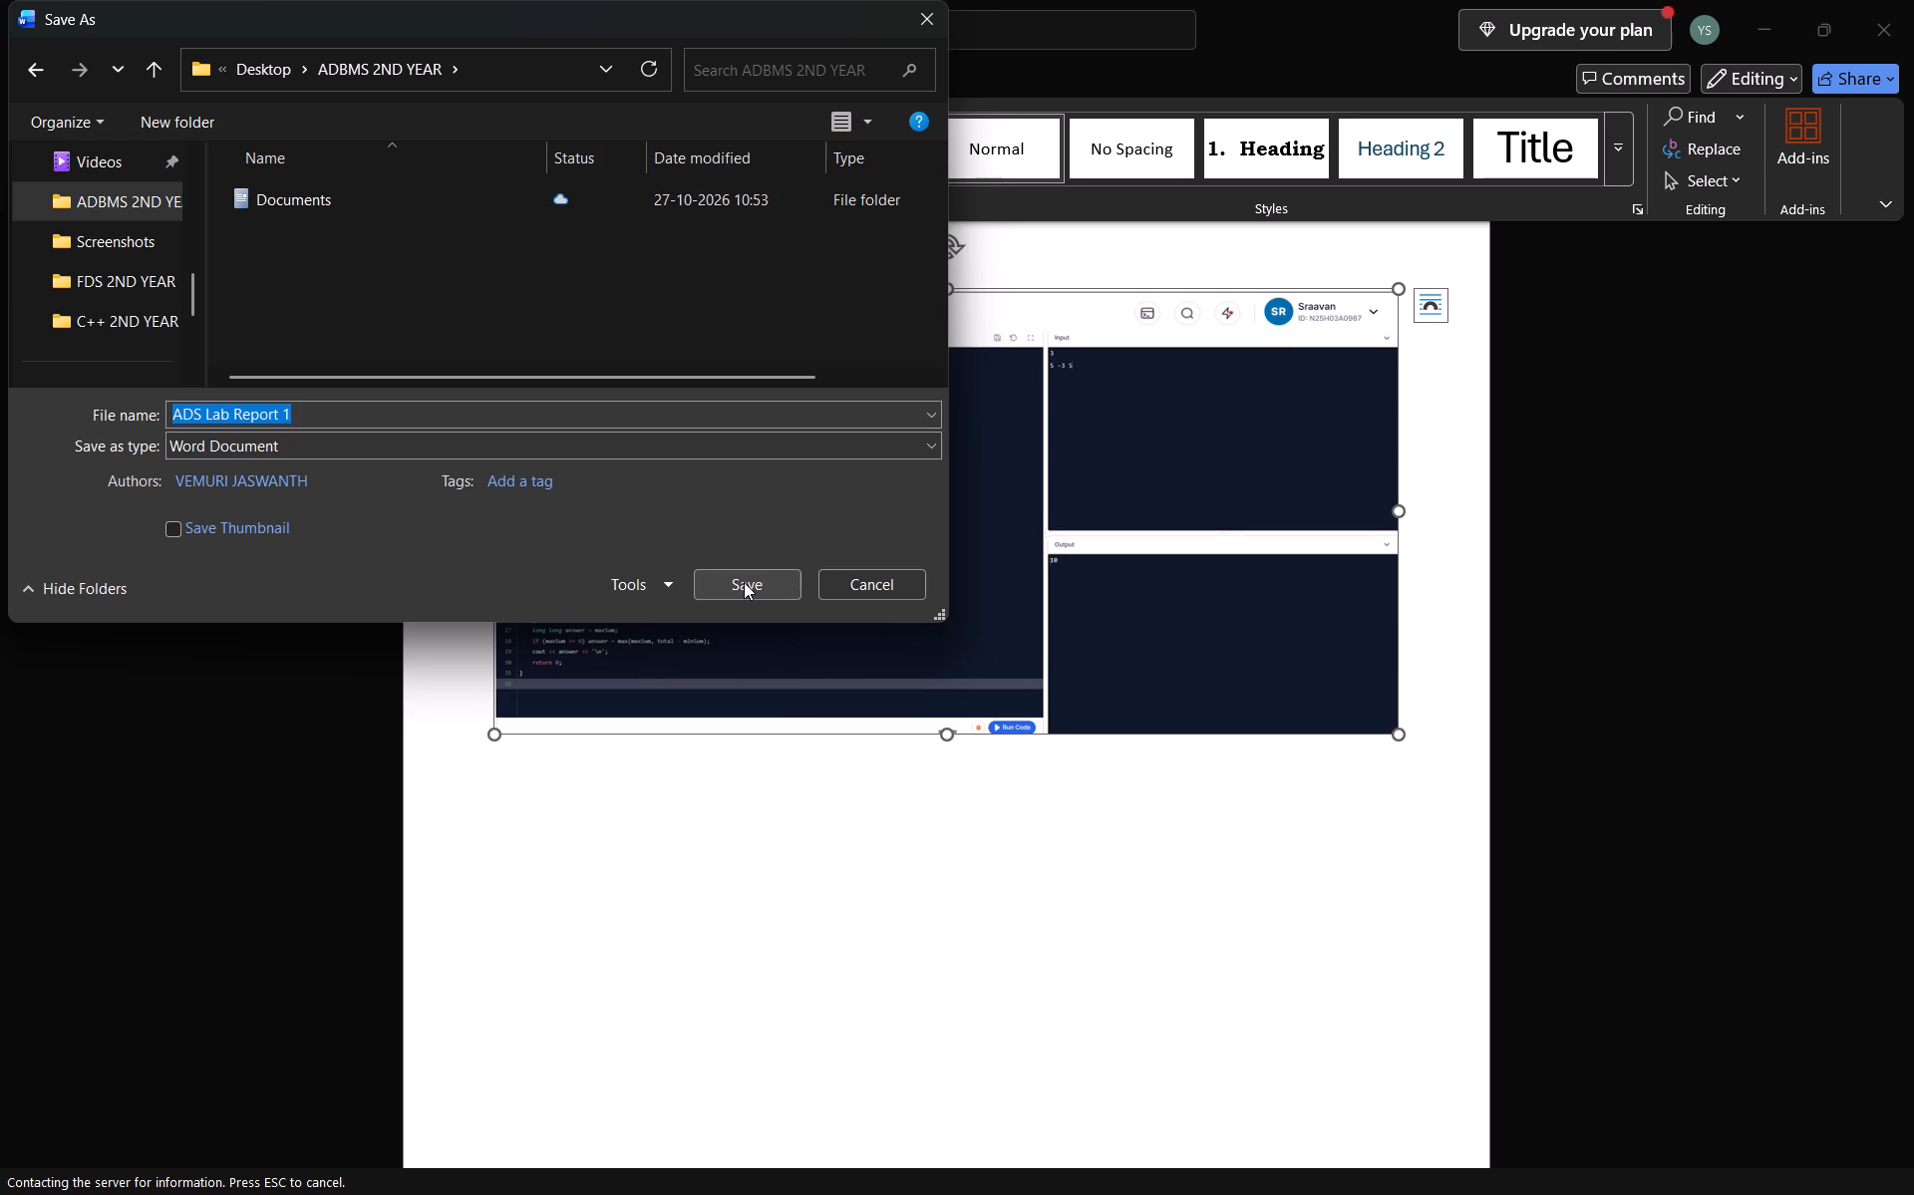
left_click(744, 582)
left_click(935, 15)
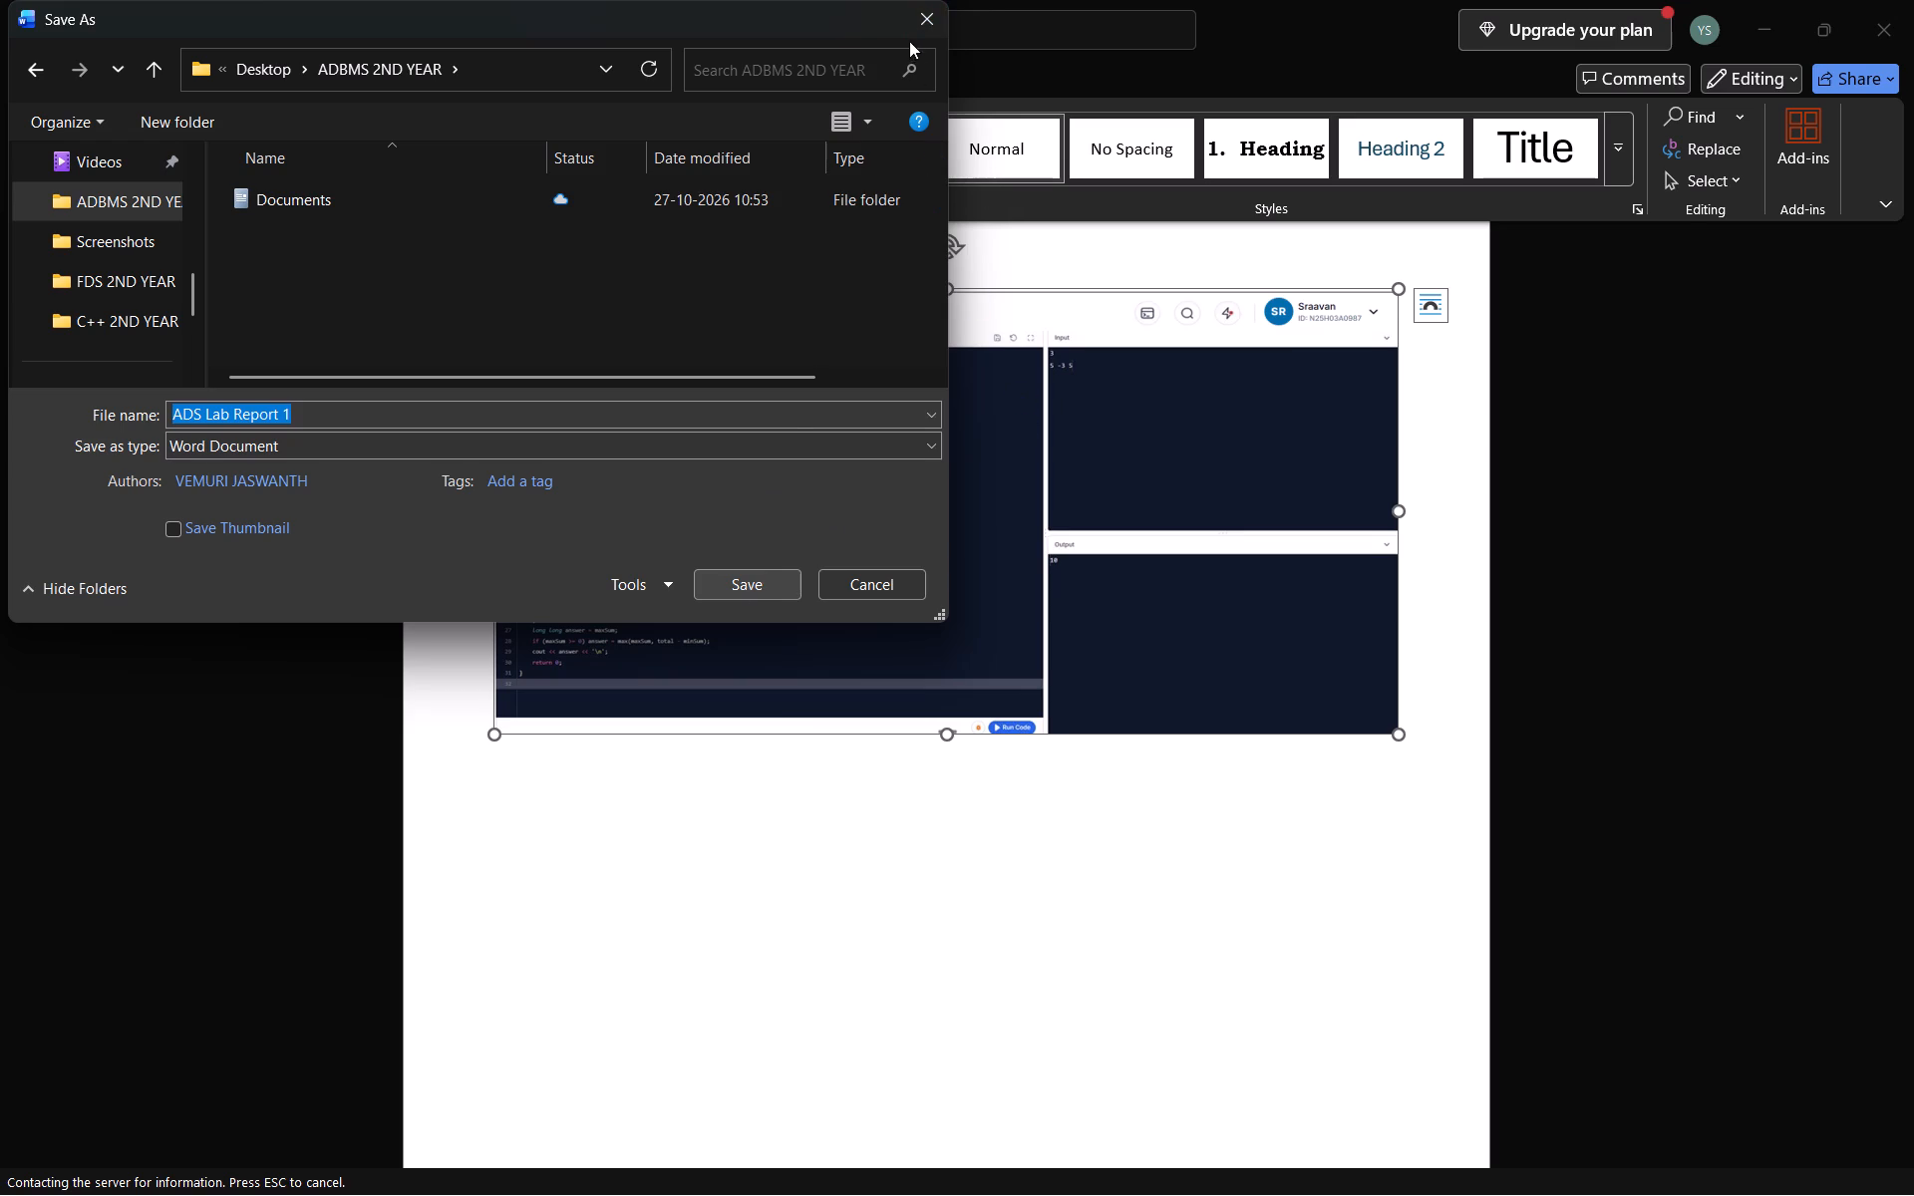
left_click(923, 33)
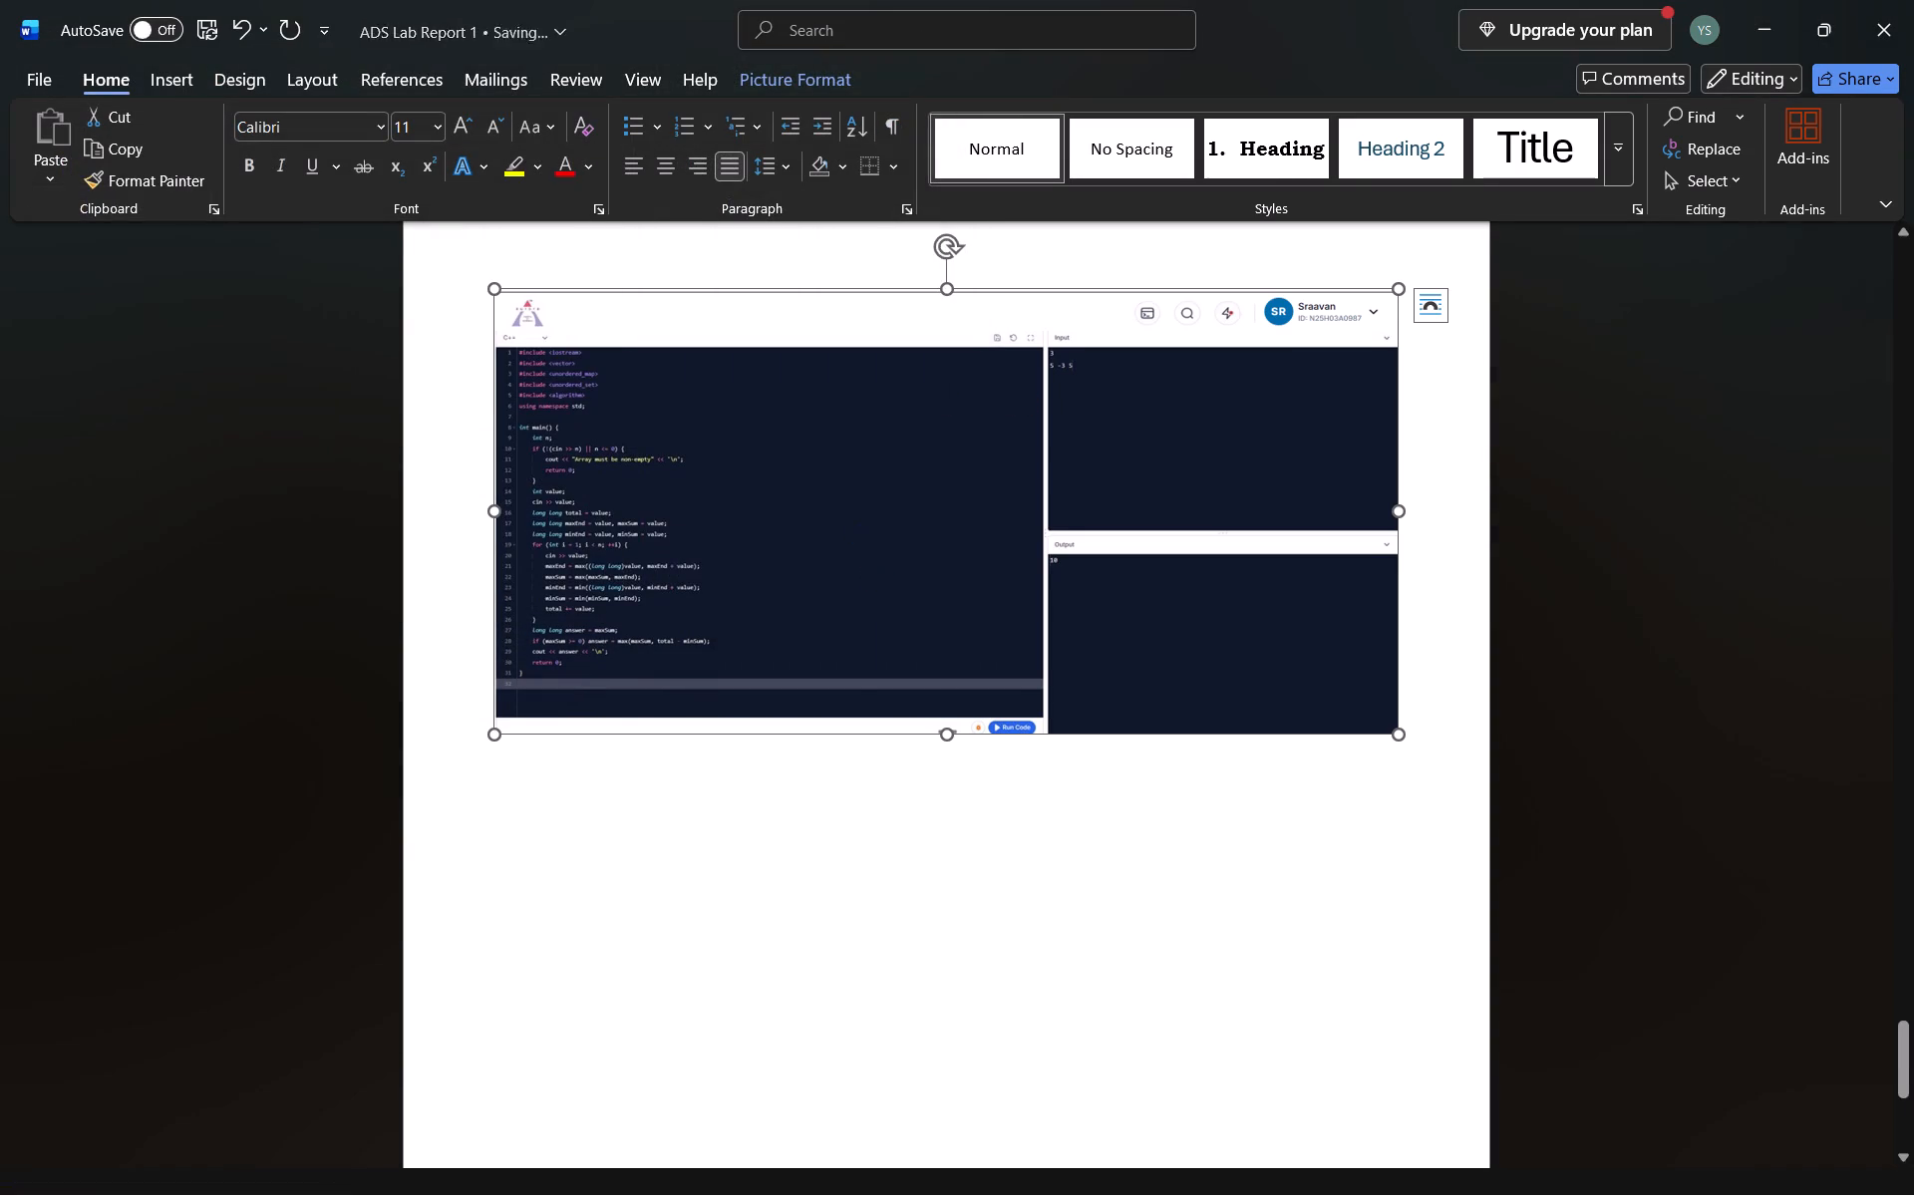
Review the certificate page, the list of experiments and the Question 2.1 and 2.2 screenshots in the saved report.
scroll(863, 524, "up", 19)
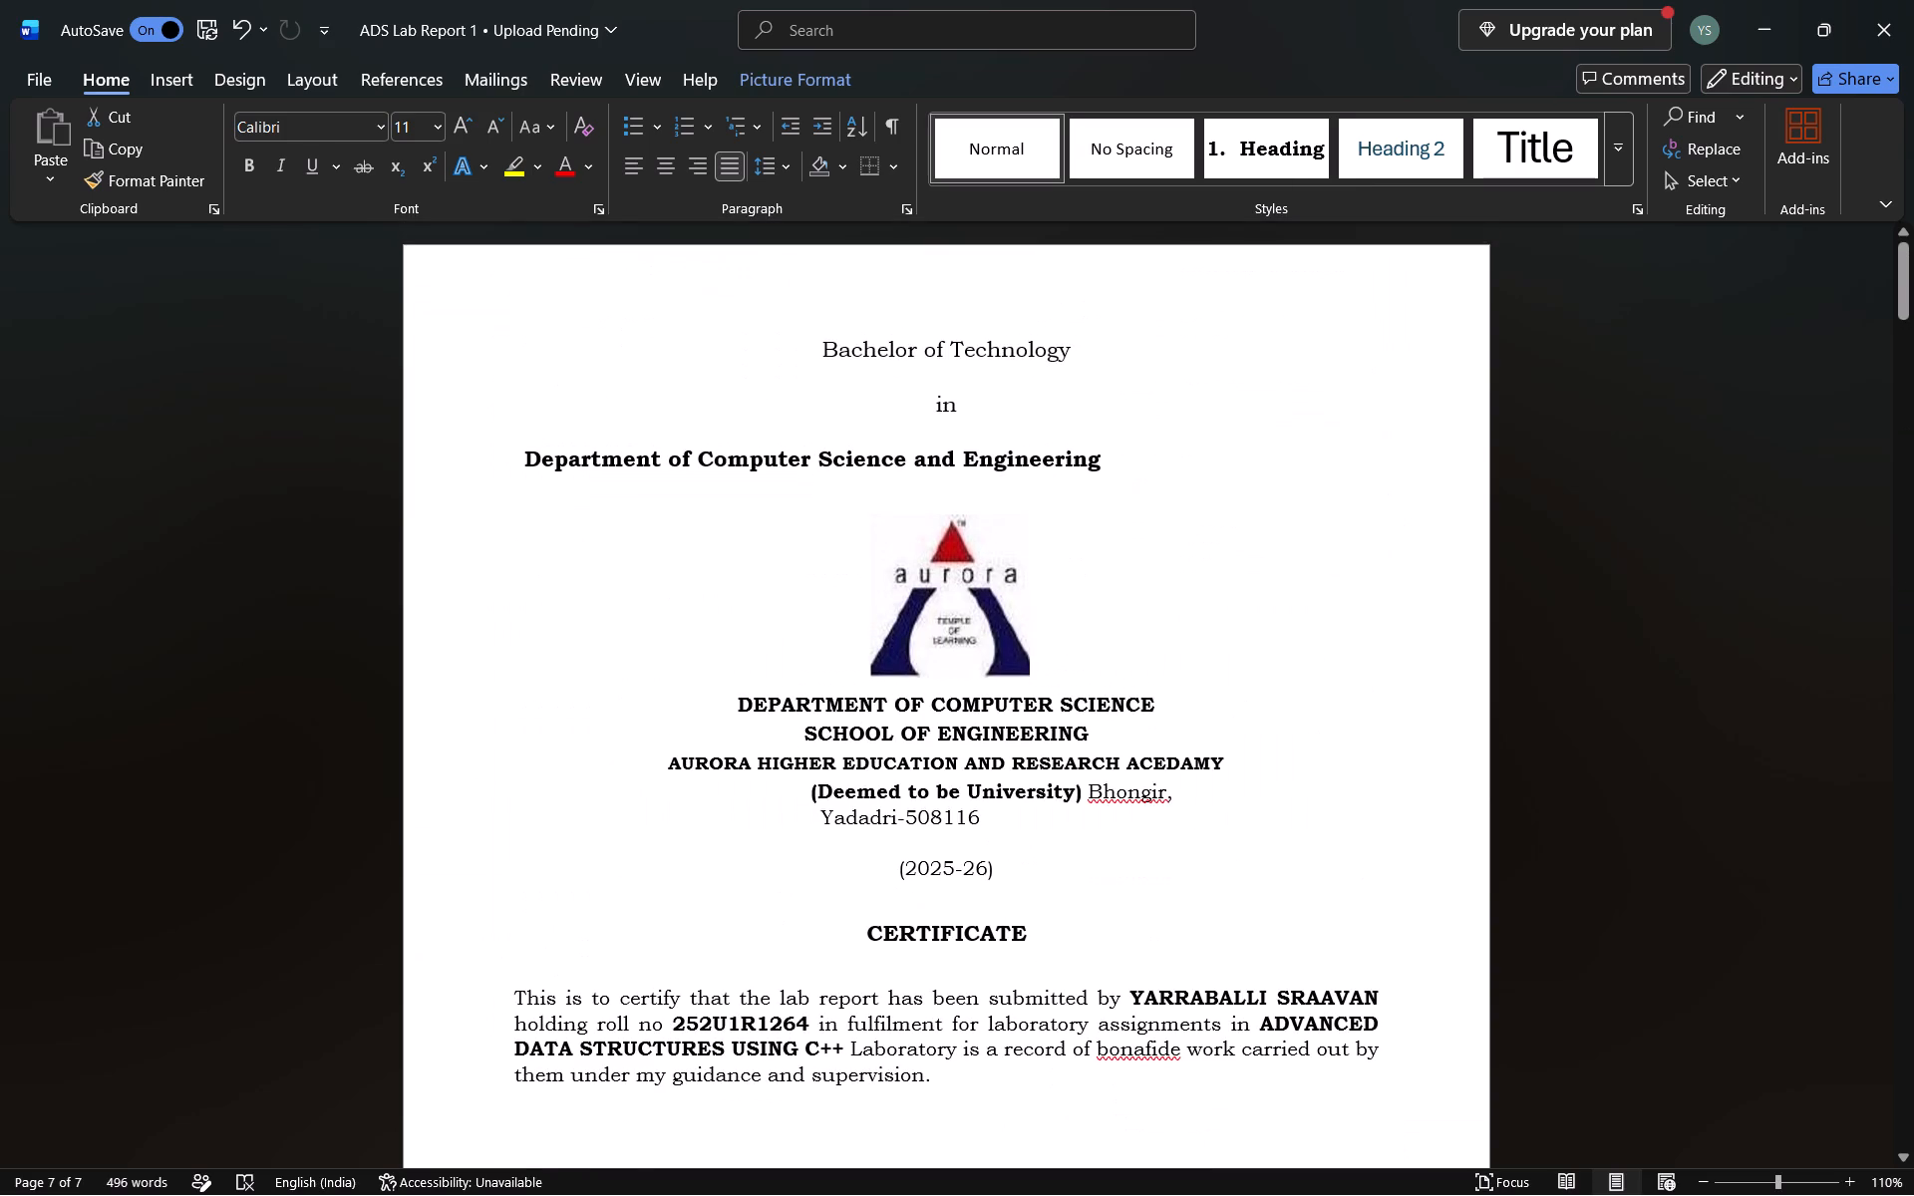
scroll(863, 524, "down", 2)
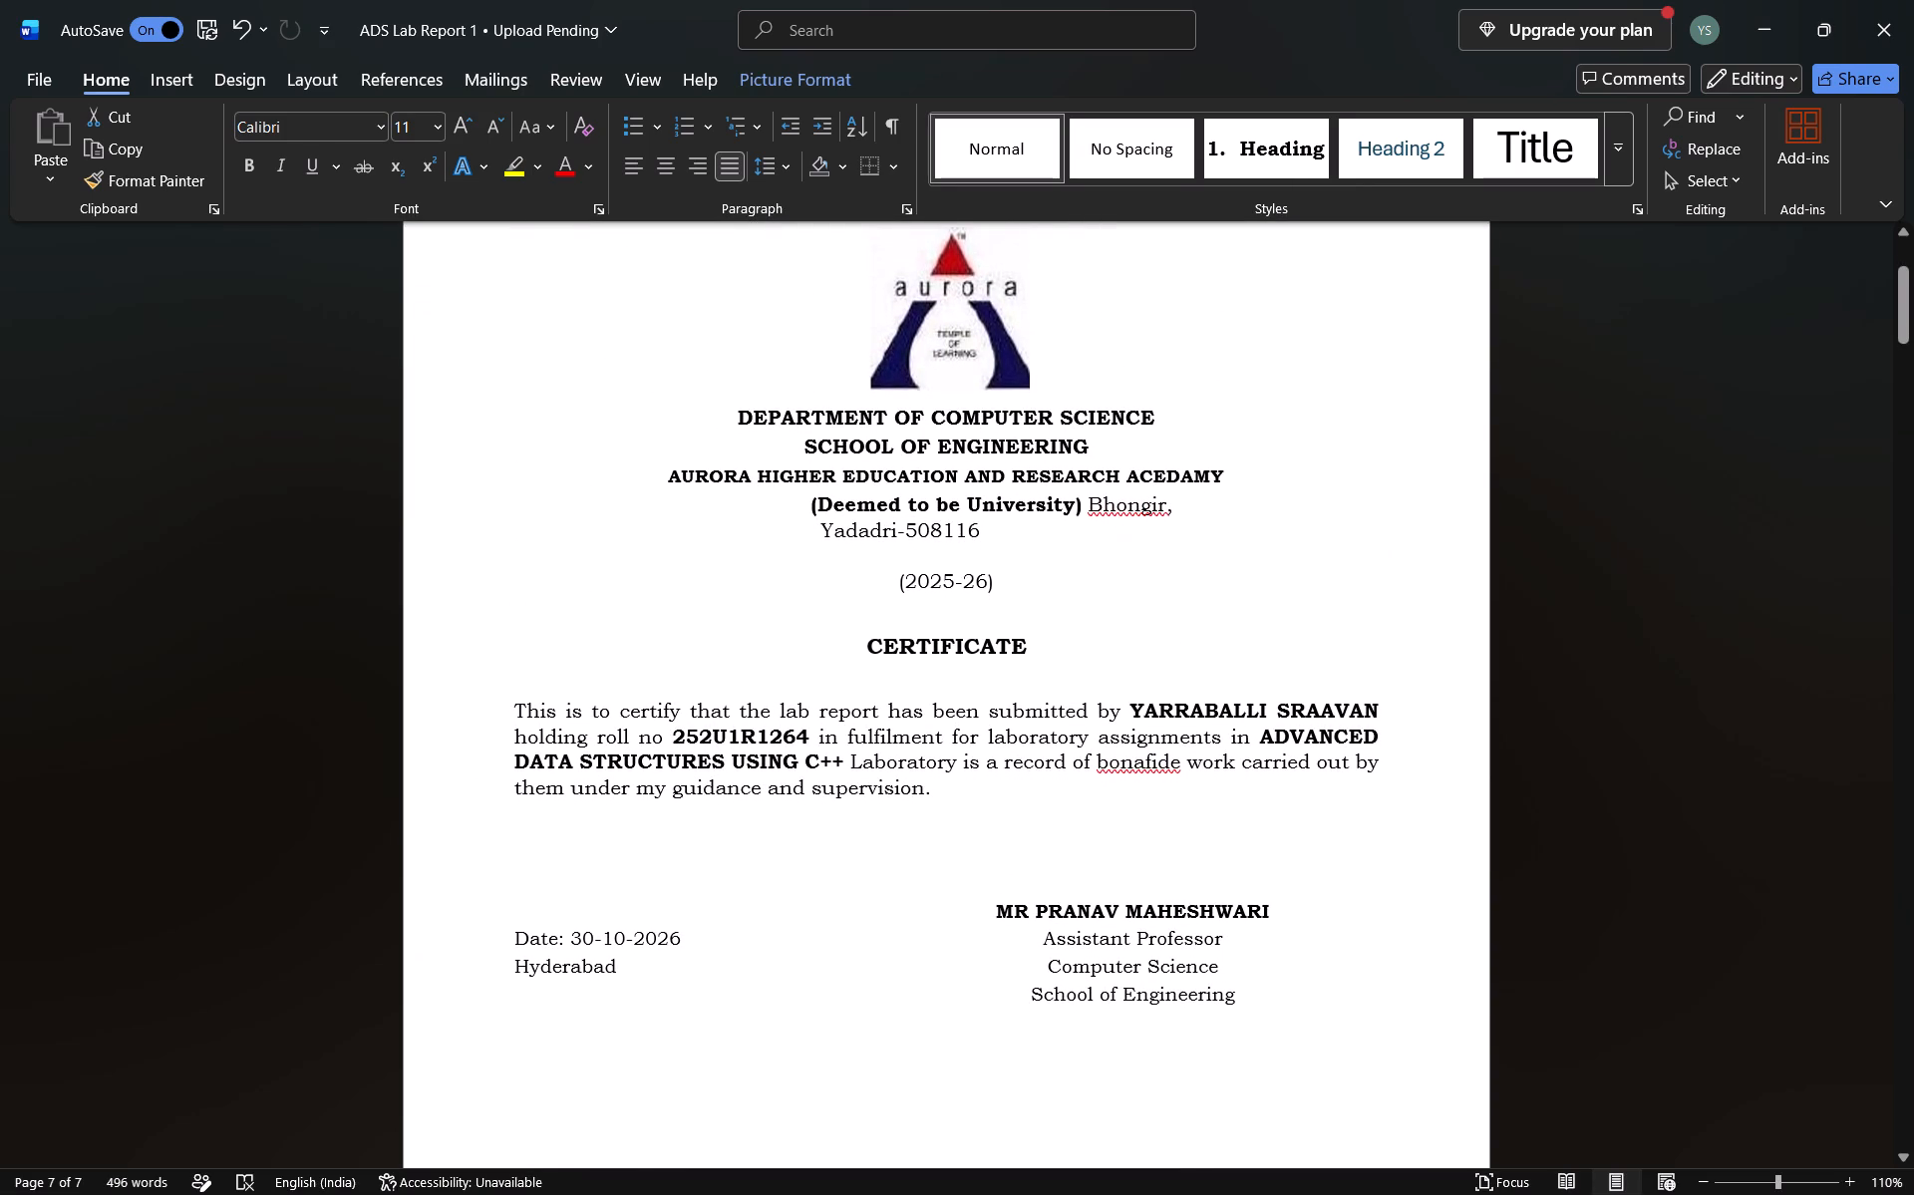
scroll(863, 524, "down", 6)
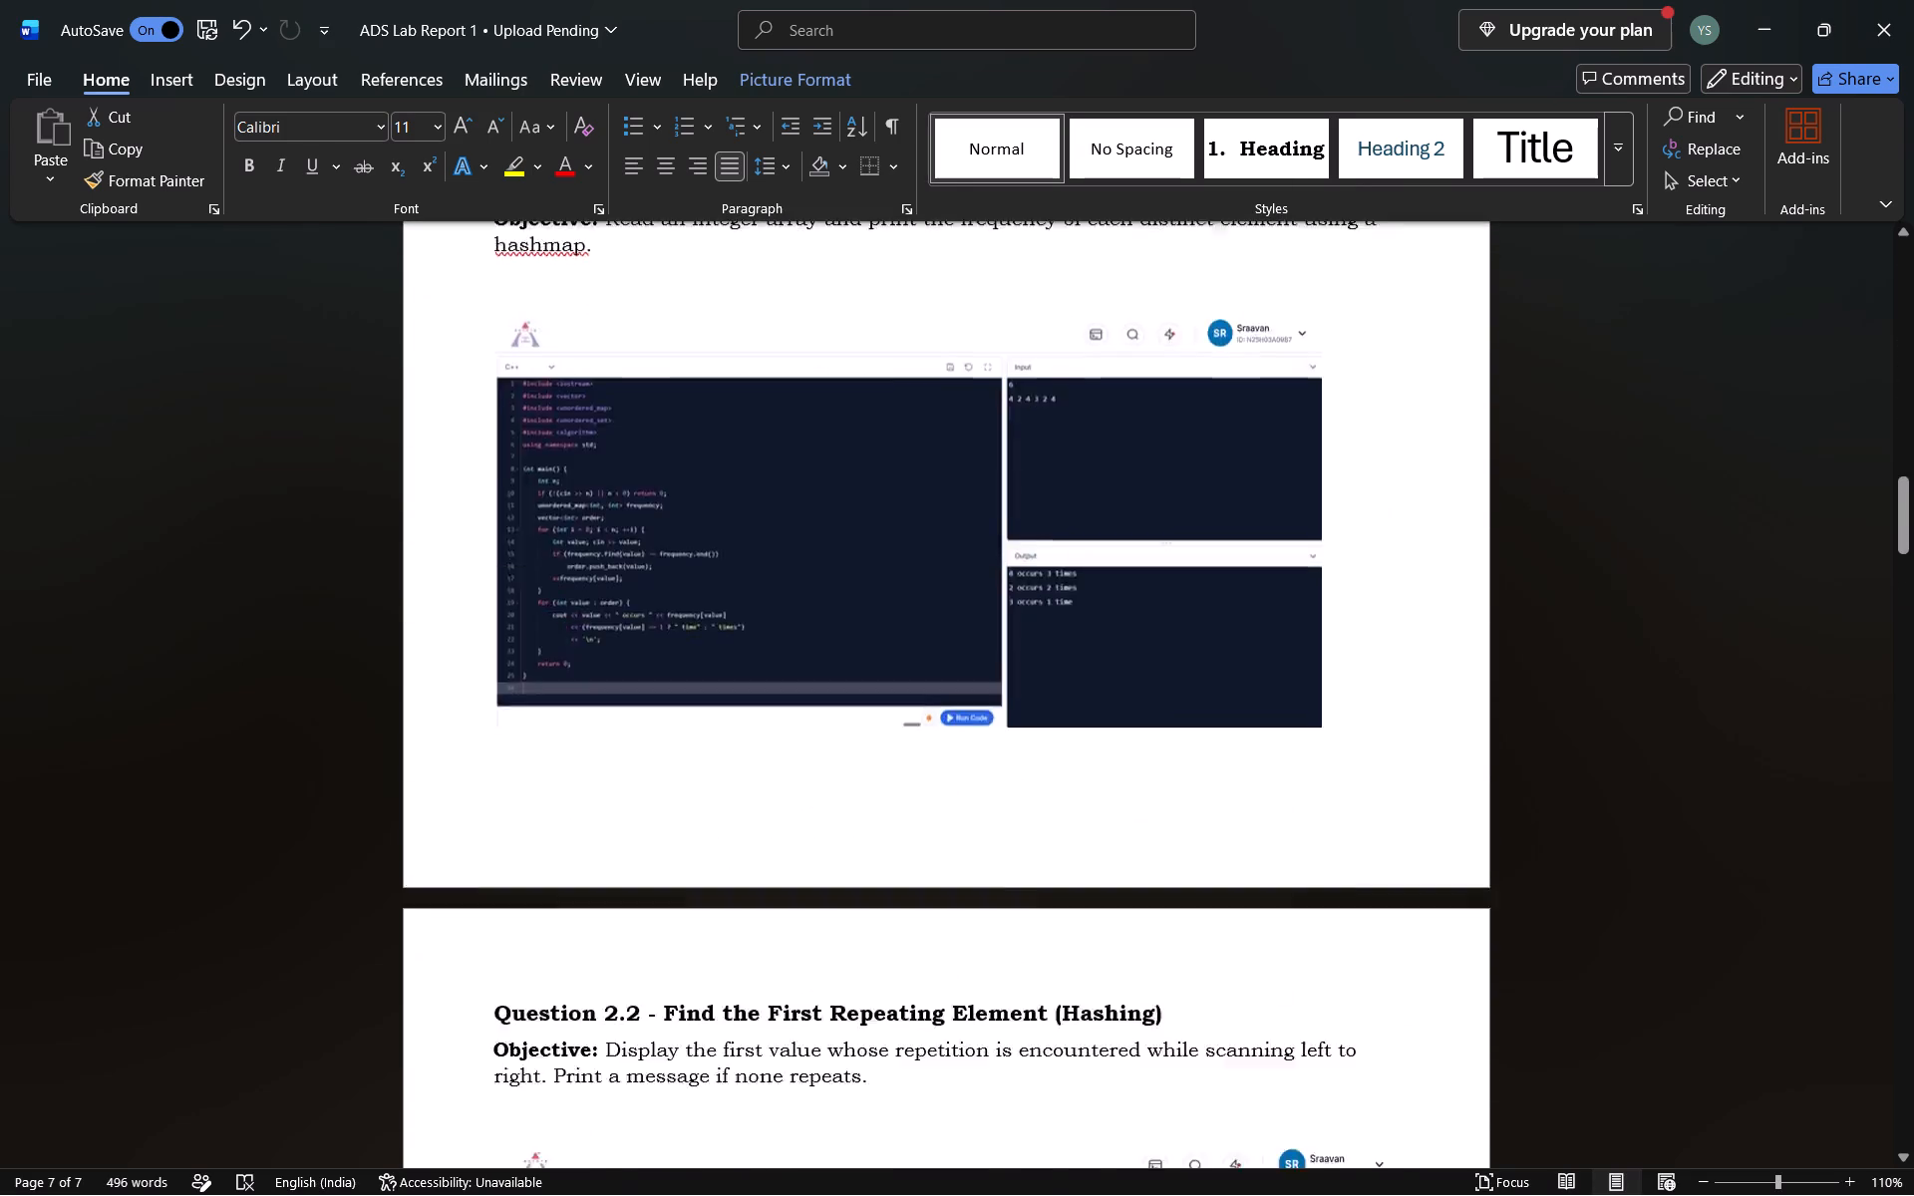
scroll(863, 524, "down", 1)
scroll(863, 524, "up", 3)
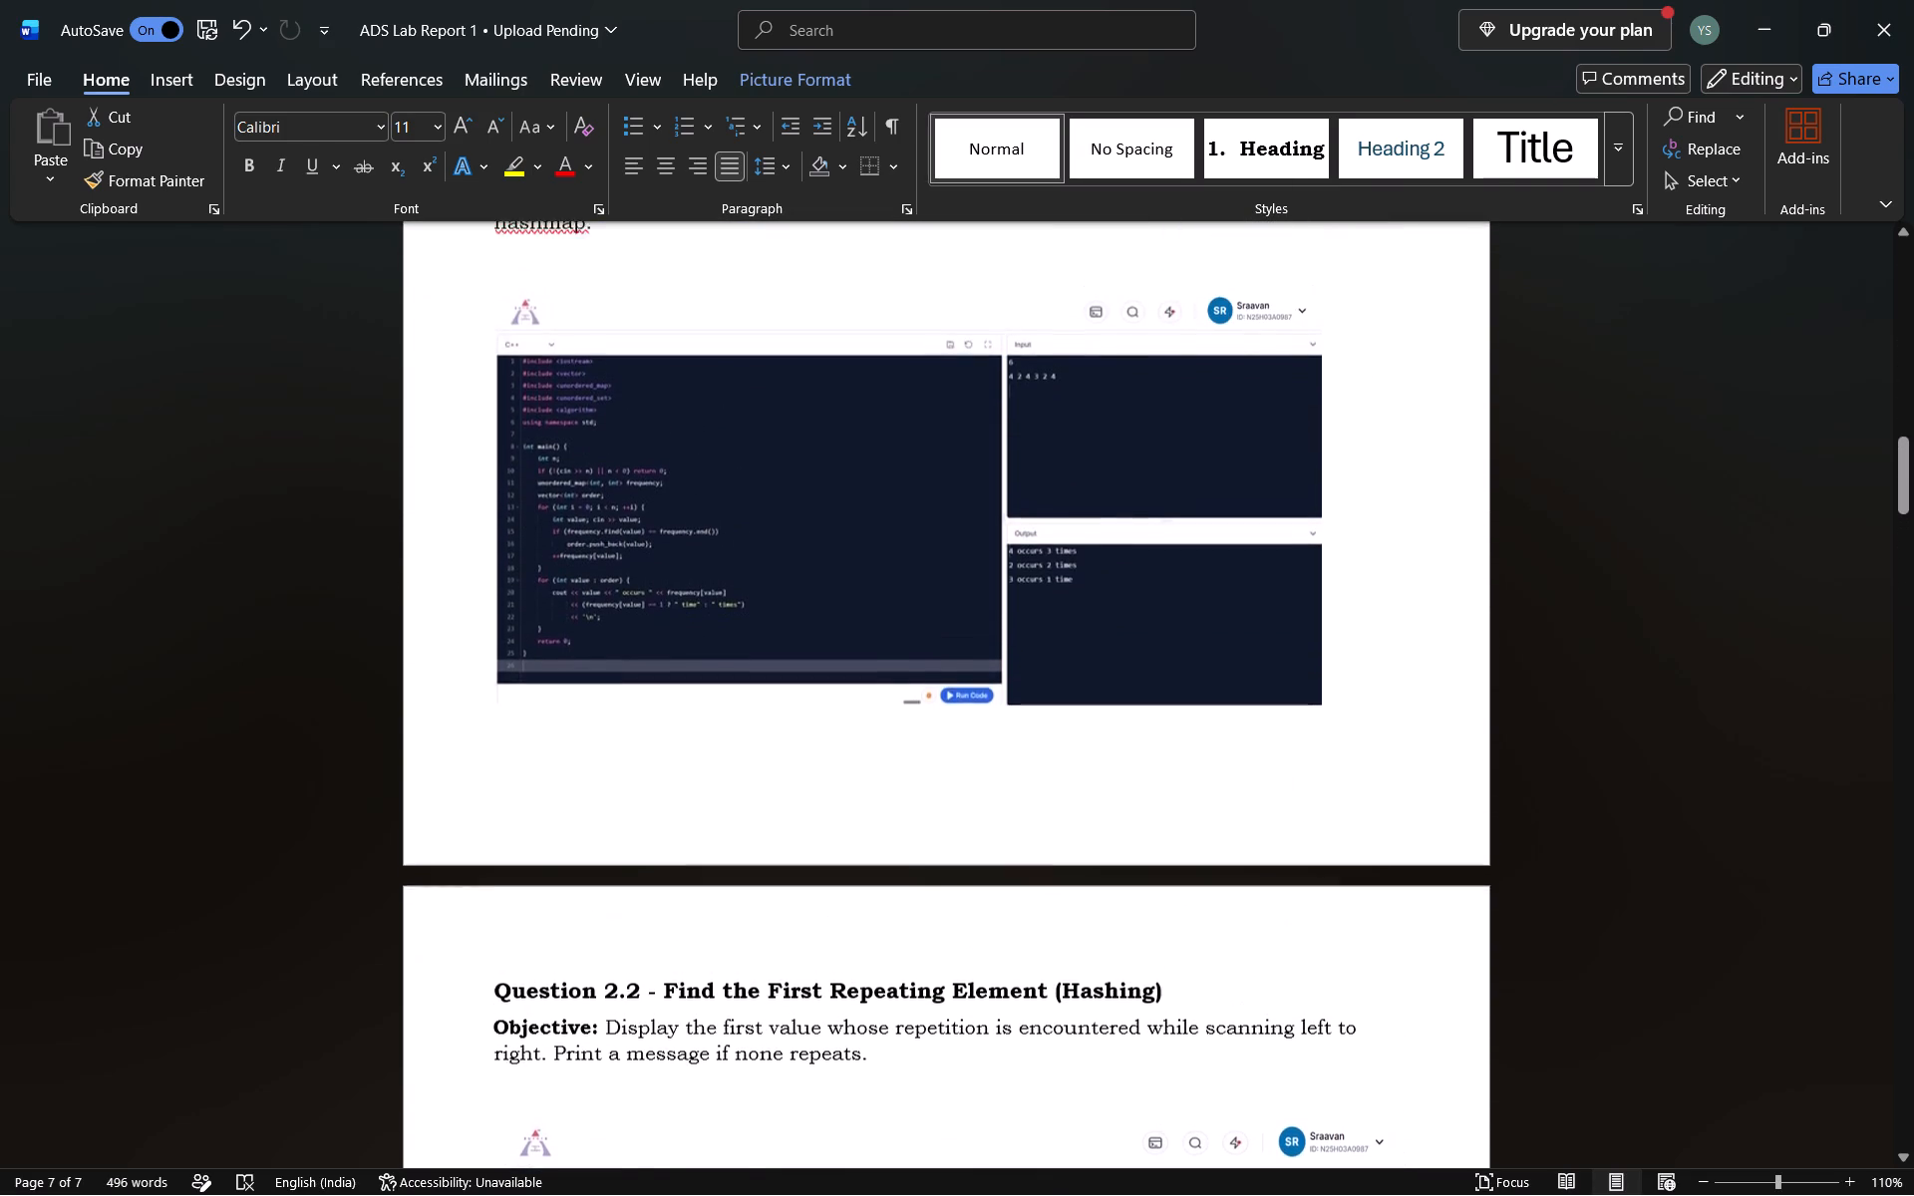
scroll(863, 524, "up", 2)
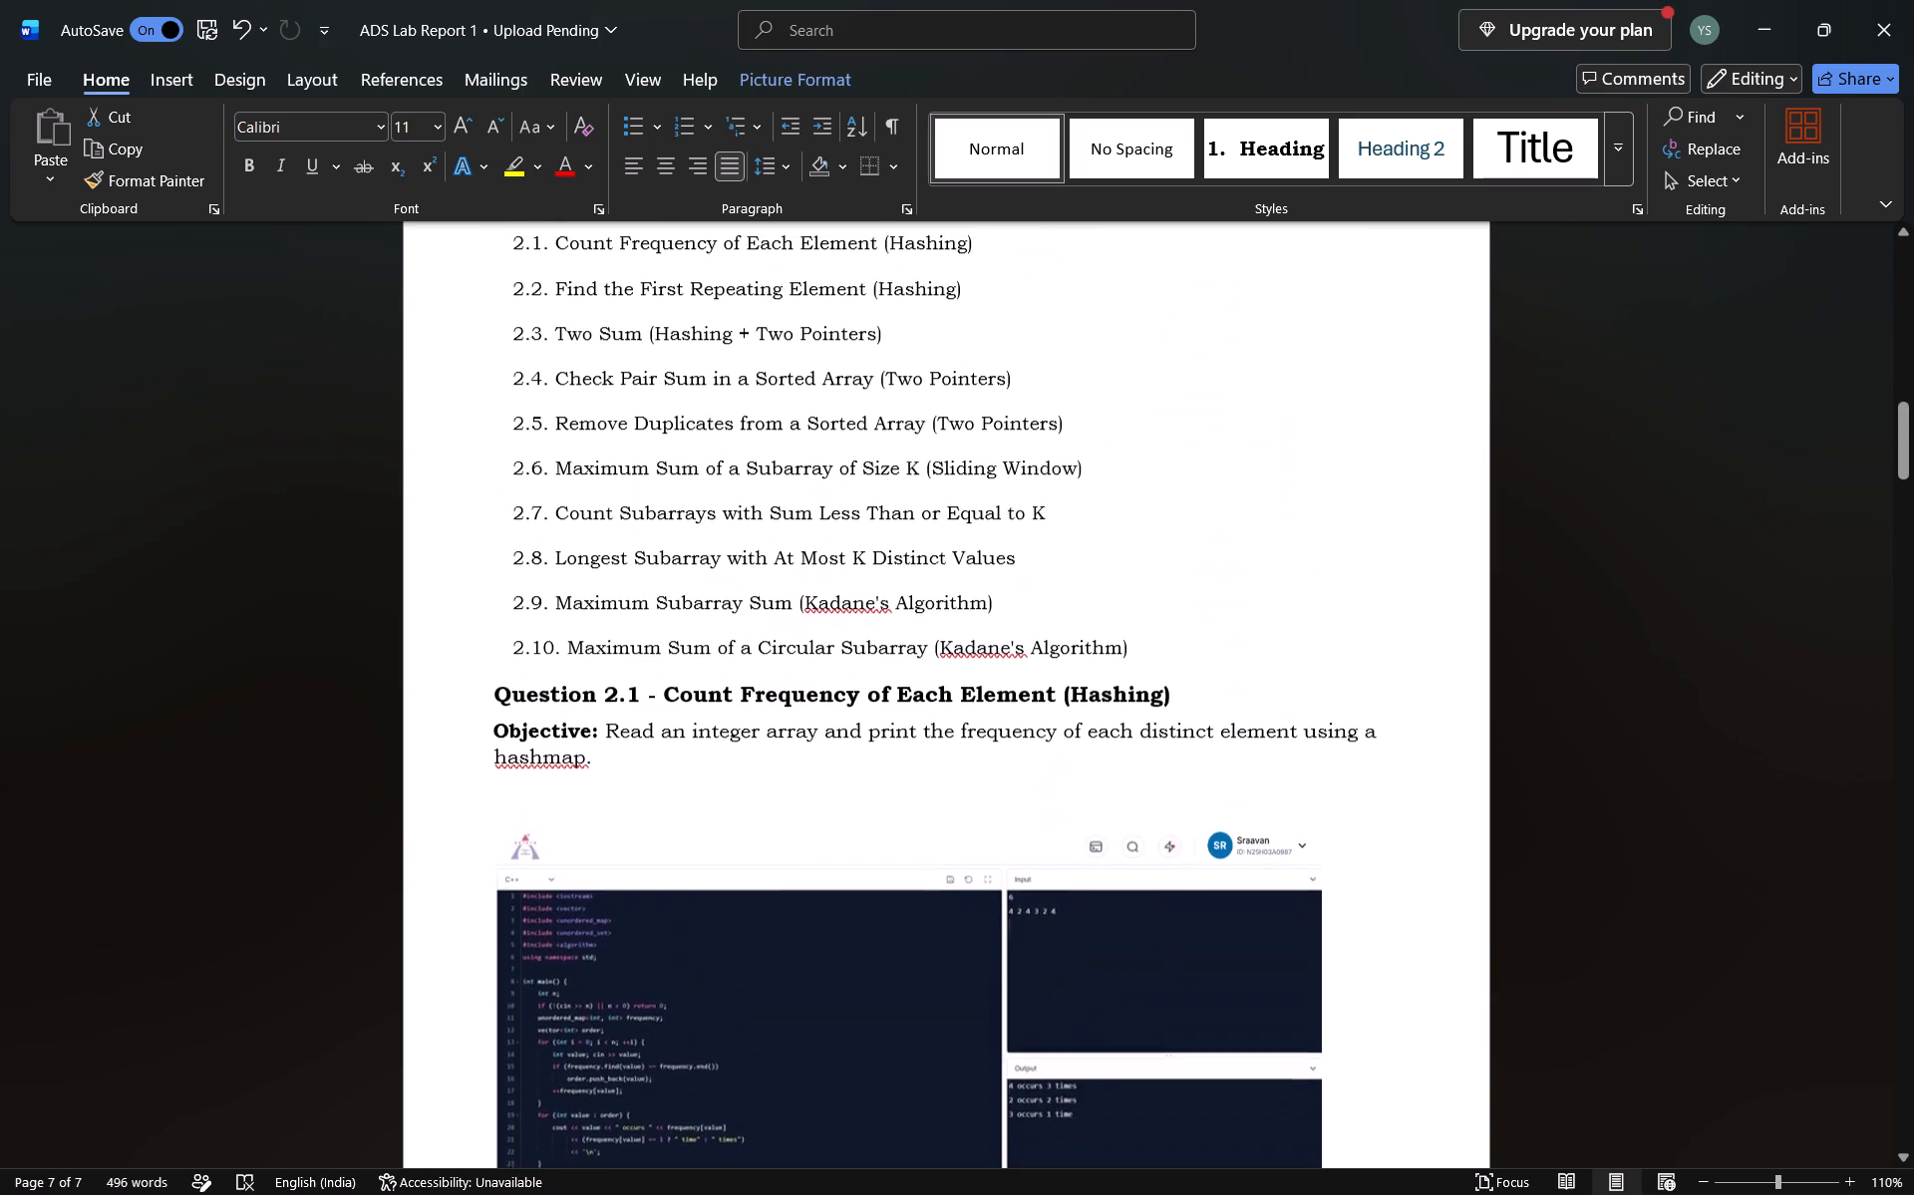
scroll(863, 524, "up", 4)
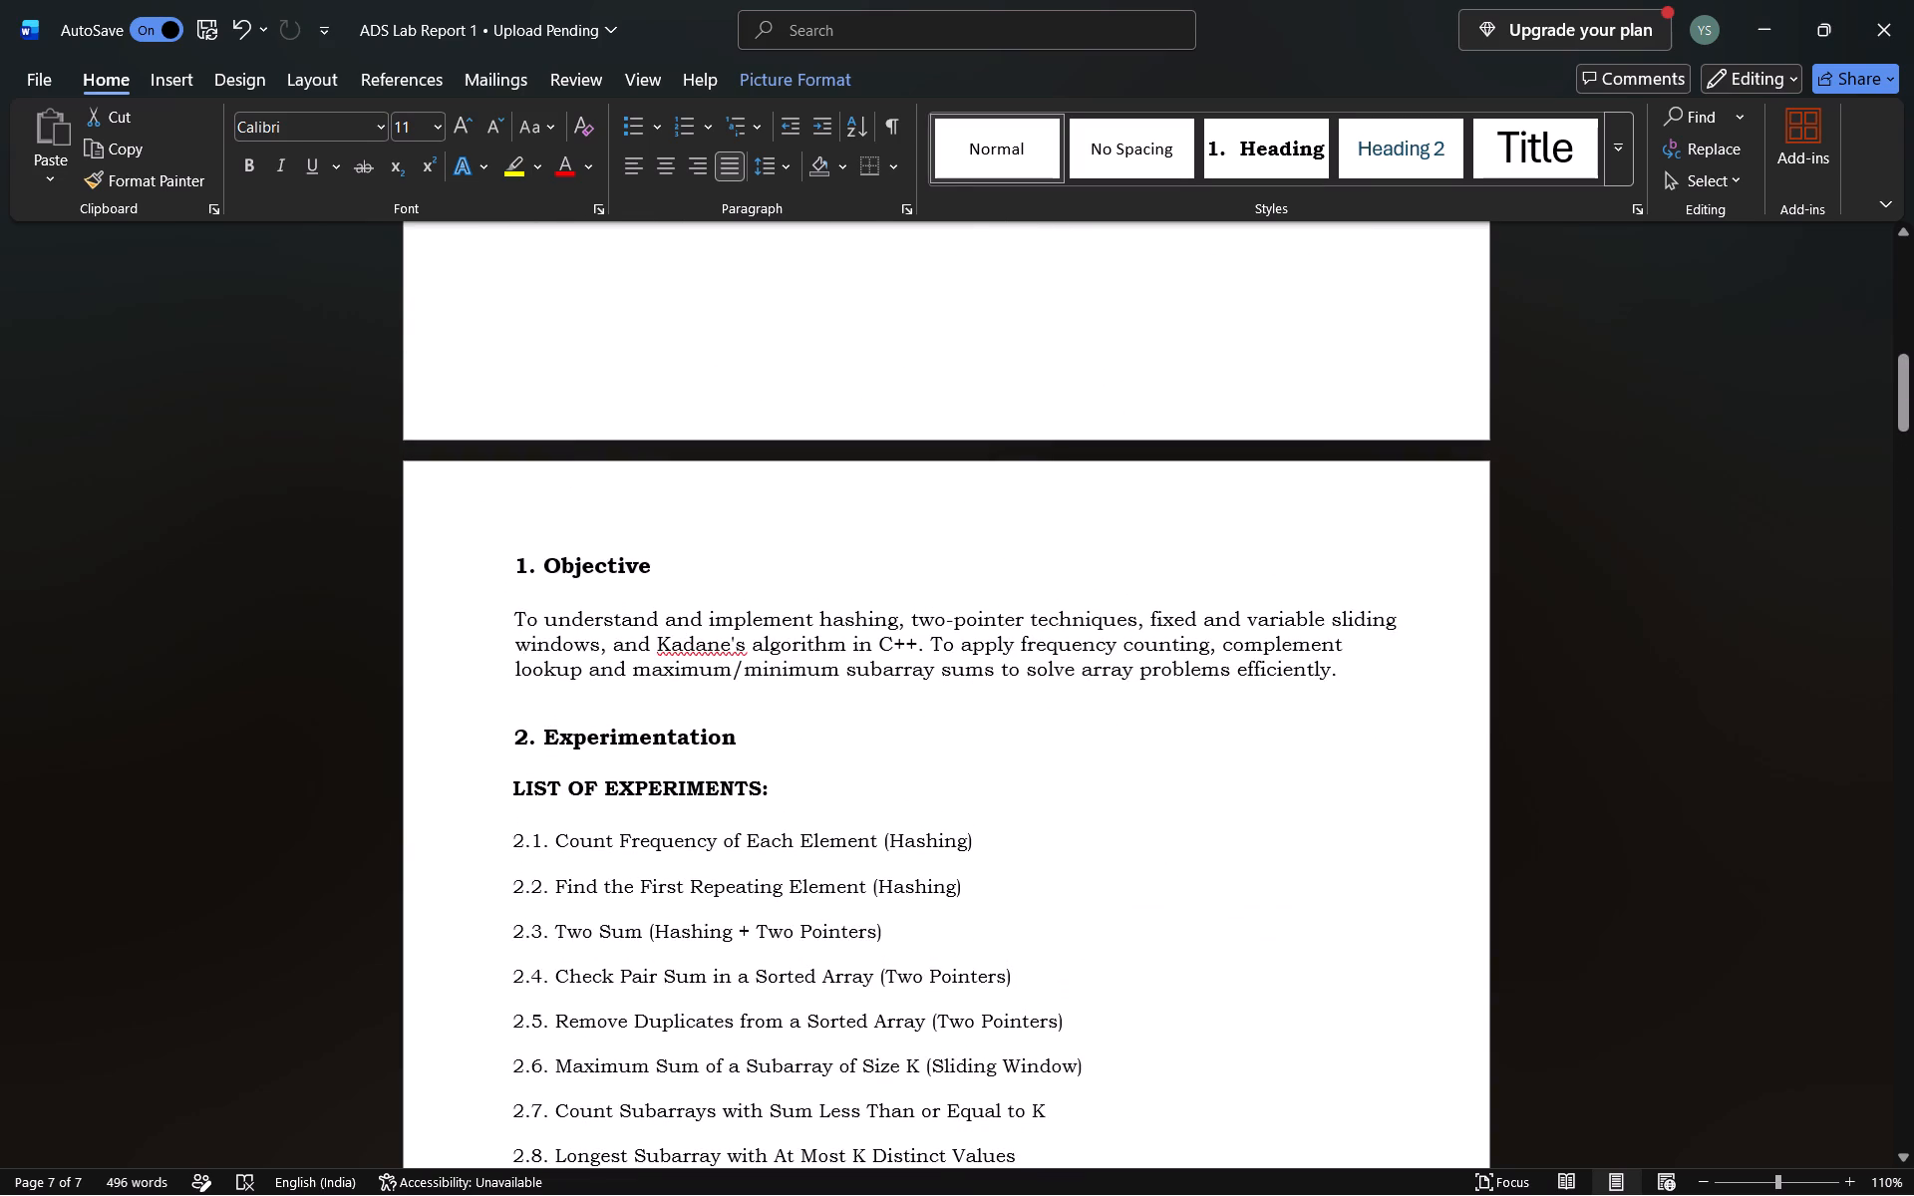
scroll(863, 524, "up", 4)
scroll(863, 524, "down", 7)
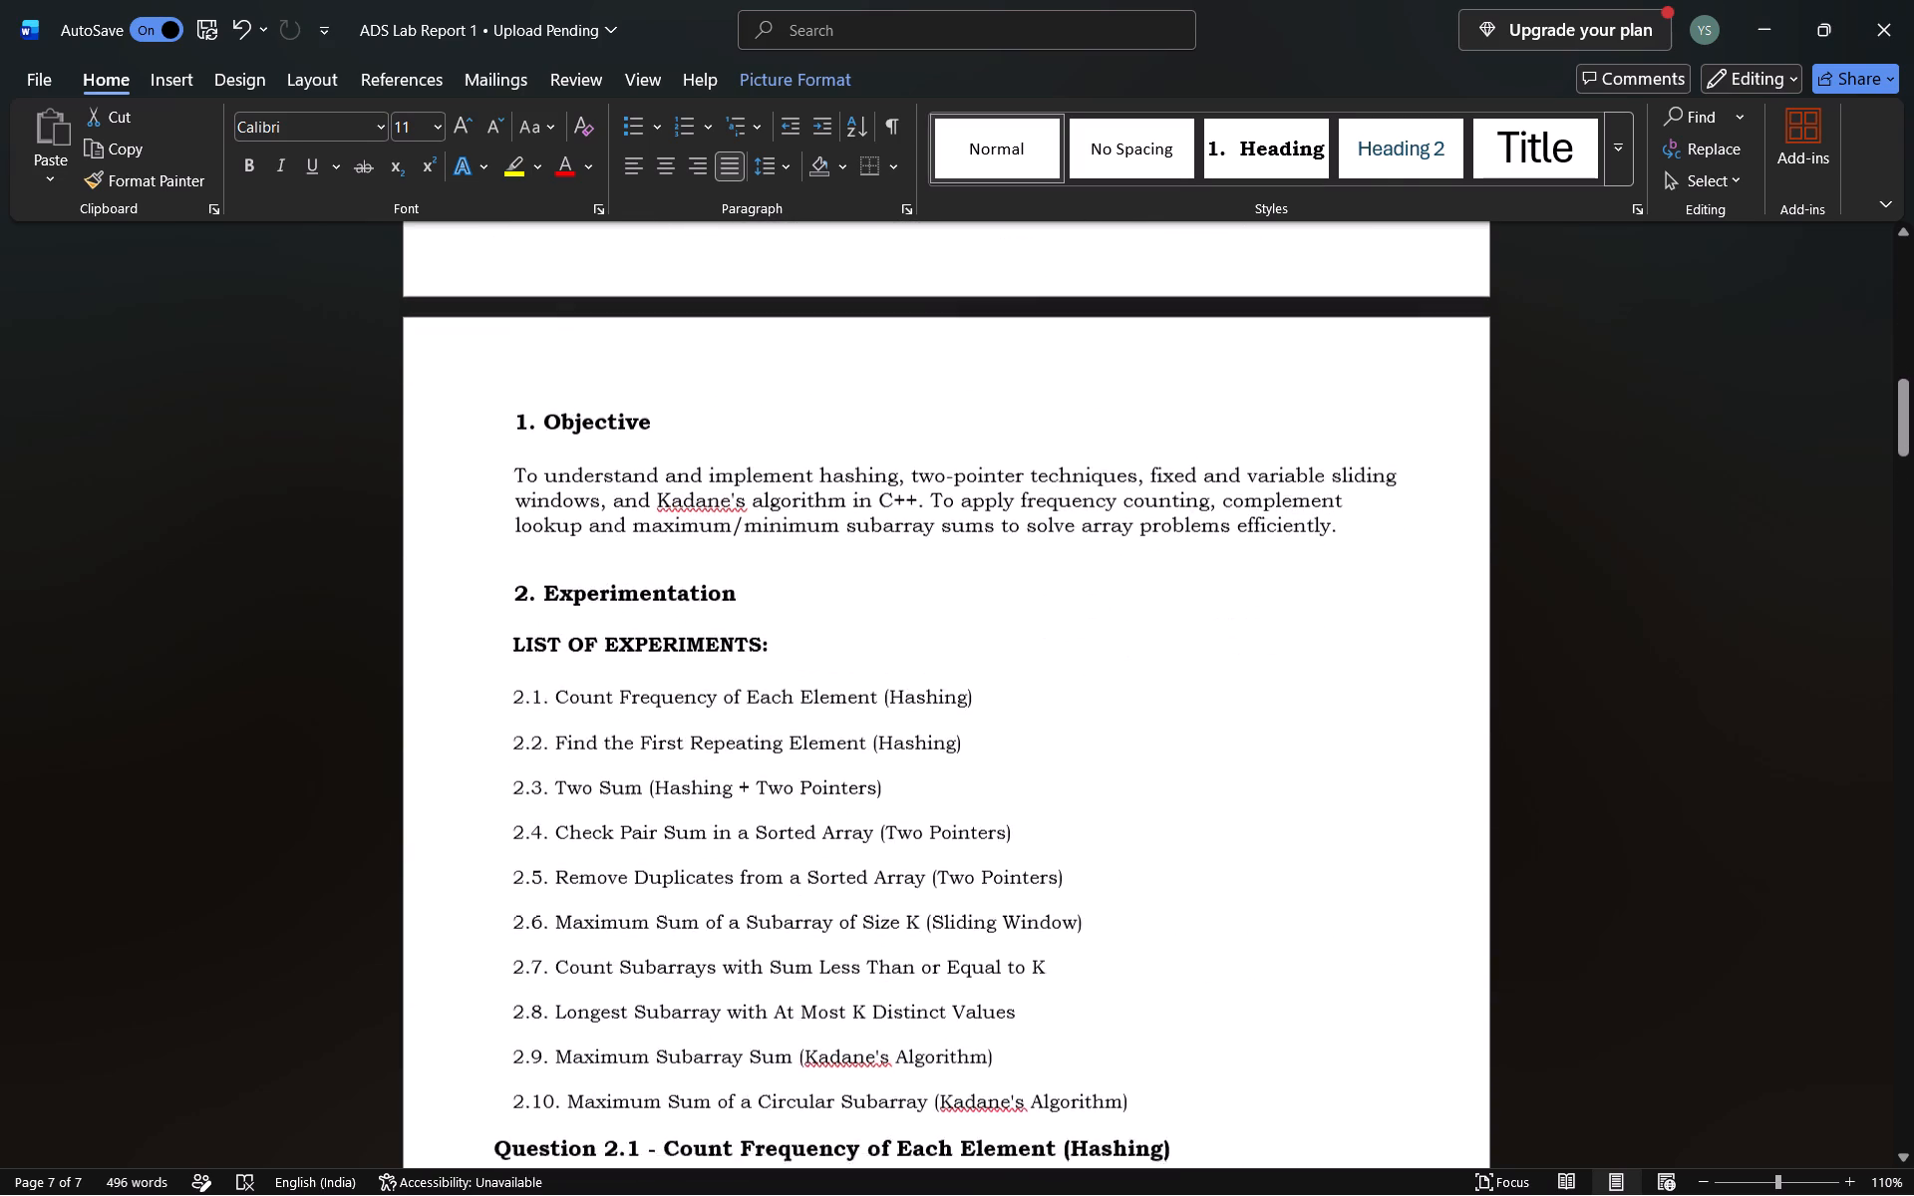
scroll(863, 524, "down", 1)
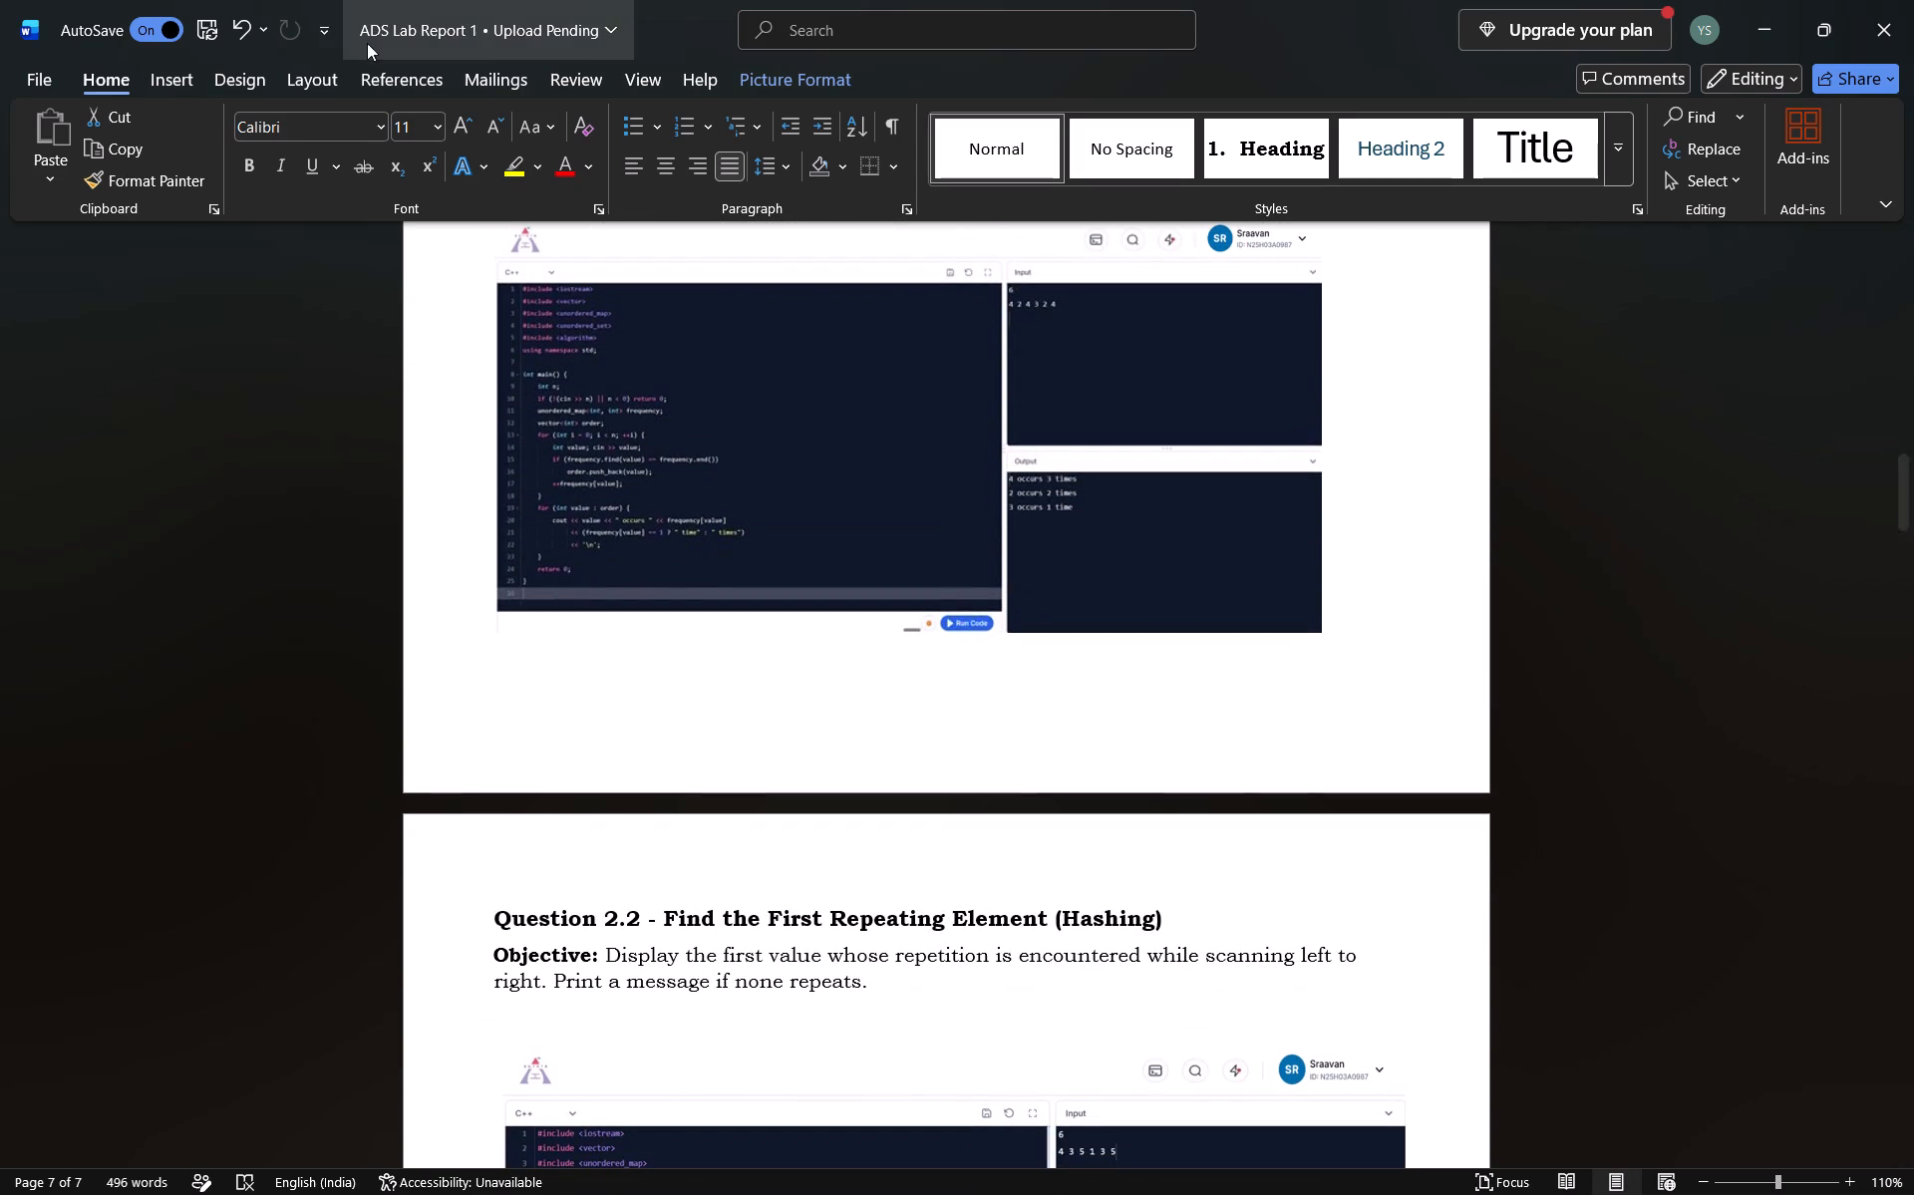
Export the report as a minimum-size PDF named ADS Lab Report 1 in the ADBMS 2ND YEAR folder.
left_click(51, 72)
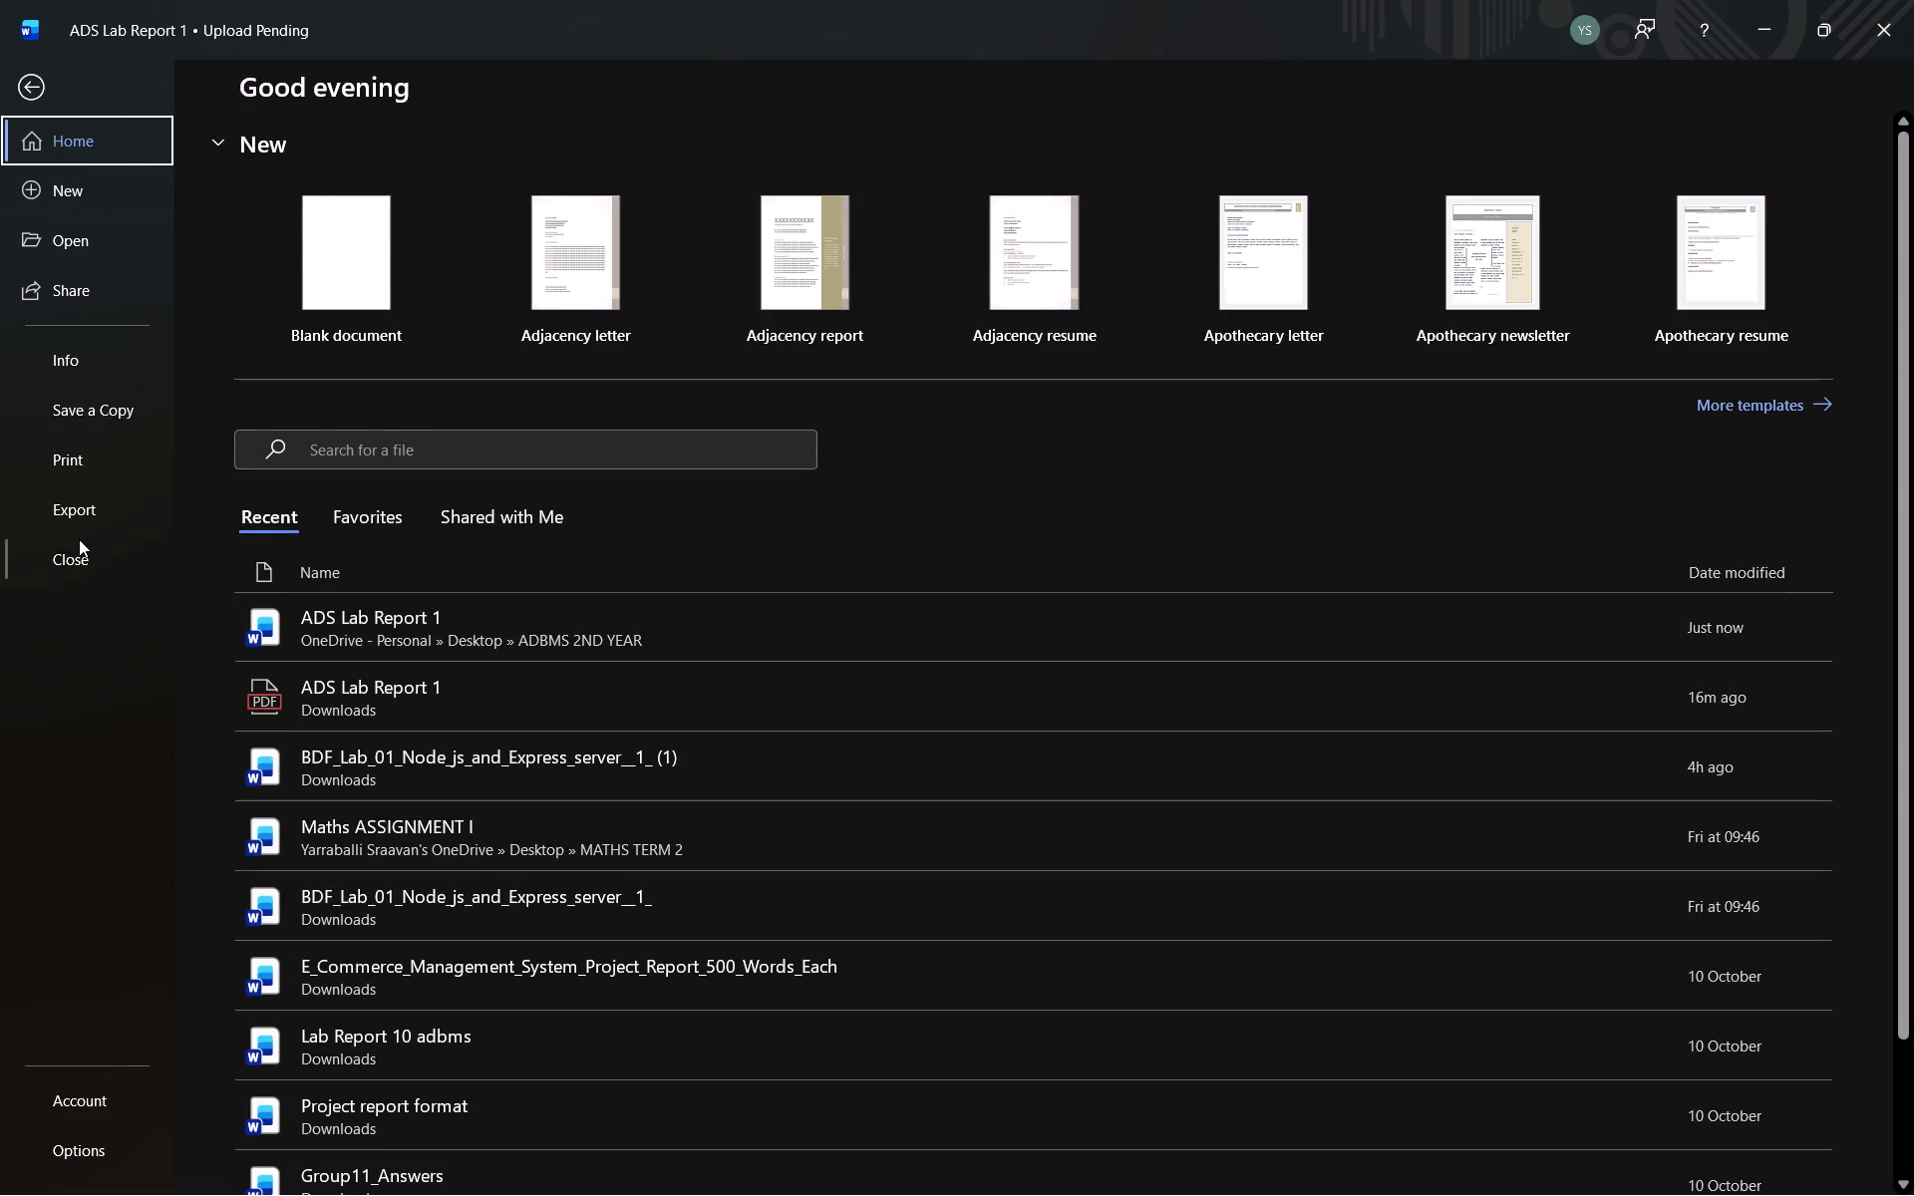
left_click(89, 529)
left_click(685, 308)
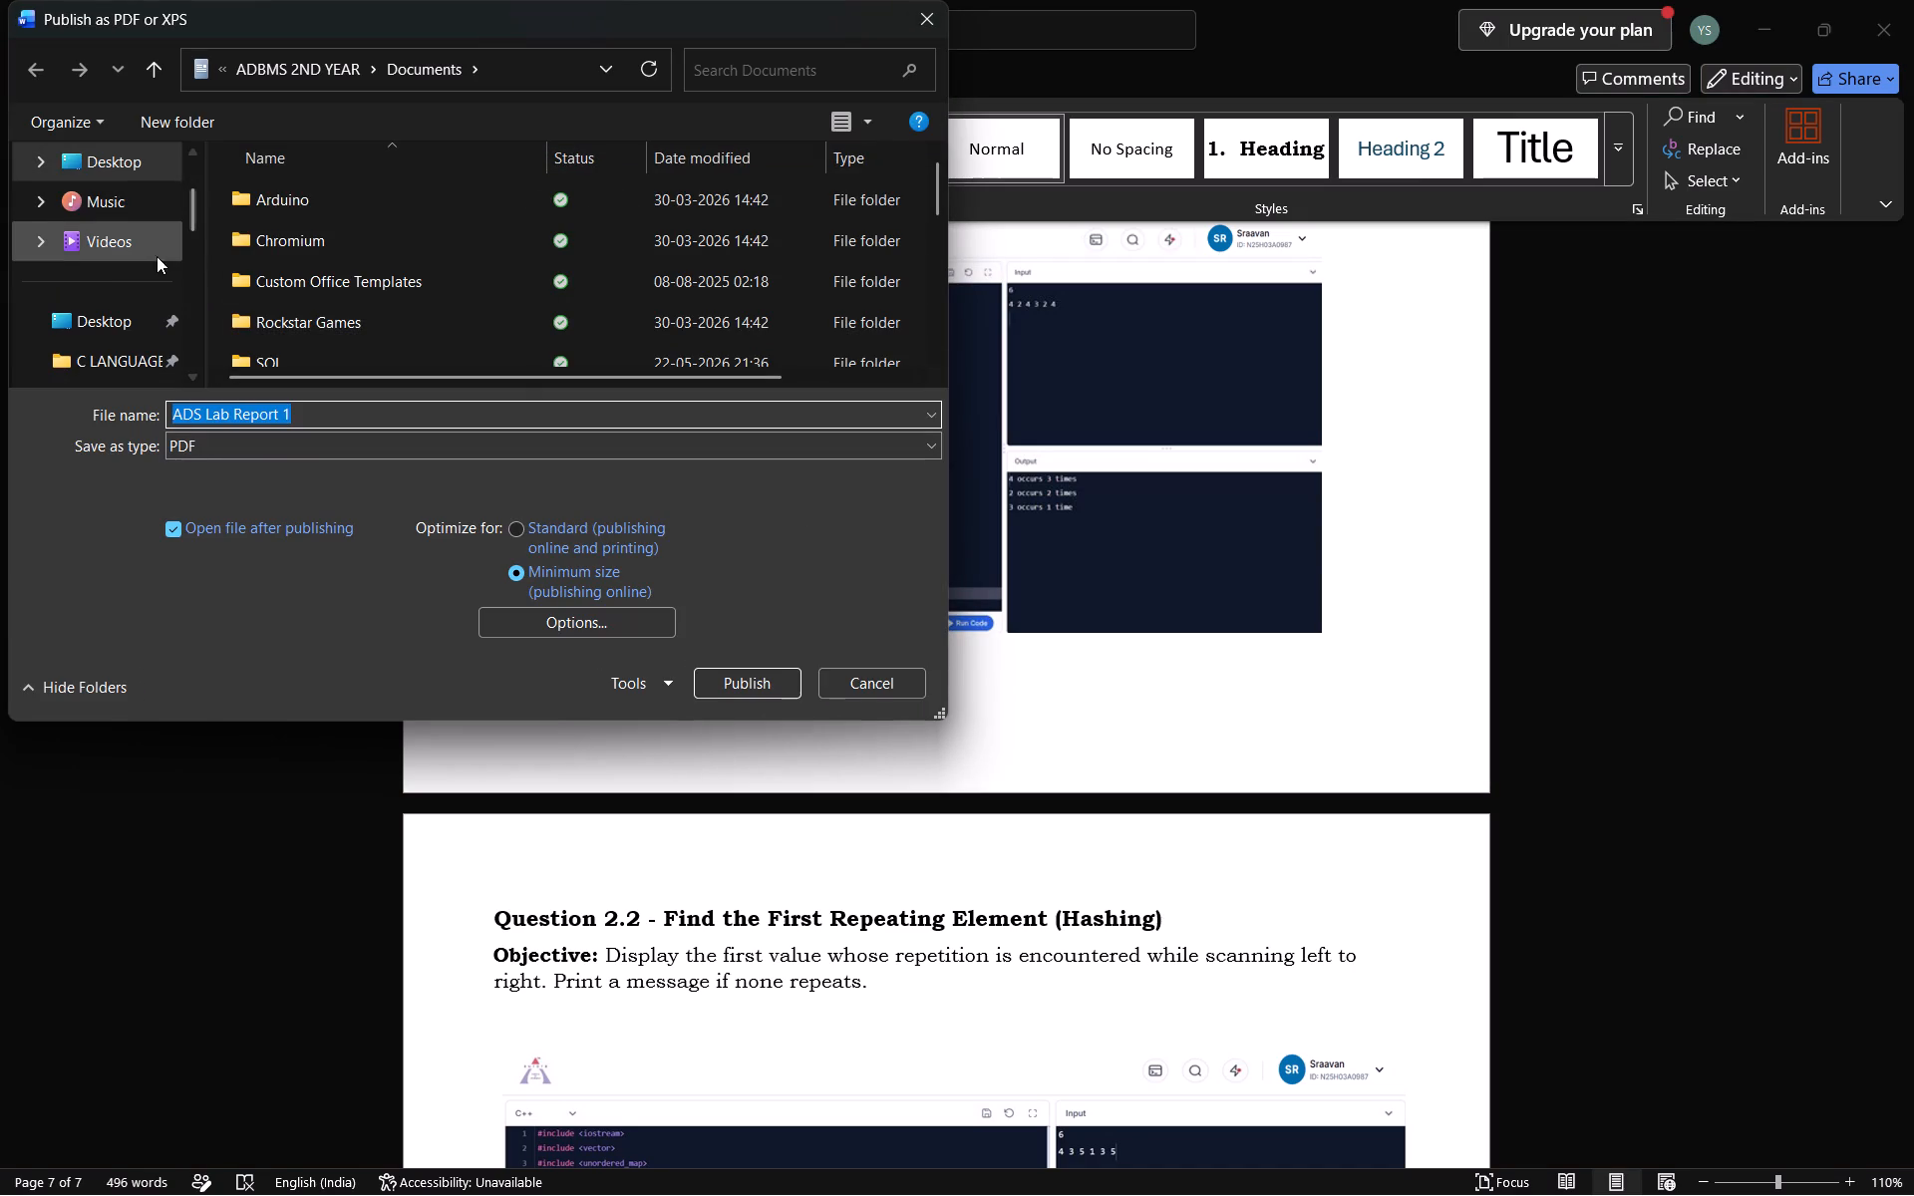
scroll(153, 249, "down", 1)
scroll(132, 247, "up", 1)
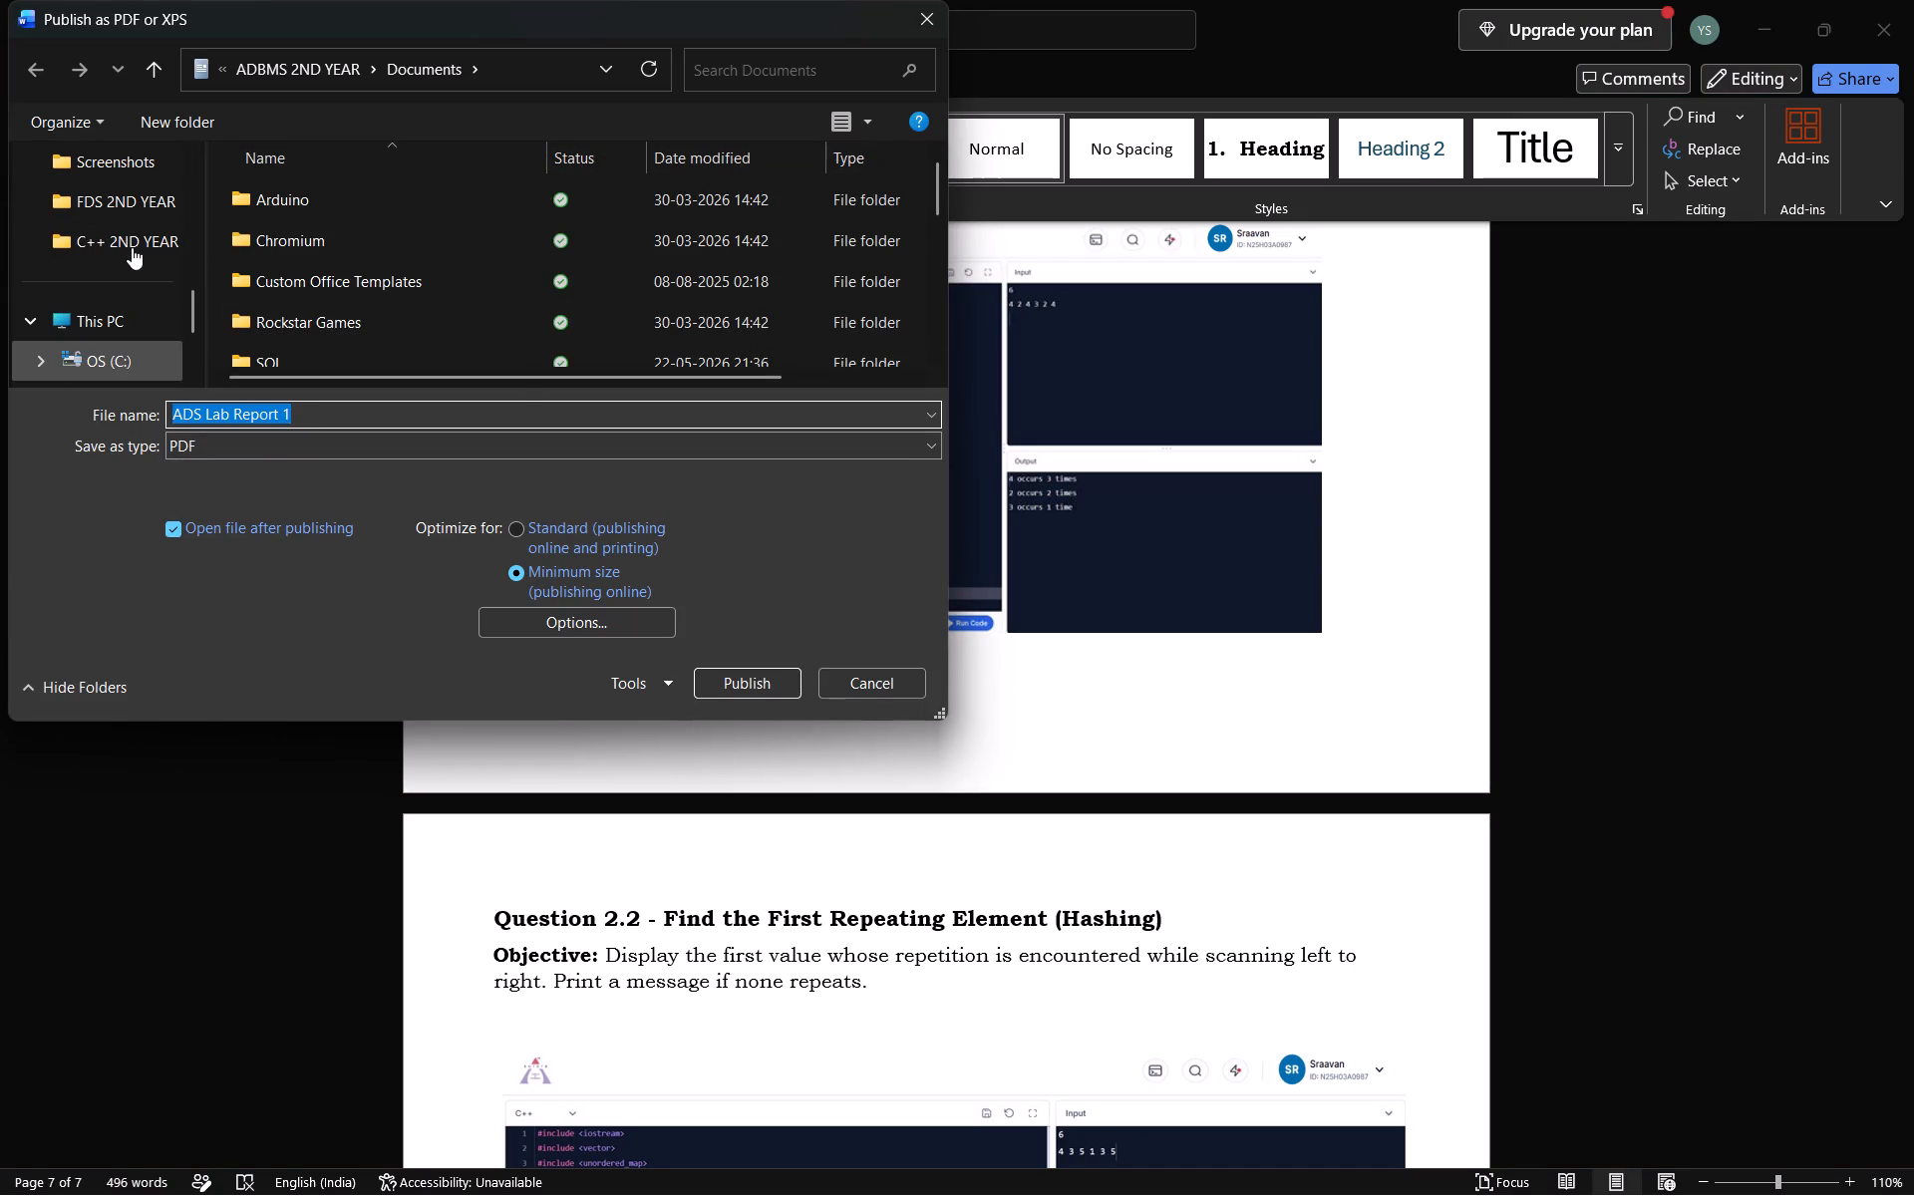
scroll(120, 214, "up", 1)
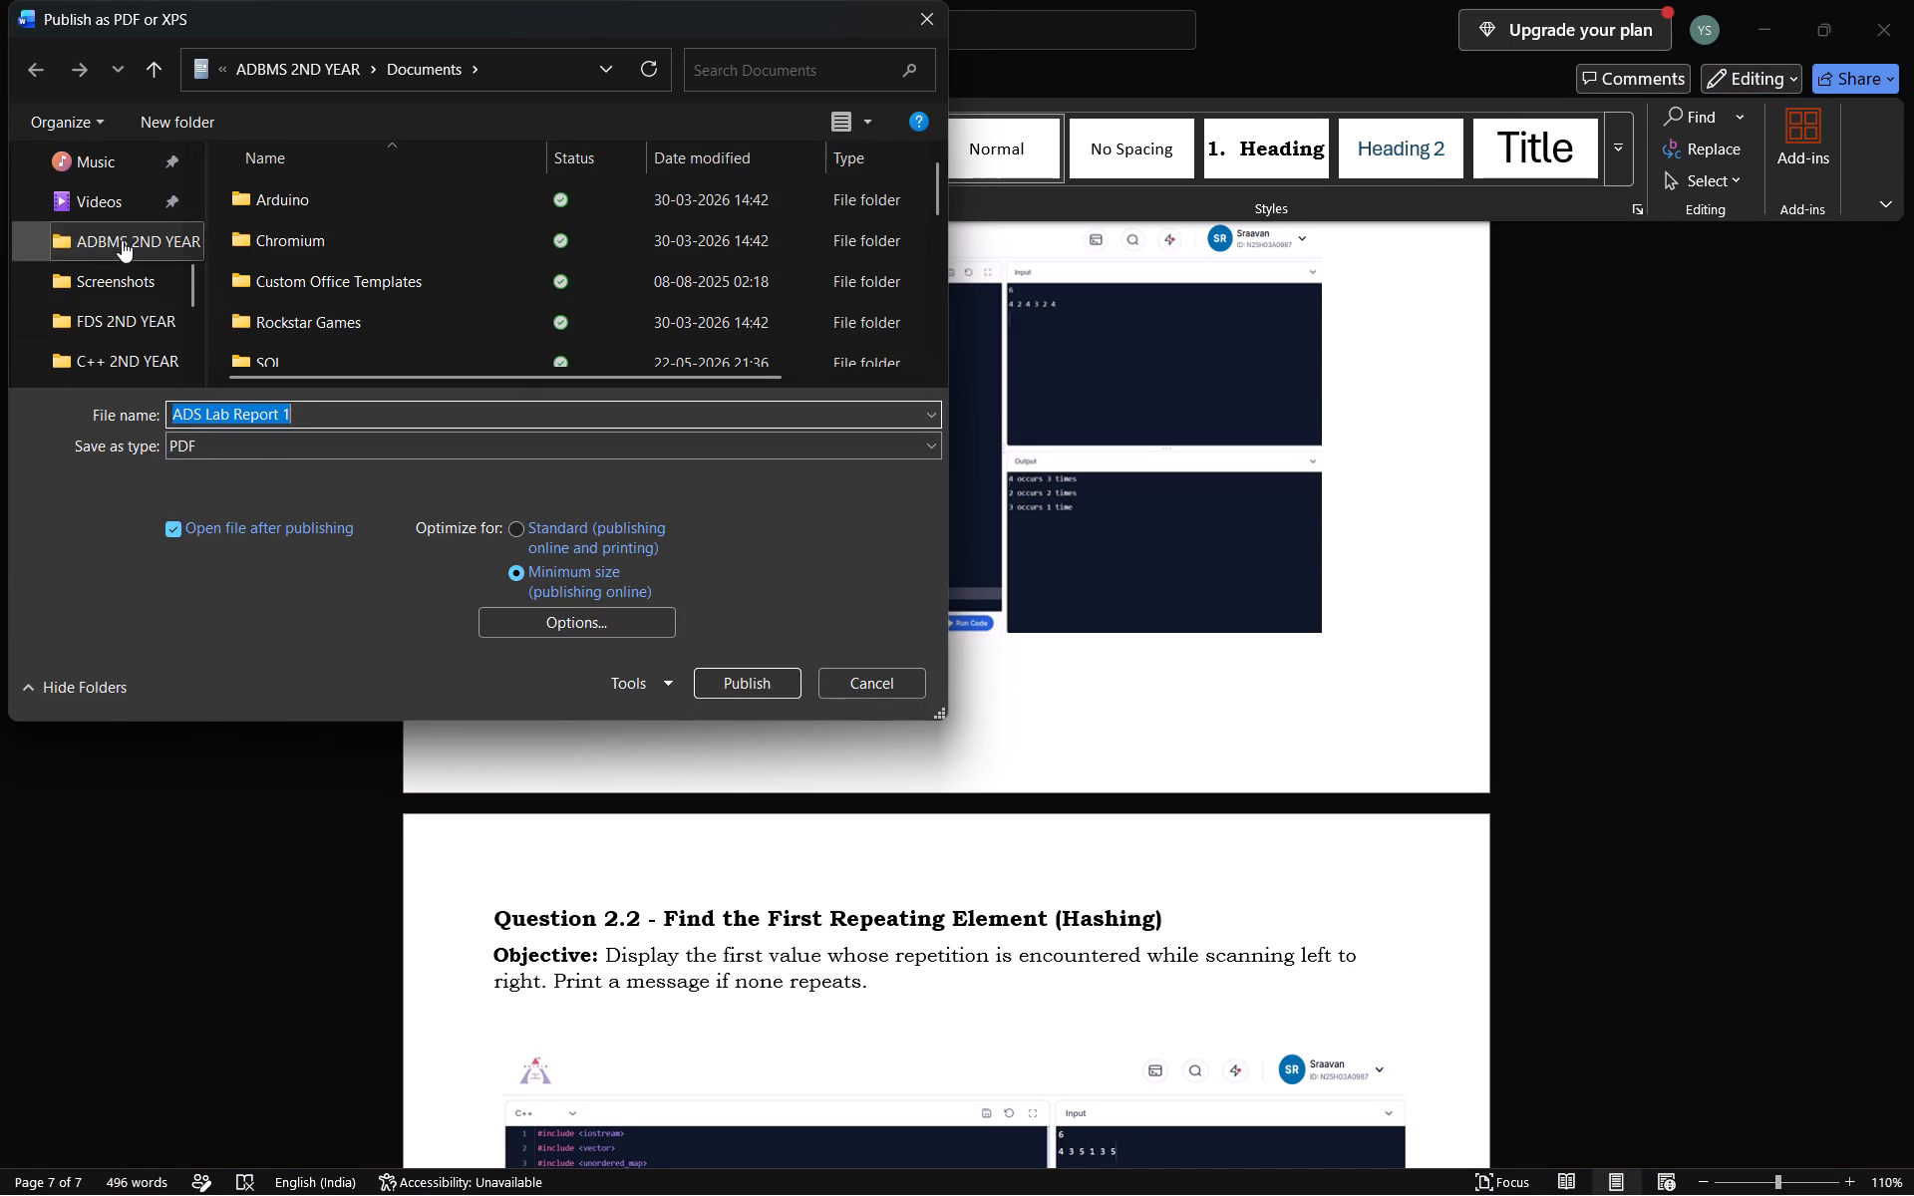
double_click(122, 240)
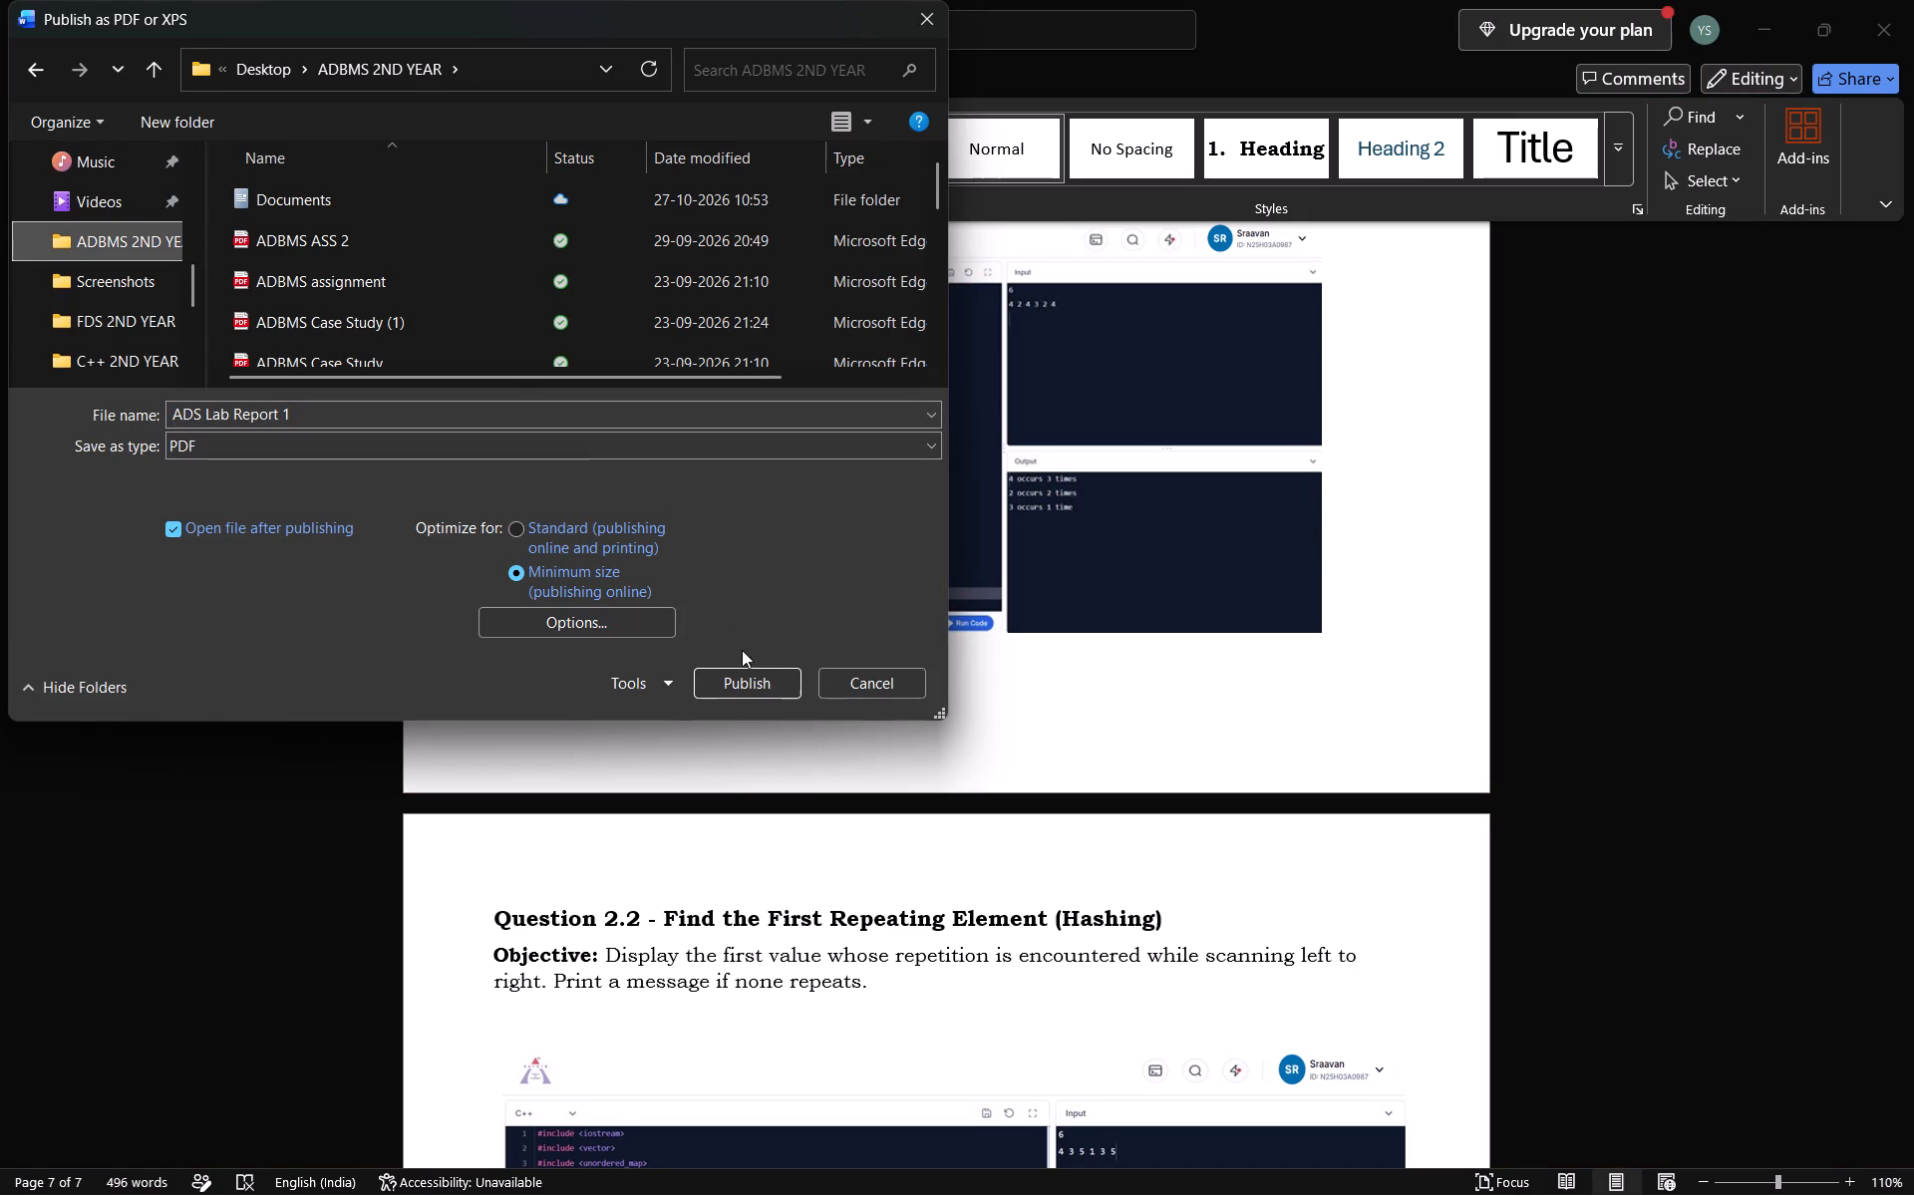
left_click(747, 677)
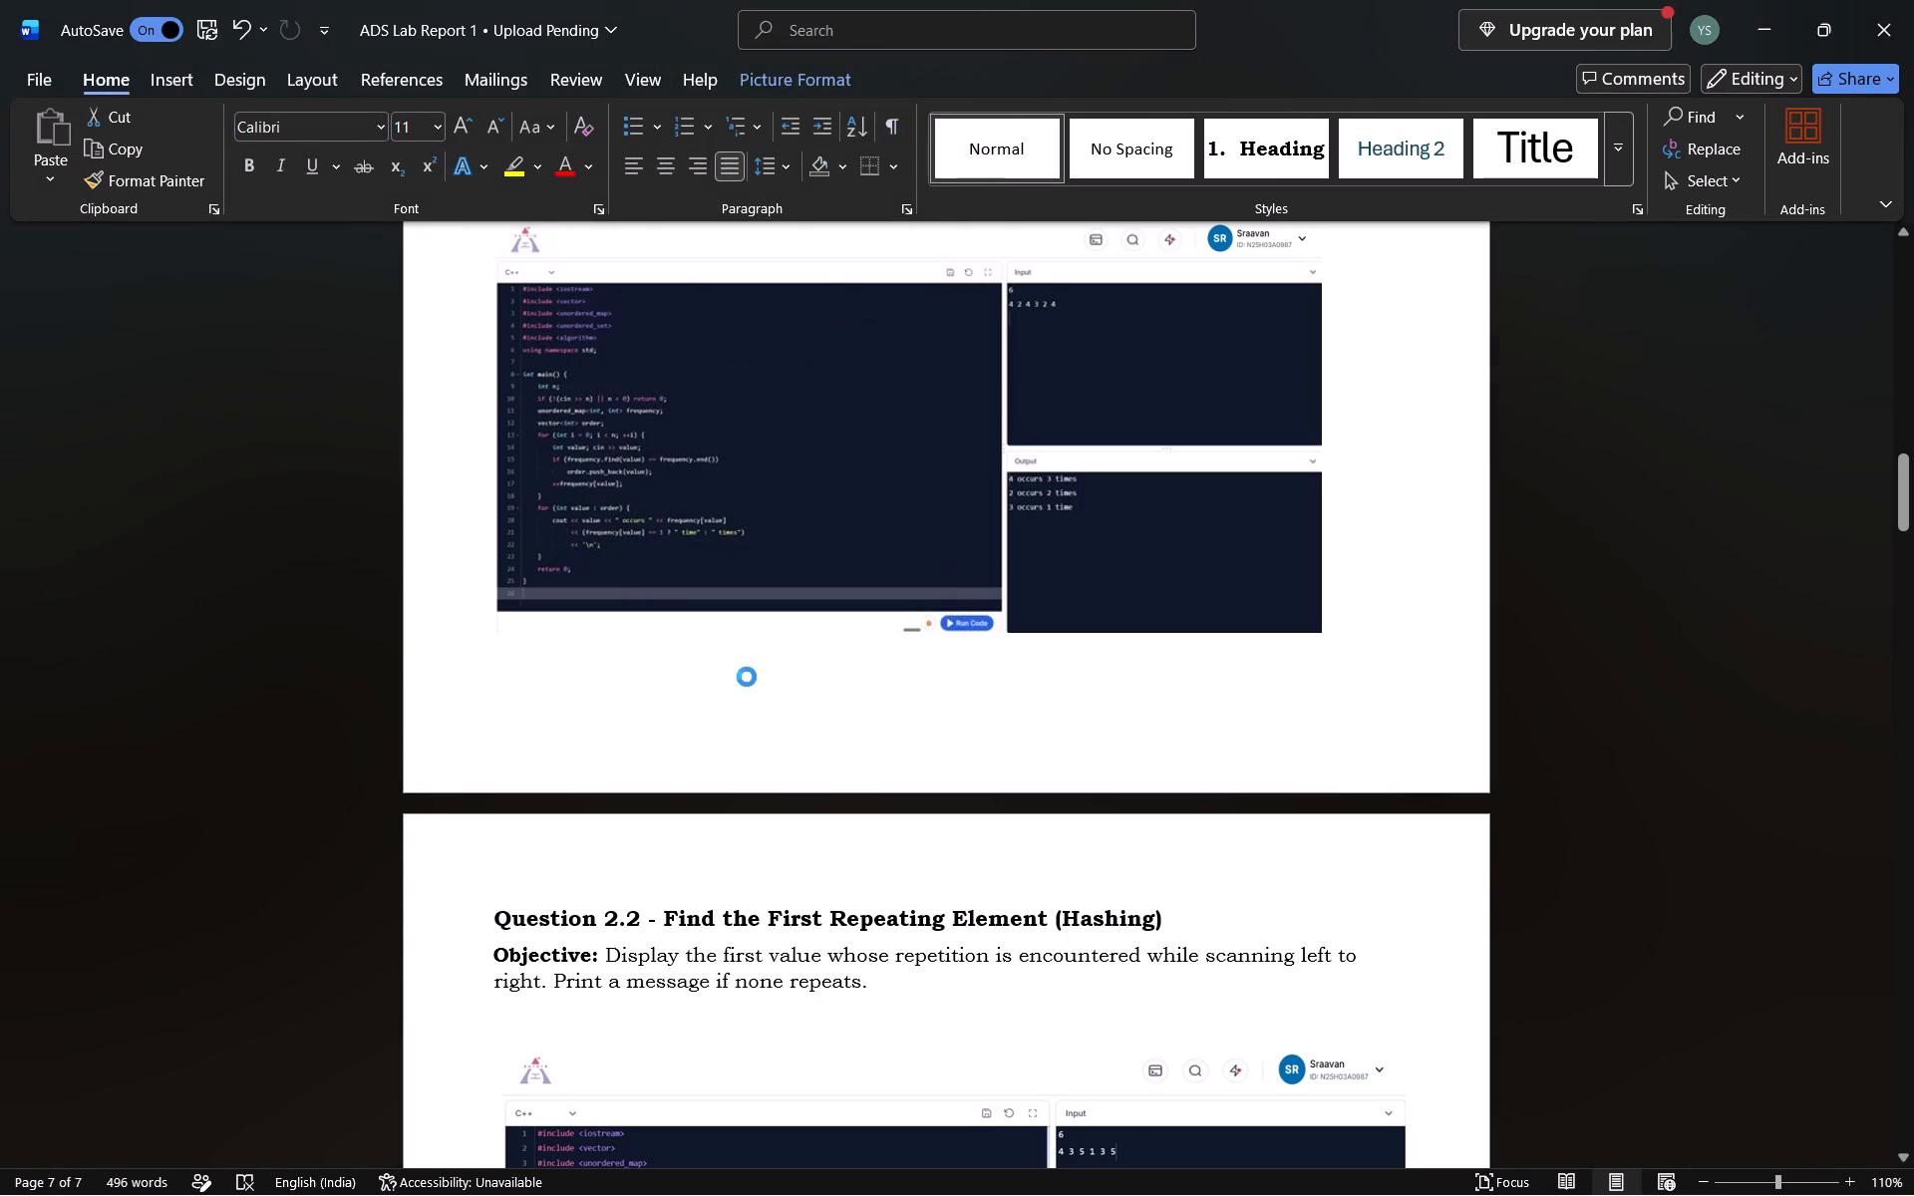
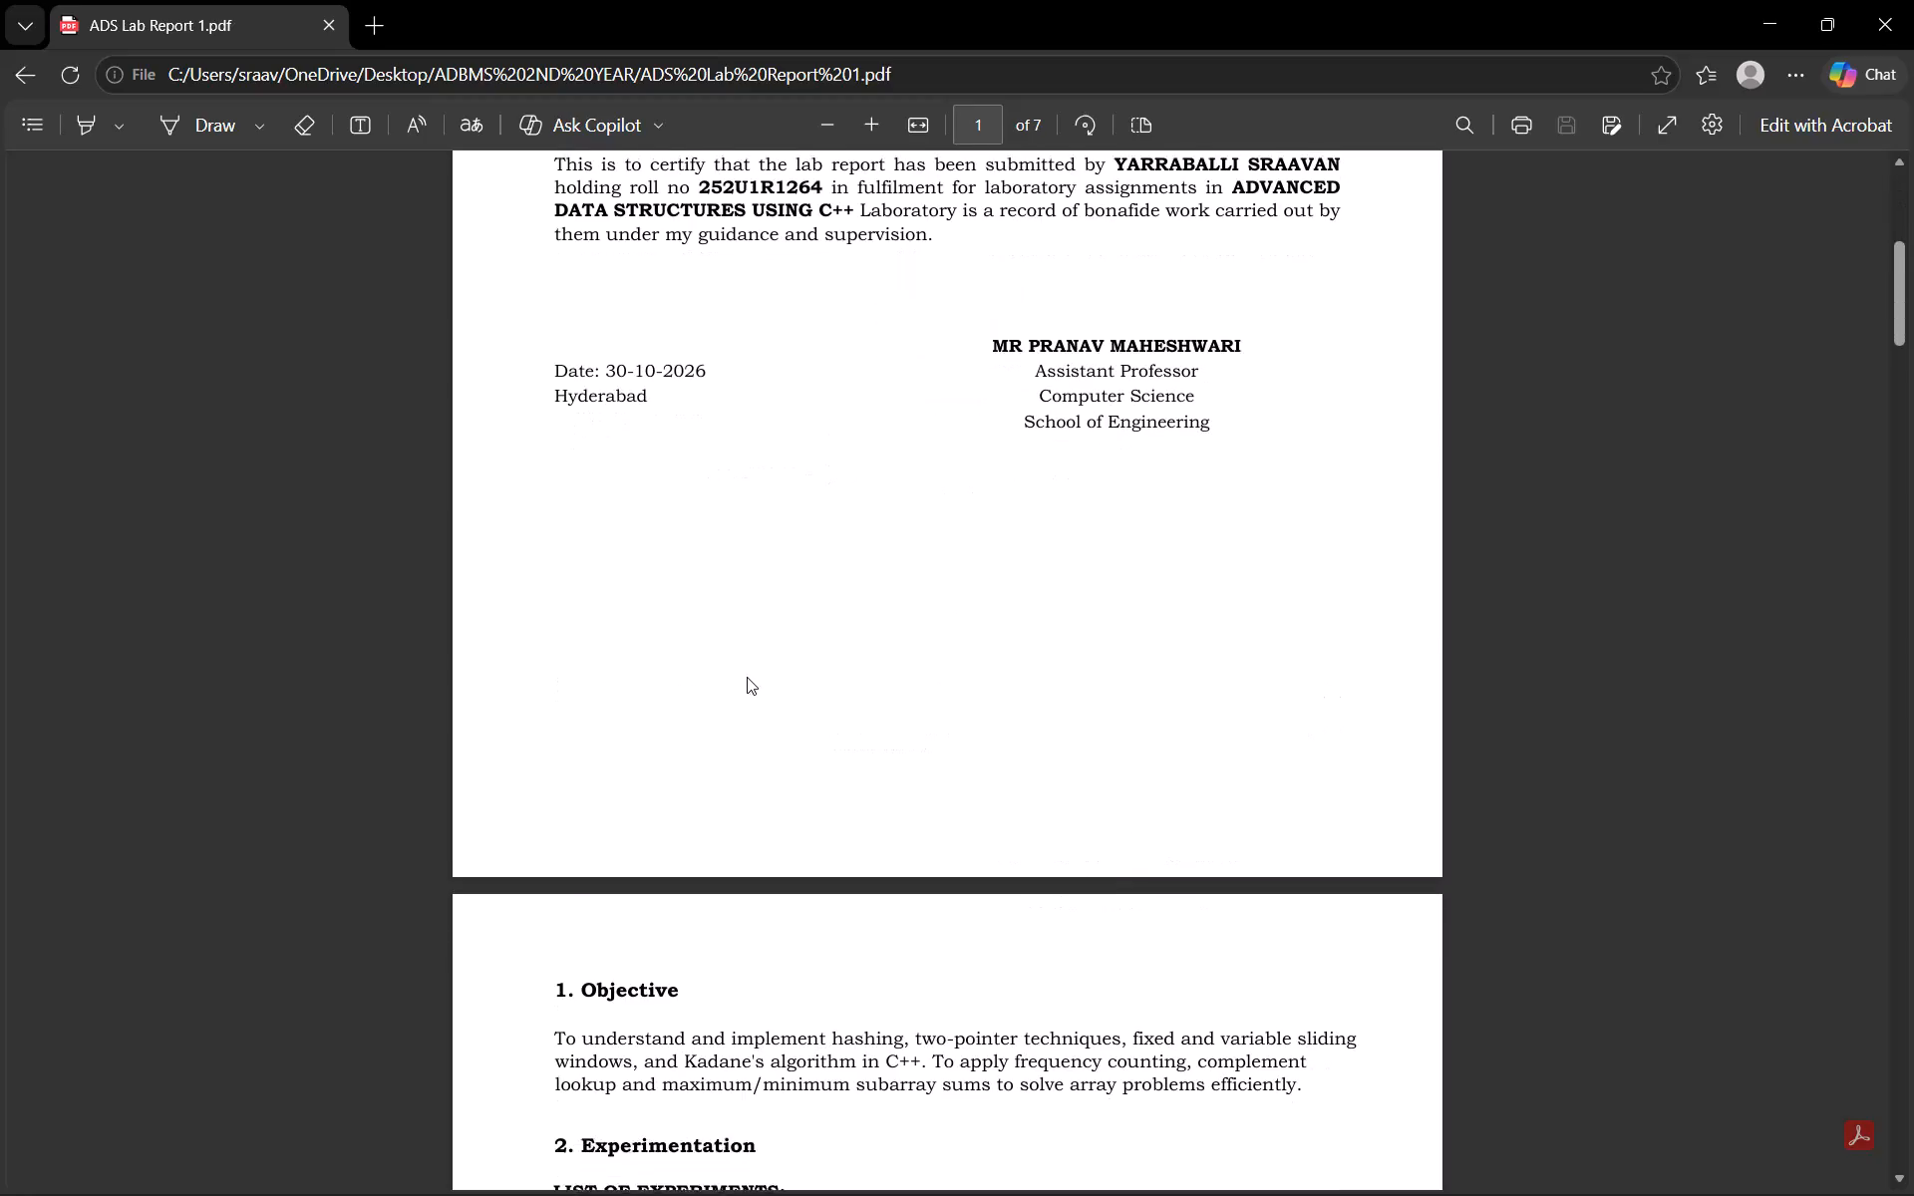
Look through the exported ADS Lab Report 1 PDF from the Question 2.10 screenshot back to the certificate page.
scroll(747, 677, "down", 9)
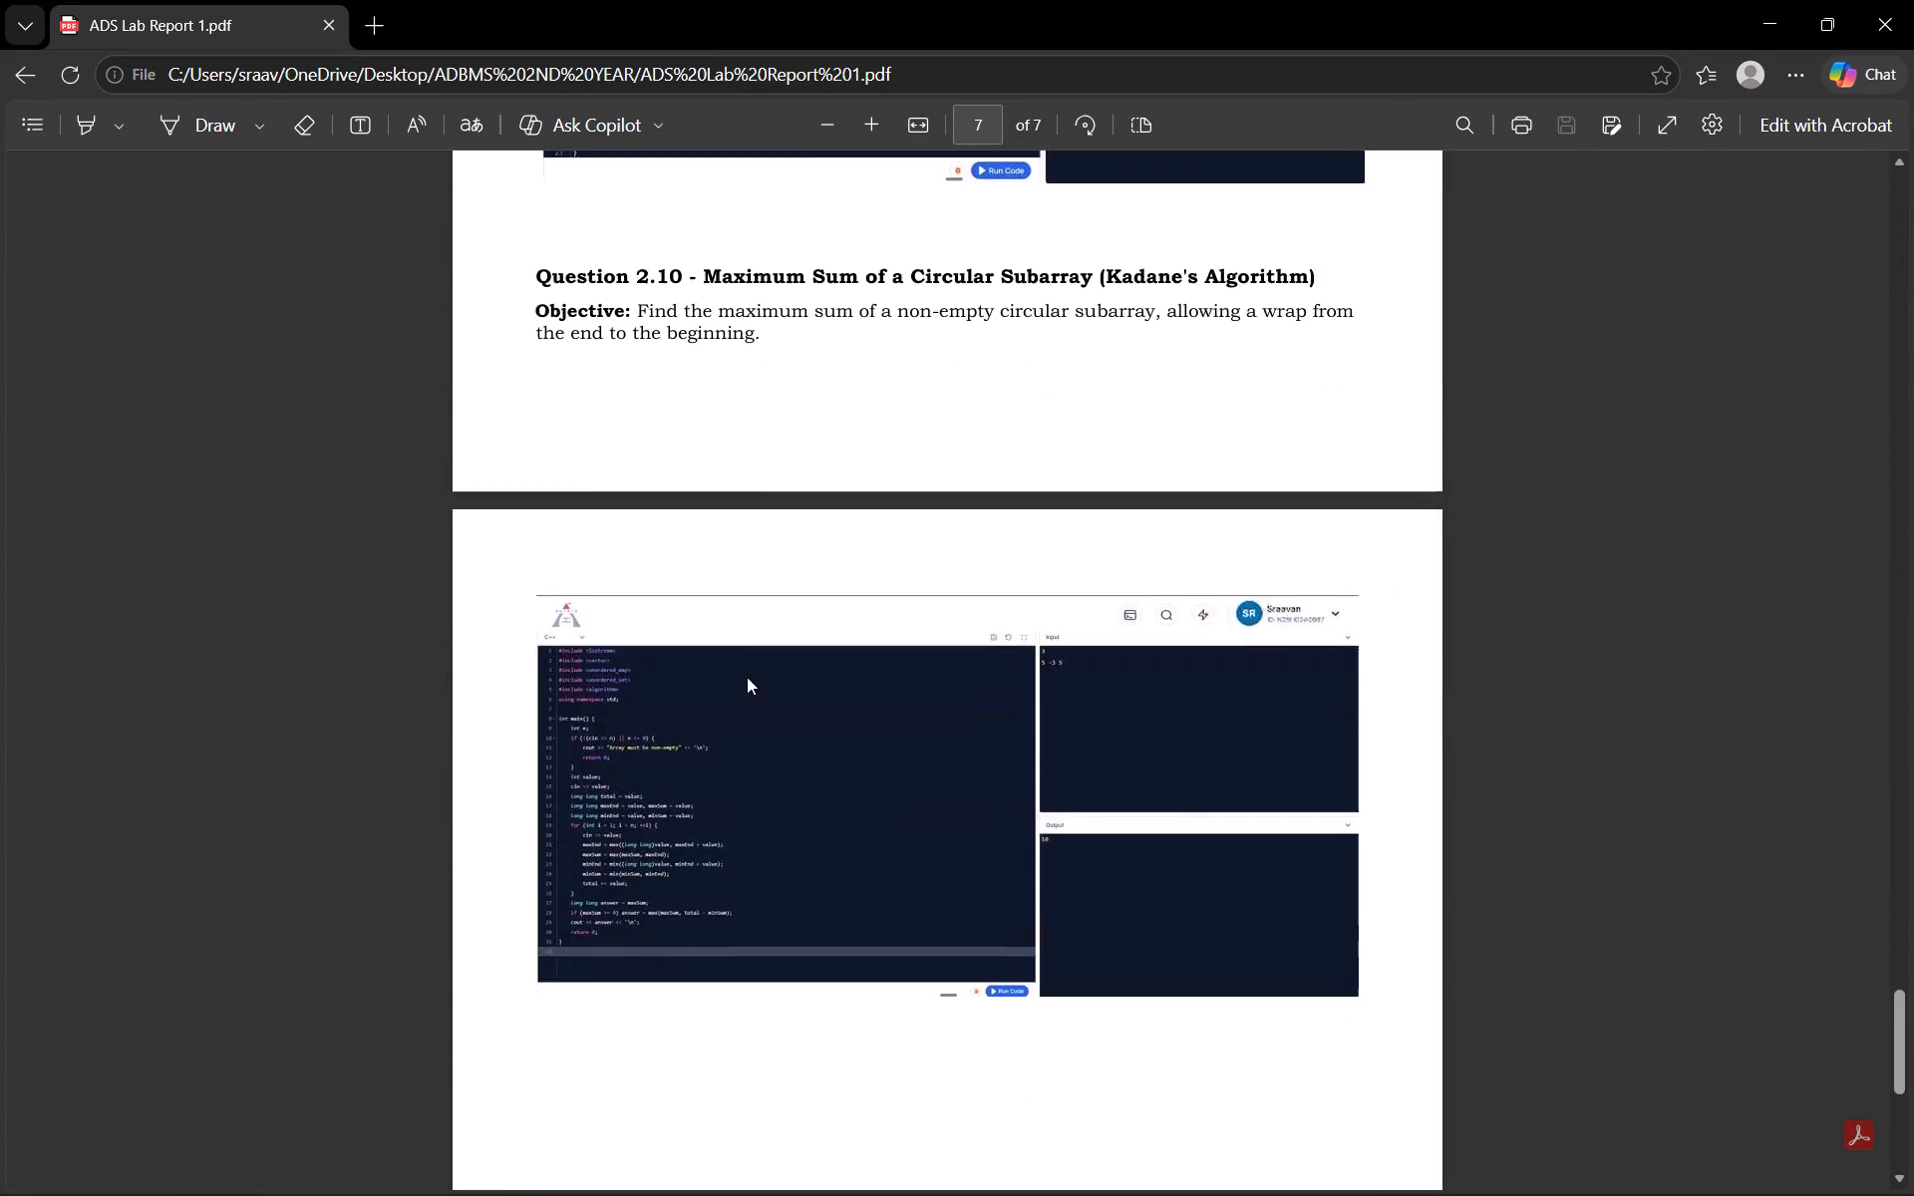
scroll(747, 677, "down", 4)
scroll(747, 677, "up", 6)
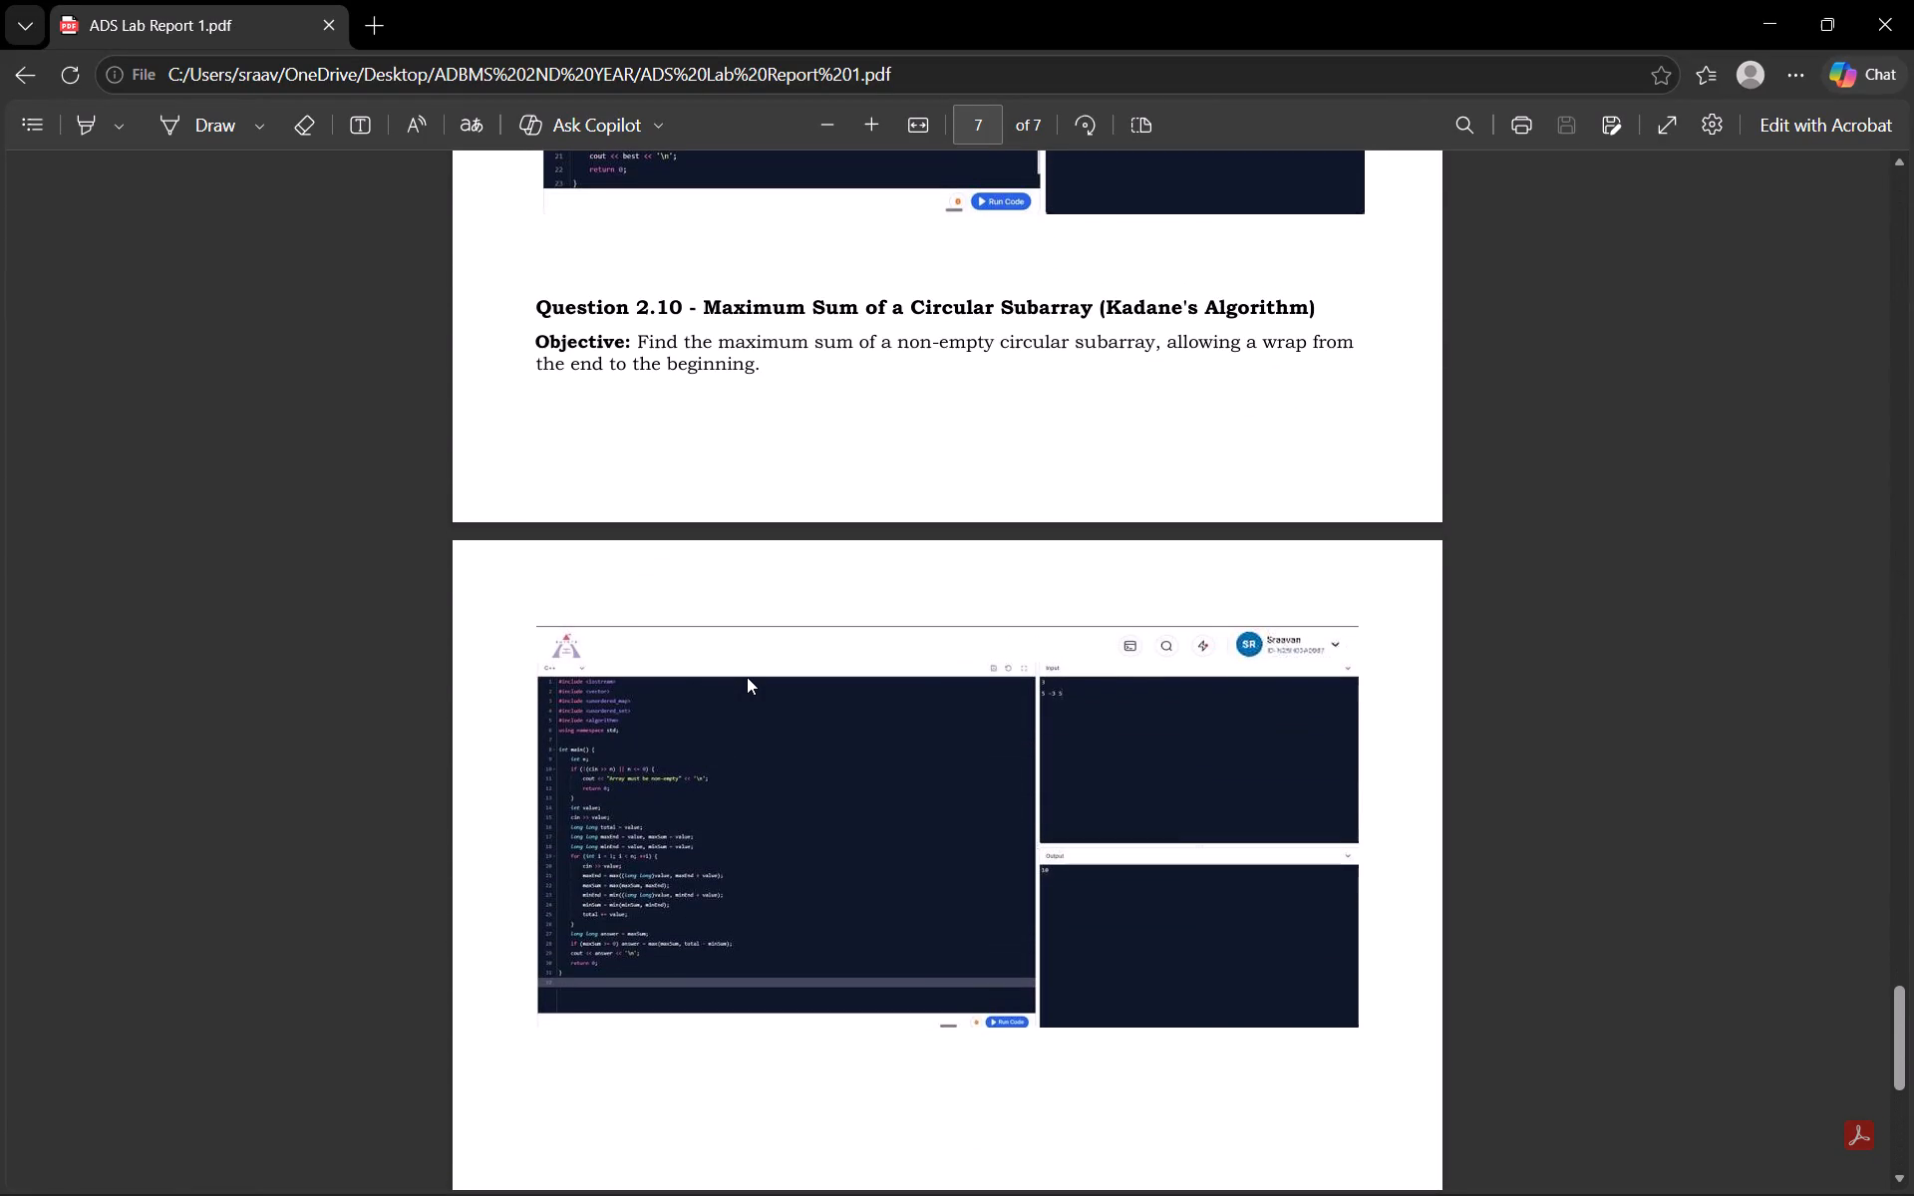
scroll(747, 677, "up", 5)
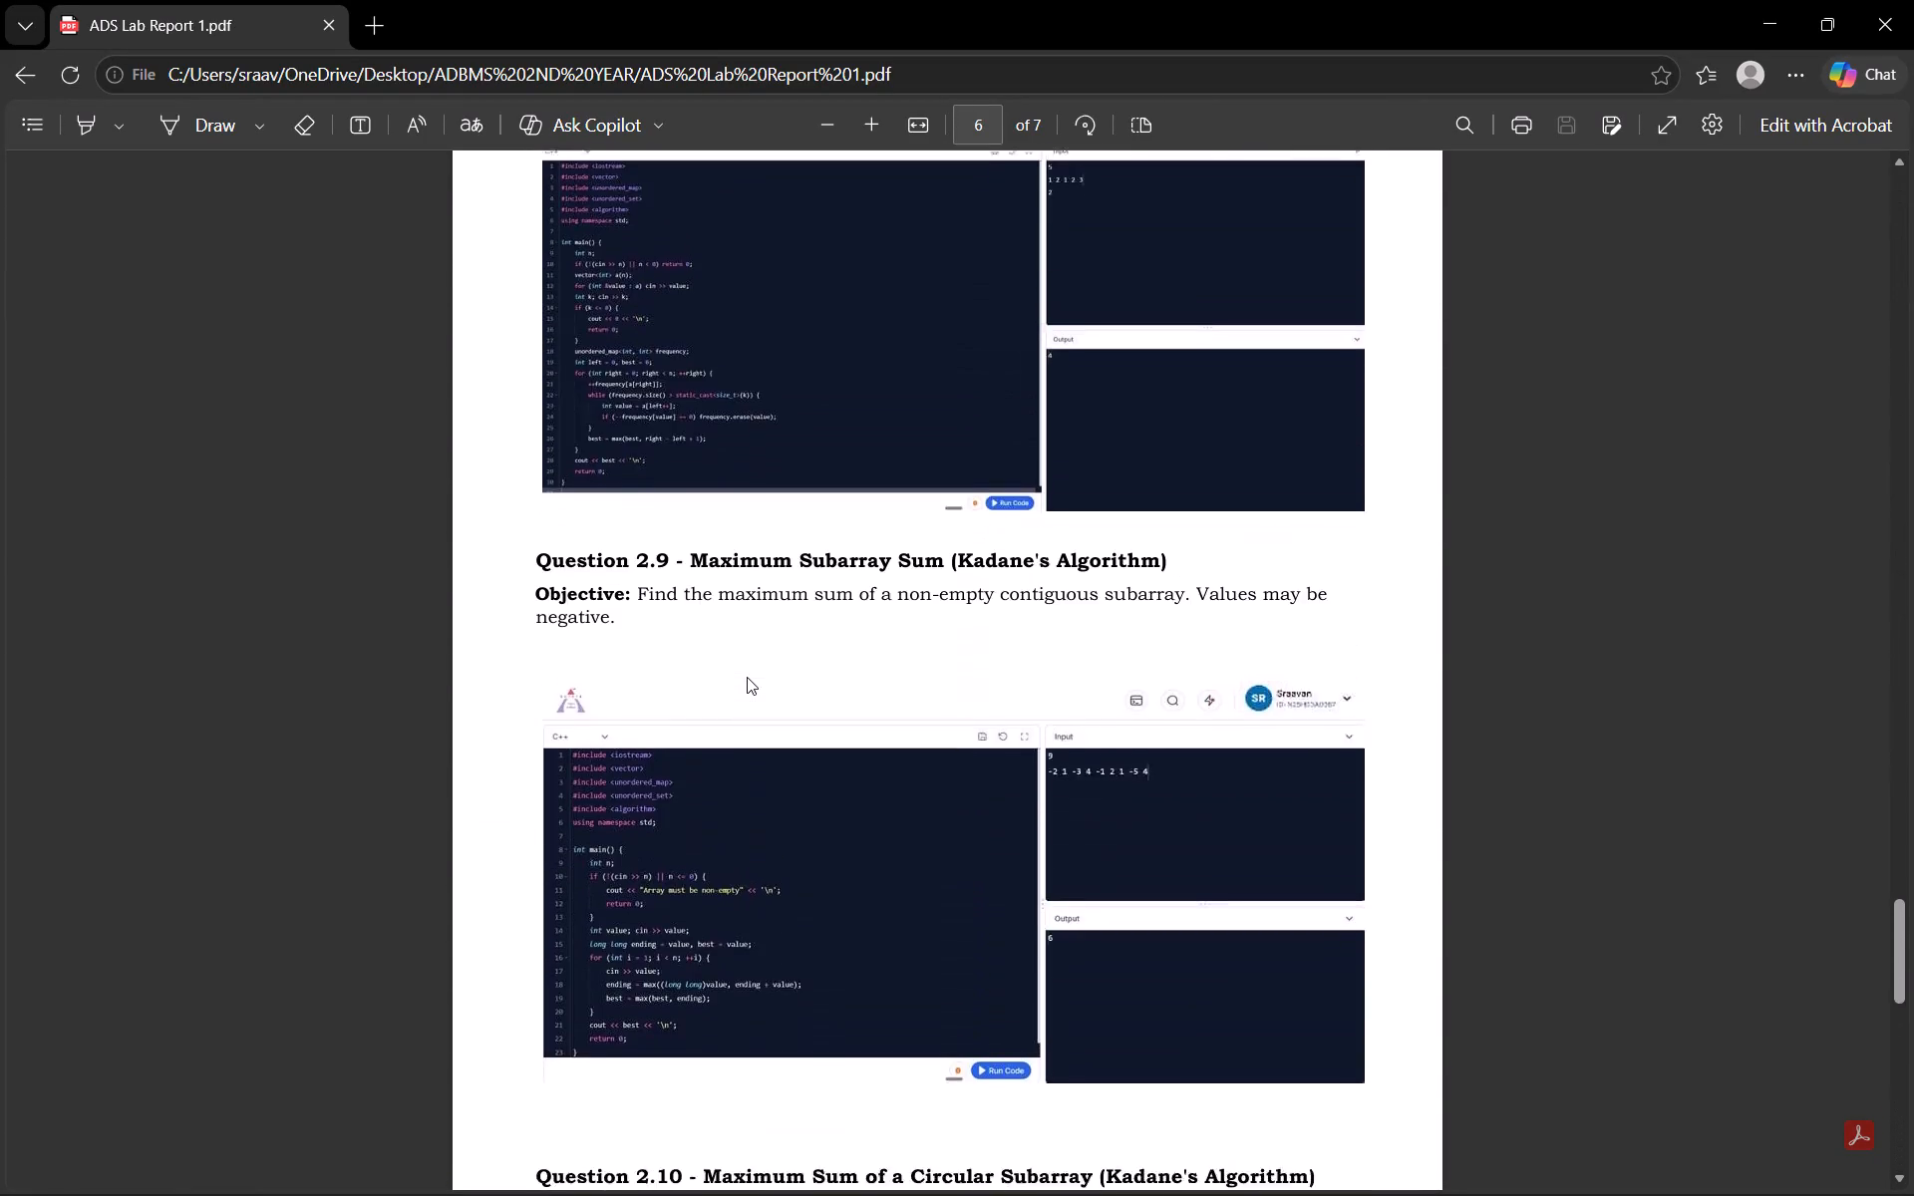
scroll(747, 677, "up", 10)
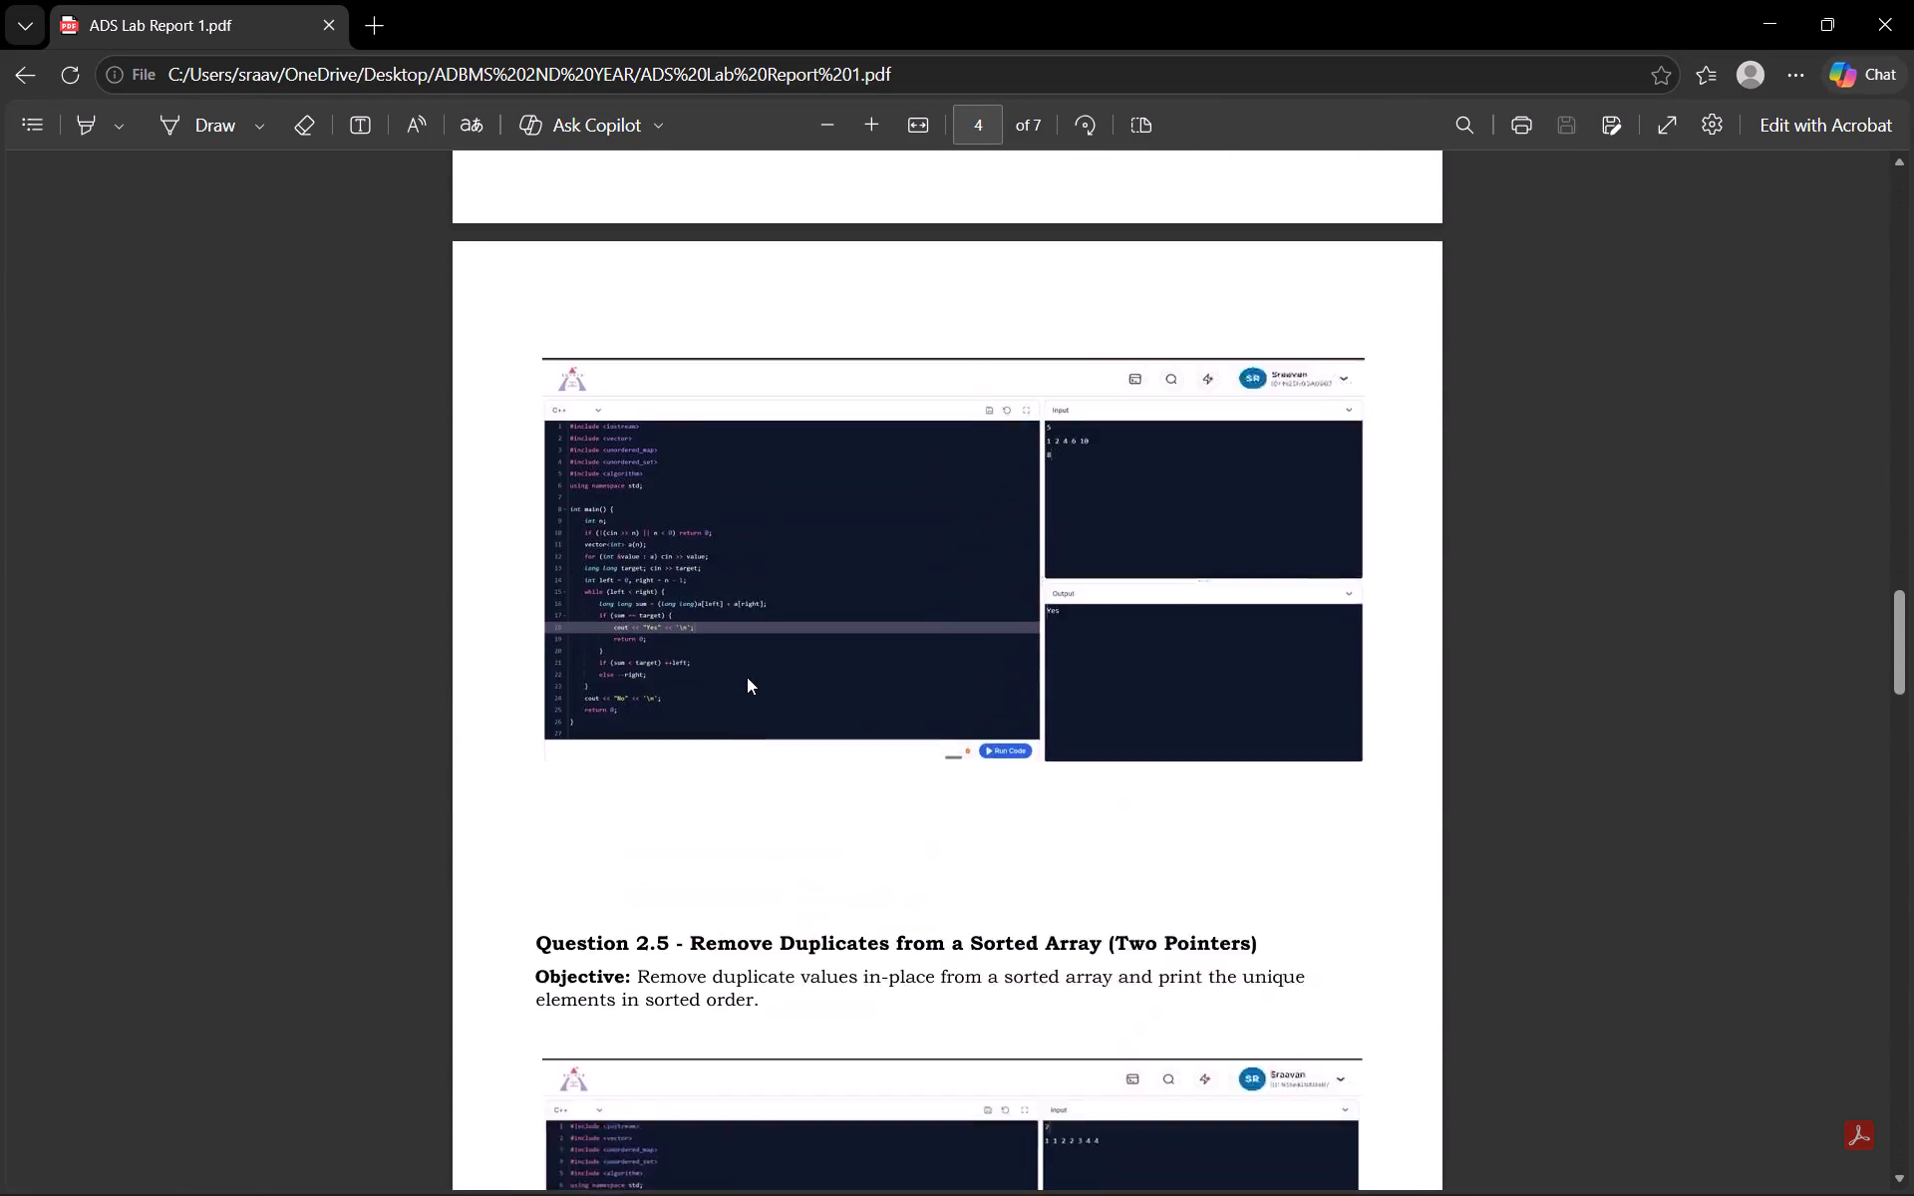
scroll(747, 677, "up", 4)
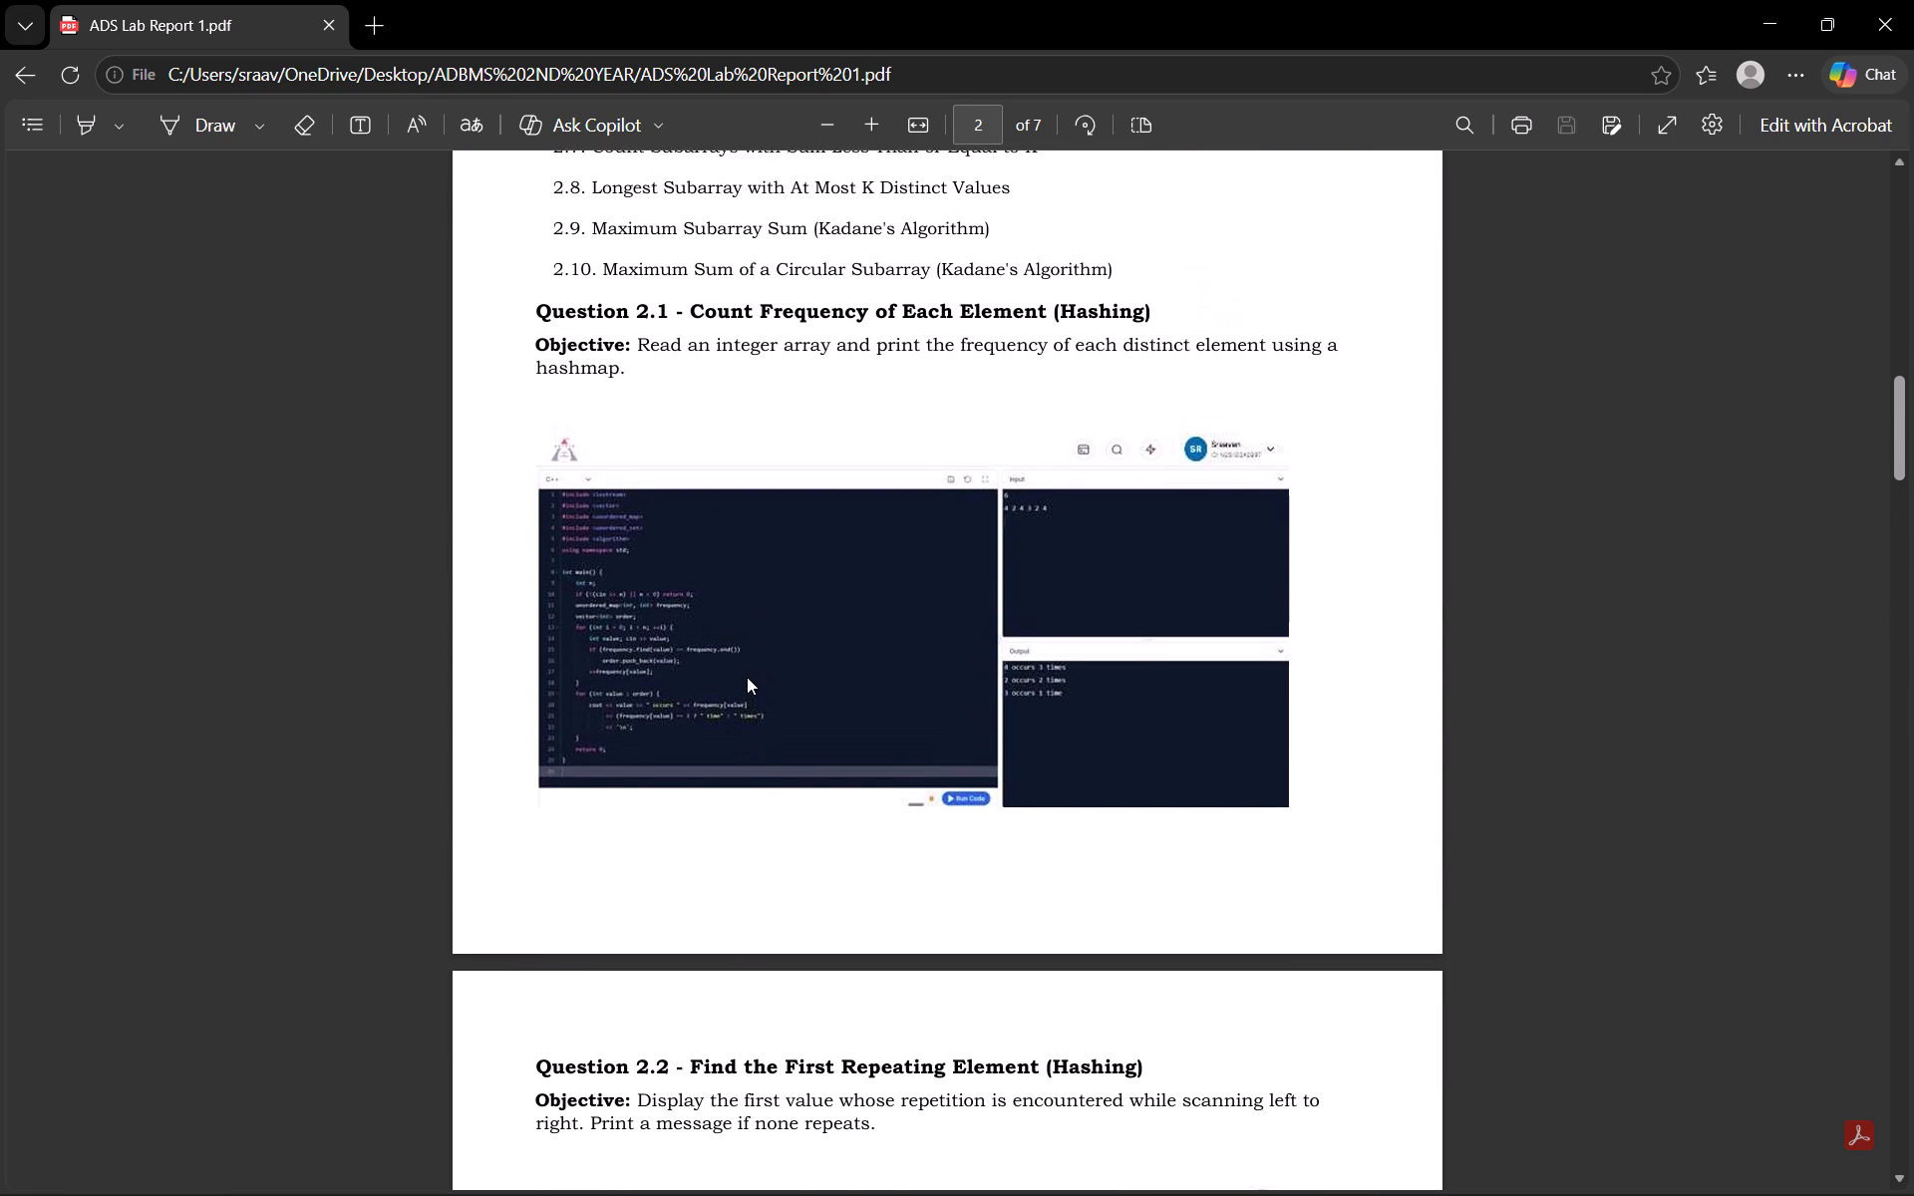
scroll(747, 677, "up", 7)
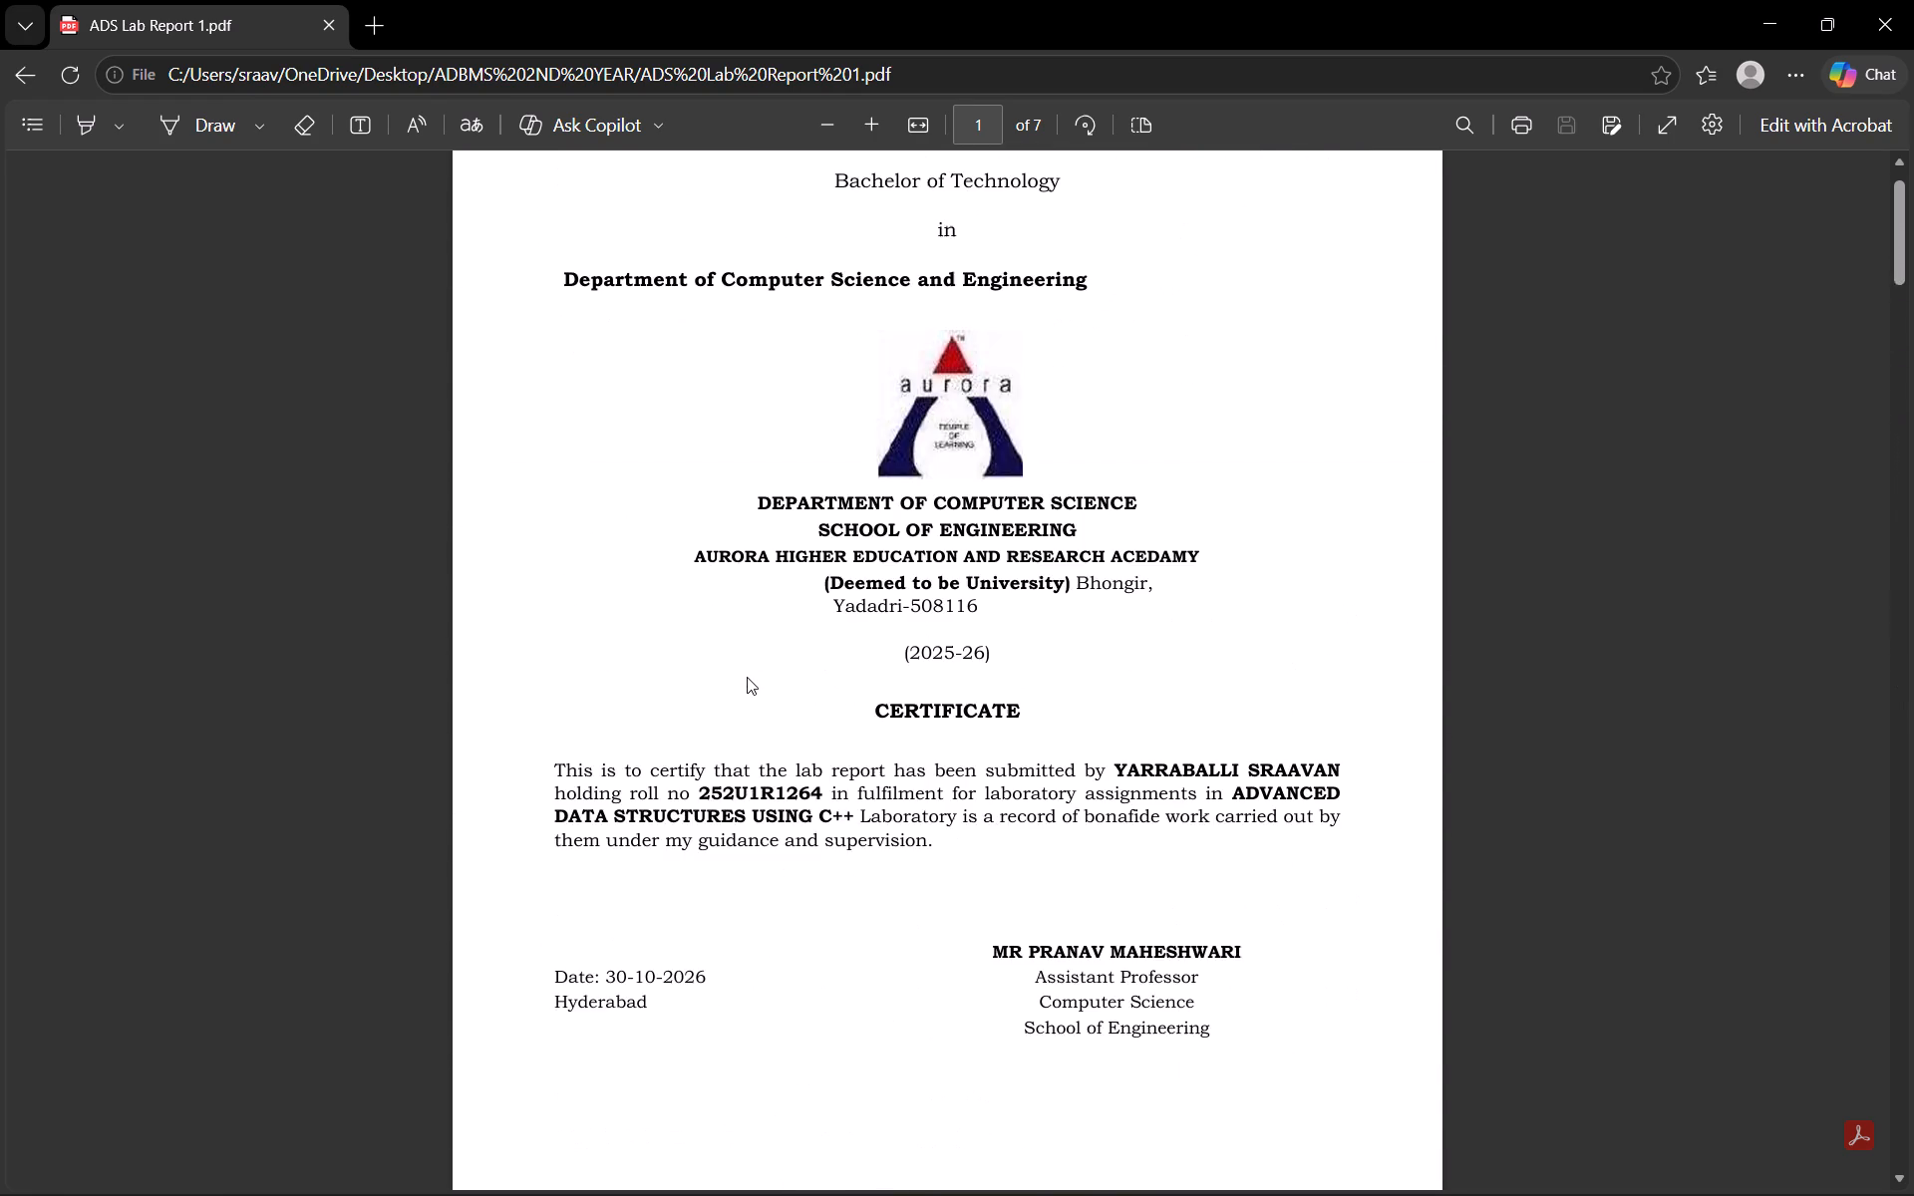
Check the account badges and page layout in the exported PDF from Question 2.2 through Question 2.10.
scroll(747, 677, "down", 10)
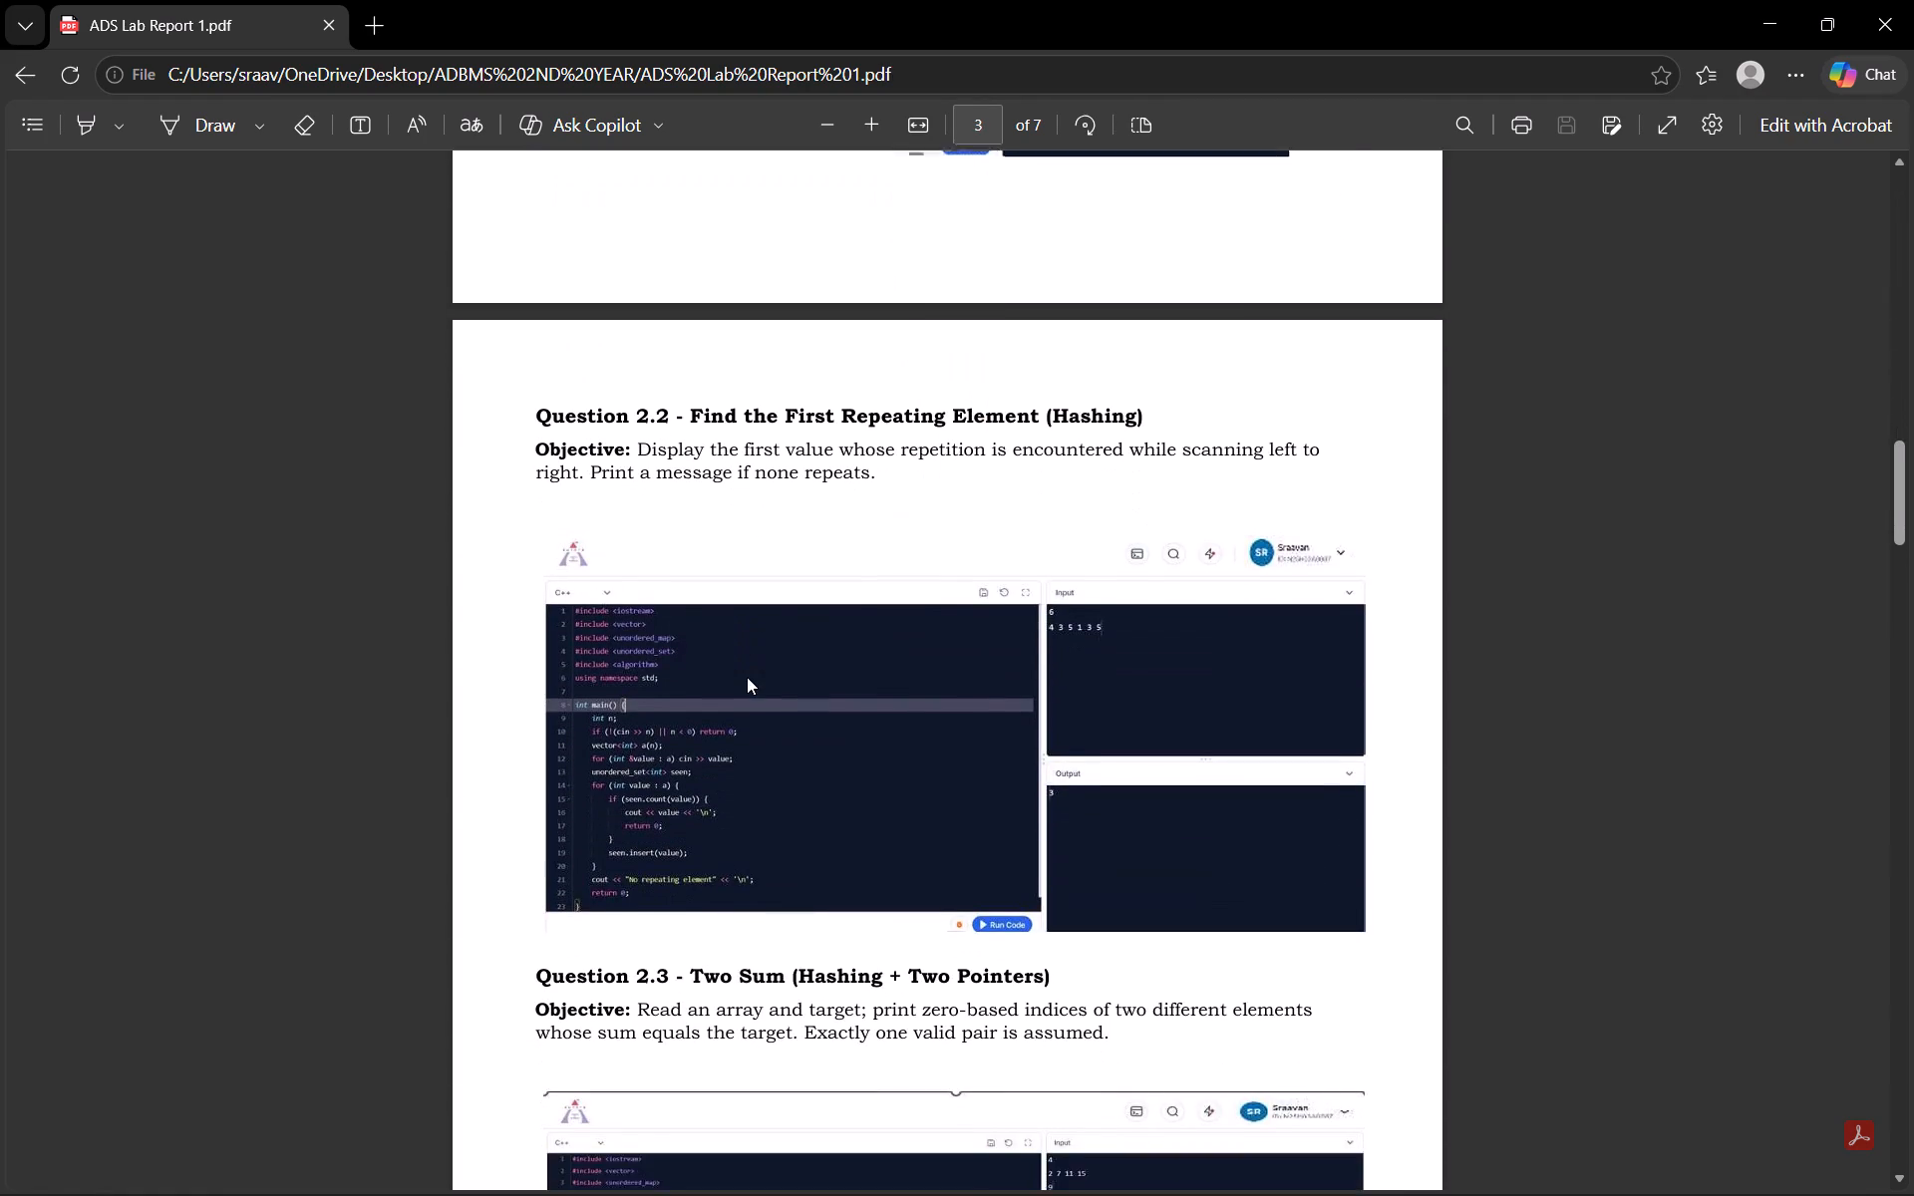
scroll(747, 677, "up", 3)
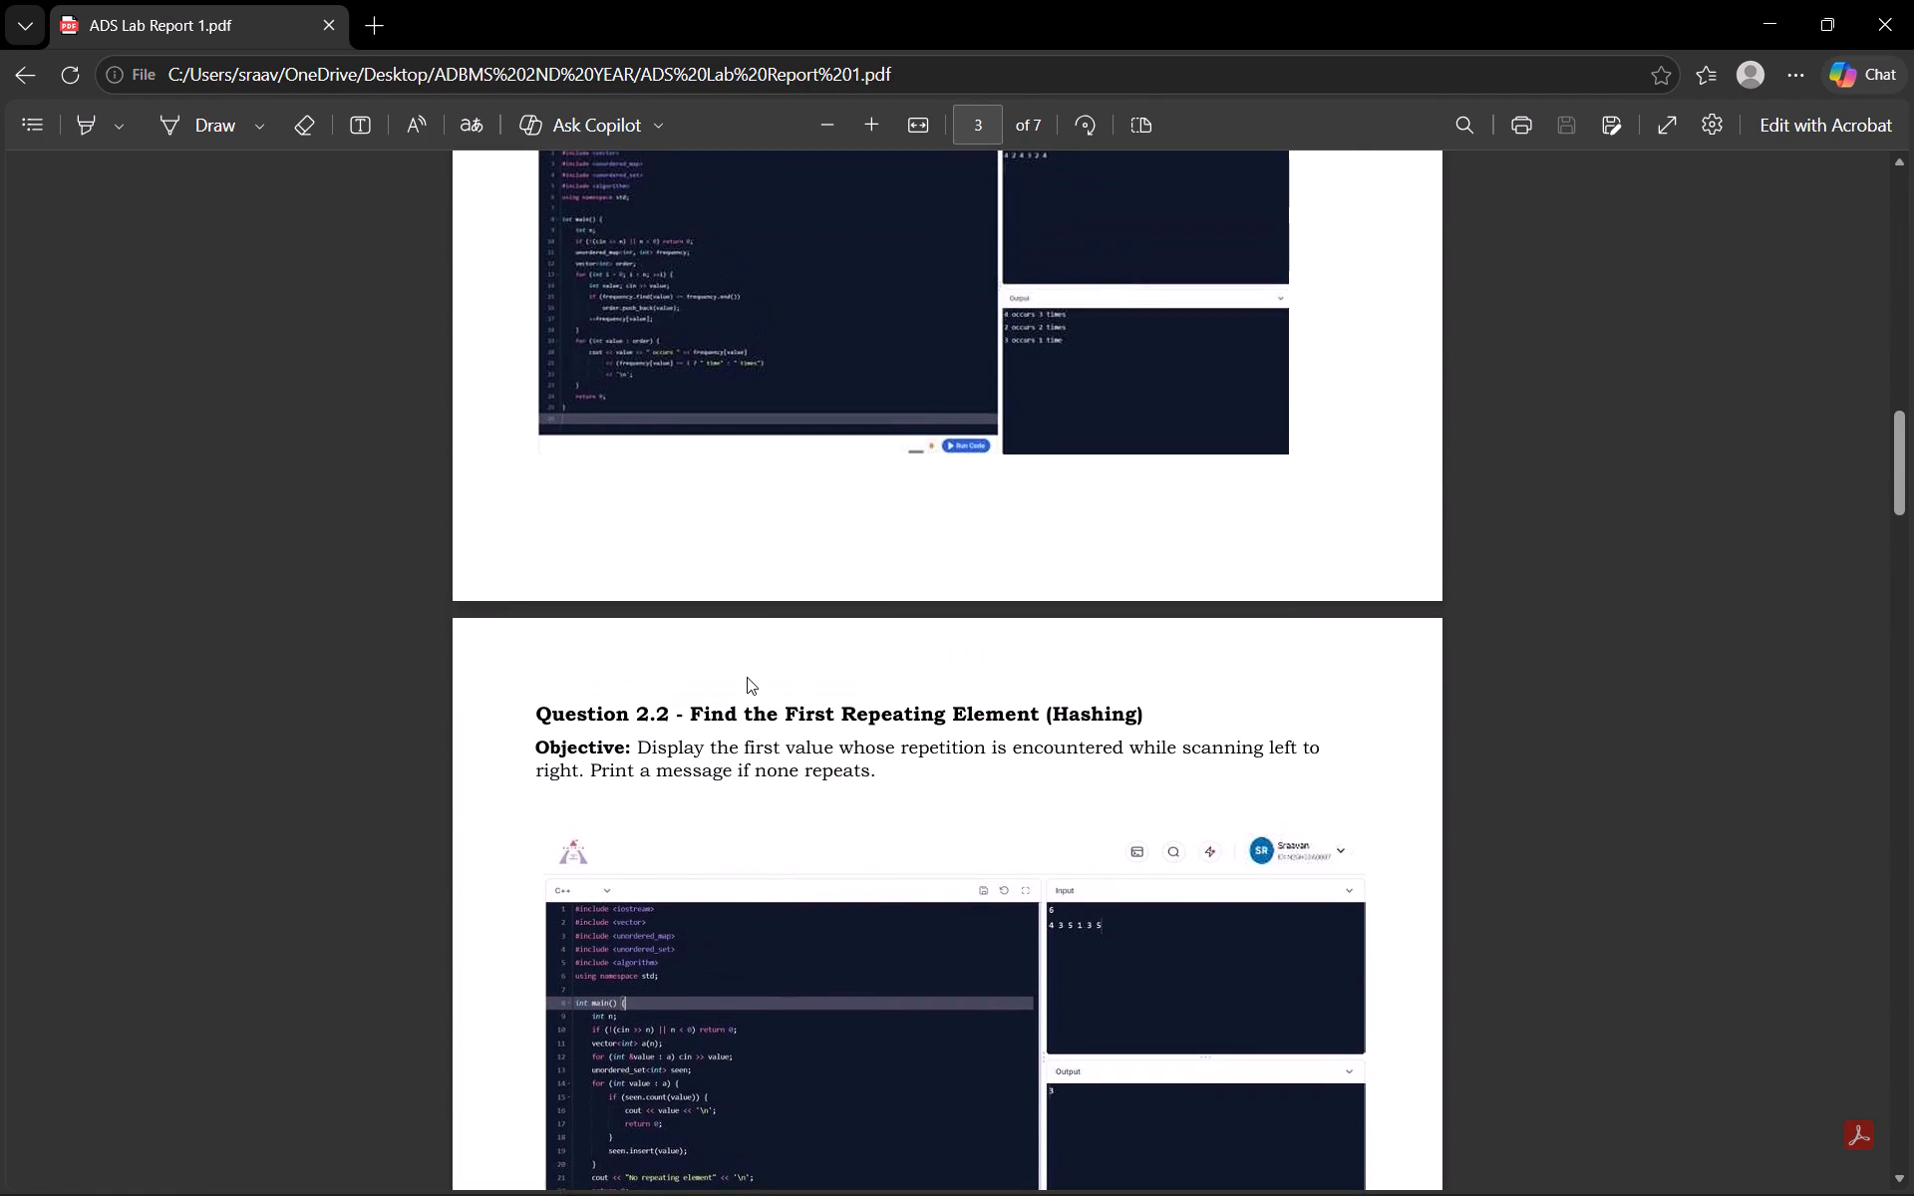
scroll(747, 677, "up", 1)
scroll(747, 677, "down", 7)
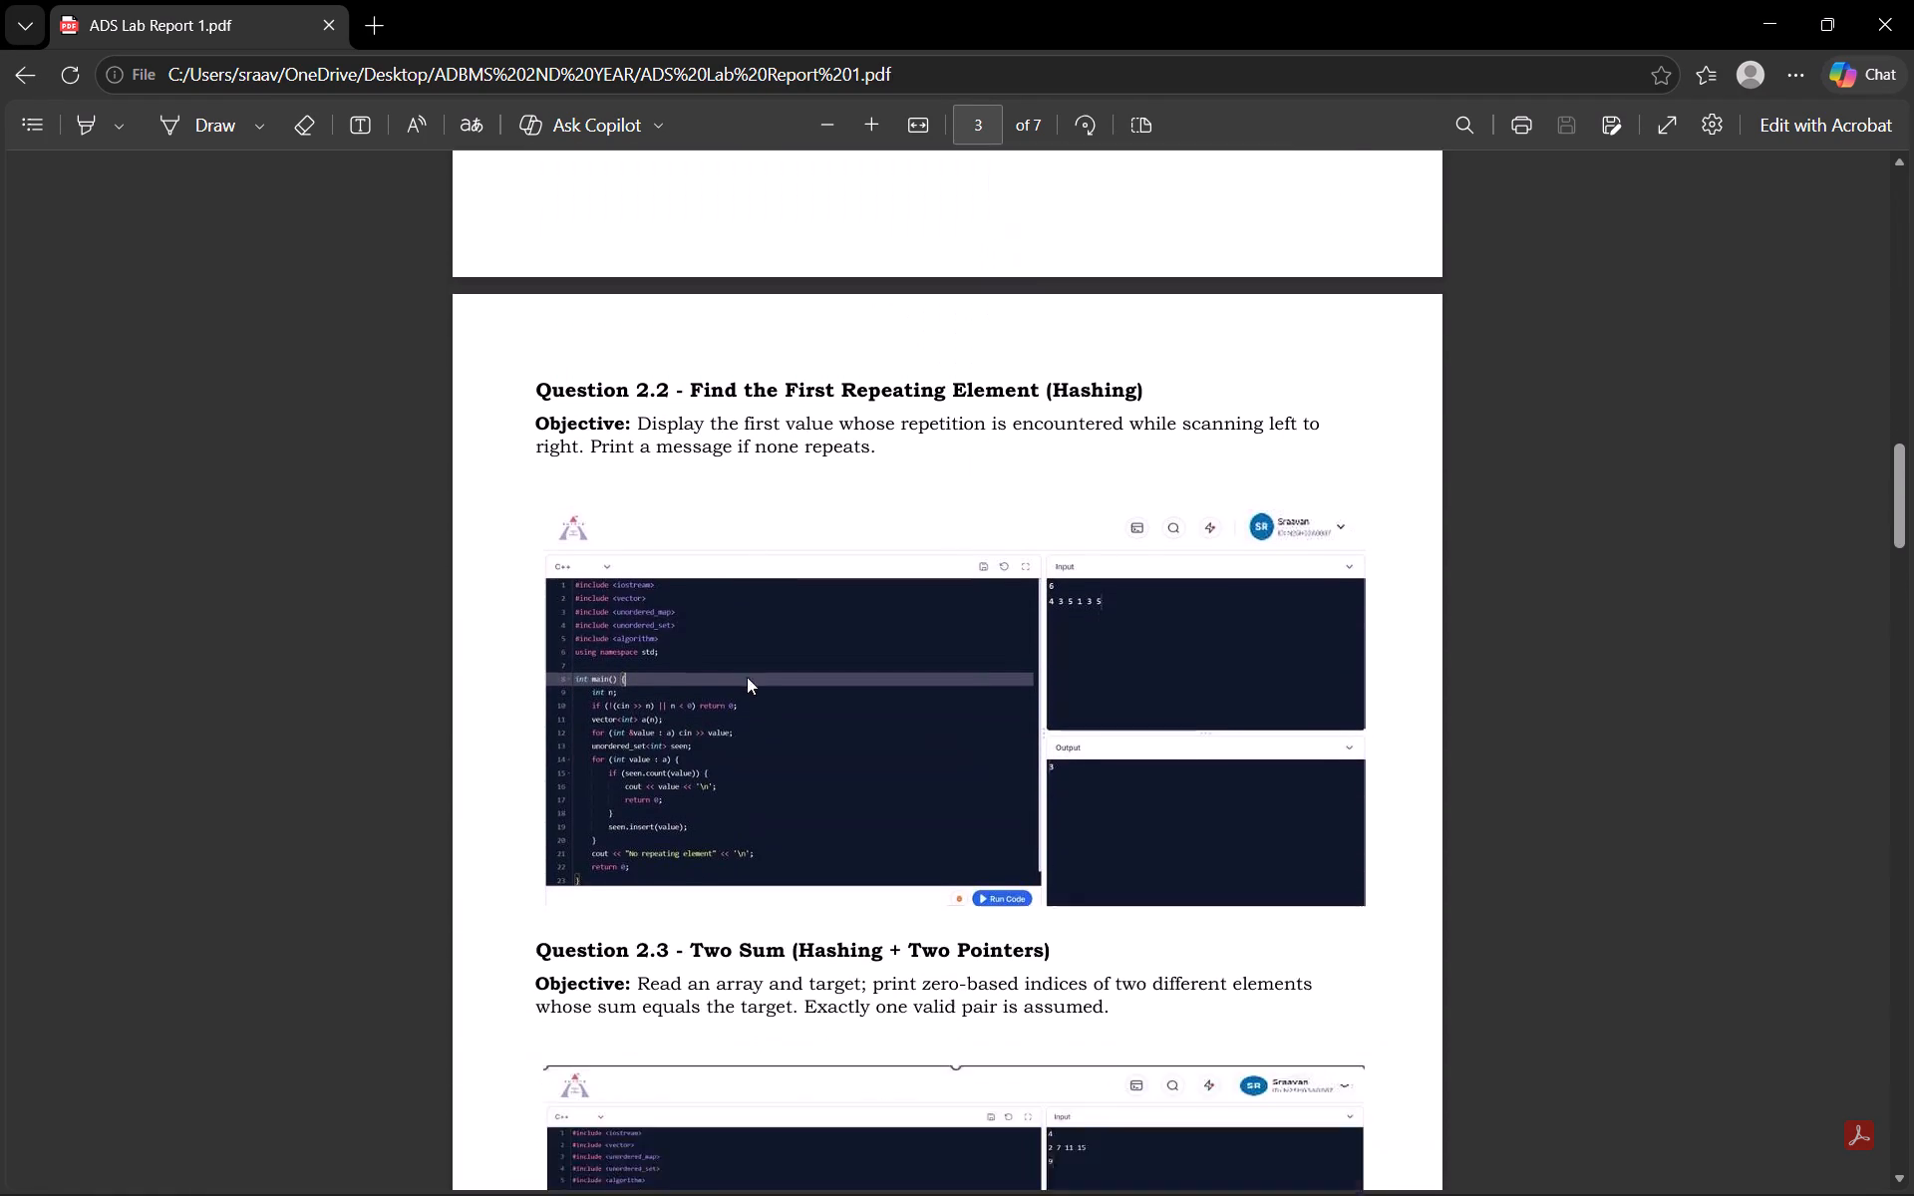
scroll(747, 677, "down", 6)
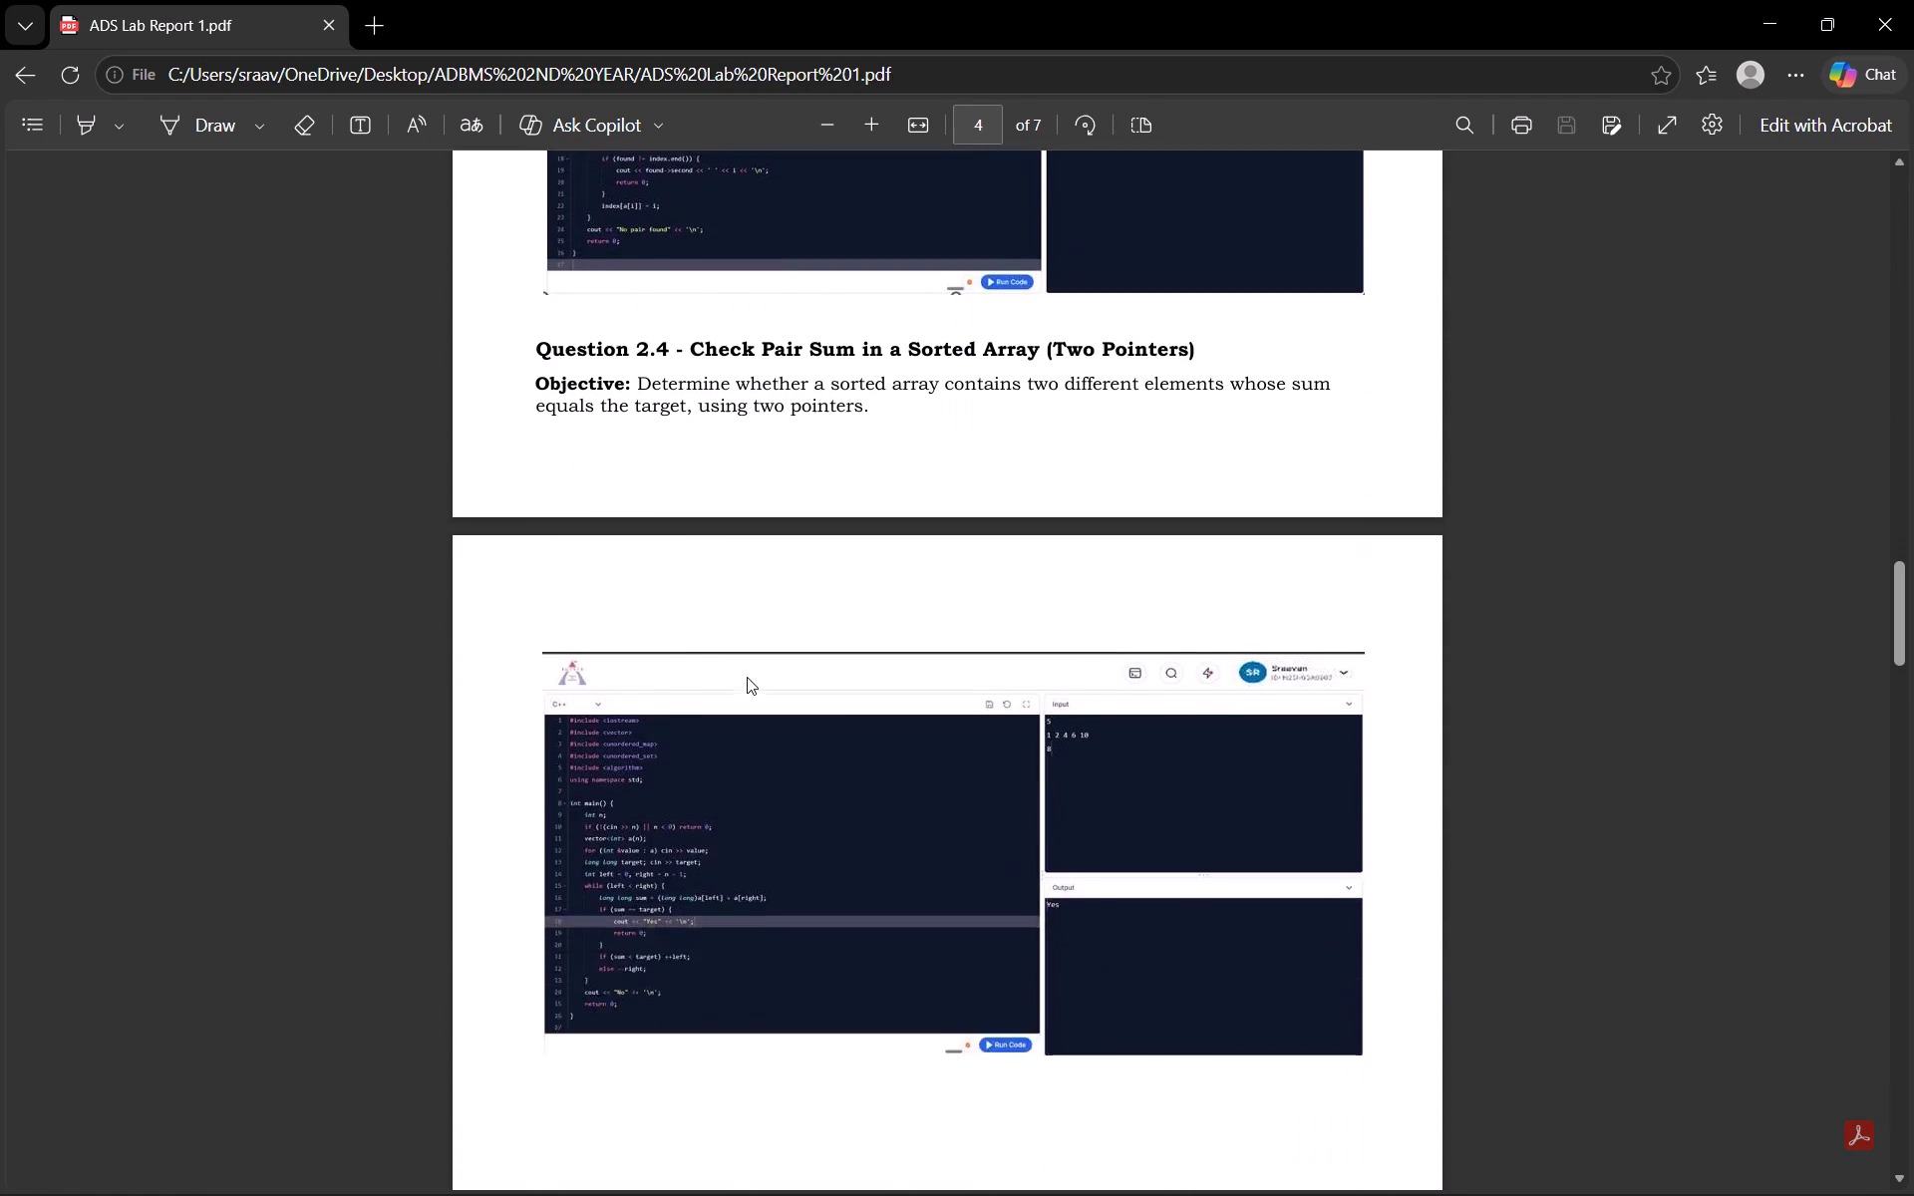
scroll(747, 677, "down", 6)
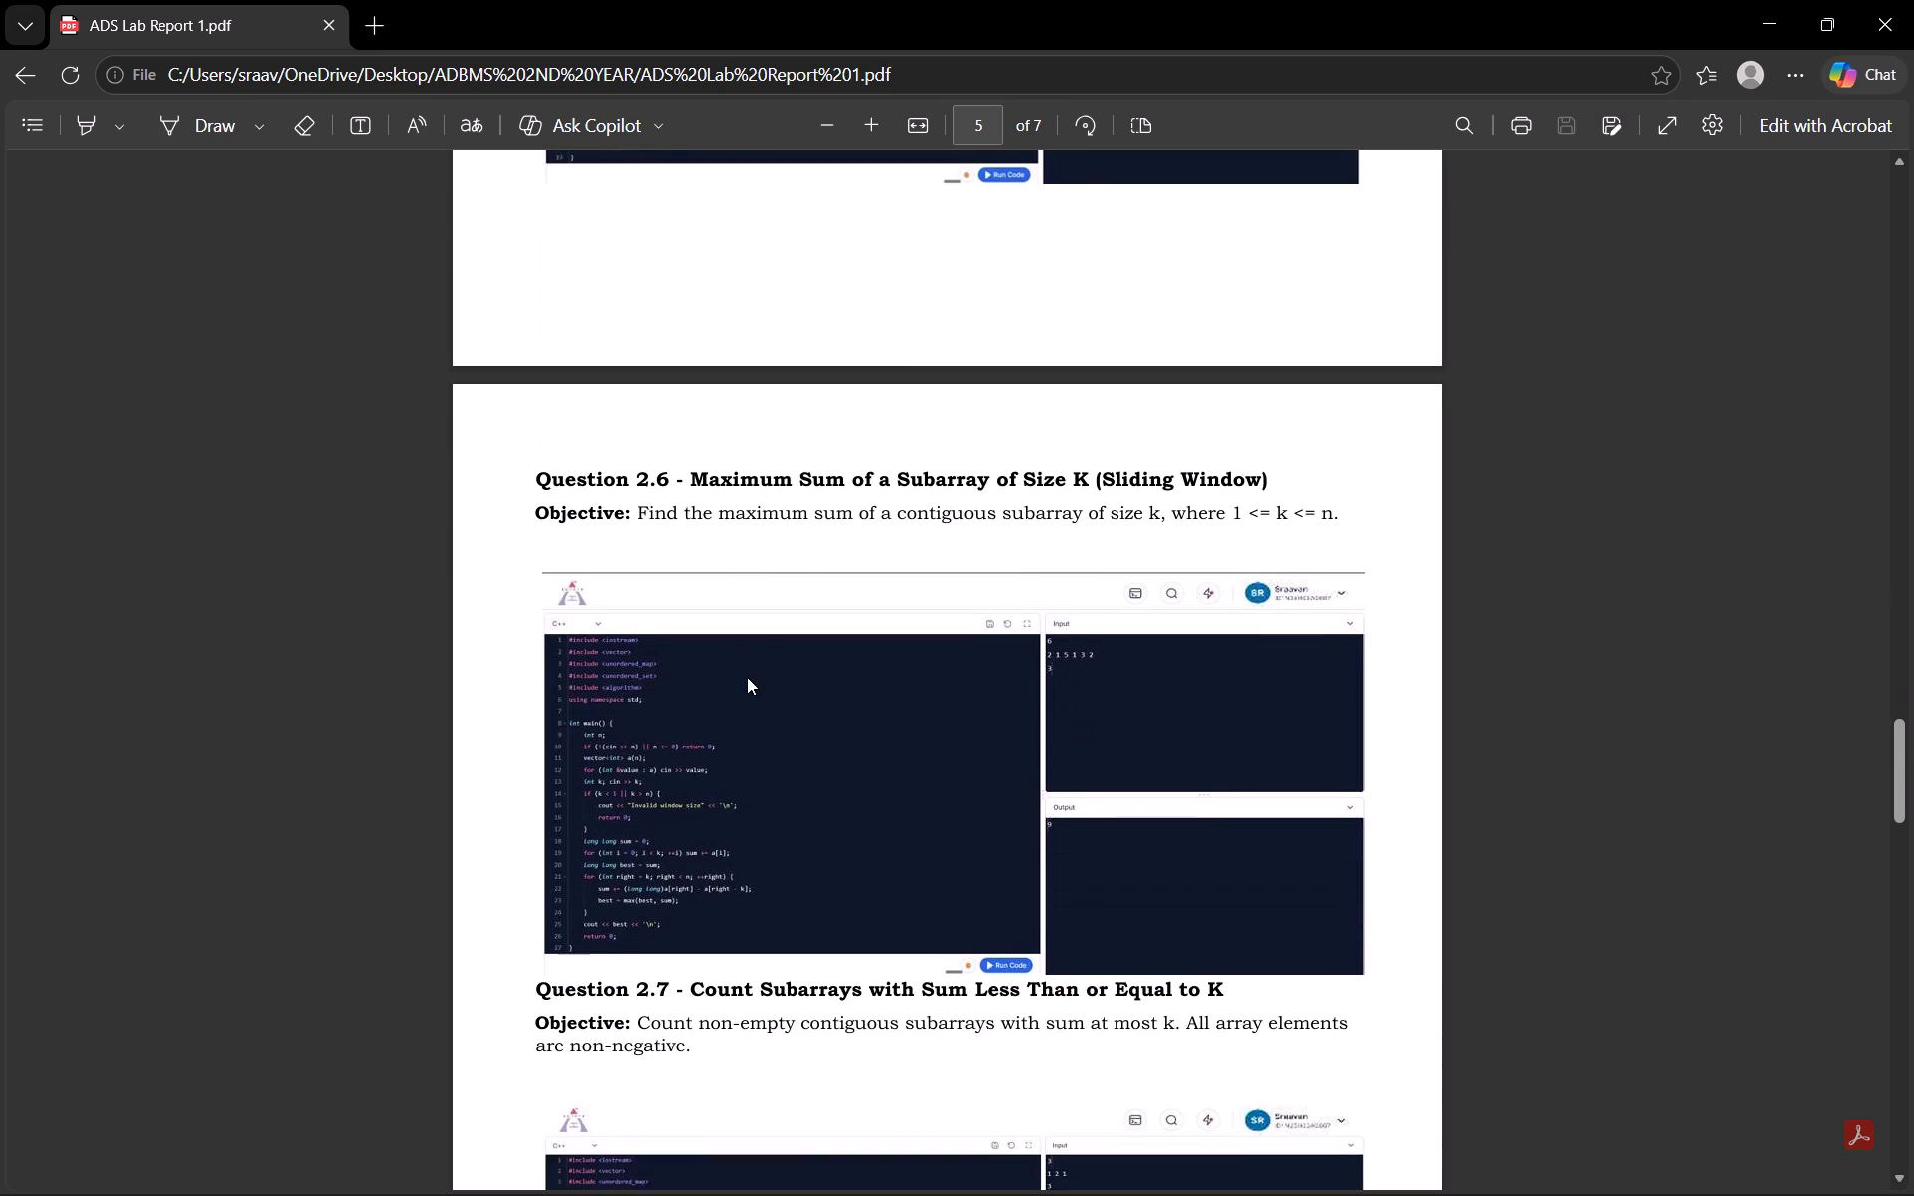
scroll(747, 677, "down", 2)
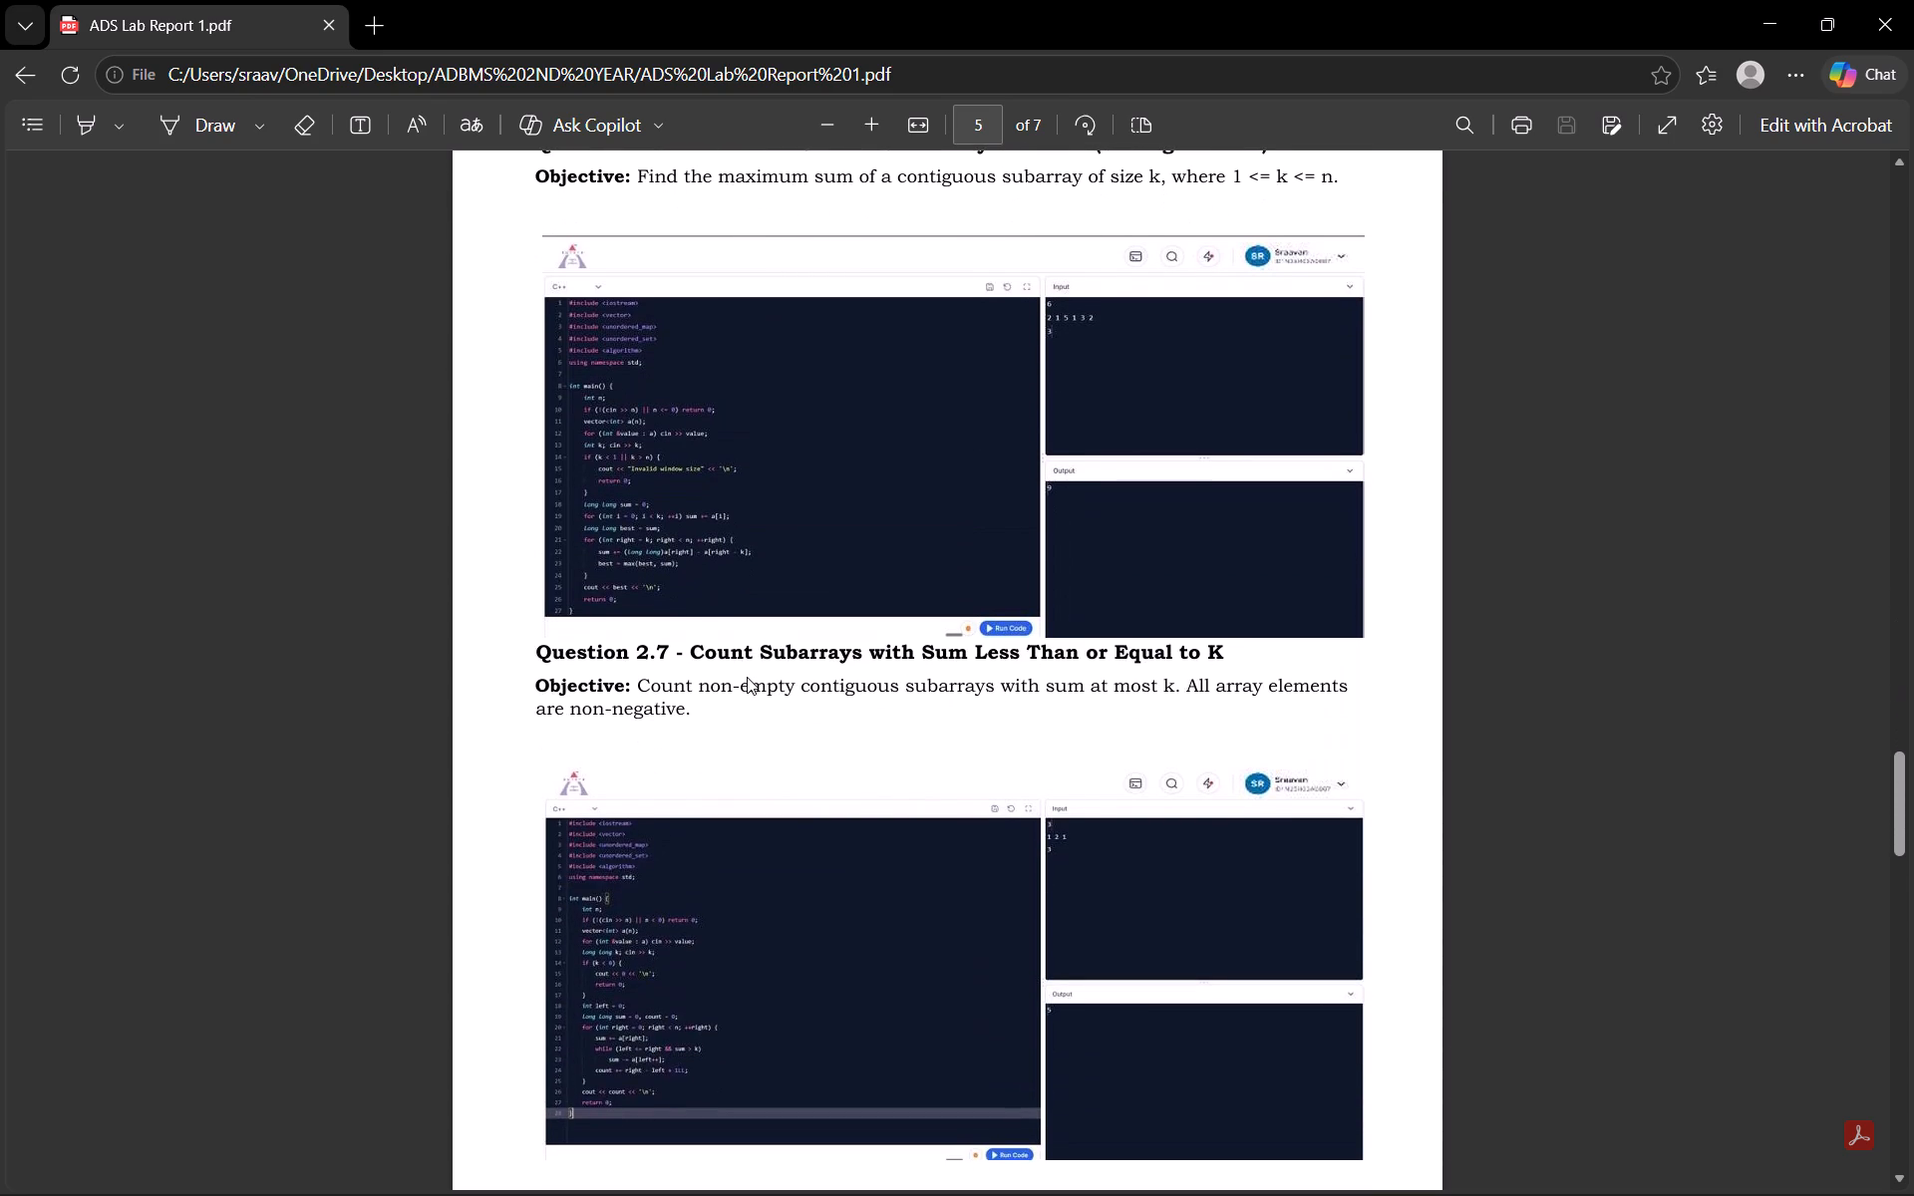
scroll(747, 677, "down", 5)
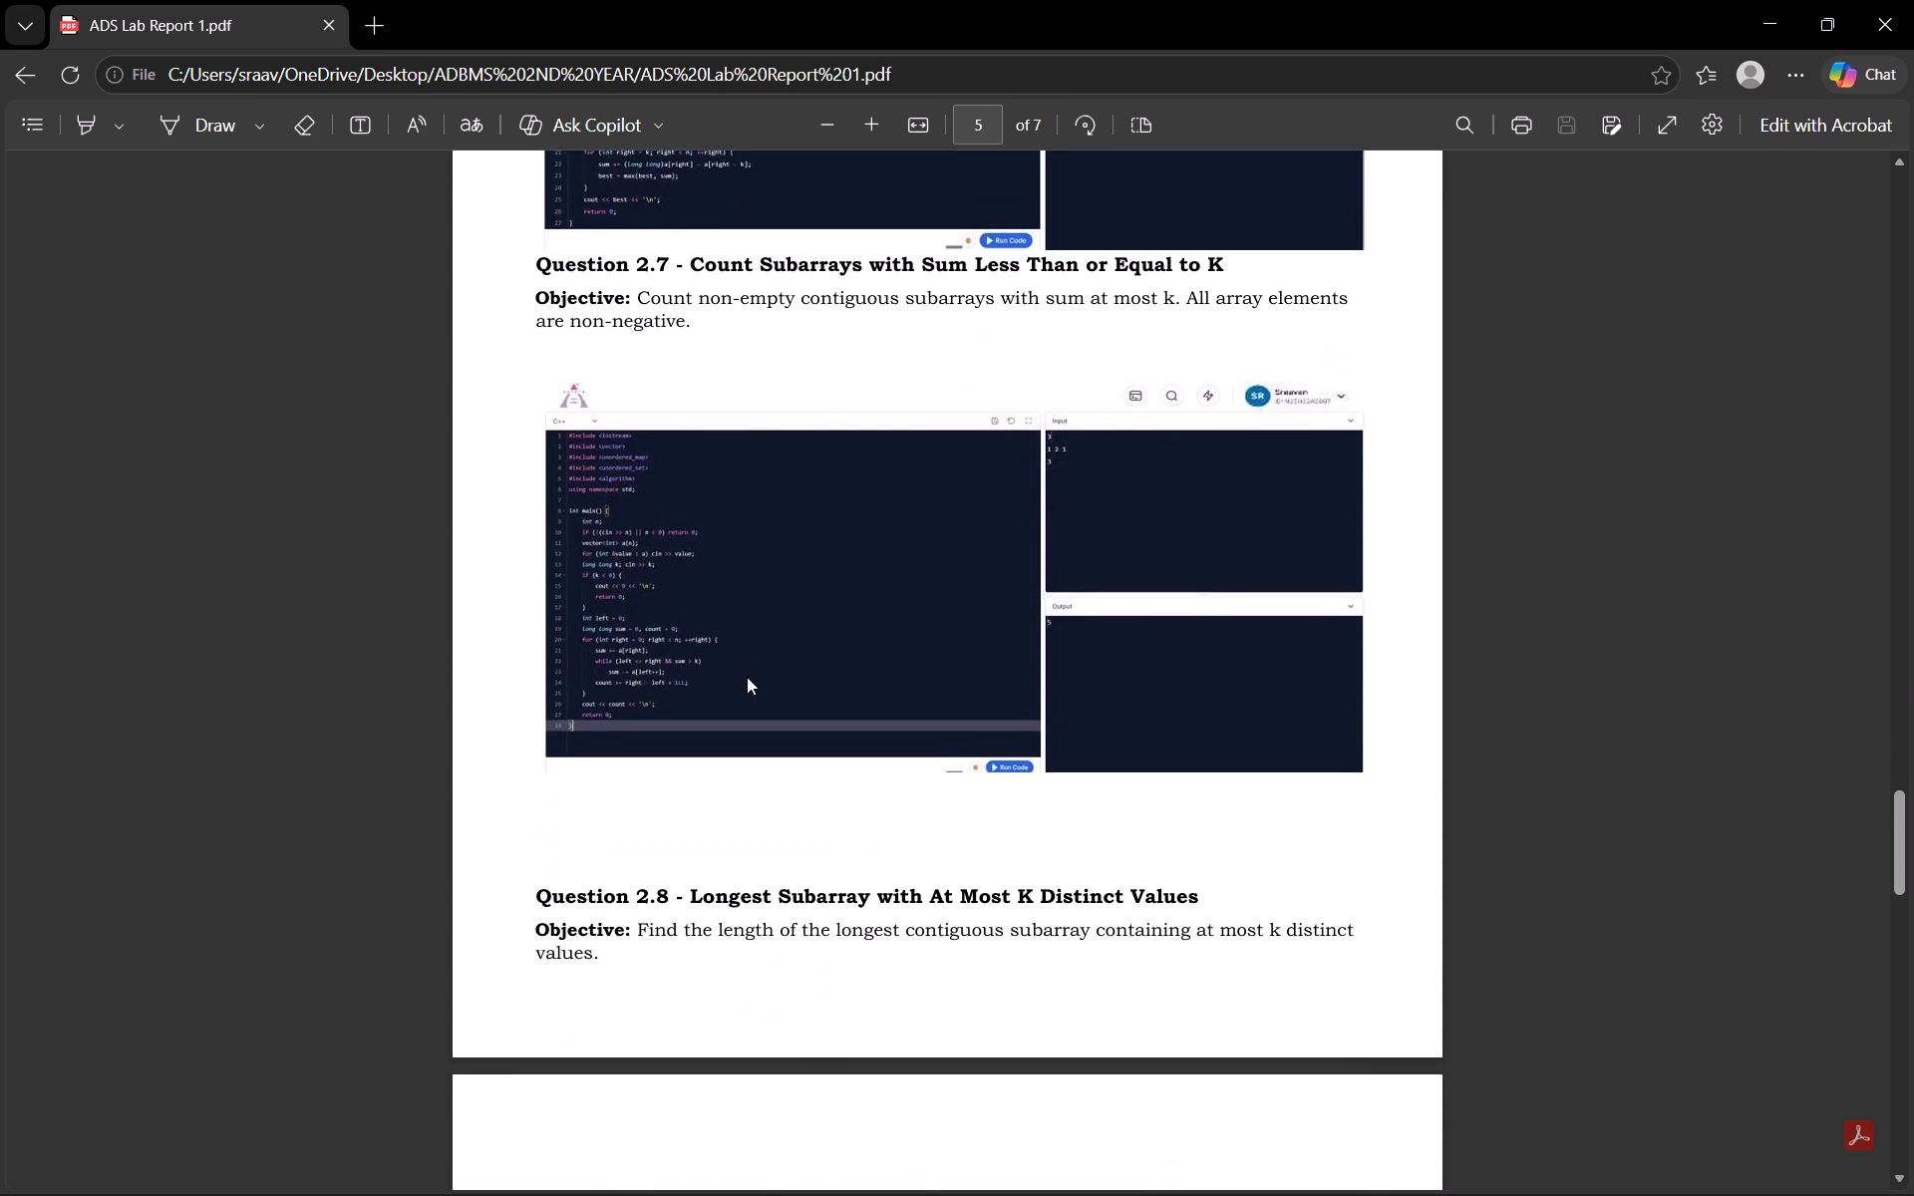
scroll(747, 677, "down", 7)
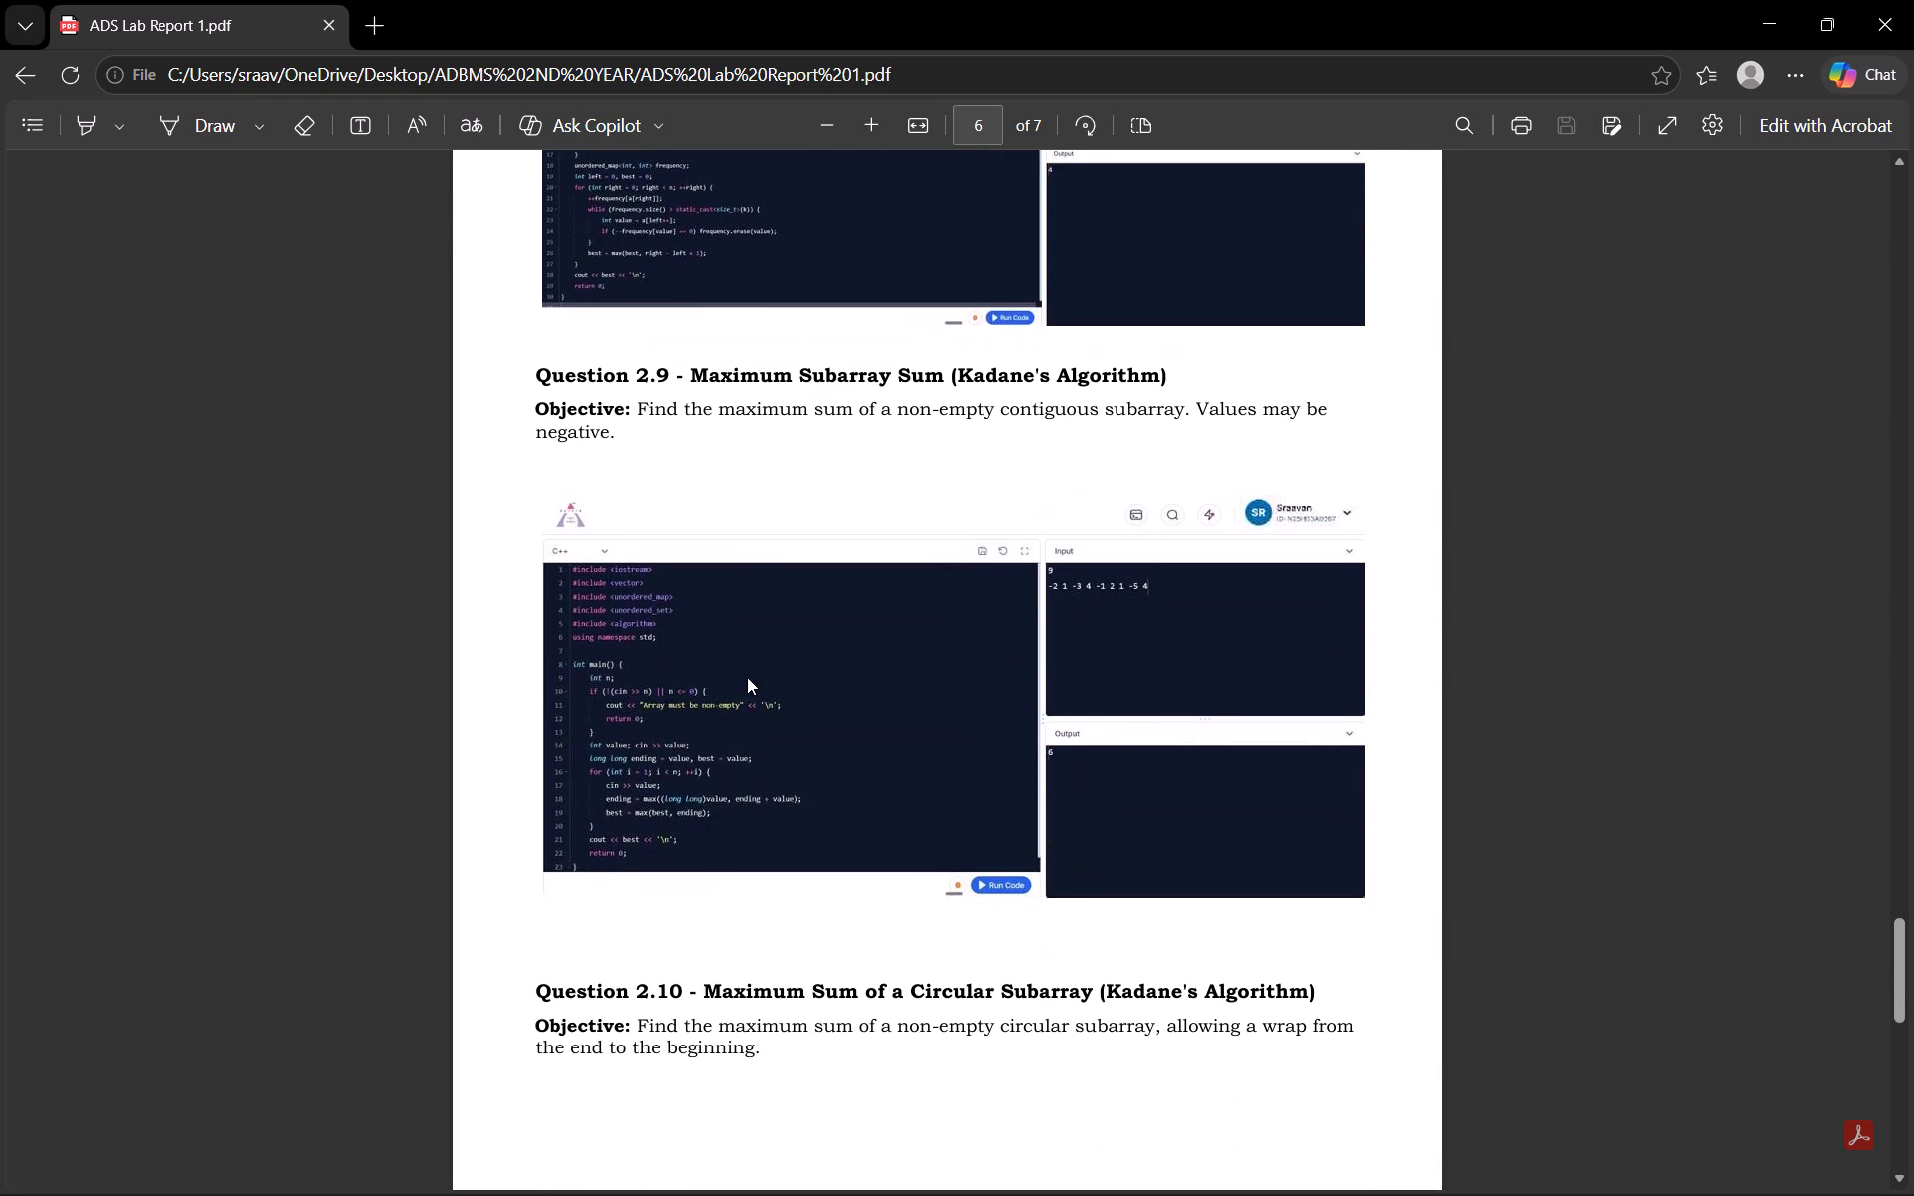
scroll(747, 677, "down", 5)
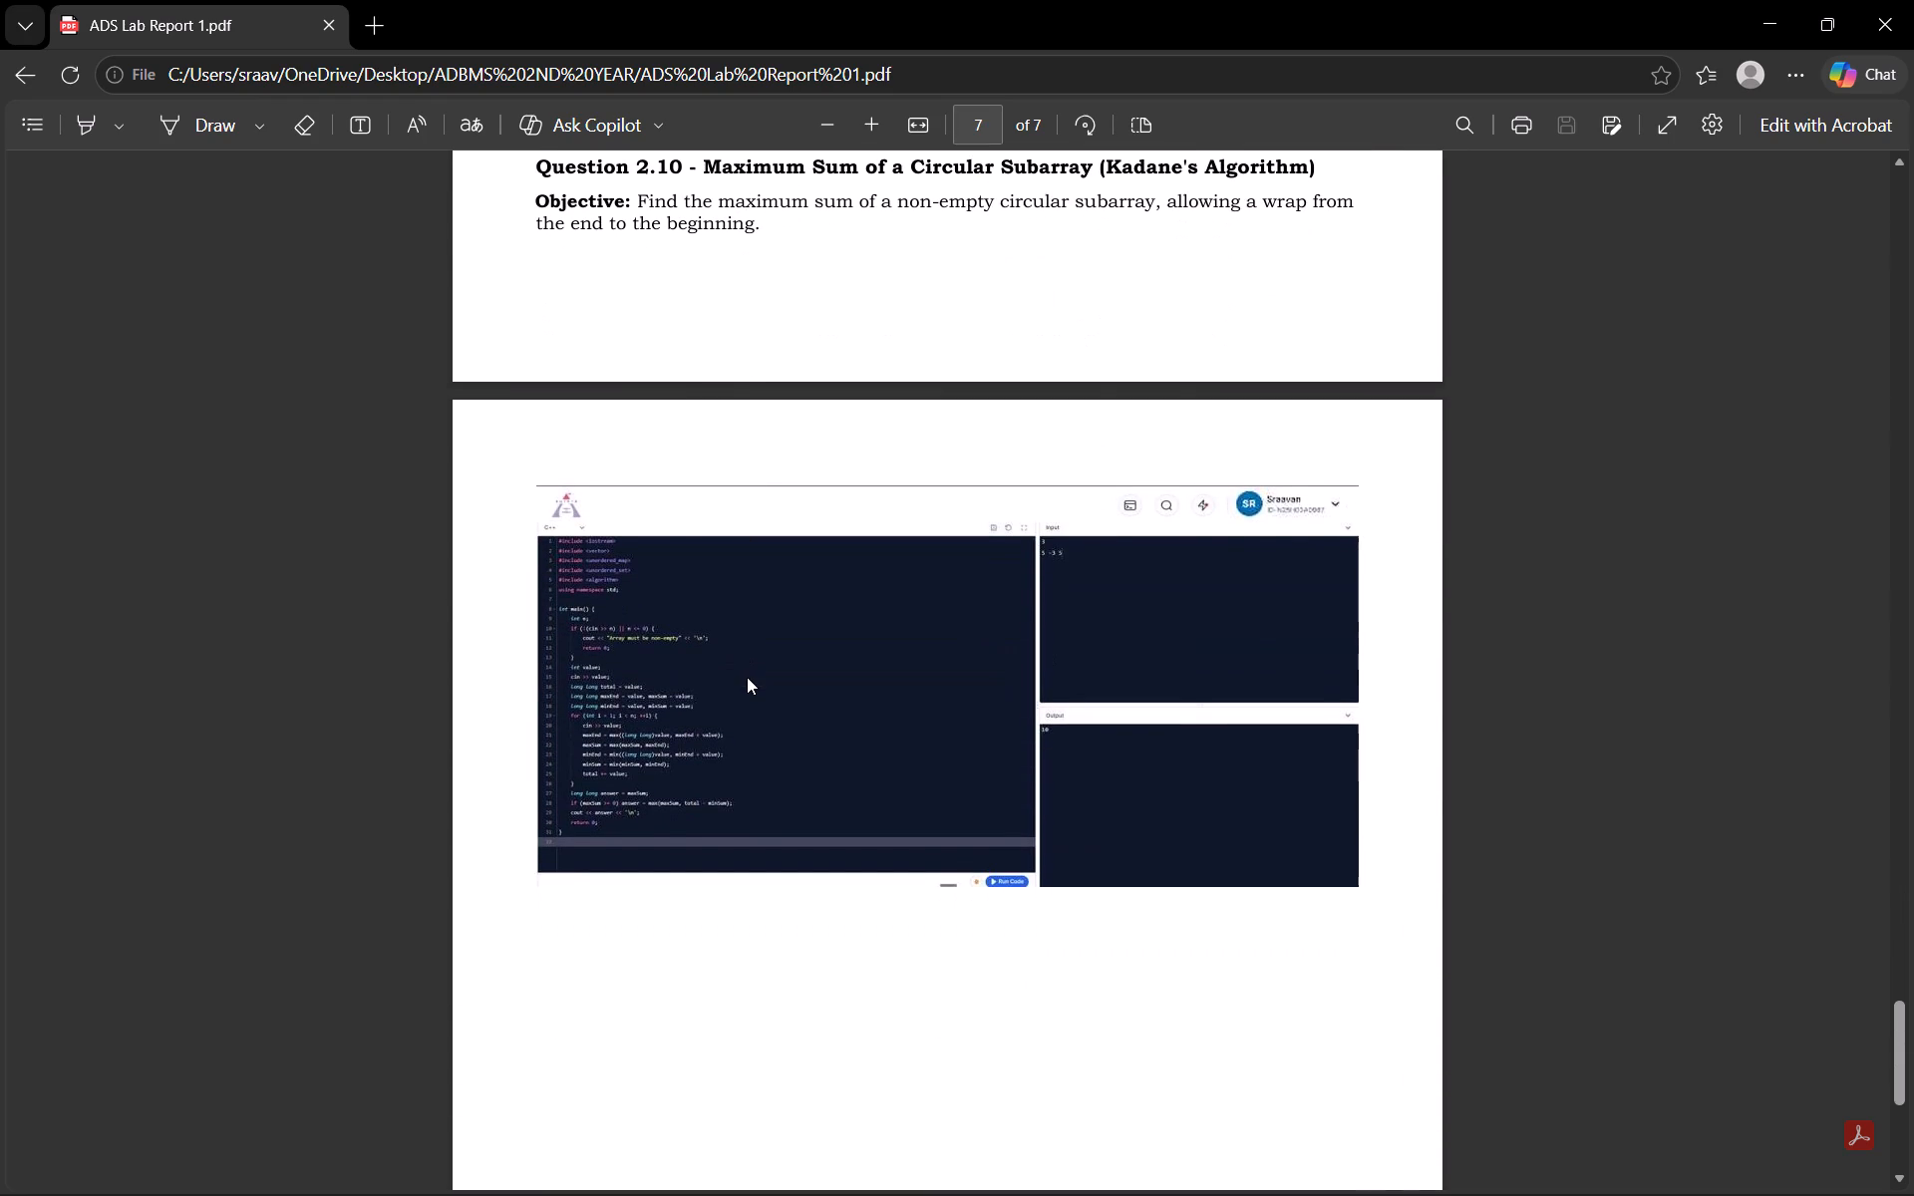
scroll(747, 677, "down", 1)
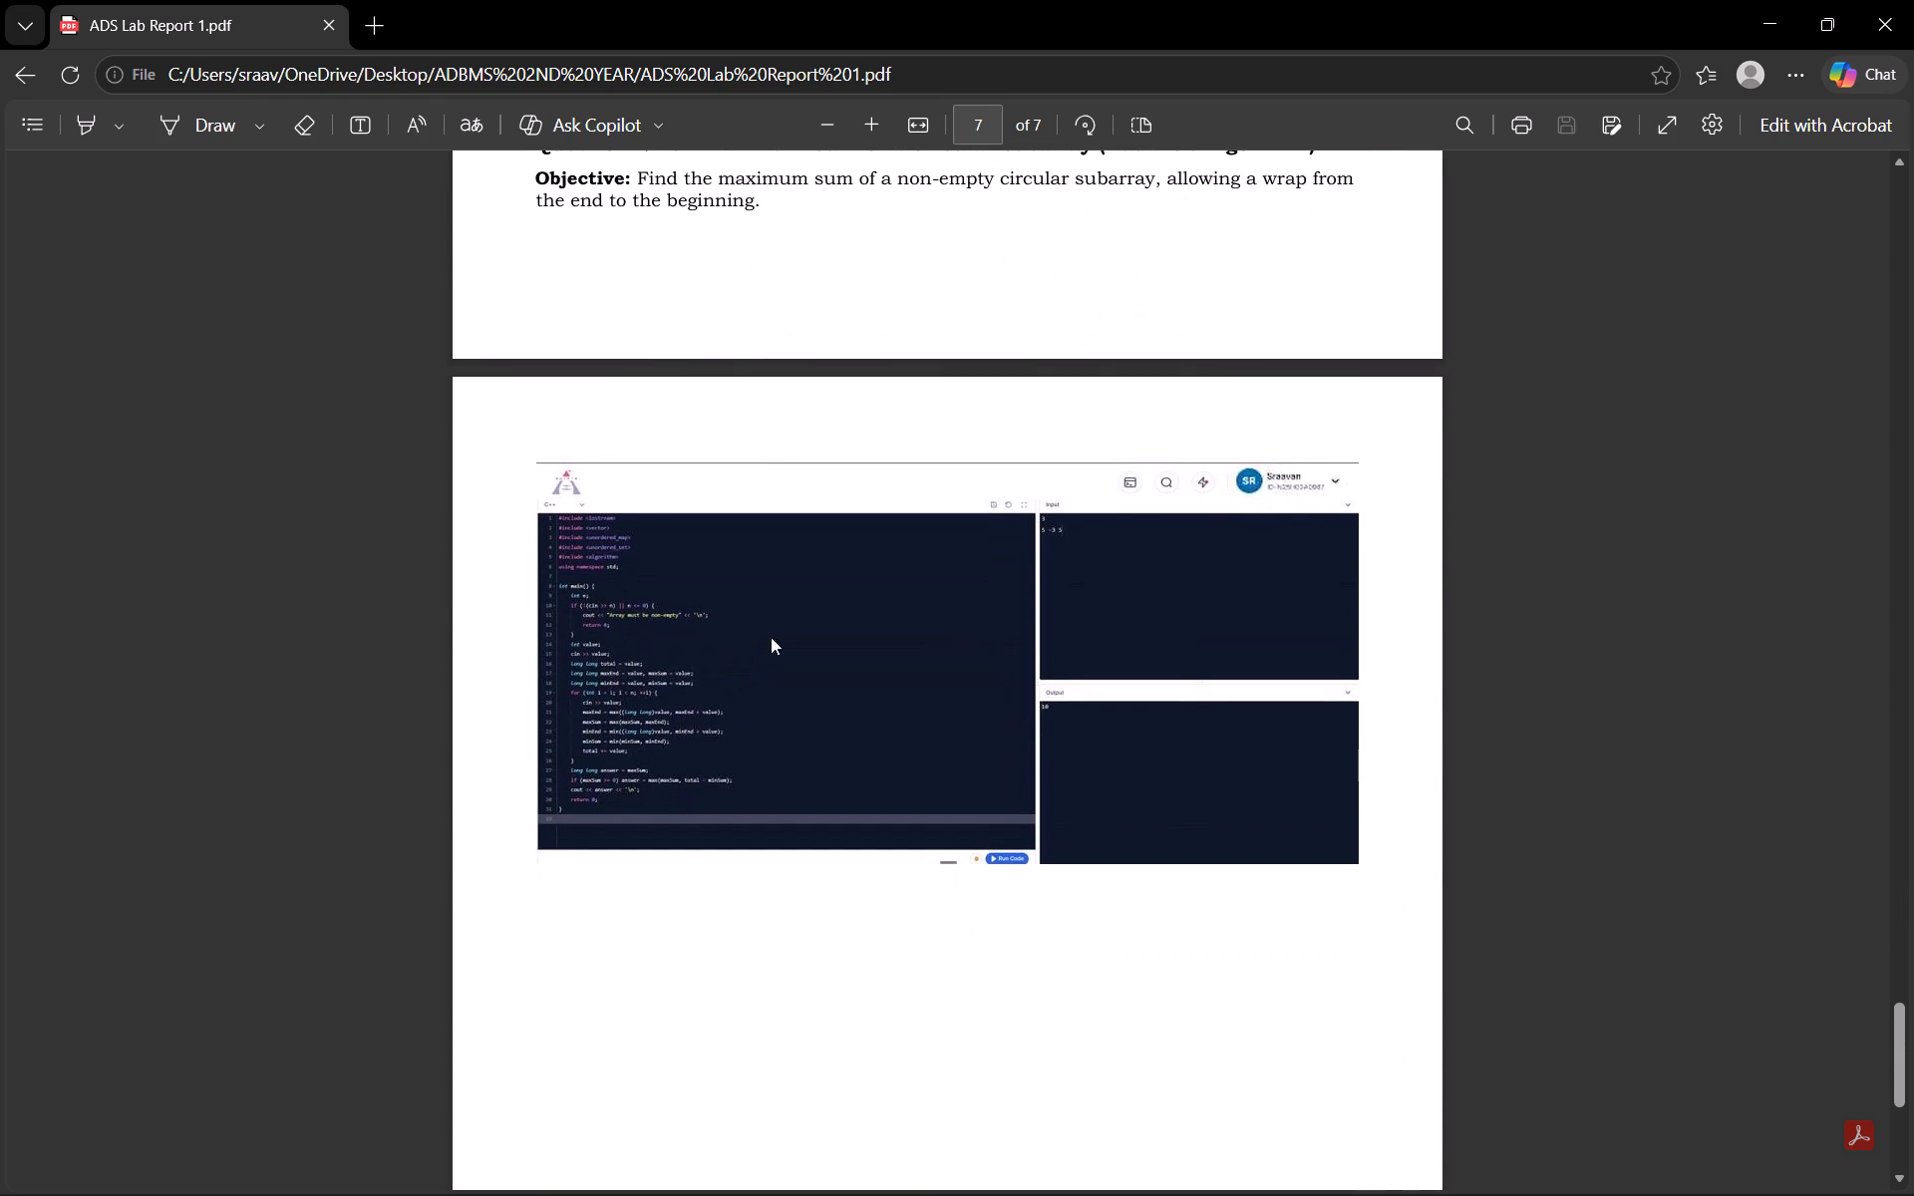
scroll(1013, 370, "right", 4)
Close the exported PDF, the ADS Lab Report 1 Word document and the Downloads folder window.
left_click(1912, 0)
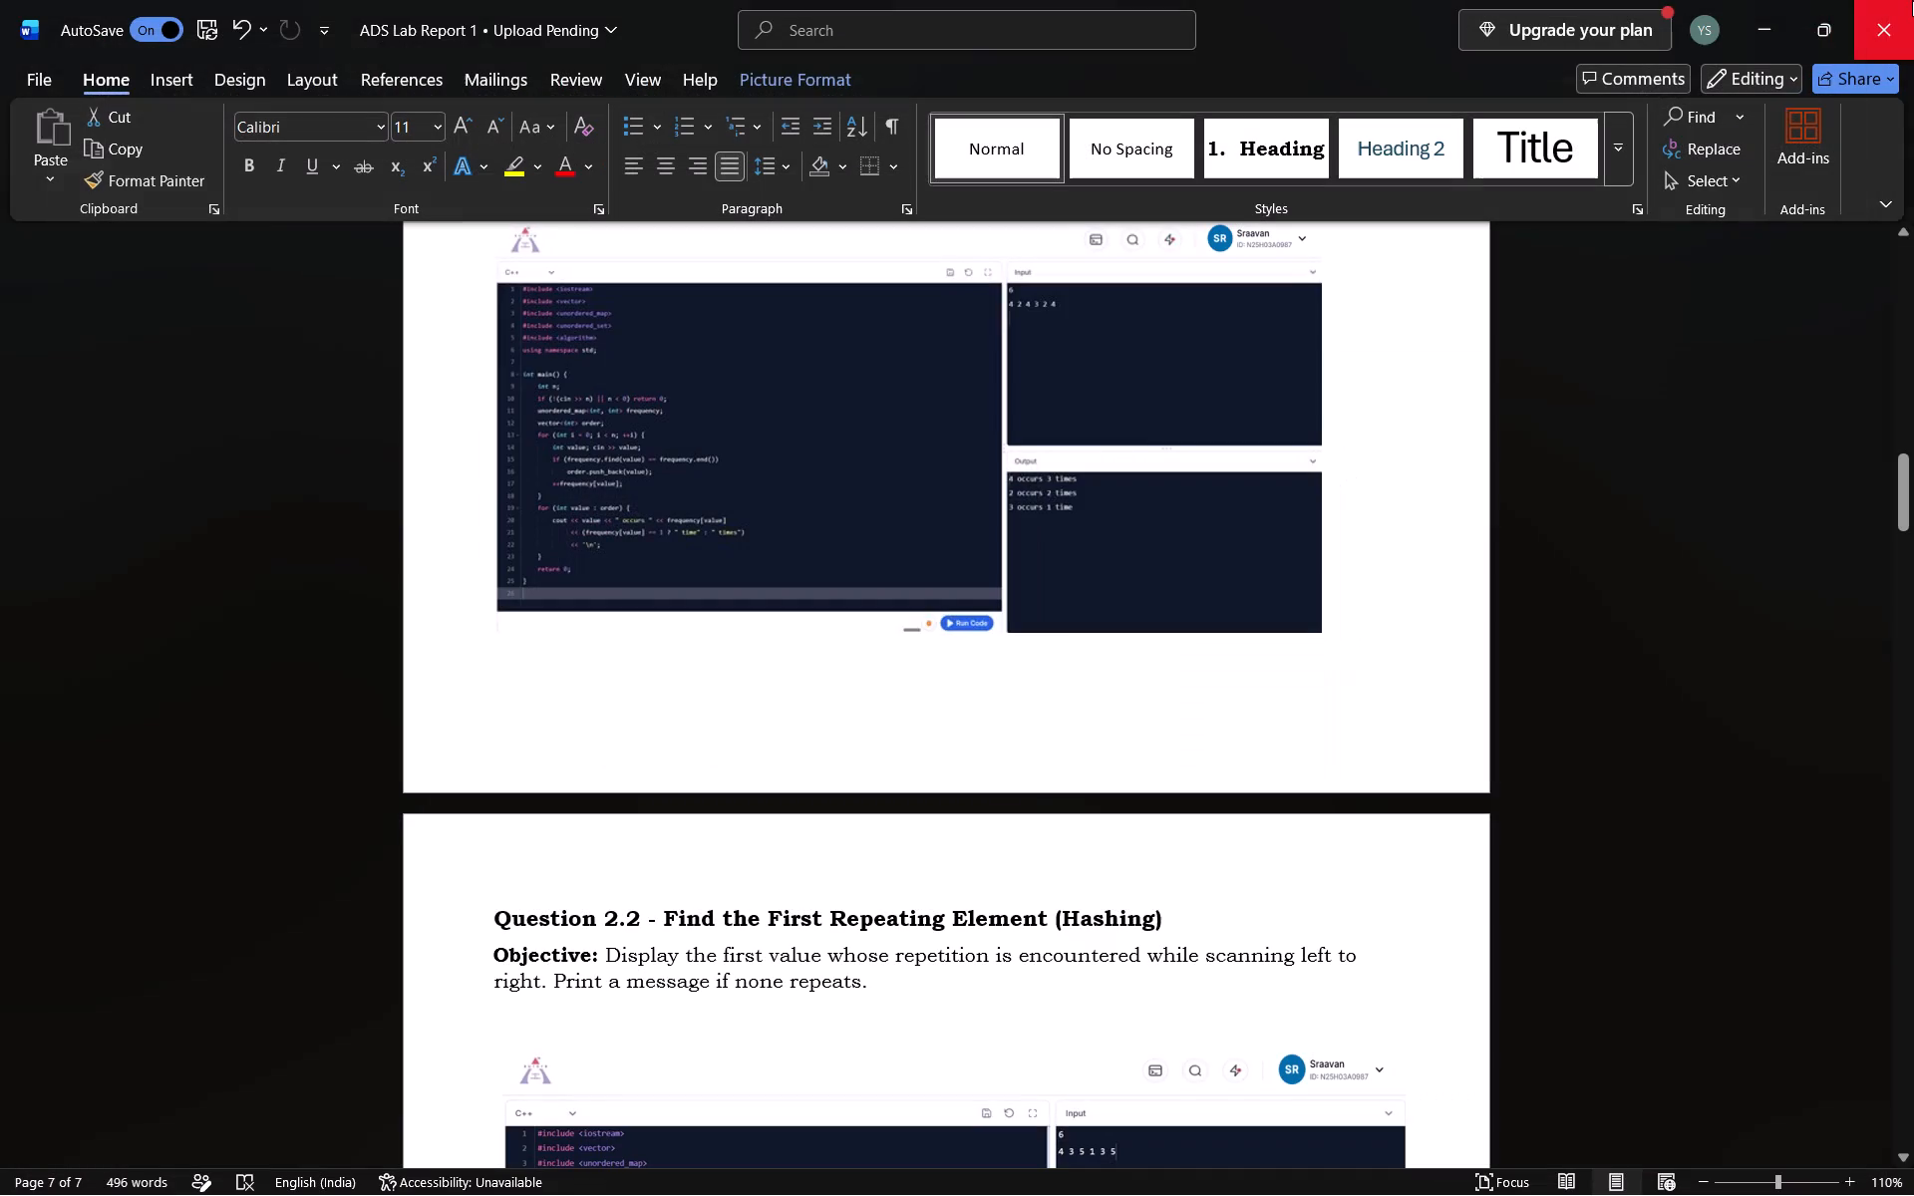
left_click(1913, 0)
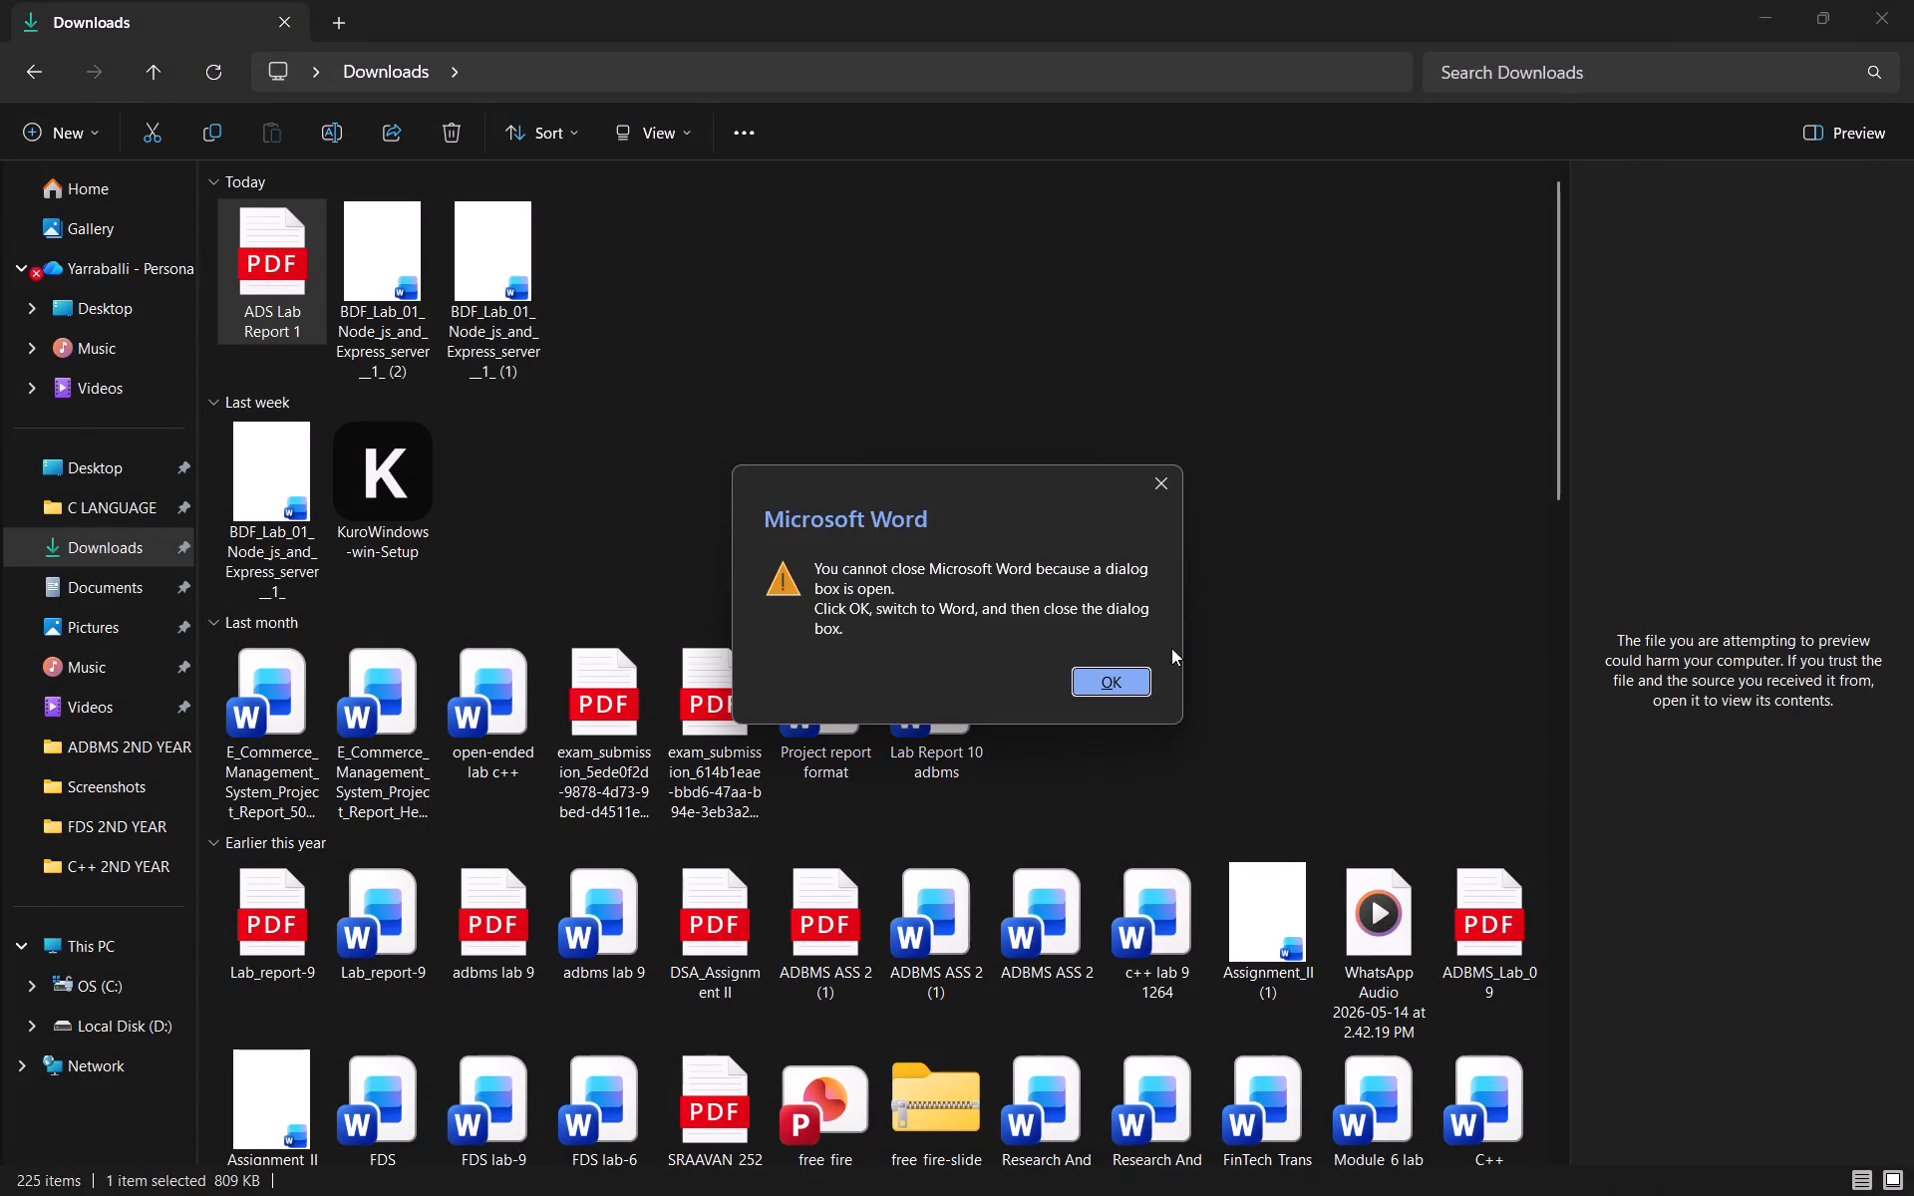
left_click(1125, 678)
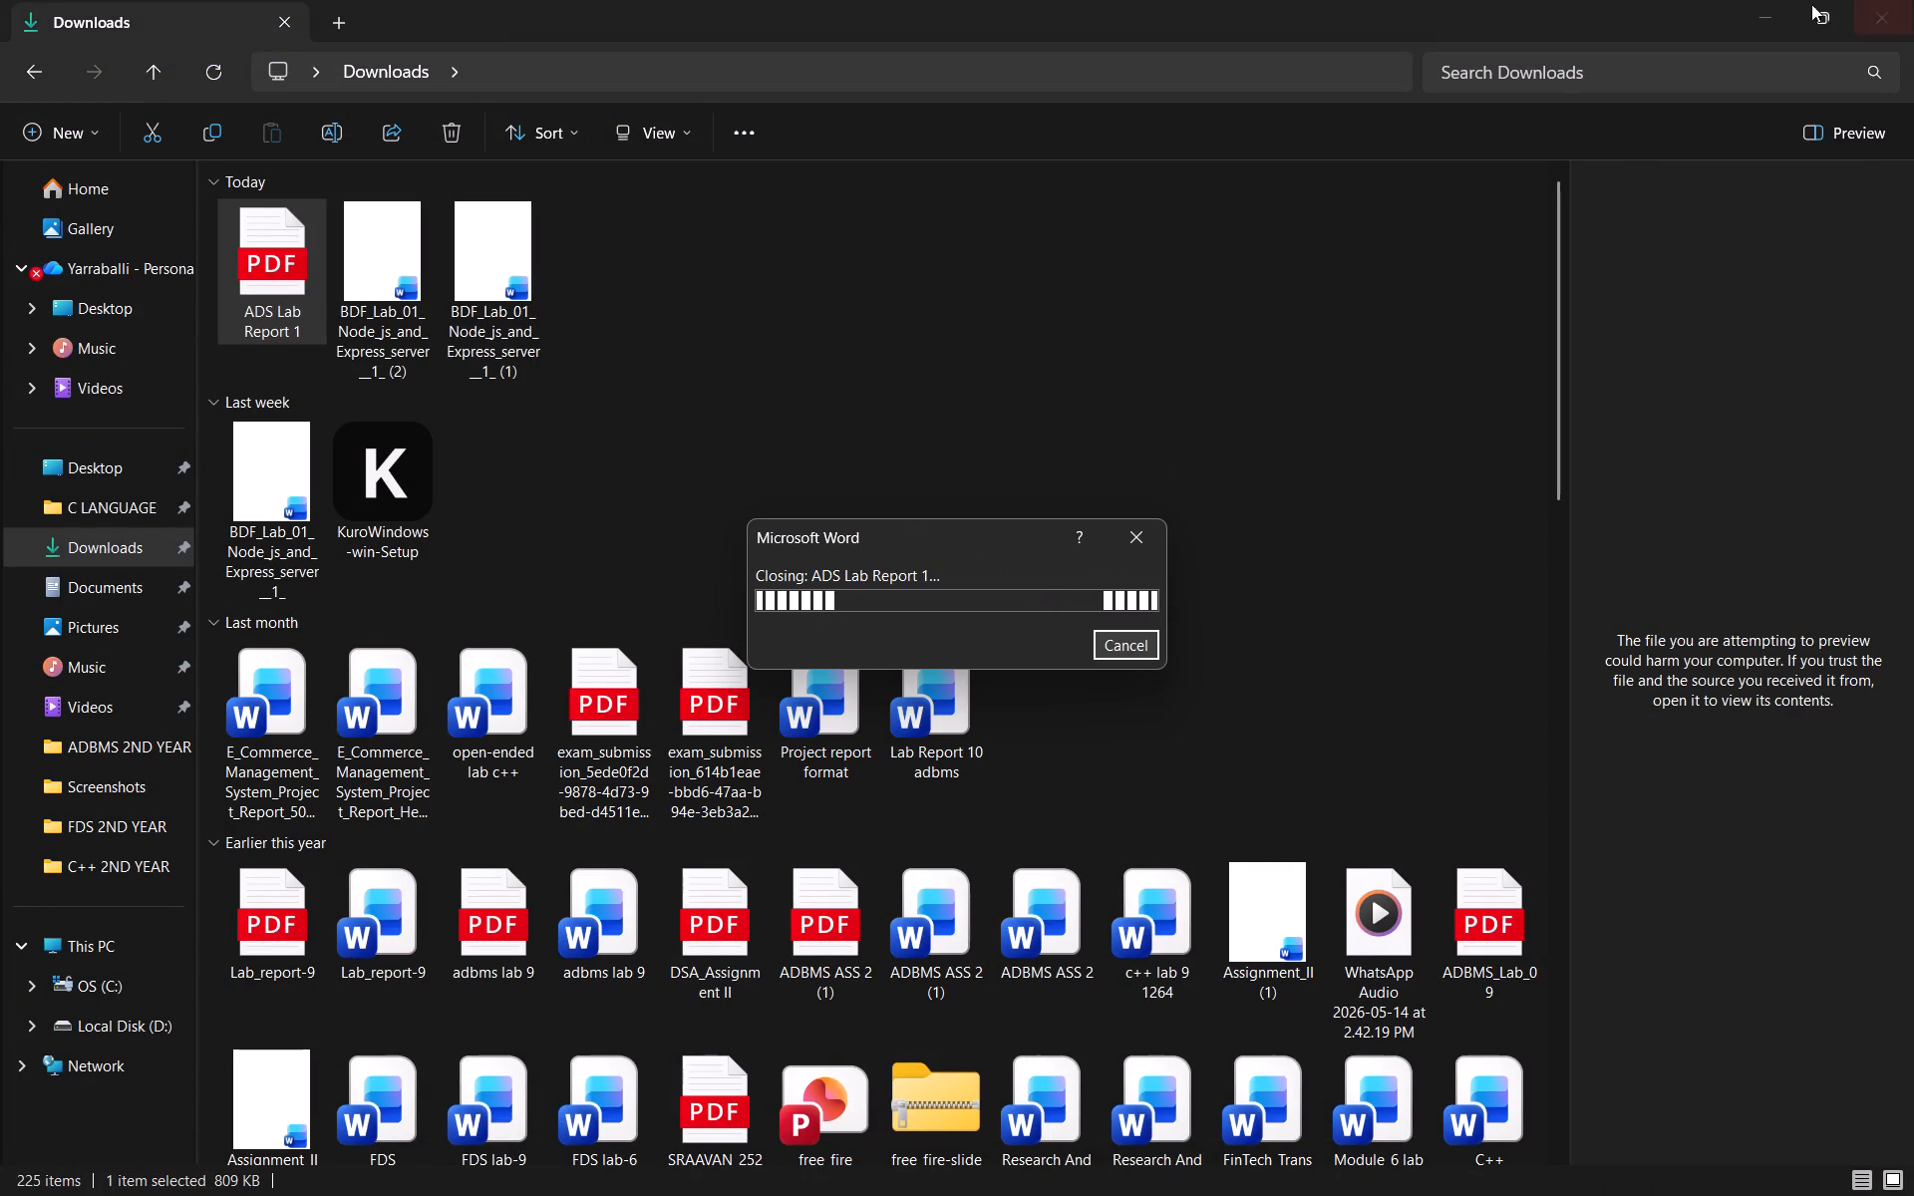
left_click(1879, 35)
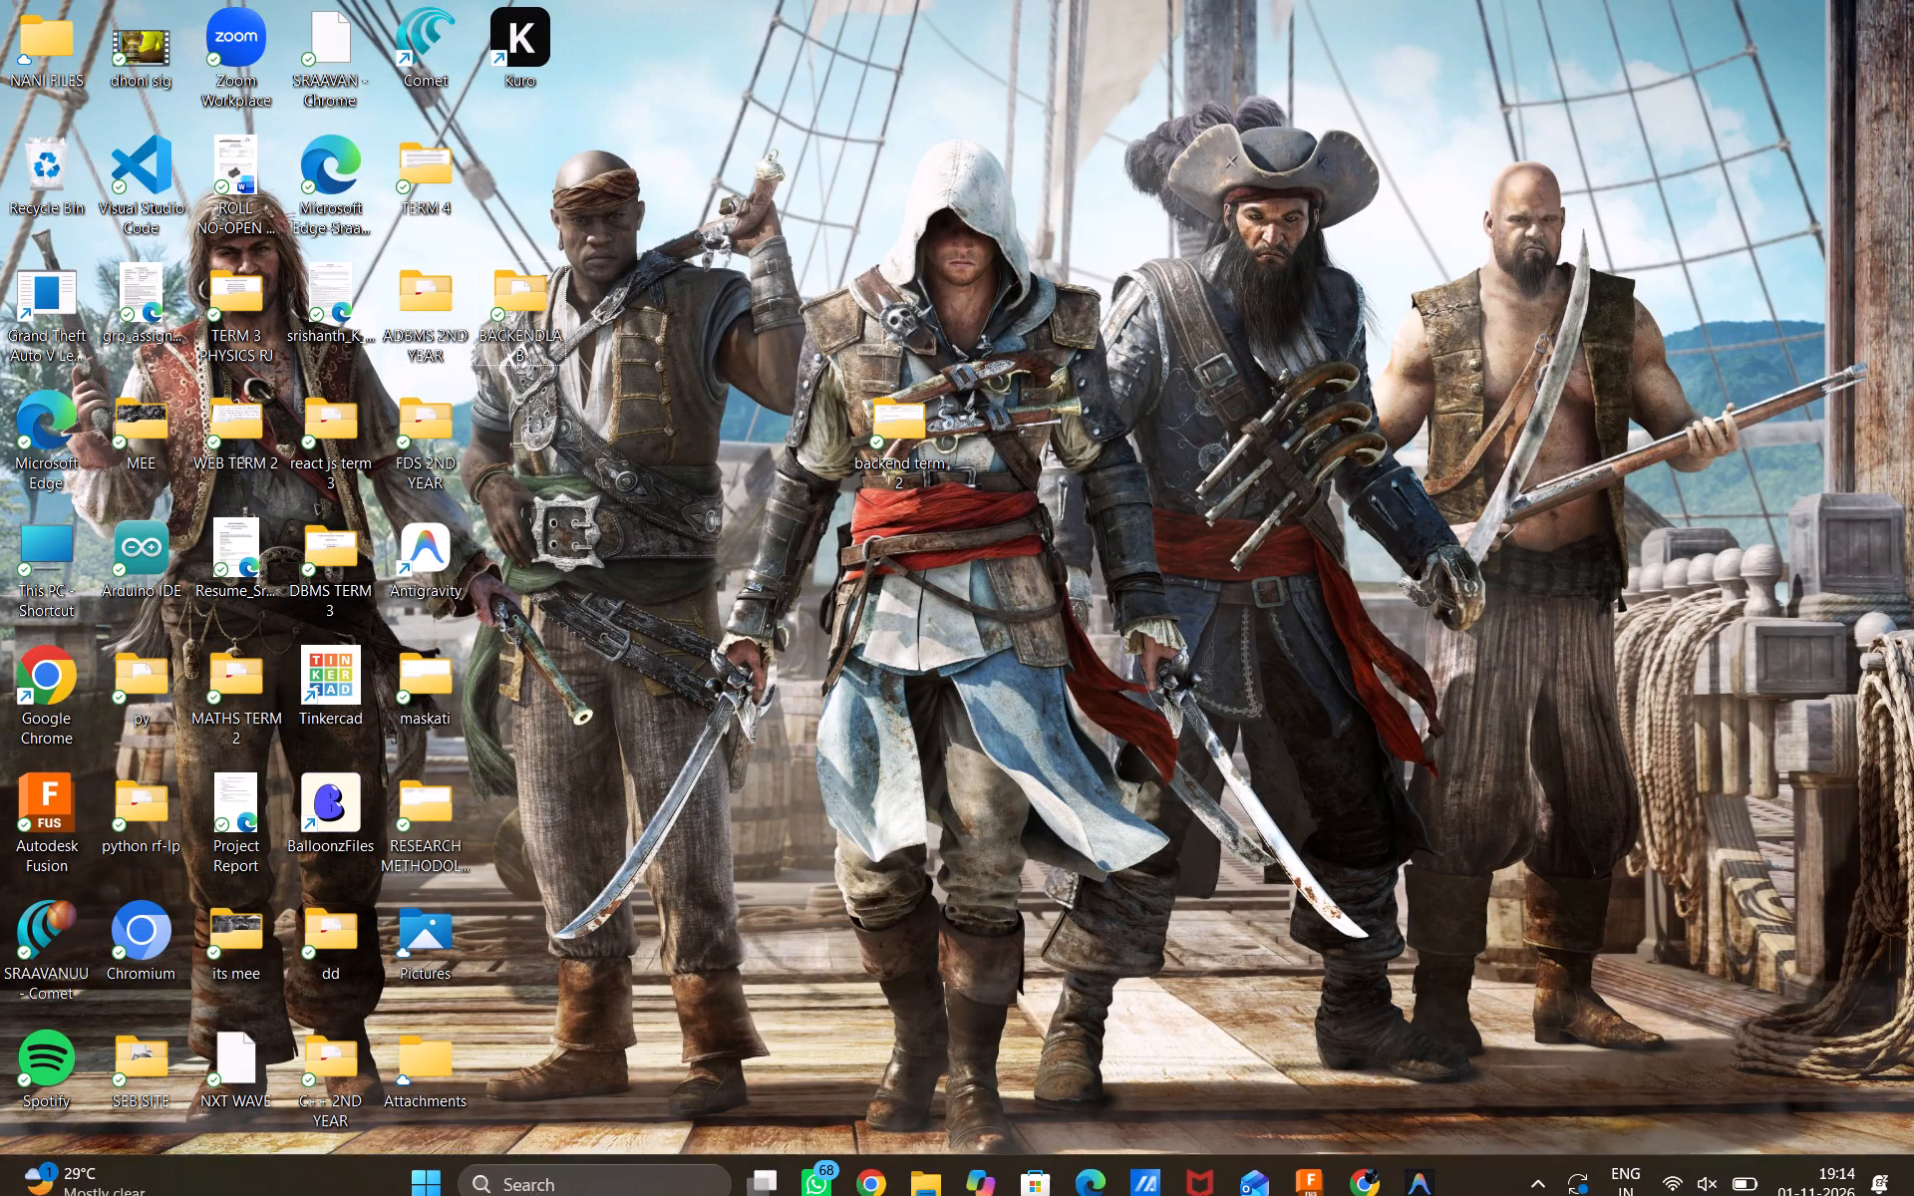
In Chrome's Aurora assessments page, upload the ADS Lab Report 1 PDF from Downloads for Advanced Data Structures Lab Report 1.
left_click(1357, 1176)
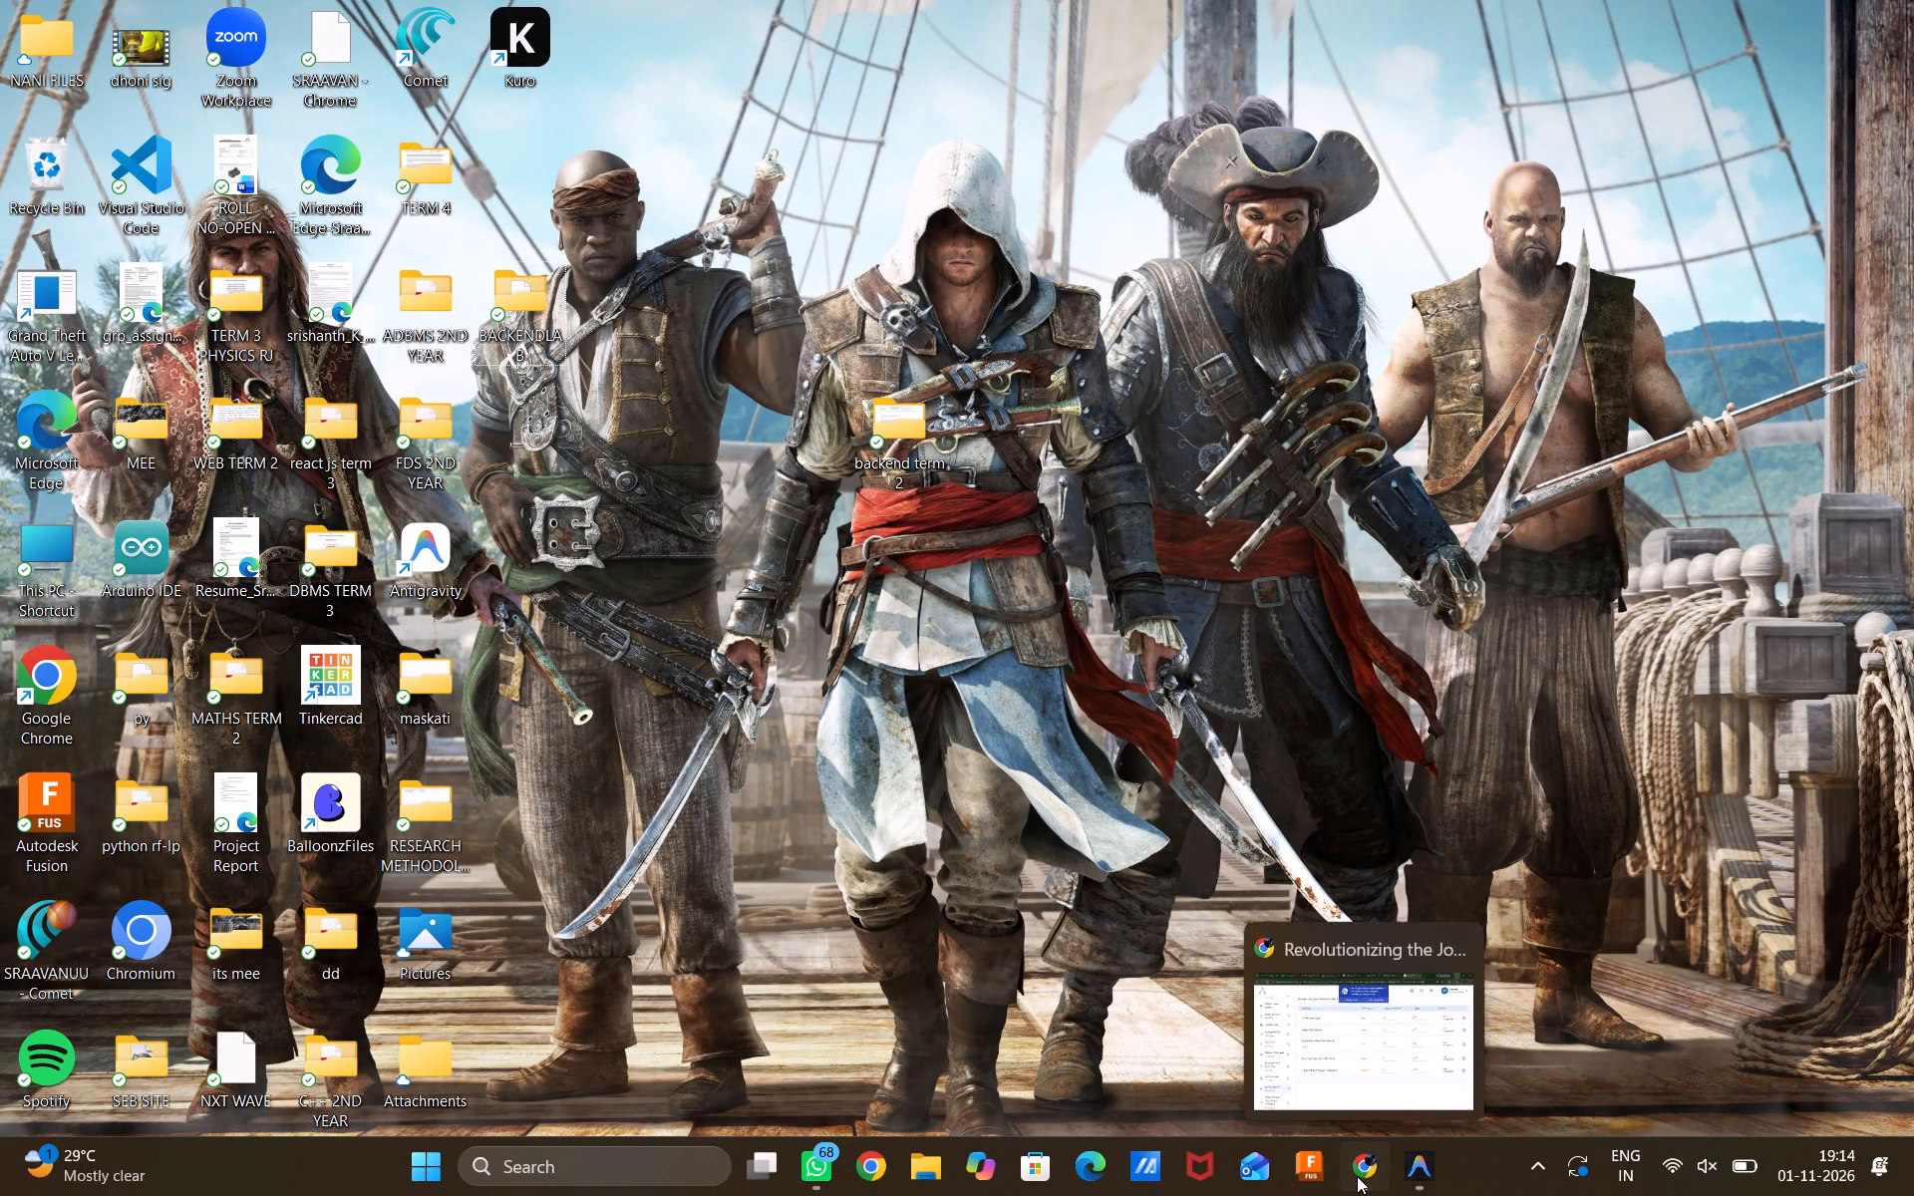
left_click(74, 10)
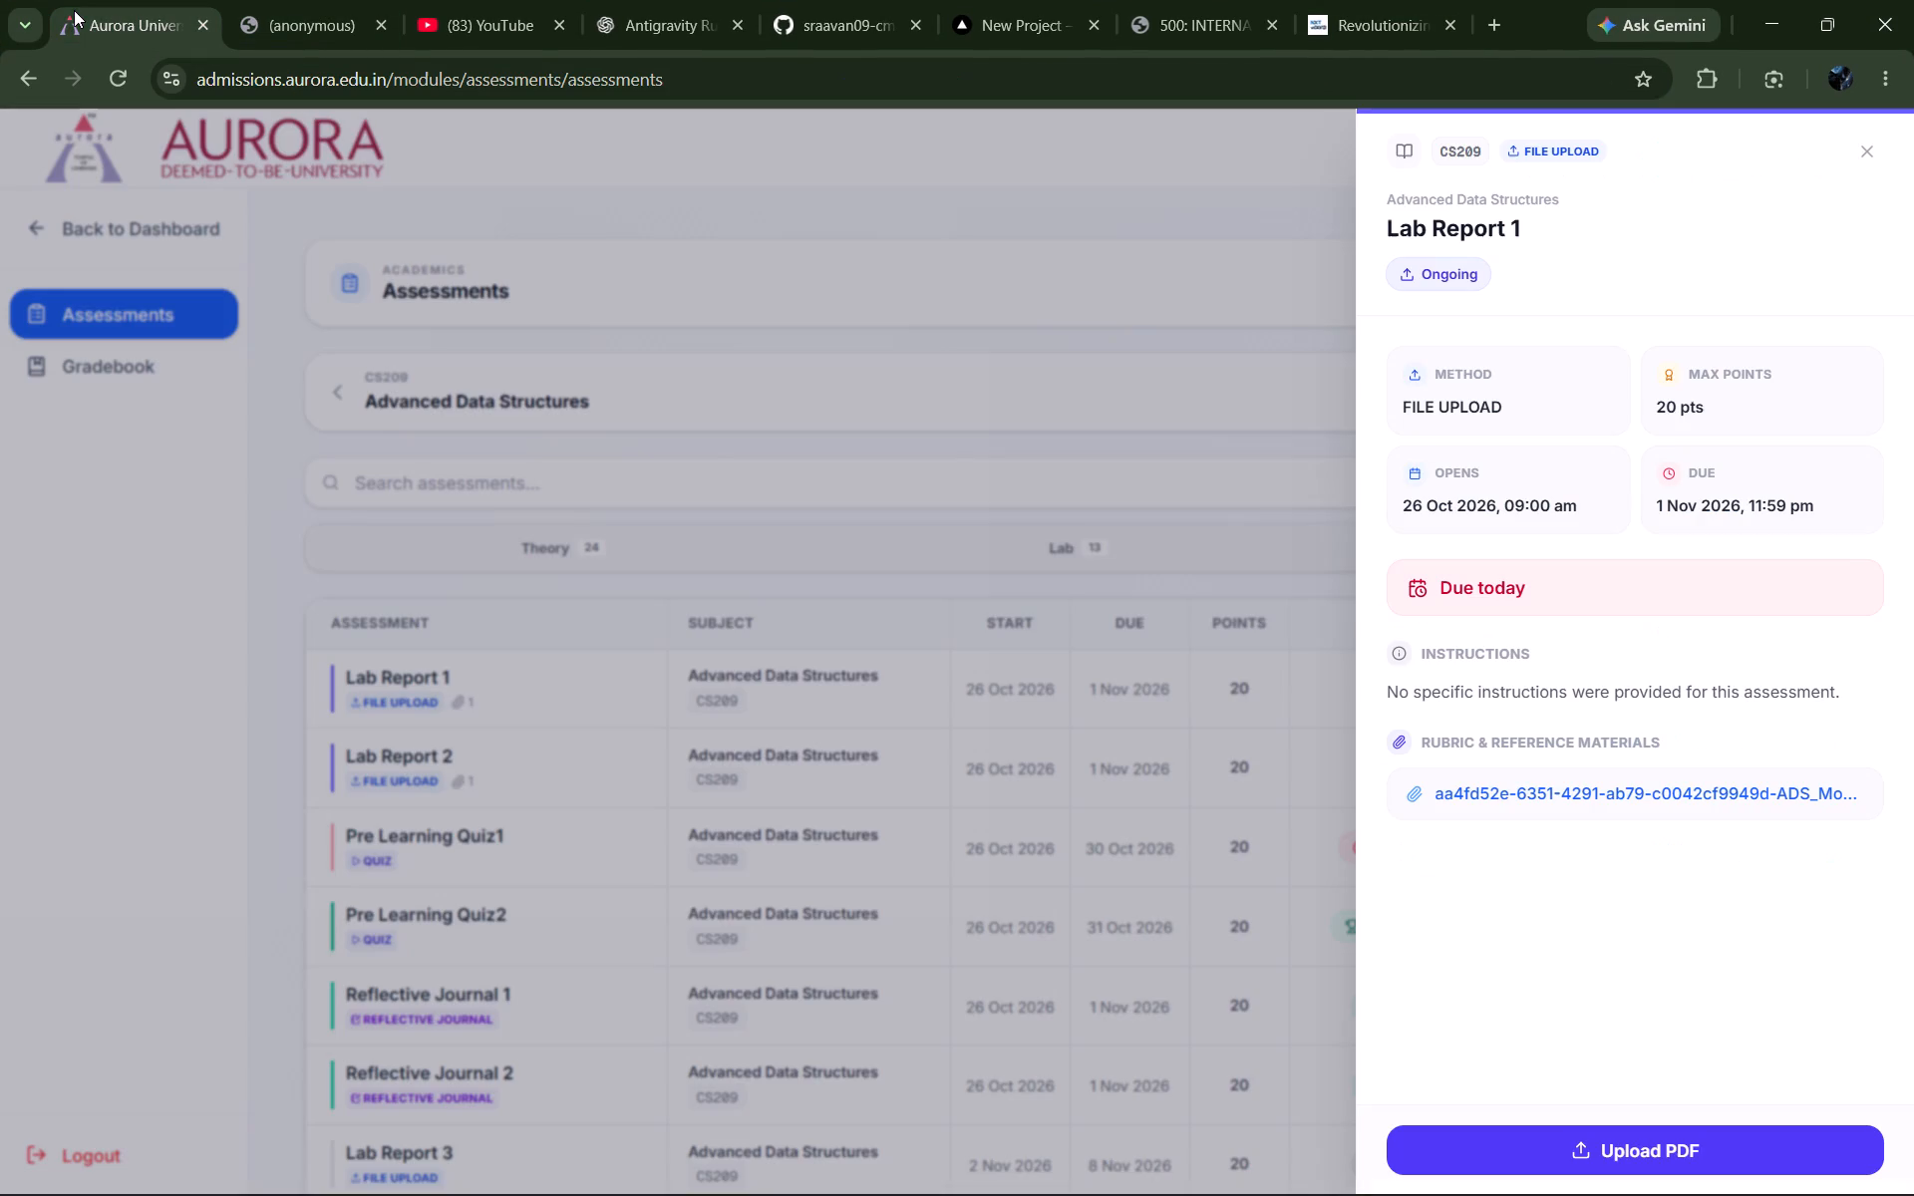
left_click(1027, 555)
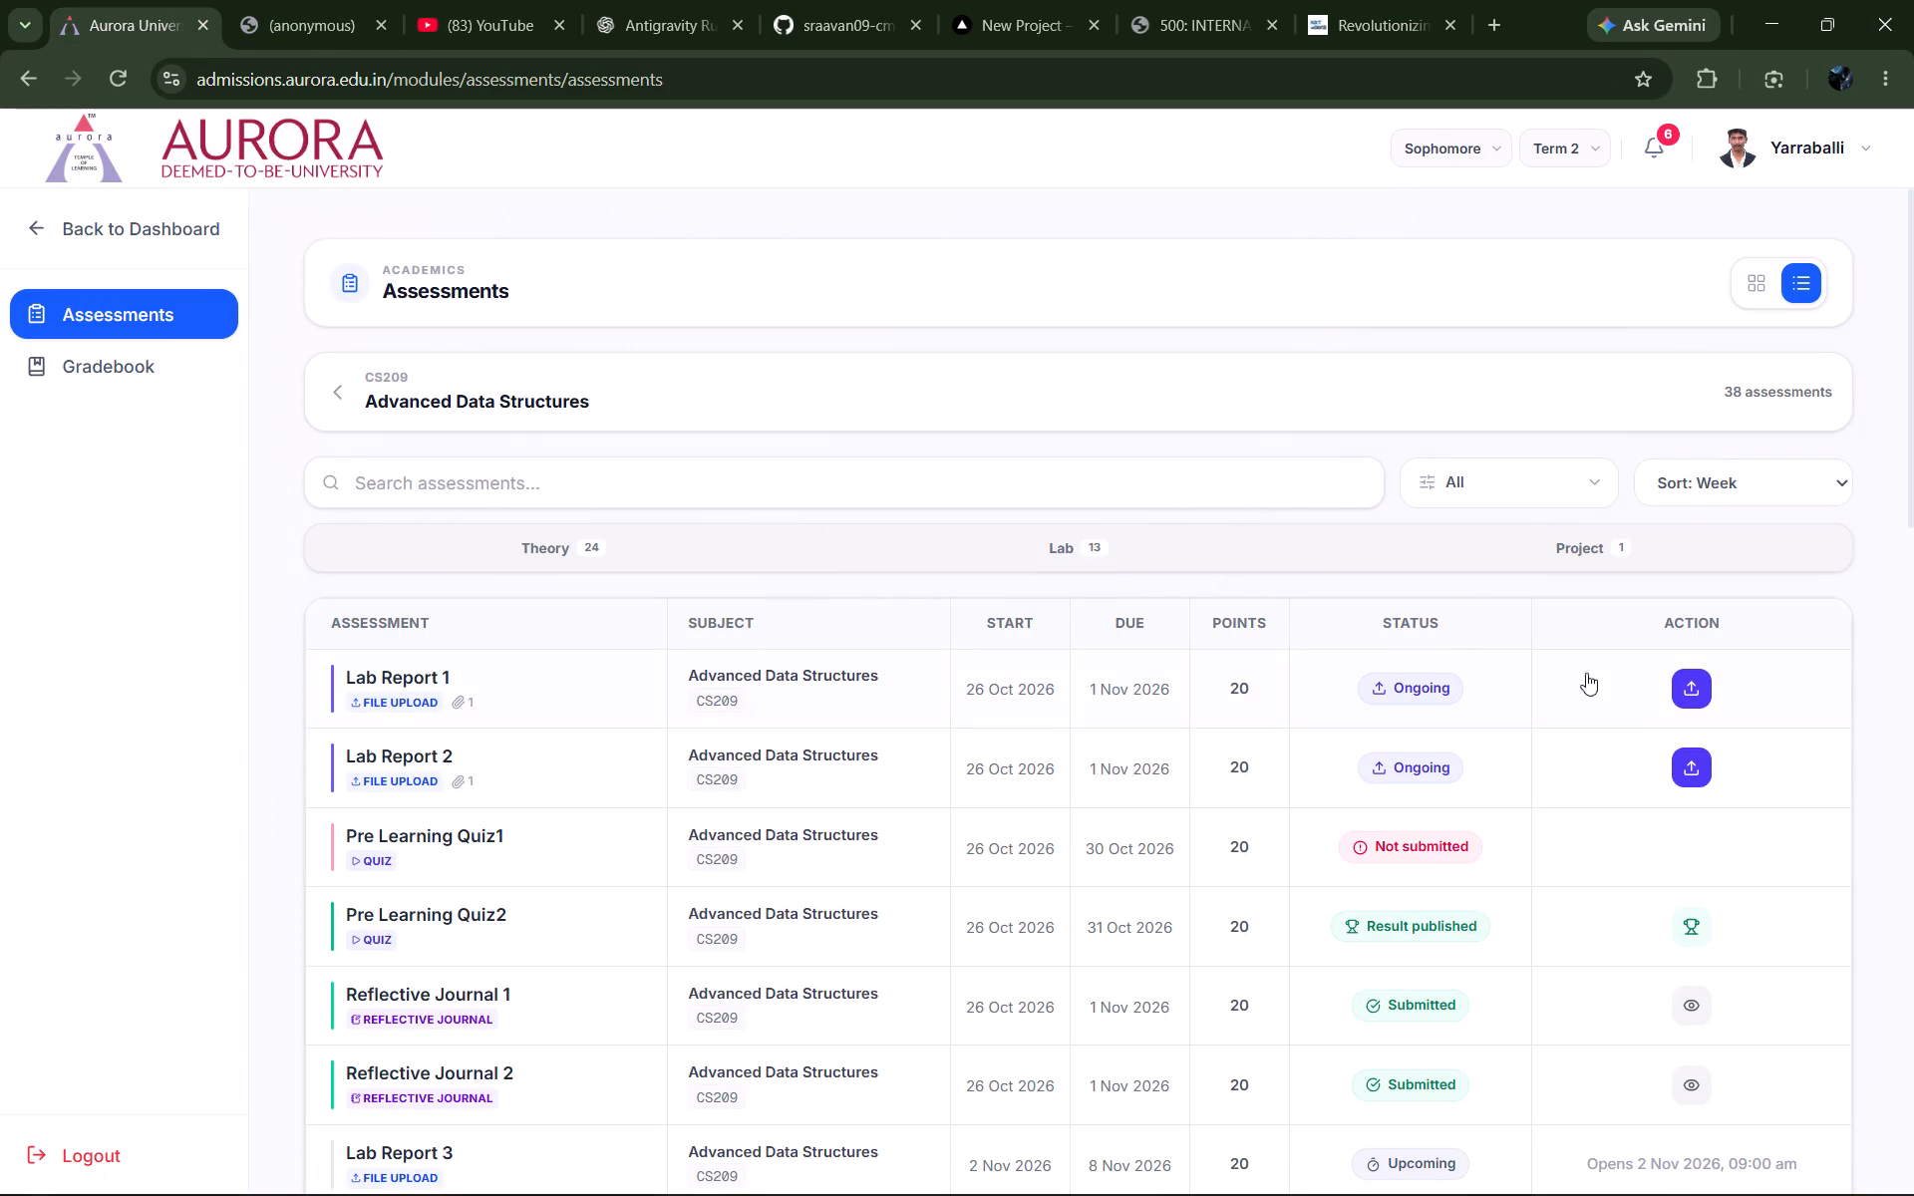
left_click(1679, 687)
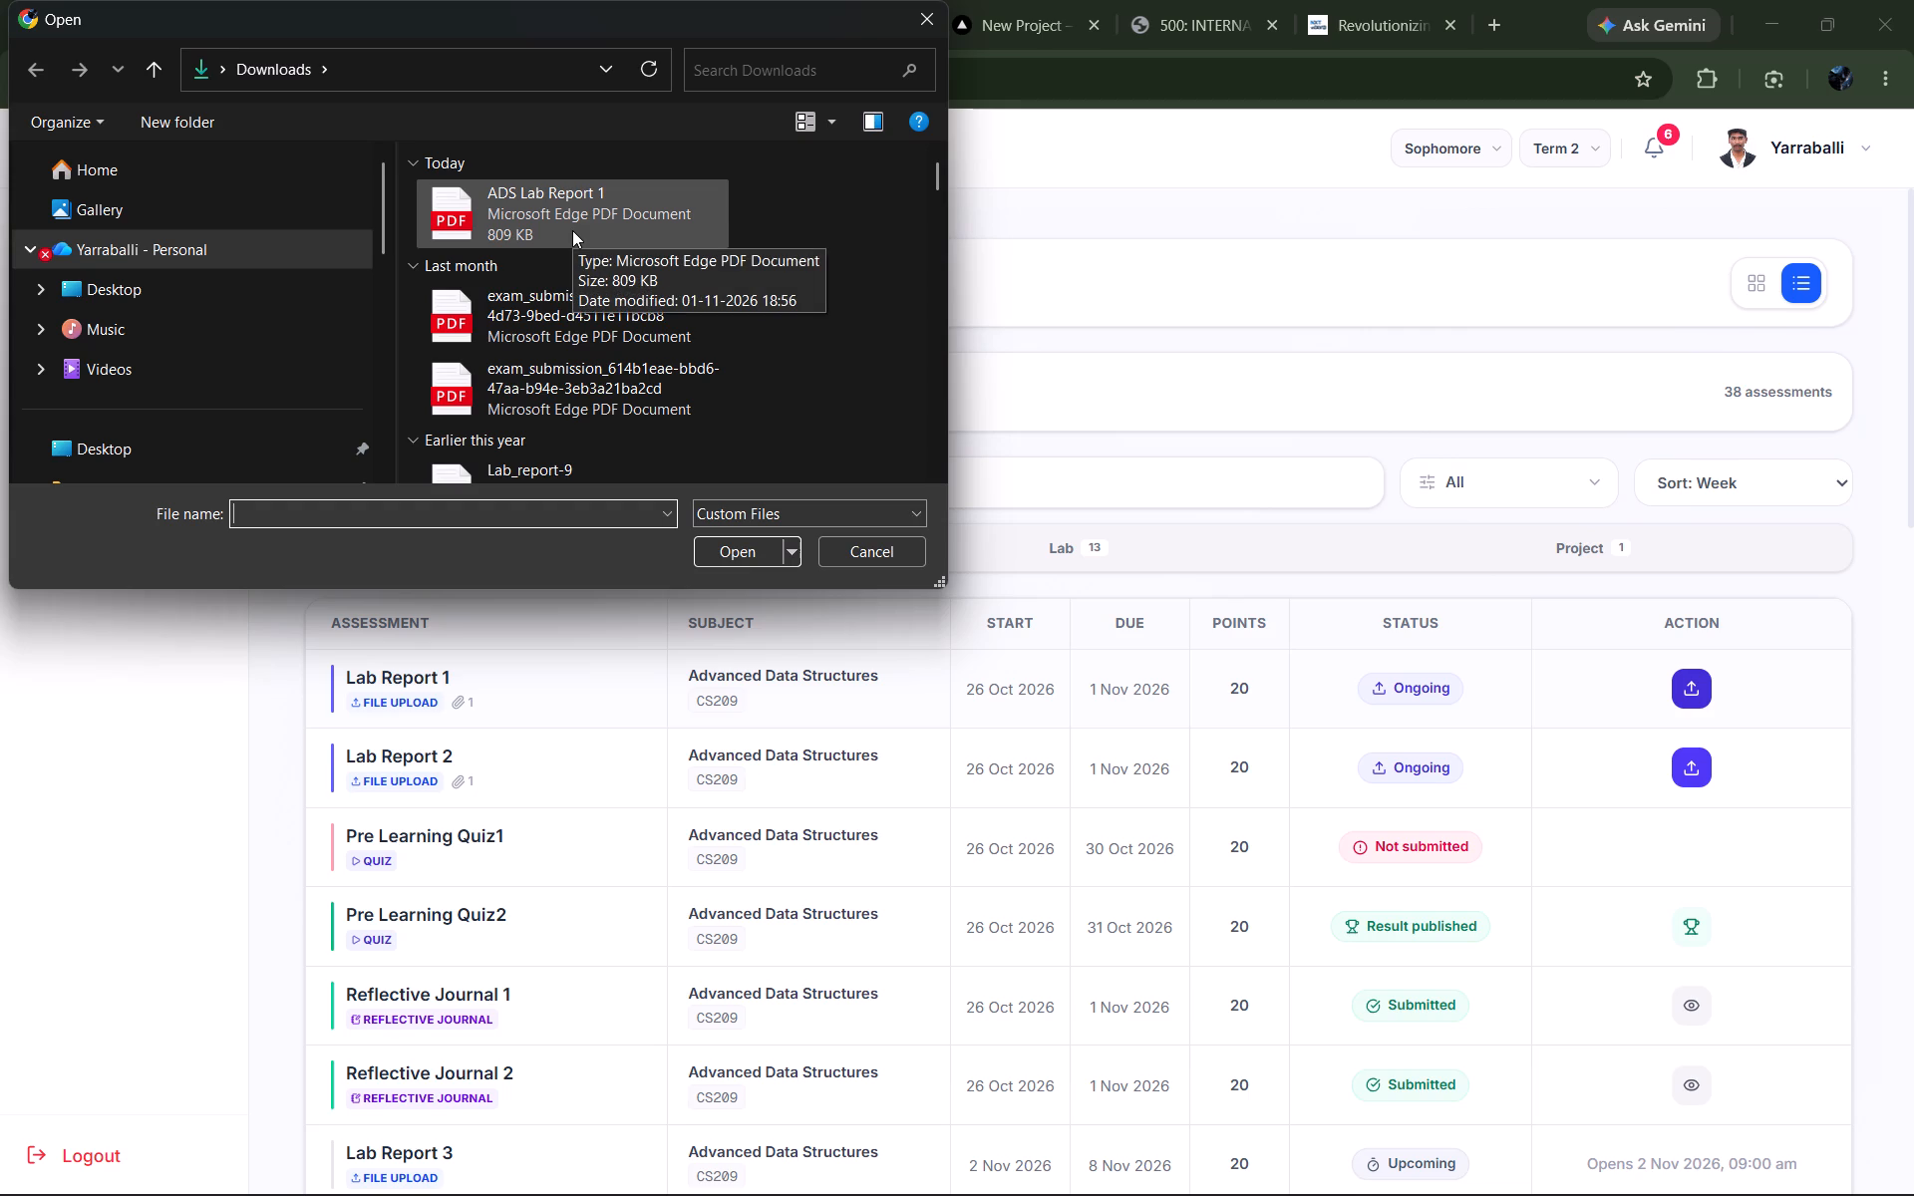
double_click(572, 230)
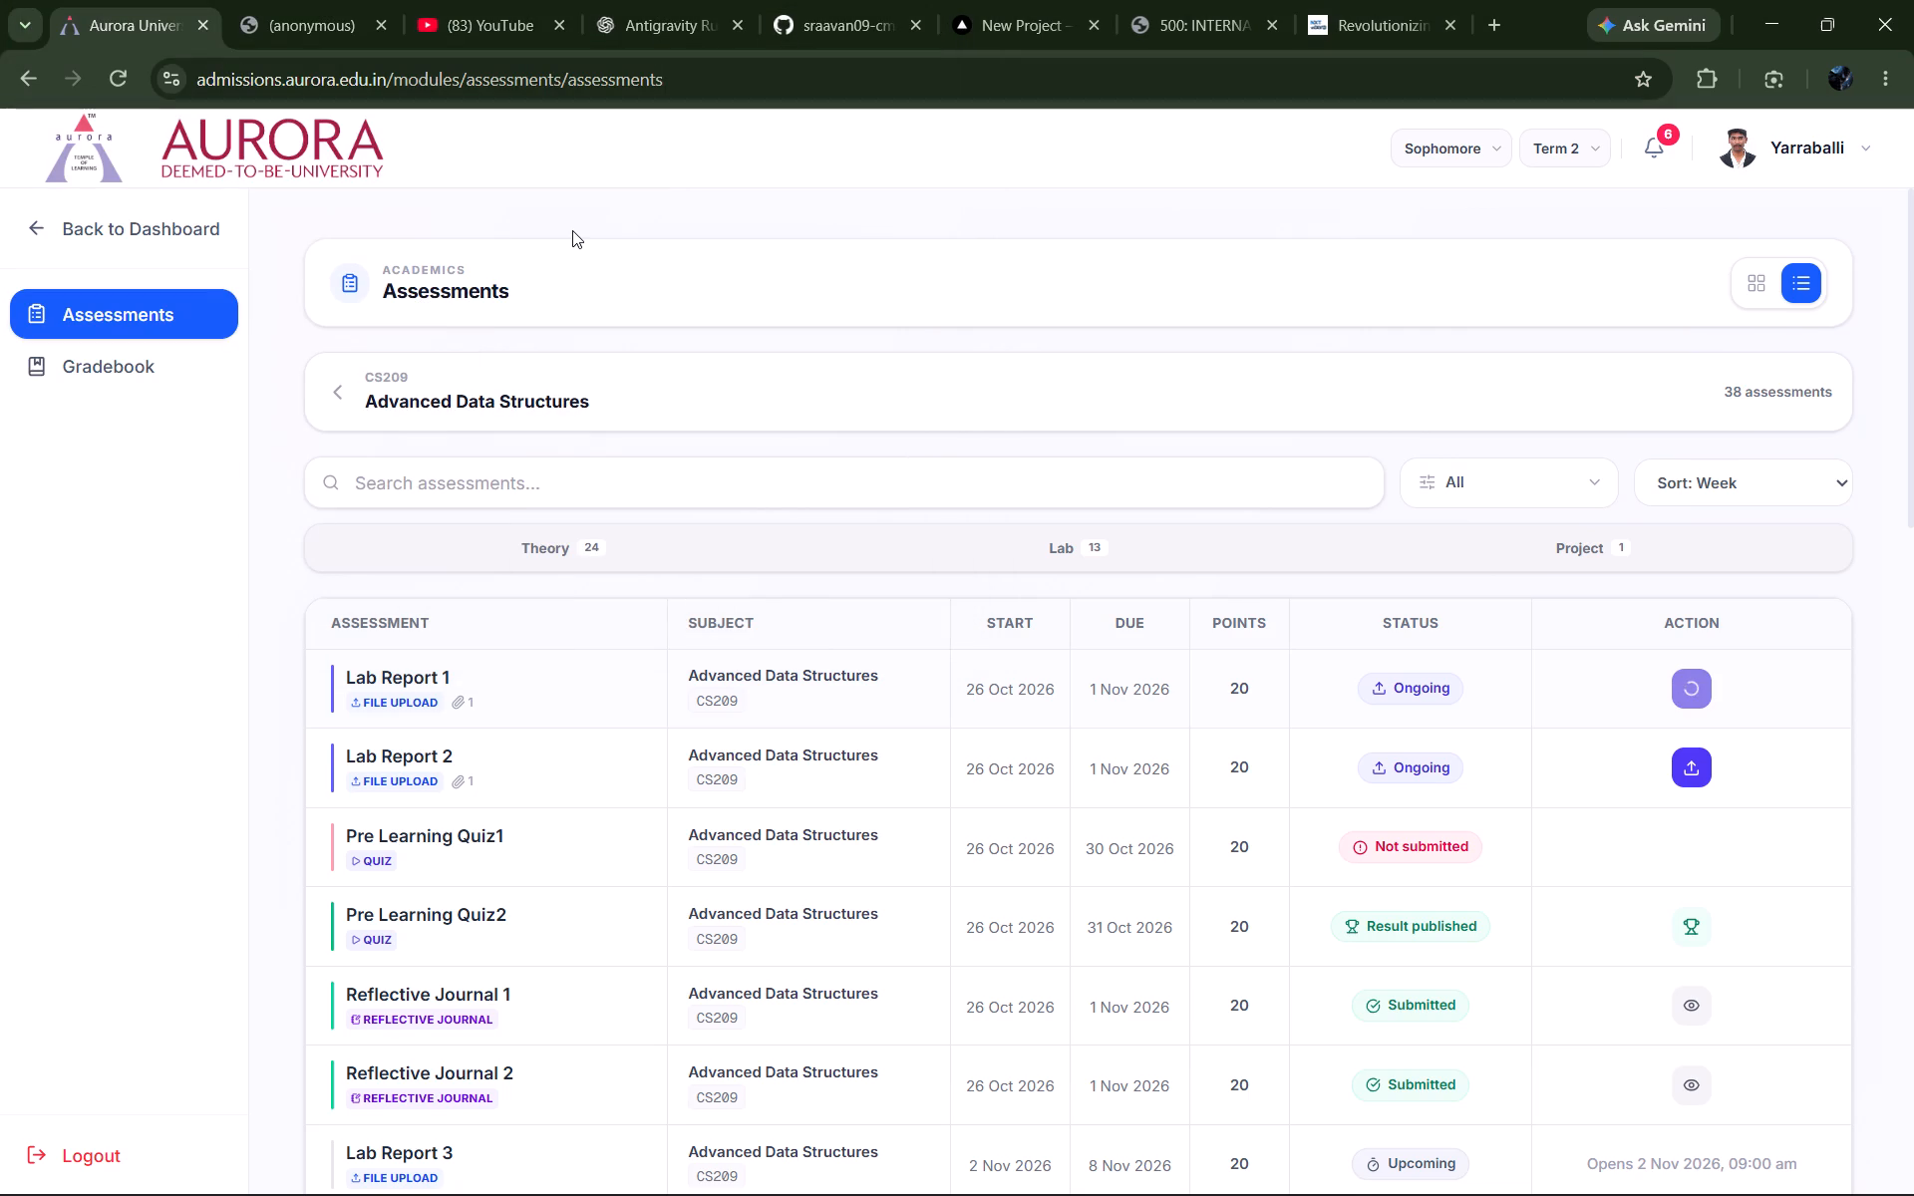
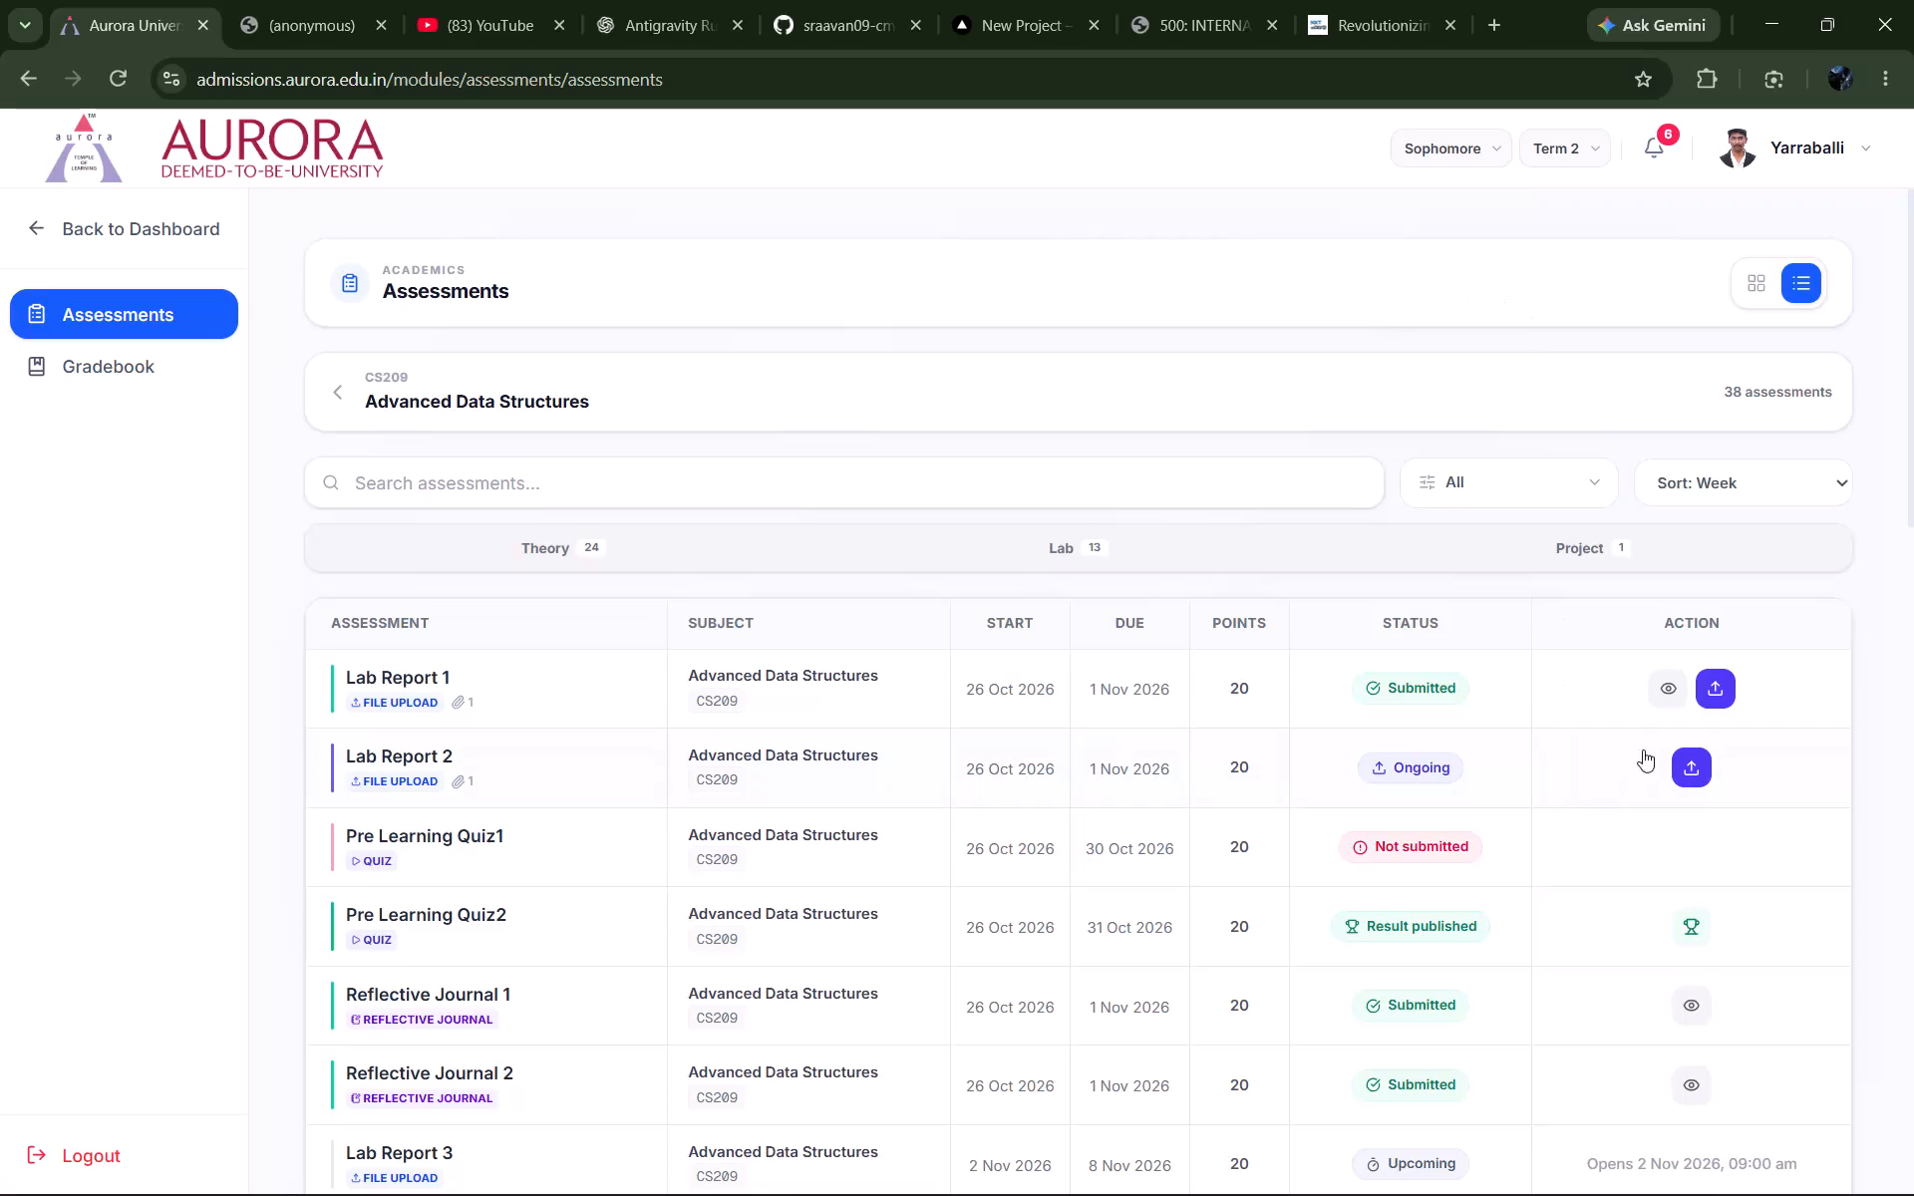
Open the uploaded Lab Report 1 submission, check its question screenshots and certificate page, and close it.
left_click(1671, 686)
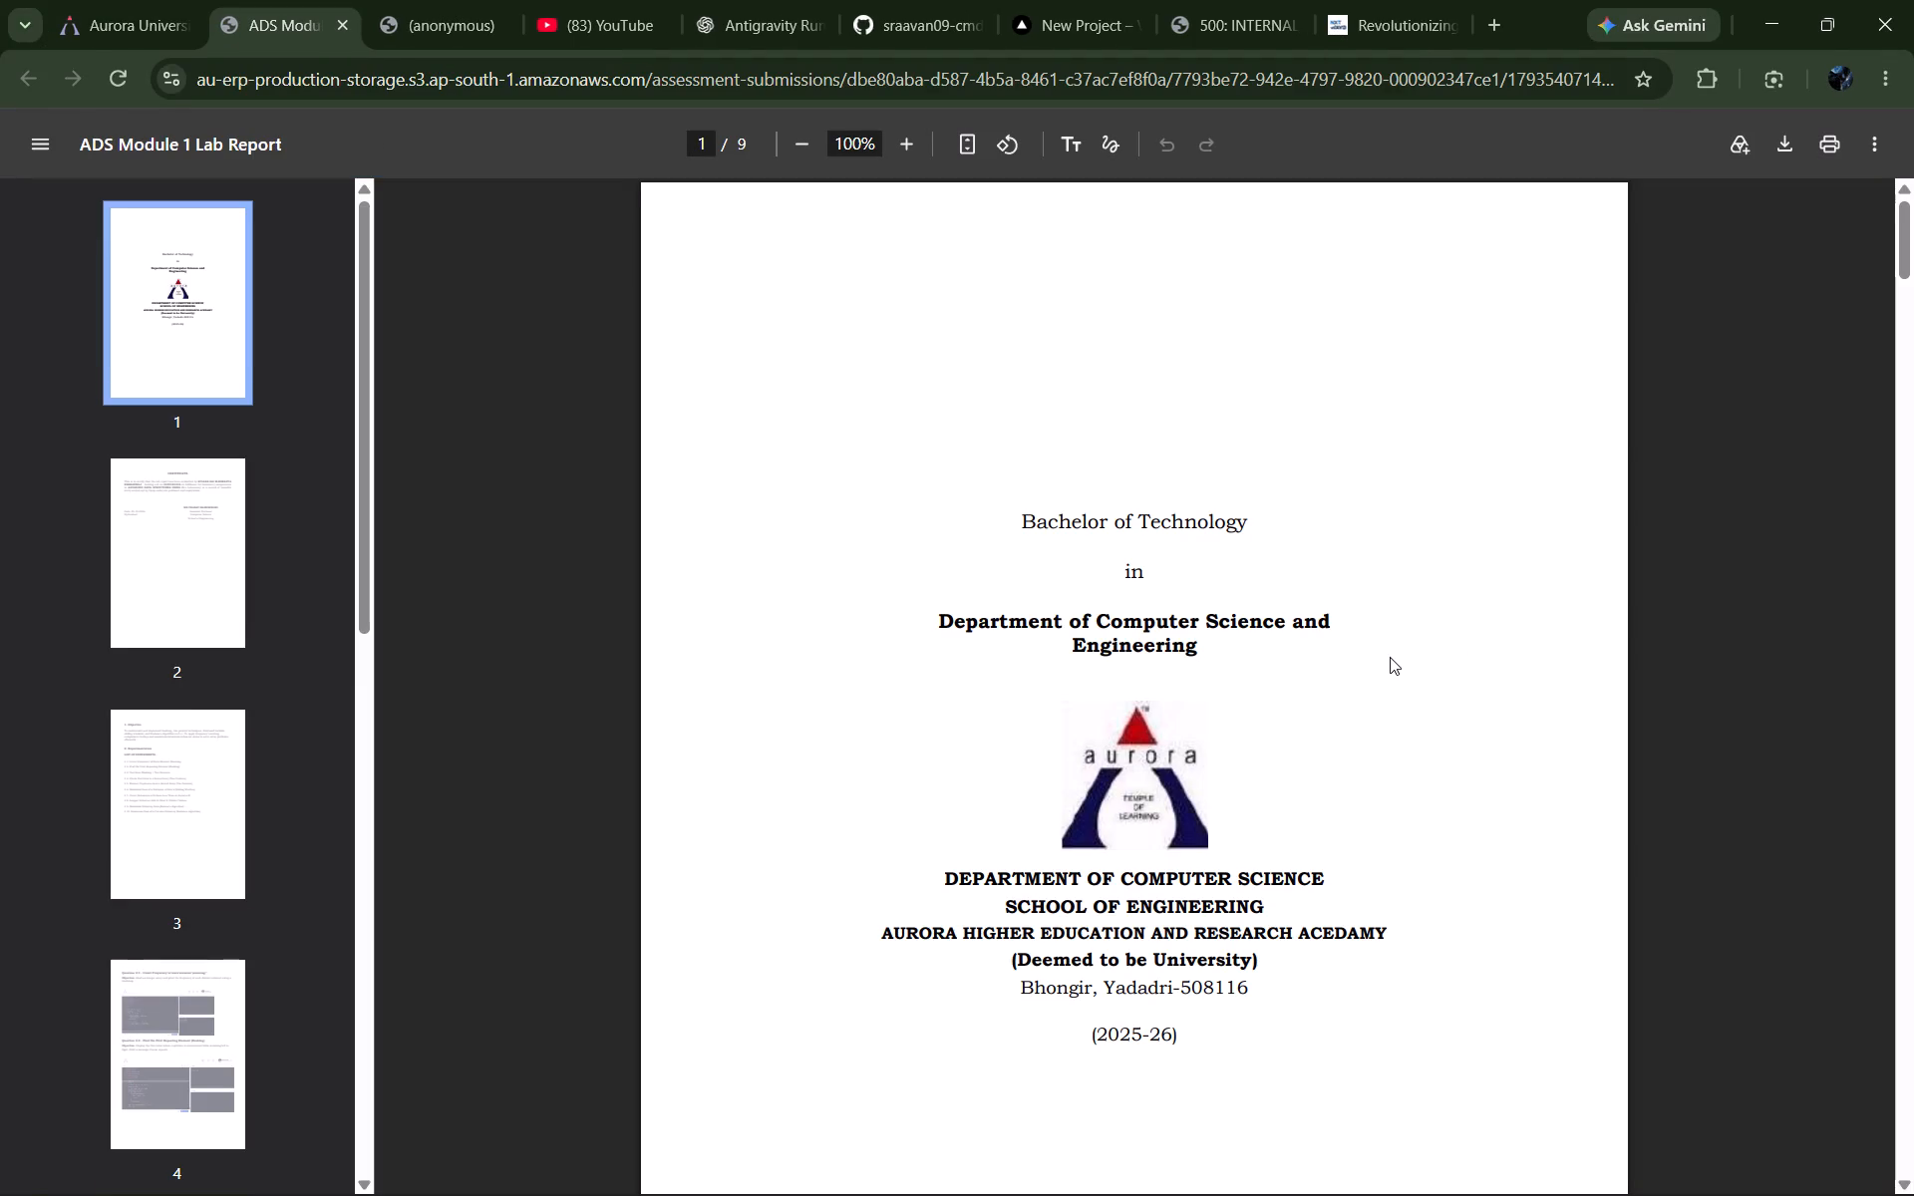
scroll(1390, 657, "down", 9)
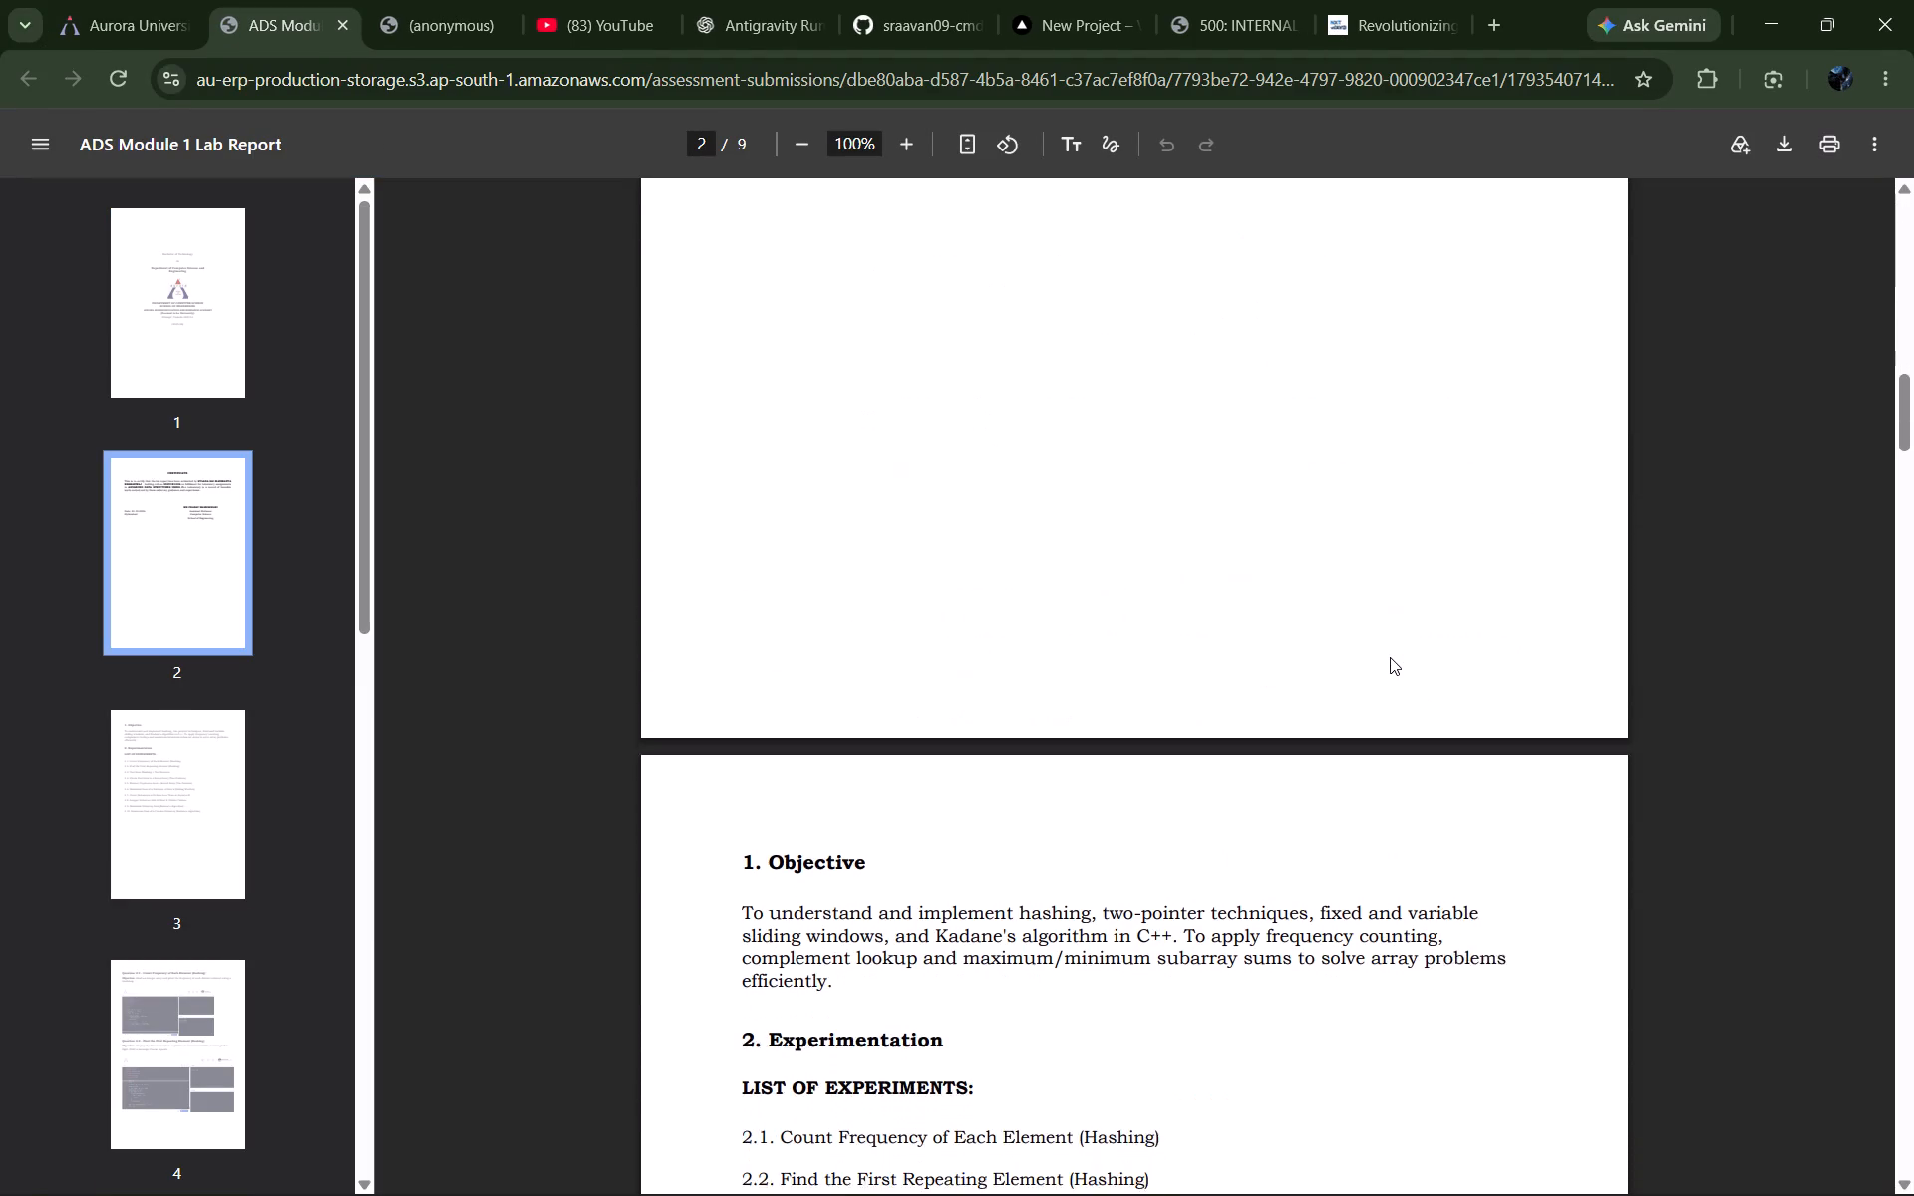
scroll(1390, 657, "down", 9)
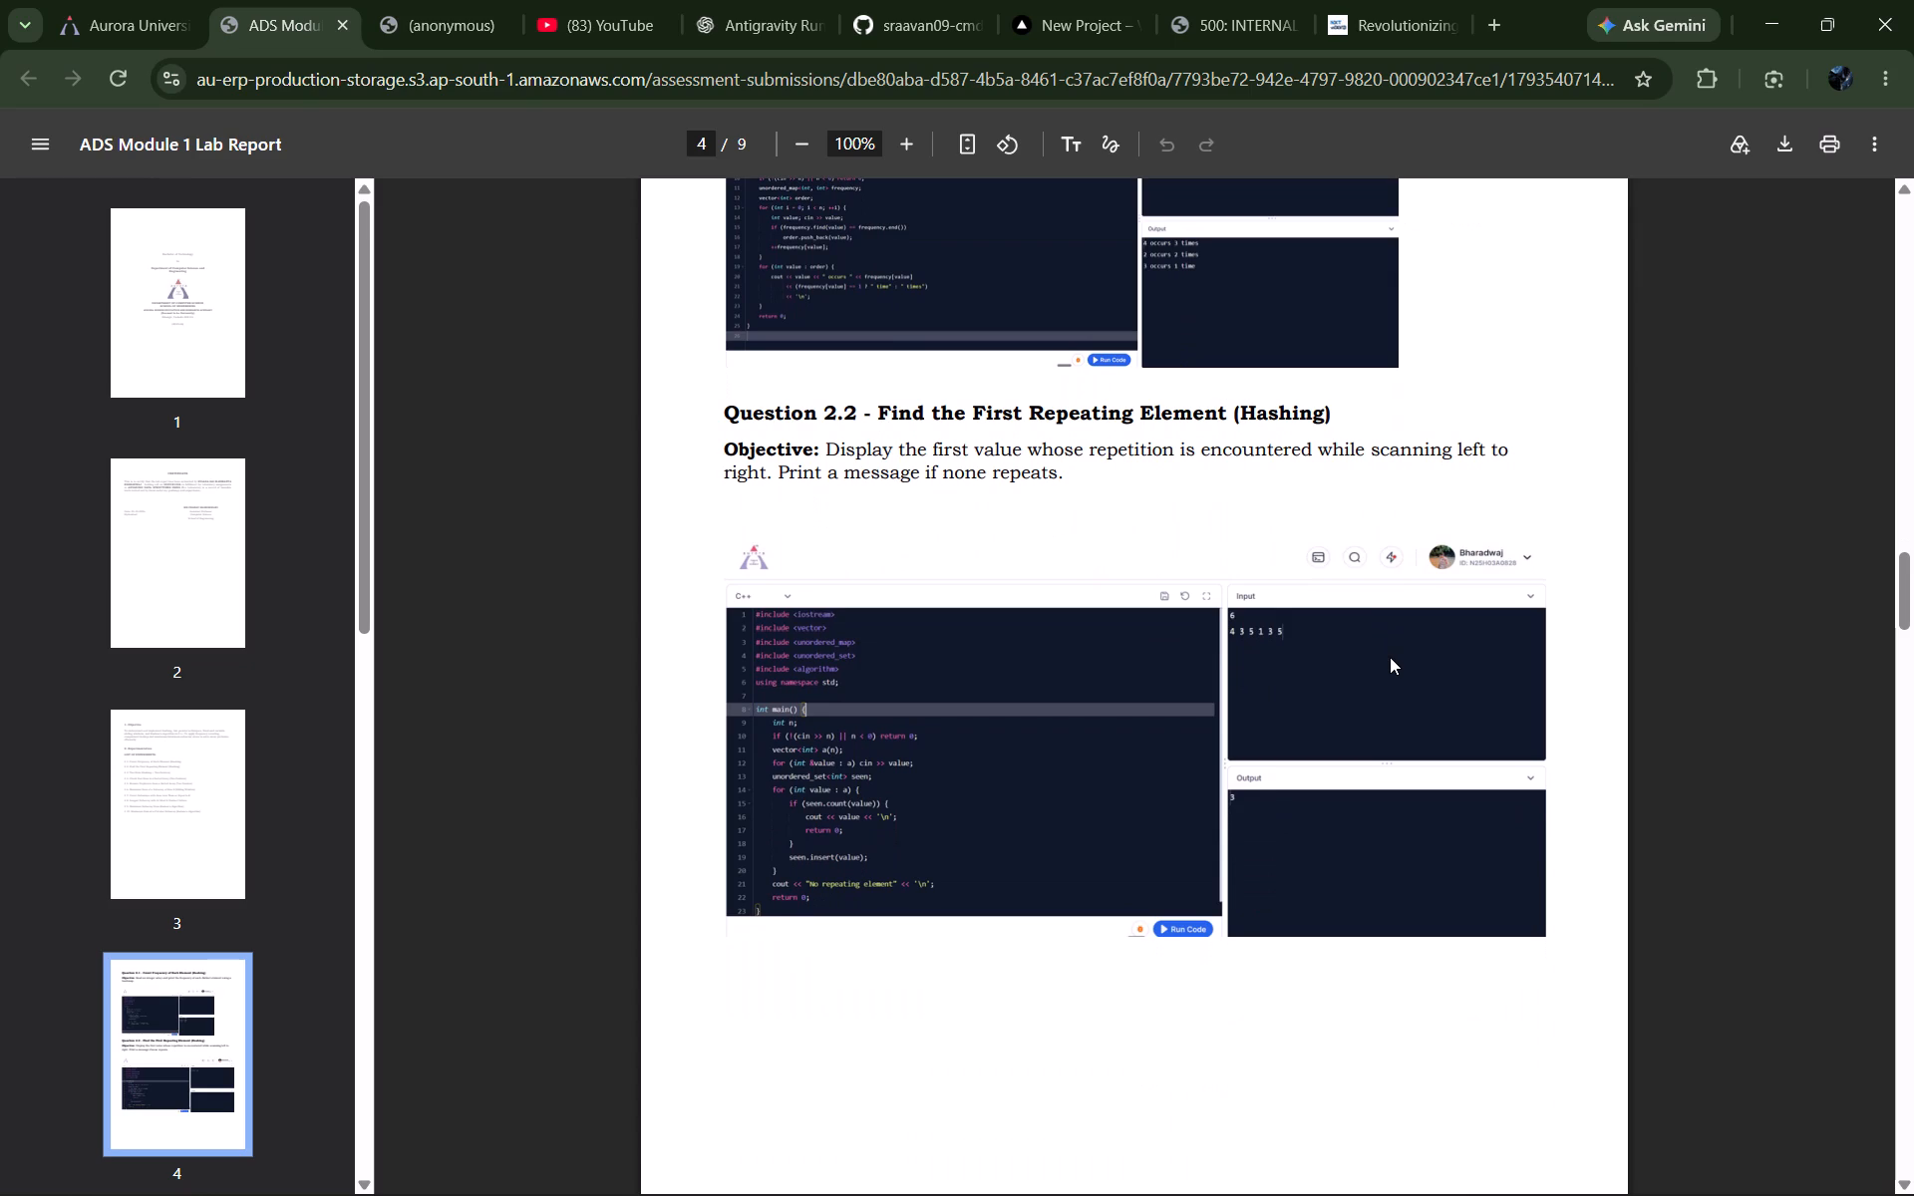
scroll(1390, 657, "down", 11)
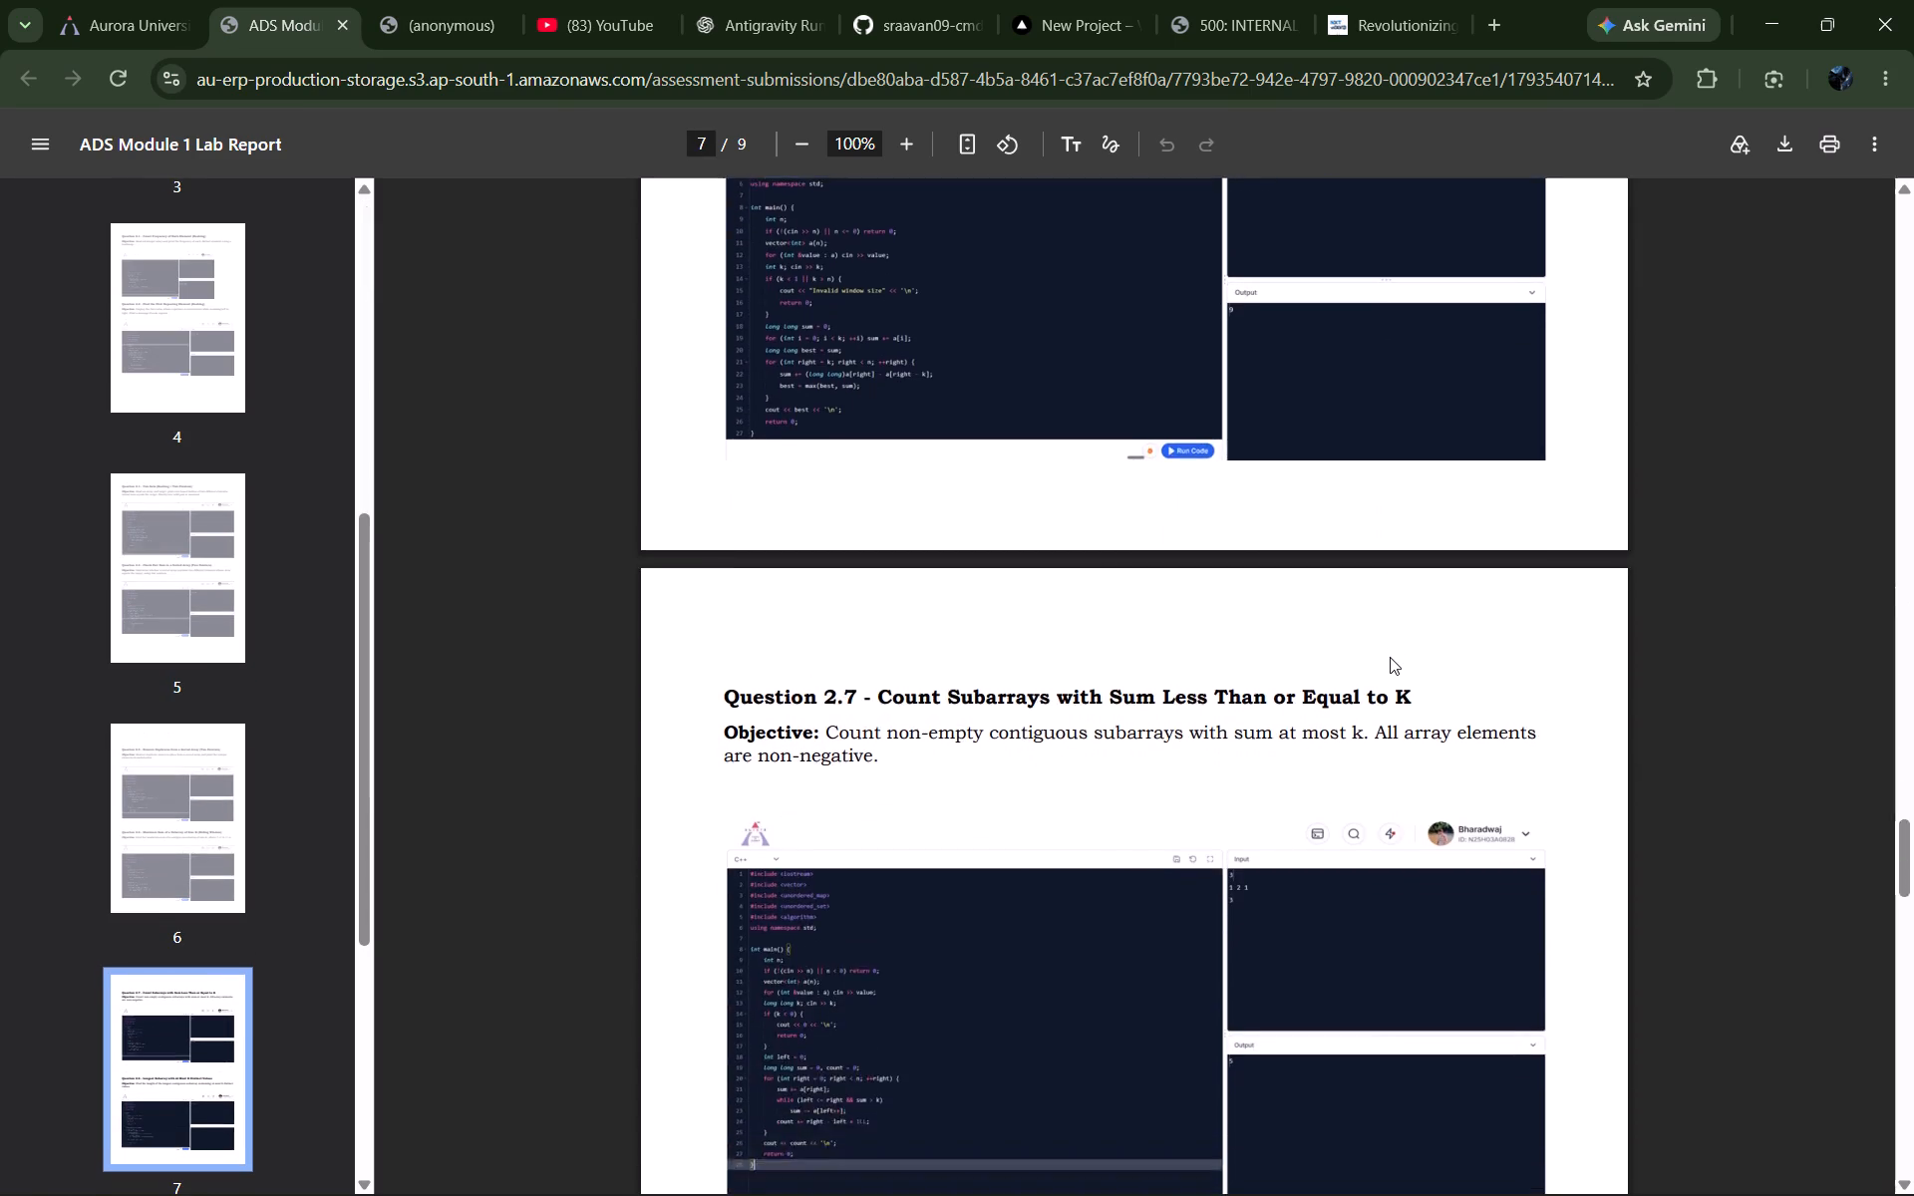
scroll(1390, 657, "down", 8)
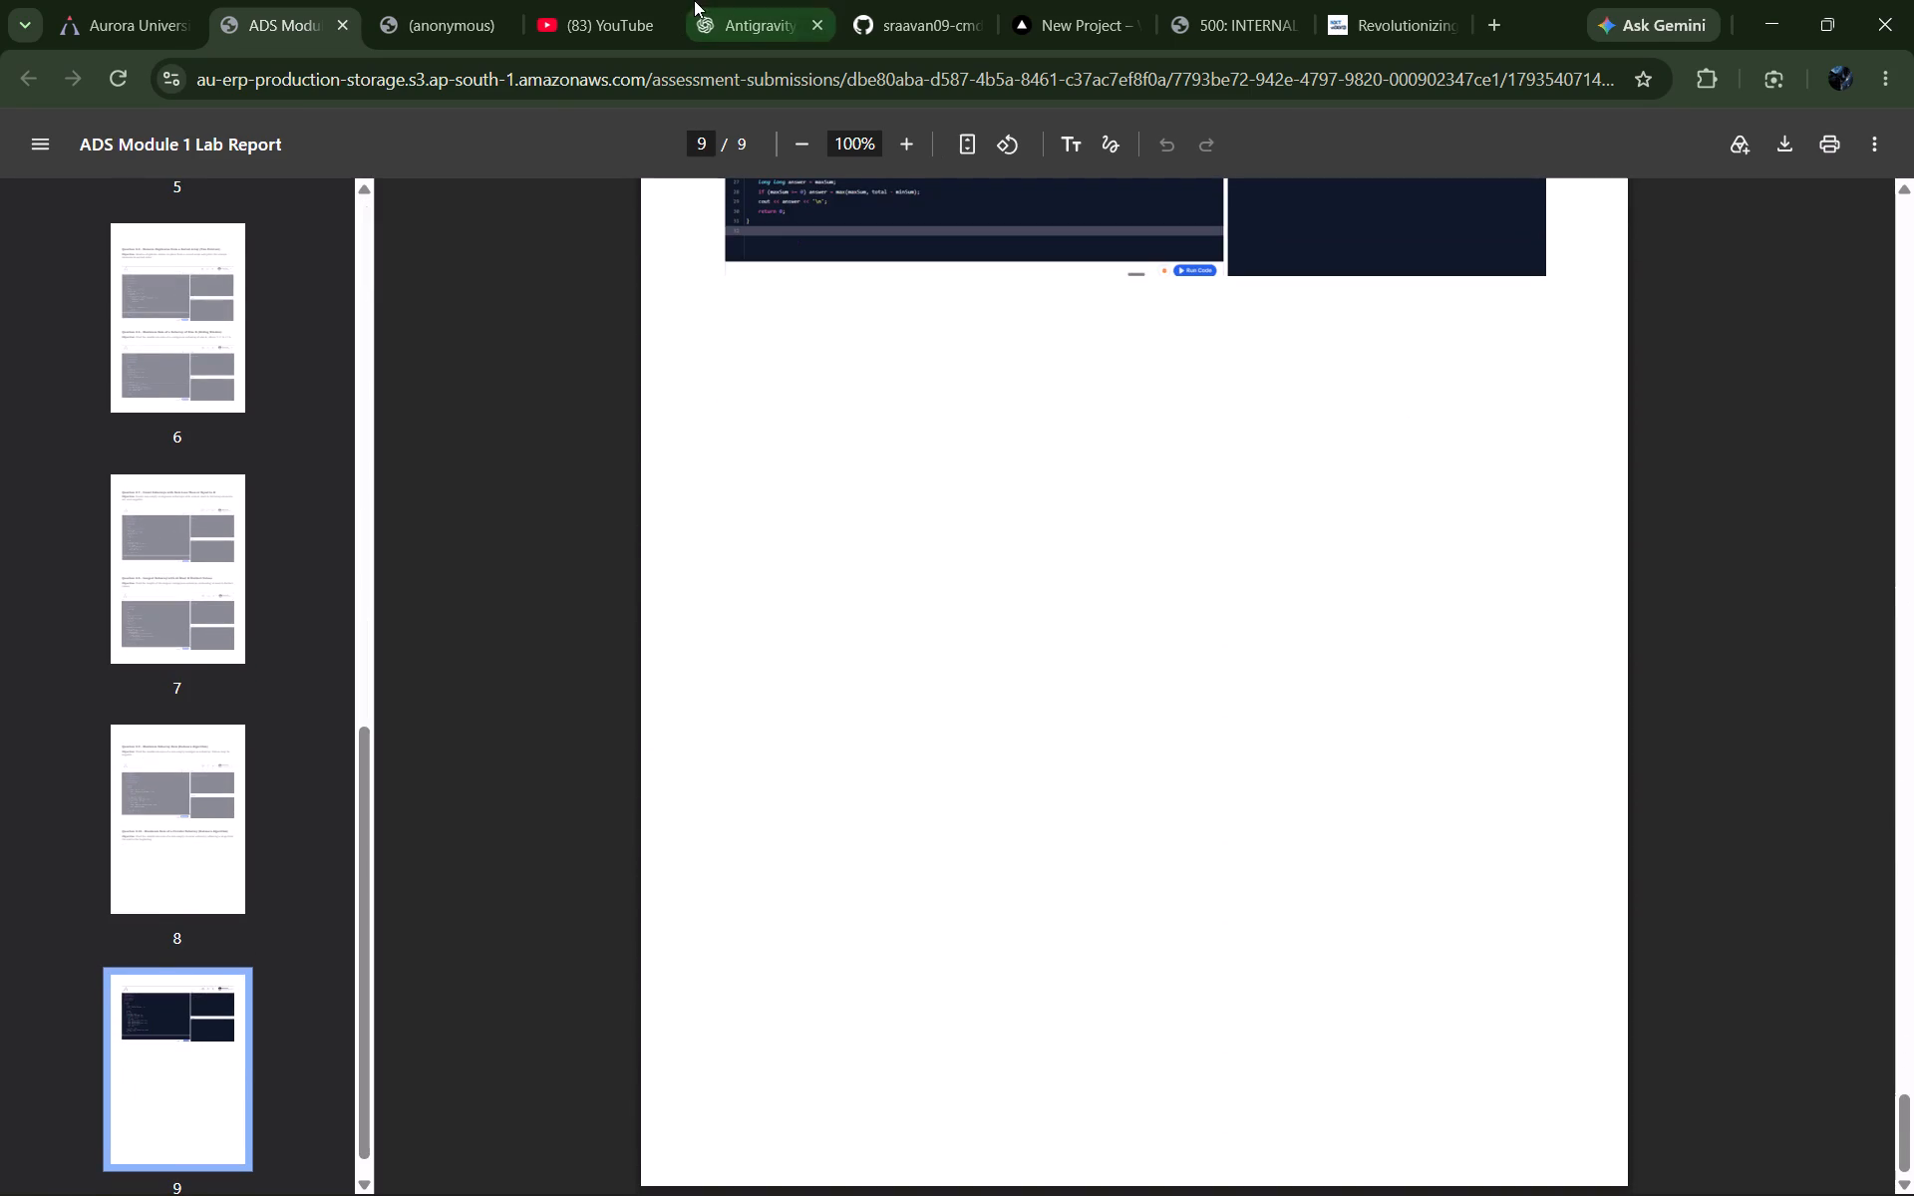
scroll(1011, 515, "up", 11)
scroll(1011, 515, "up", 18)
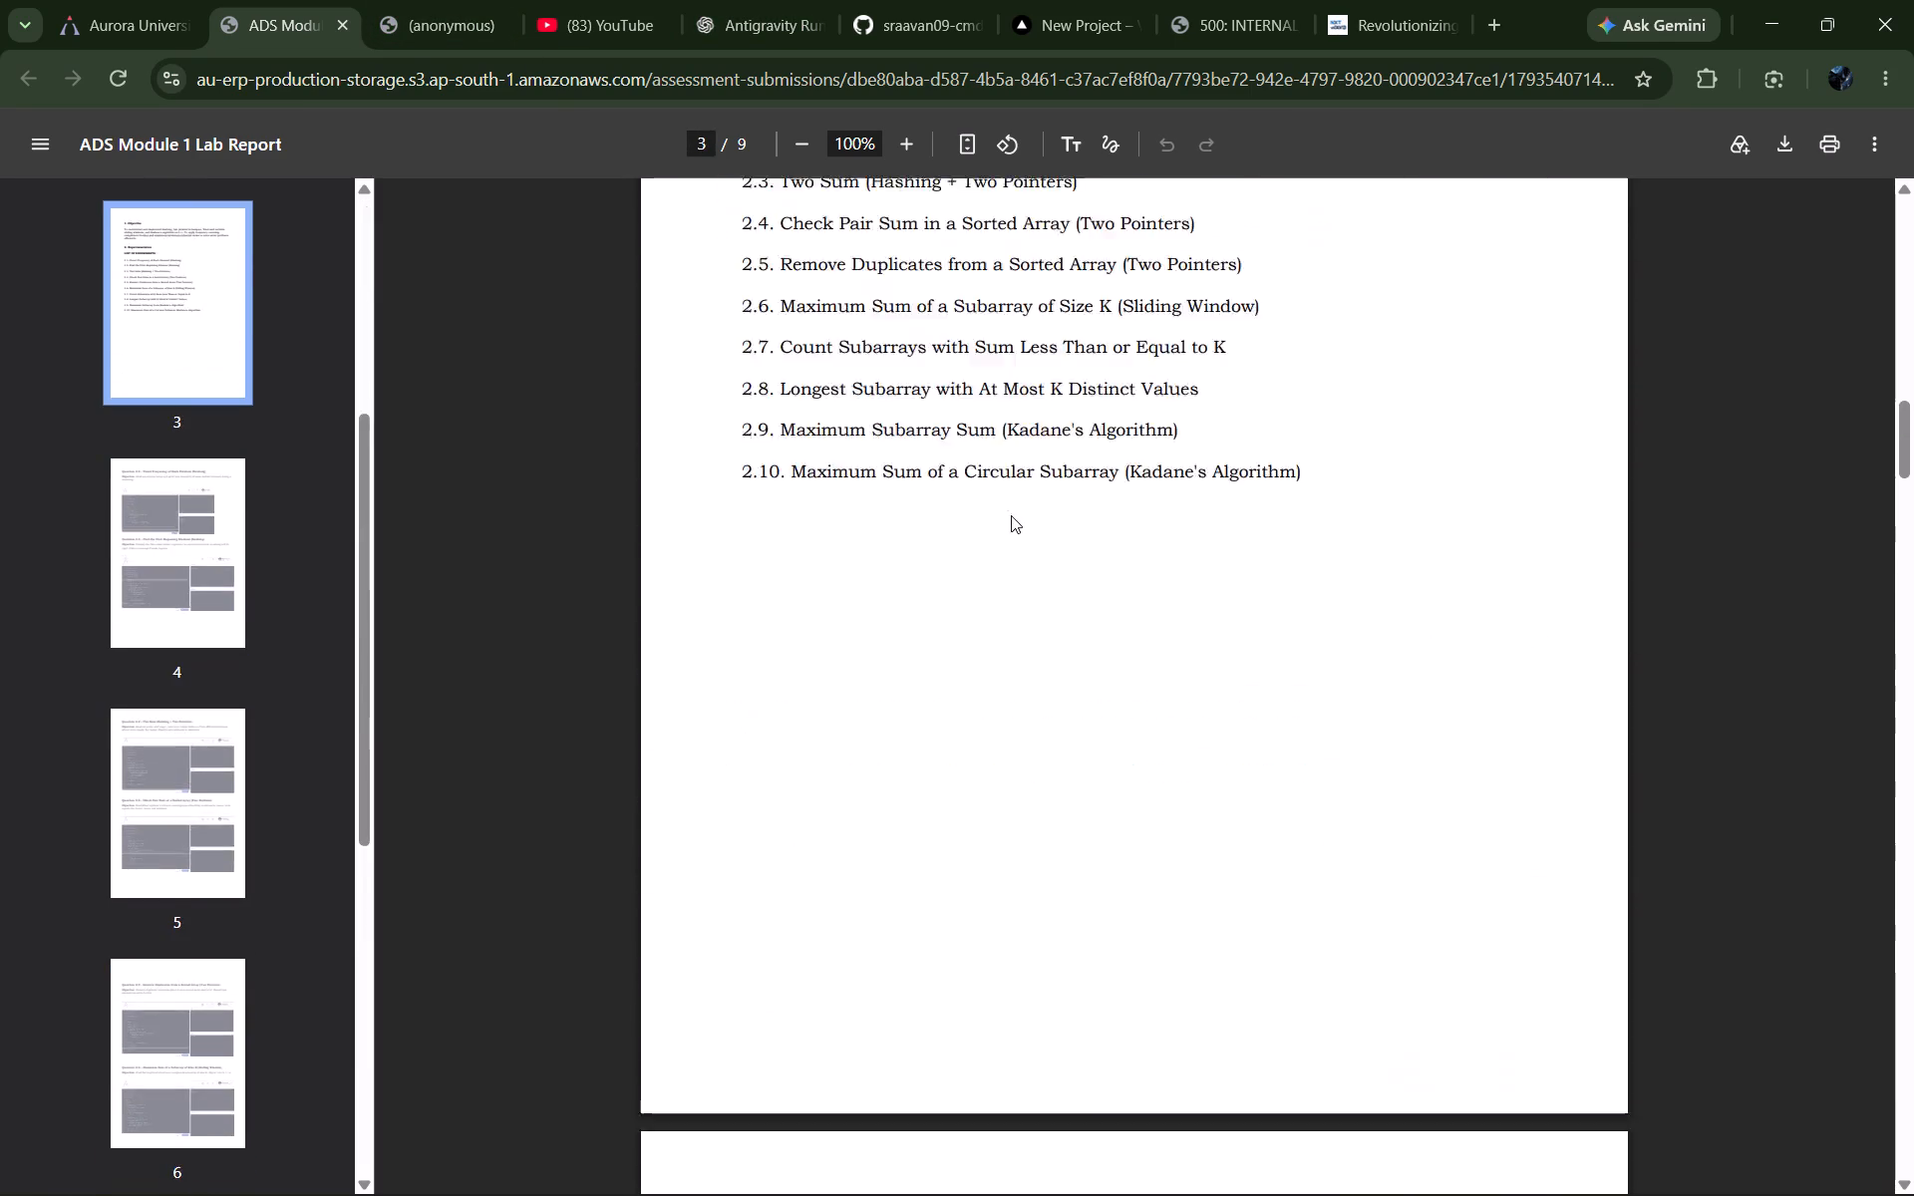
scroll(1011, 515, "up", 1)
scroll(1011, 515, "down", 4)
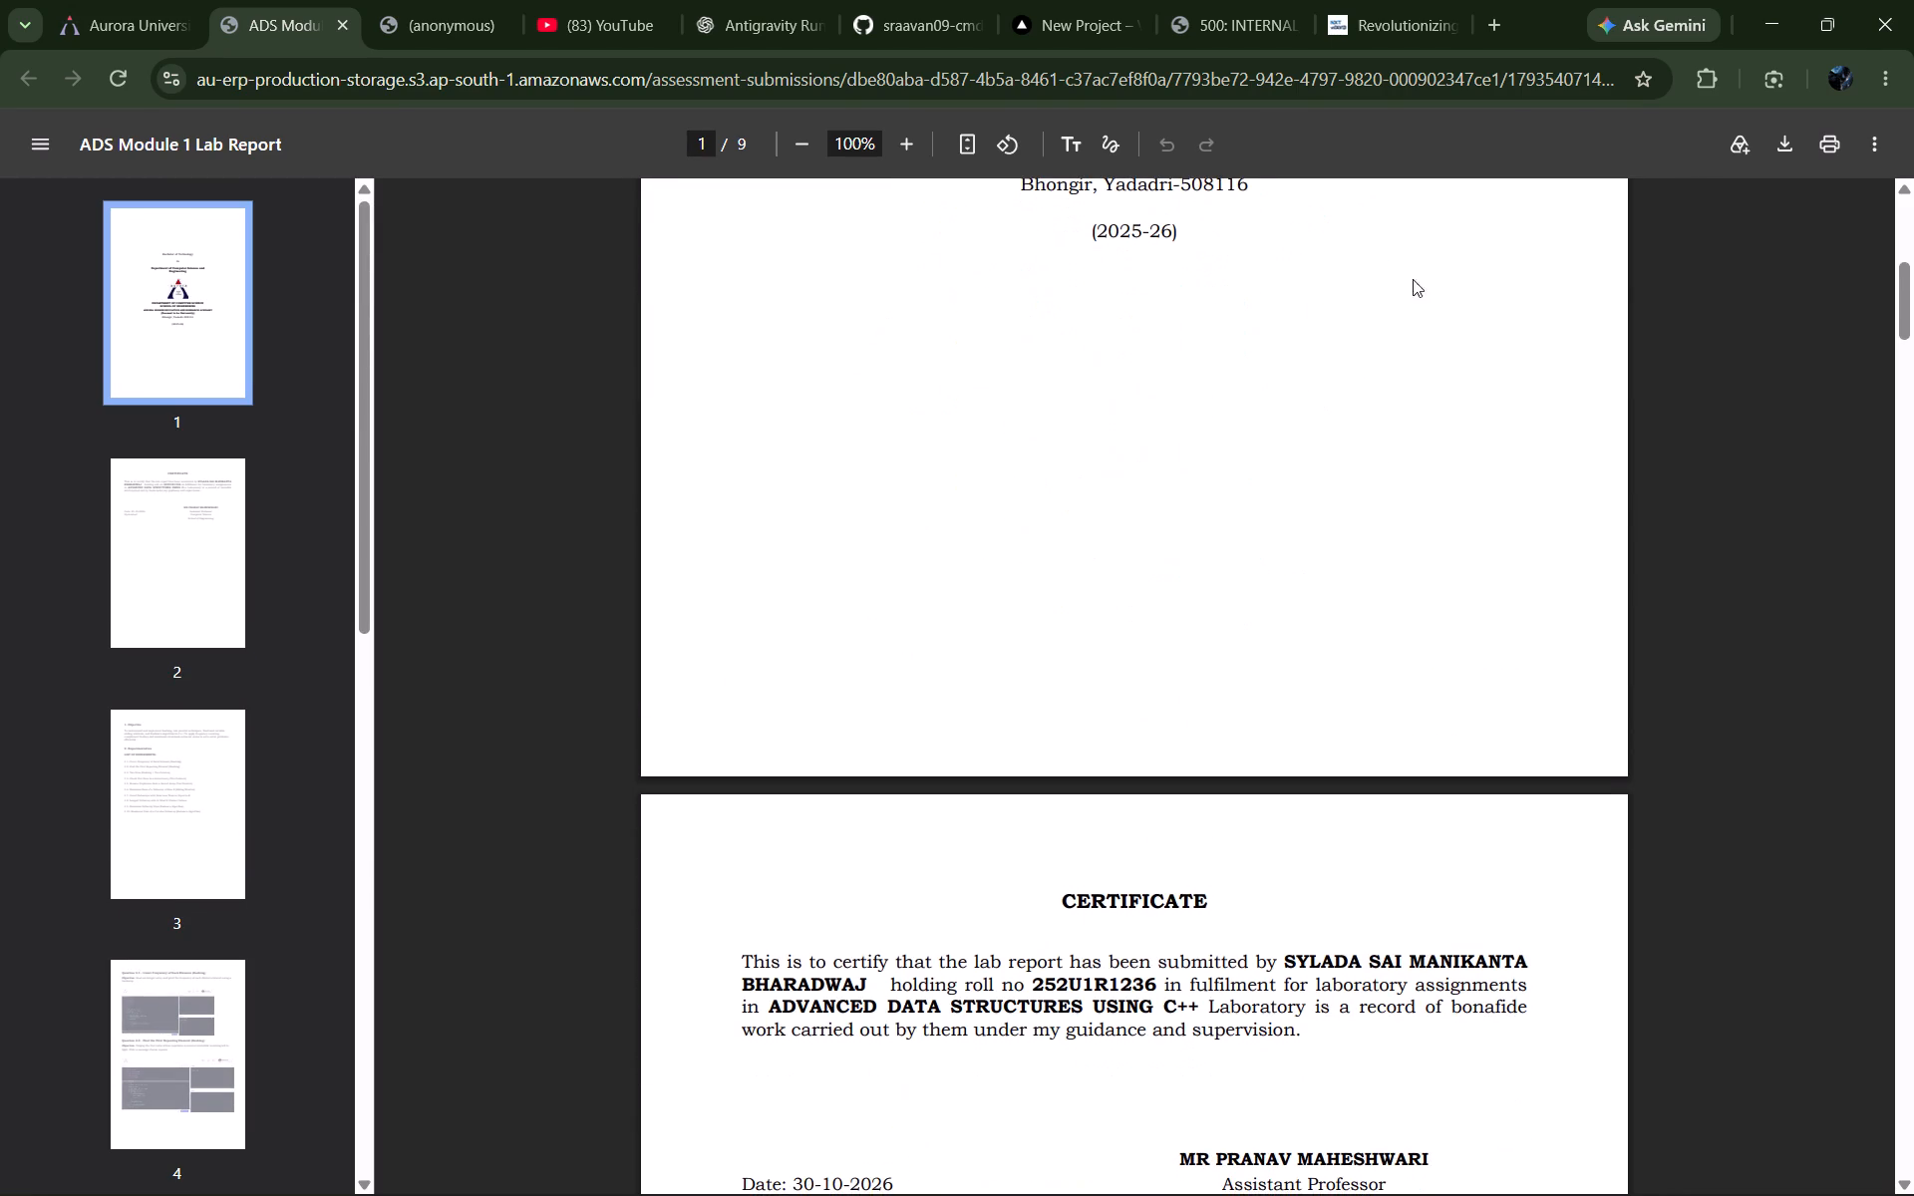
left_click(346, 21)
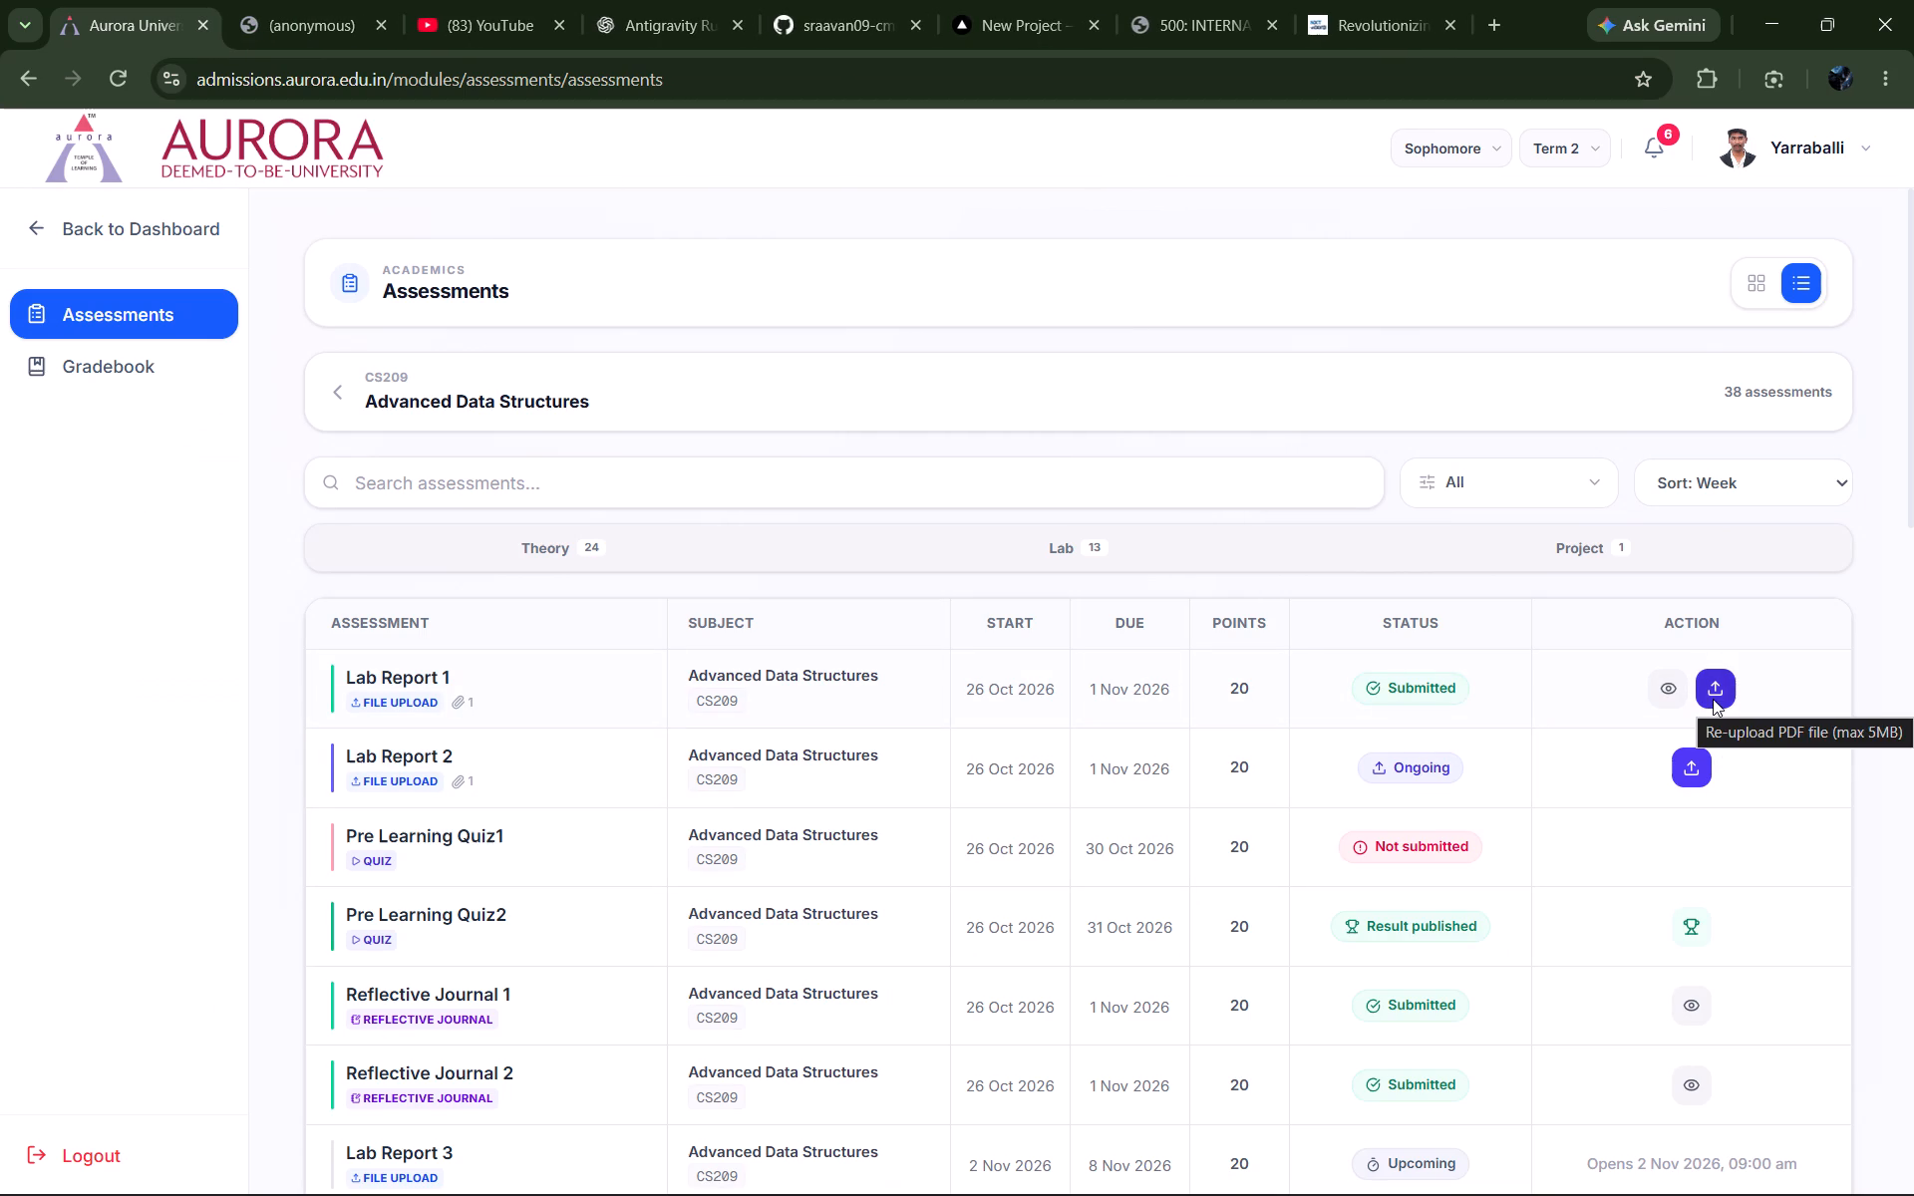
Re-upload Lab Report 1 for Advanced Data Structures with the ADS Lab Report 1 PDF from the ADBMS 2ND YEAR folder.
left_click(1707, 685)
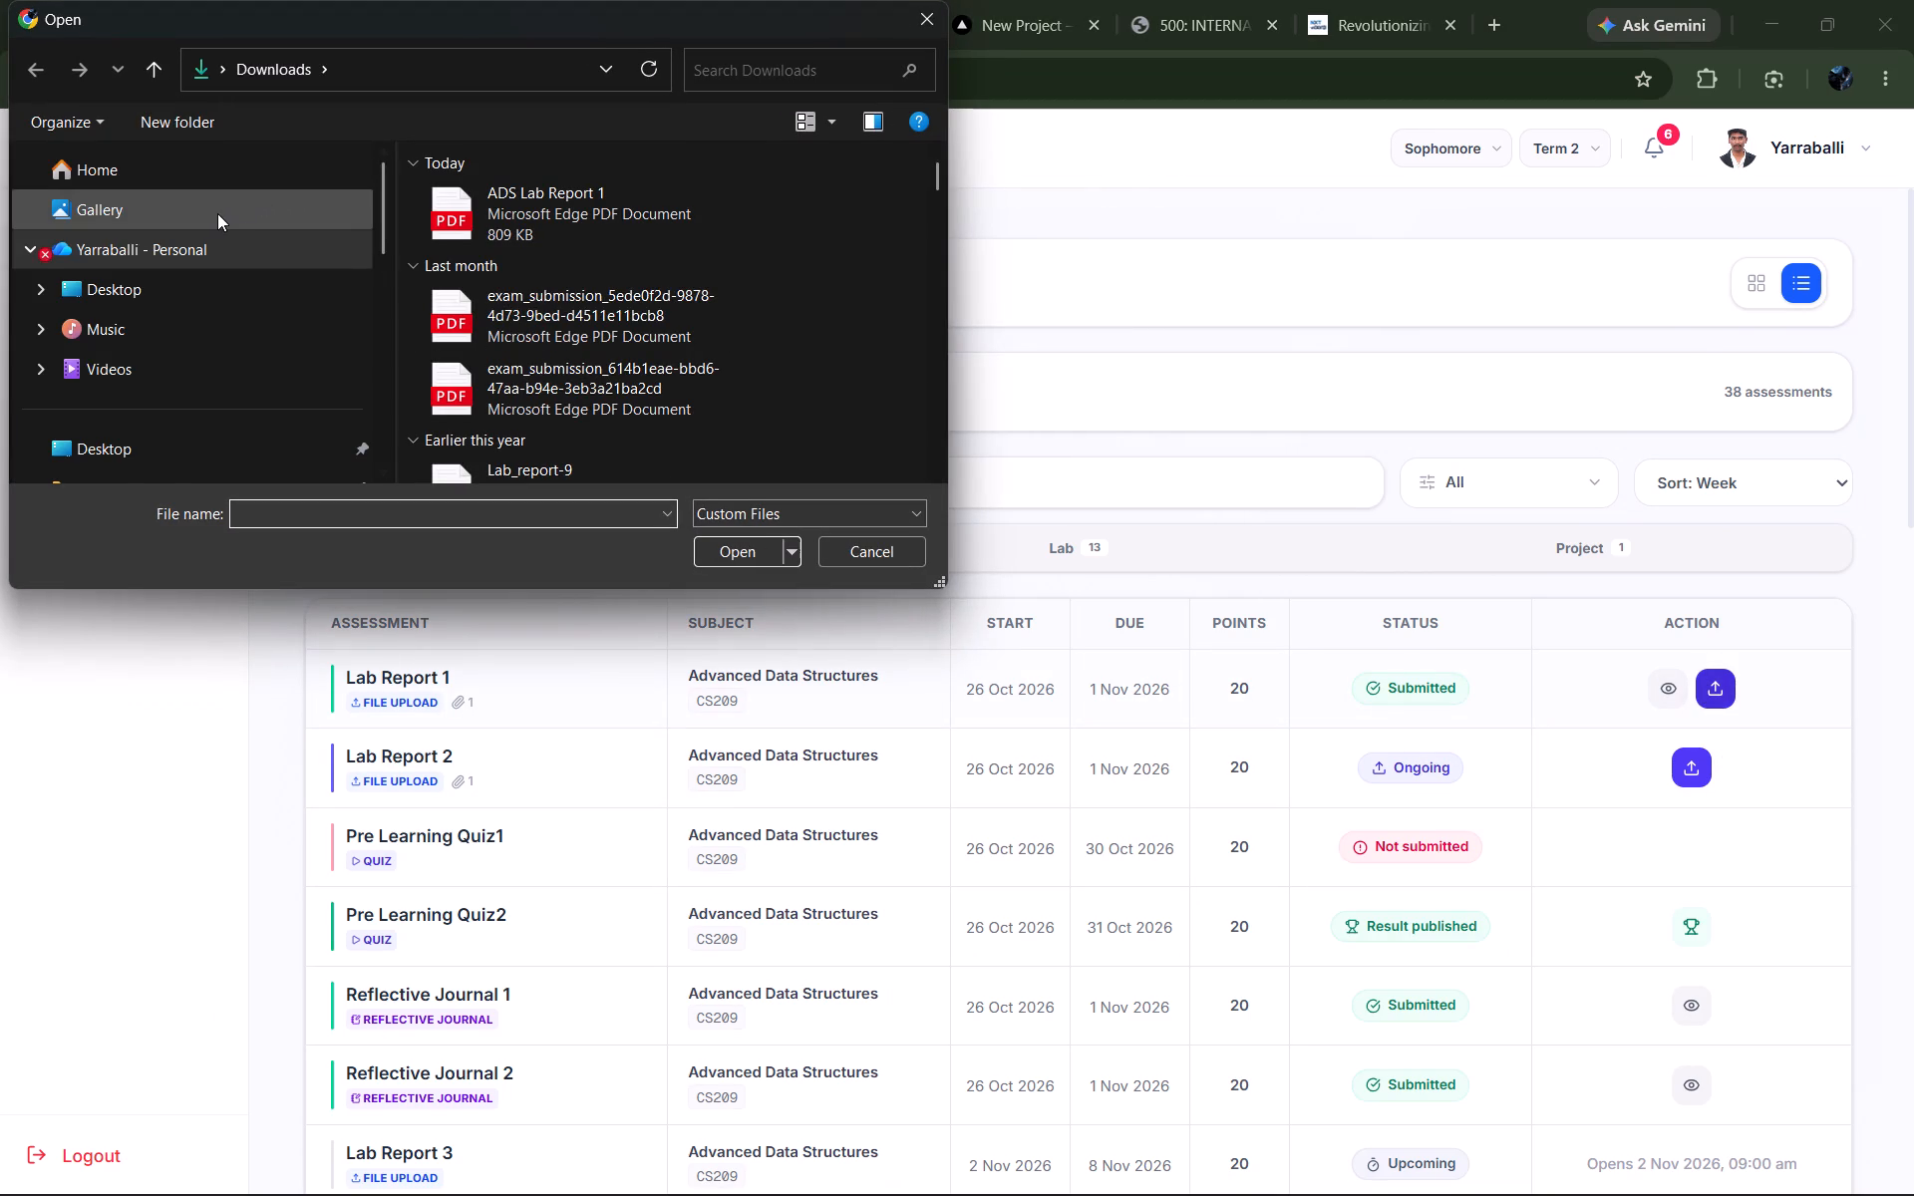
scroll(211, 215, "down", 1)
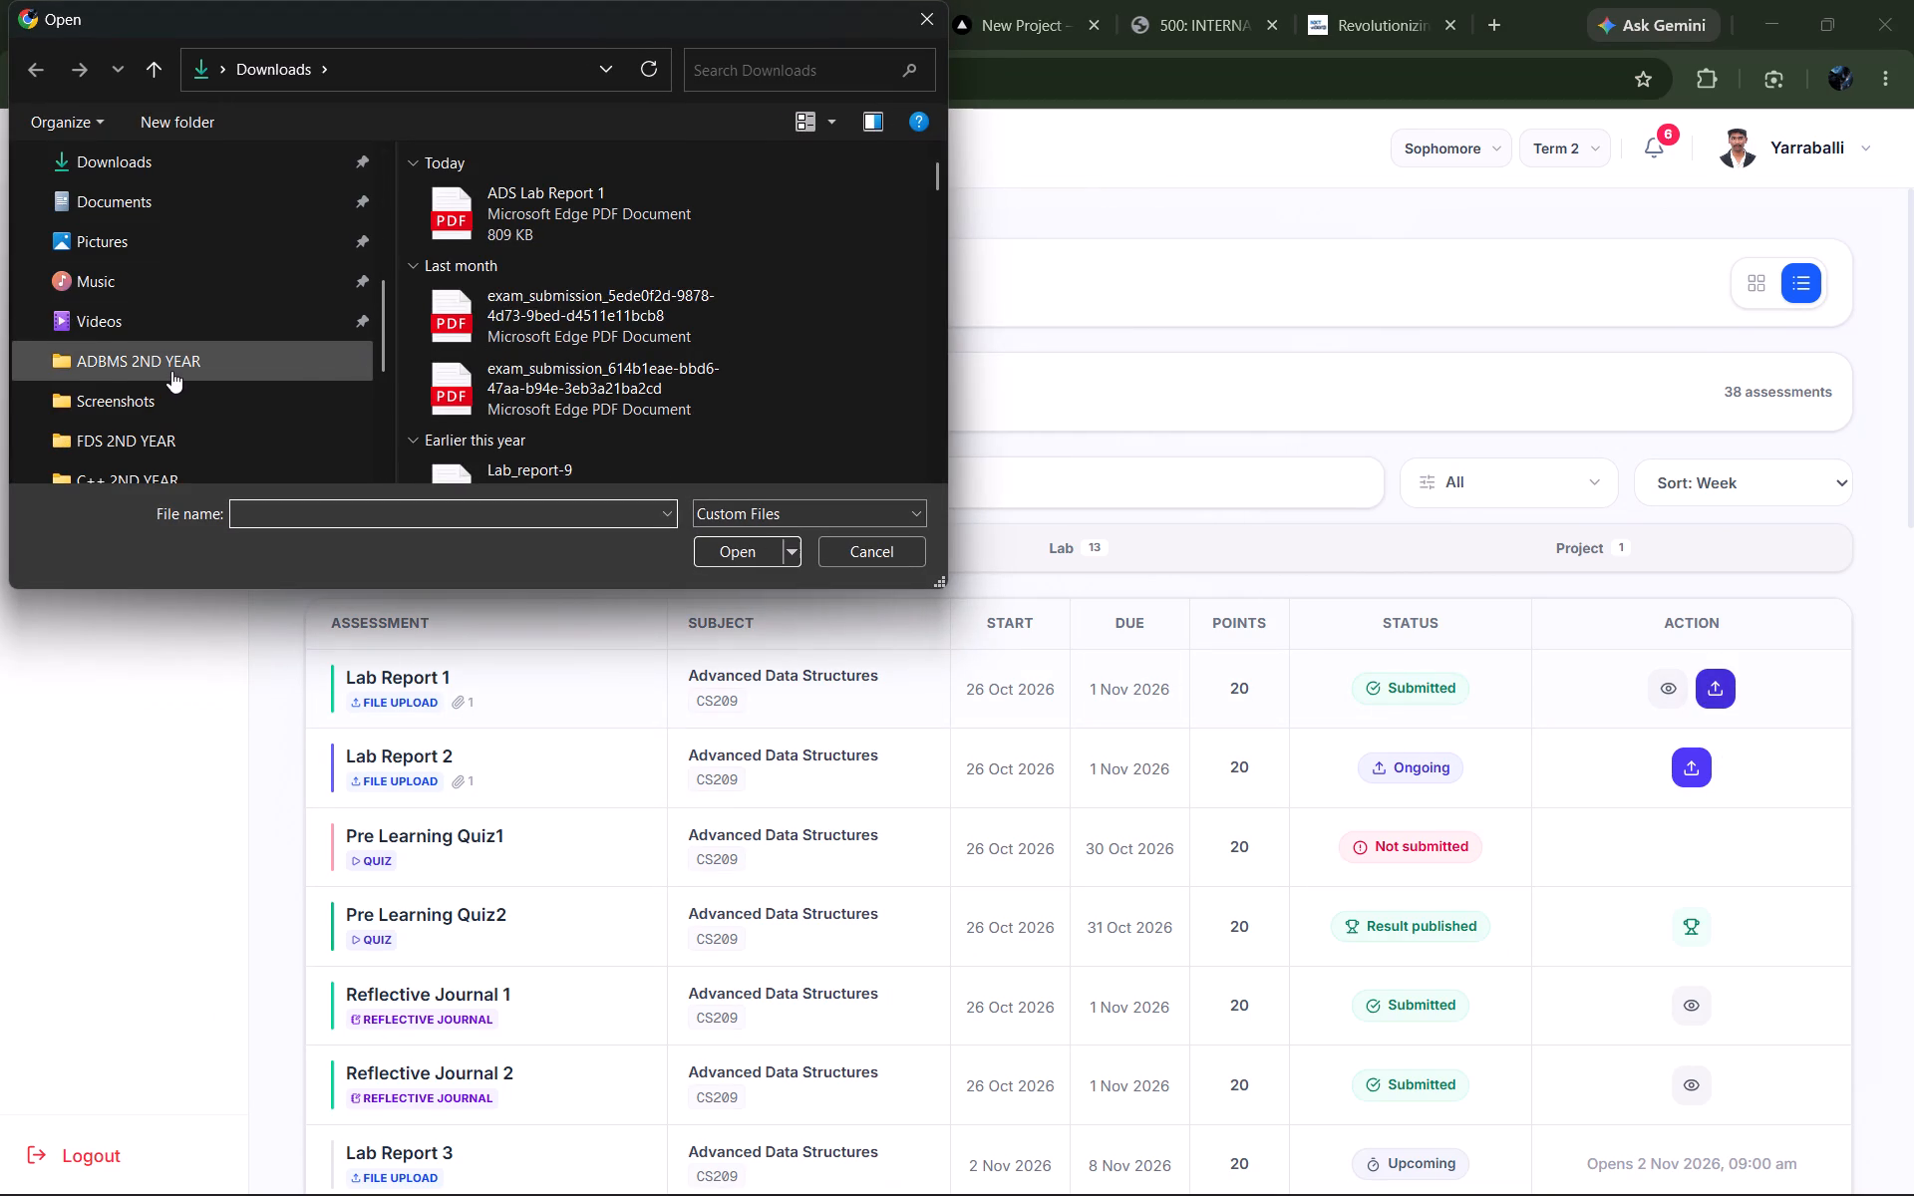
double_click(171, 371)
scroll(534, 310, "down", 1)
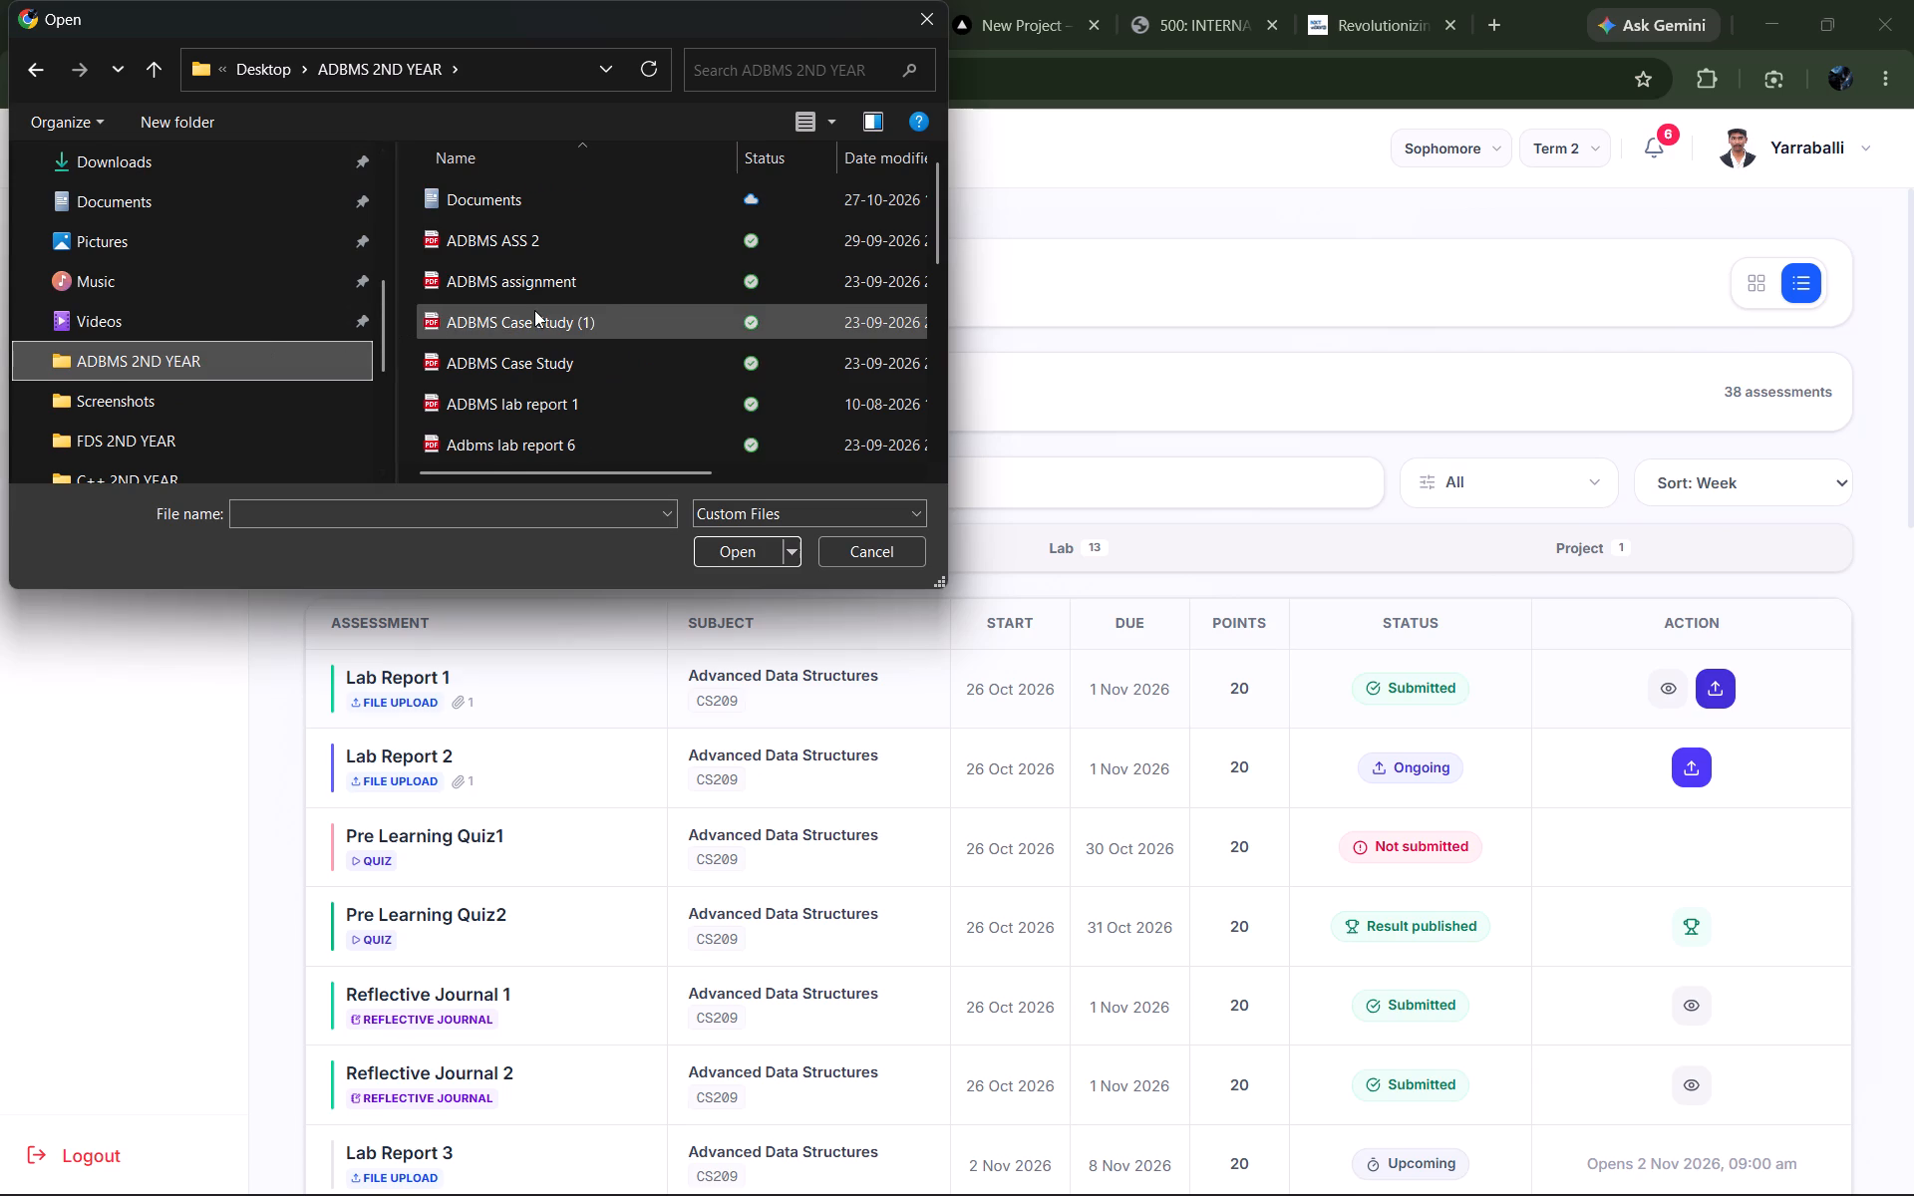
scroll(534, 310, "down", 1)
double_click(540, 234)
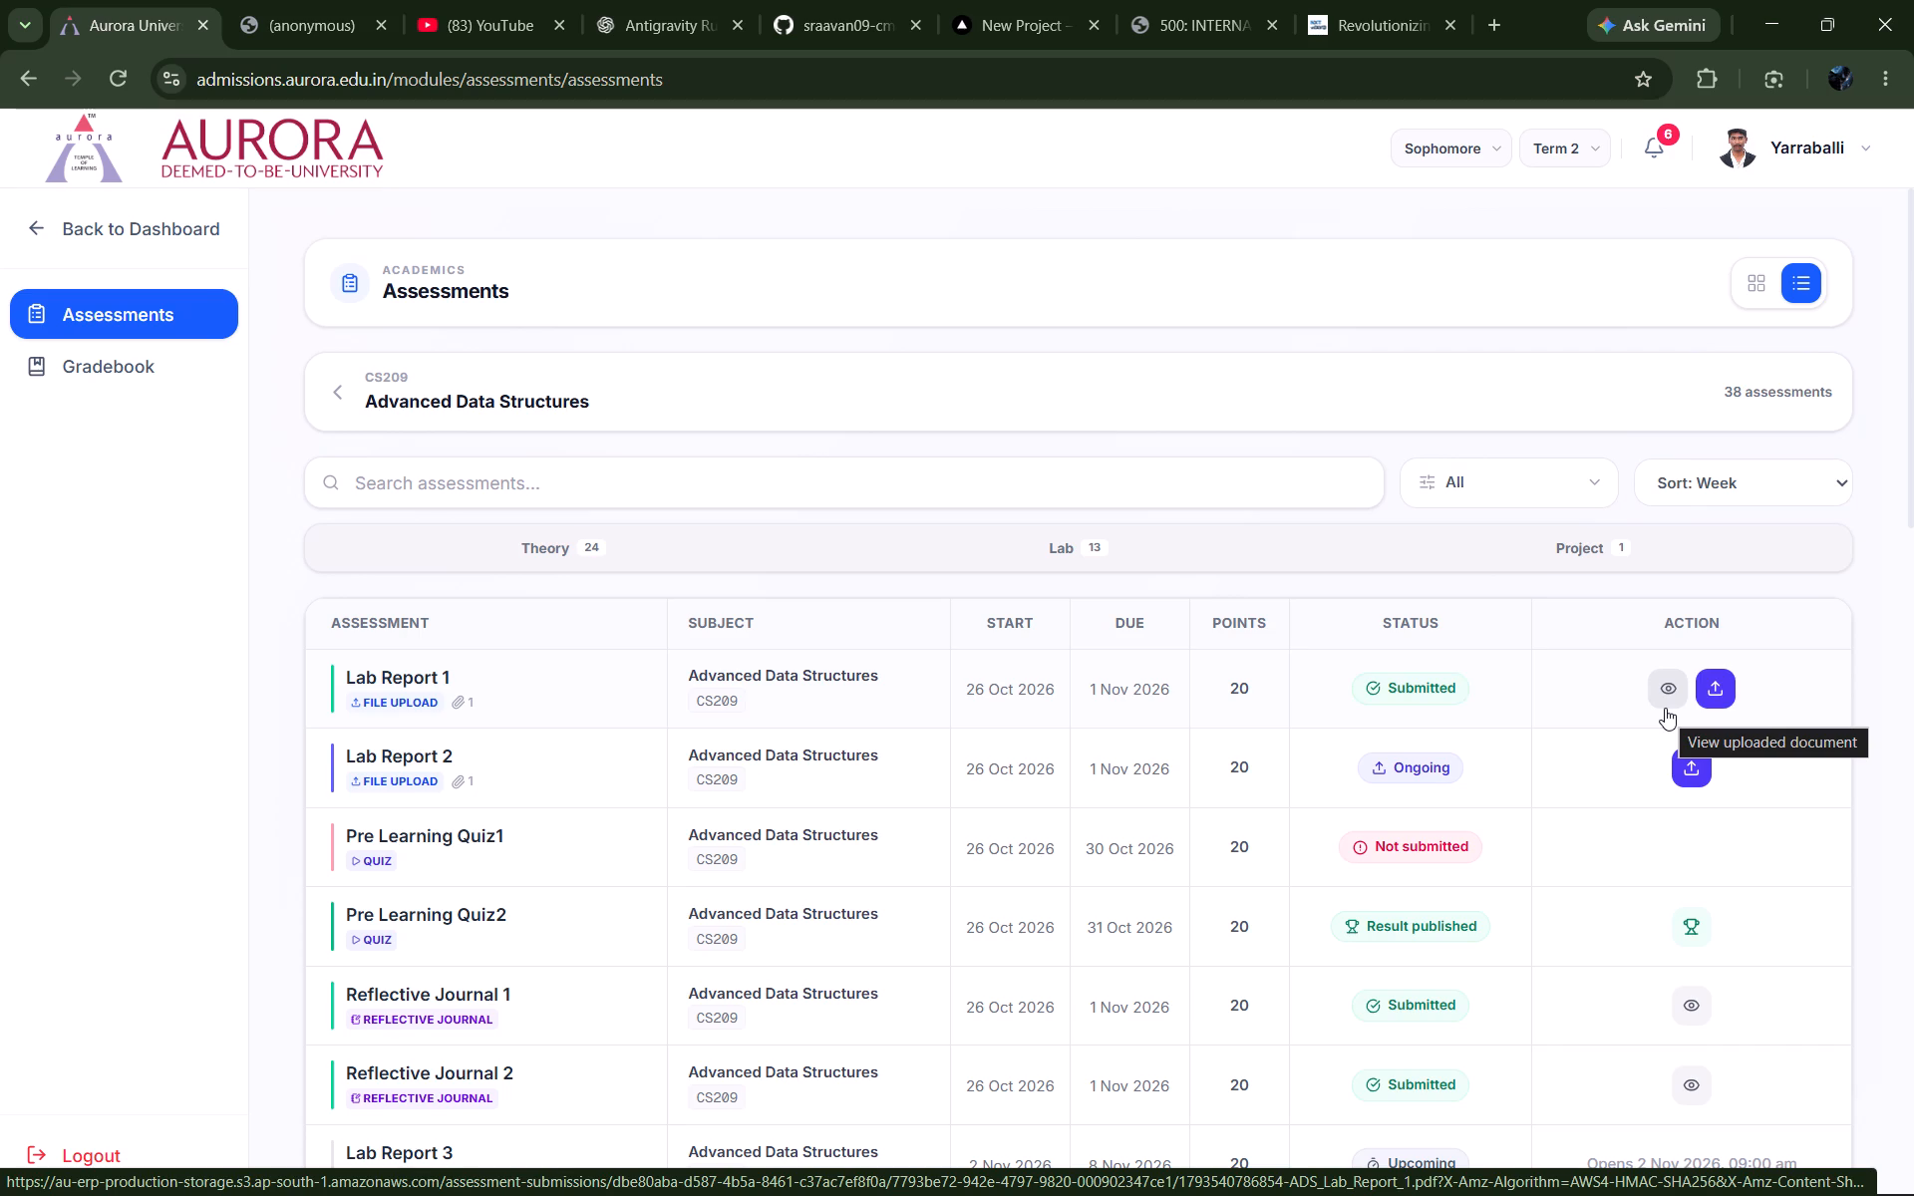
Check the re-uploaded Lab Report 1 document from the certificate through Question 2.10, closing the (anonymous) tab and the document.
left_click(1667, 701)
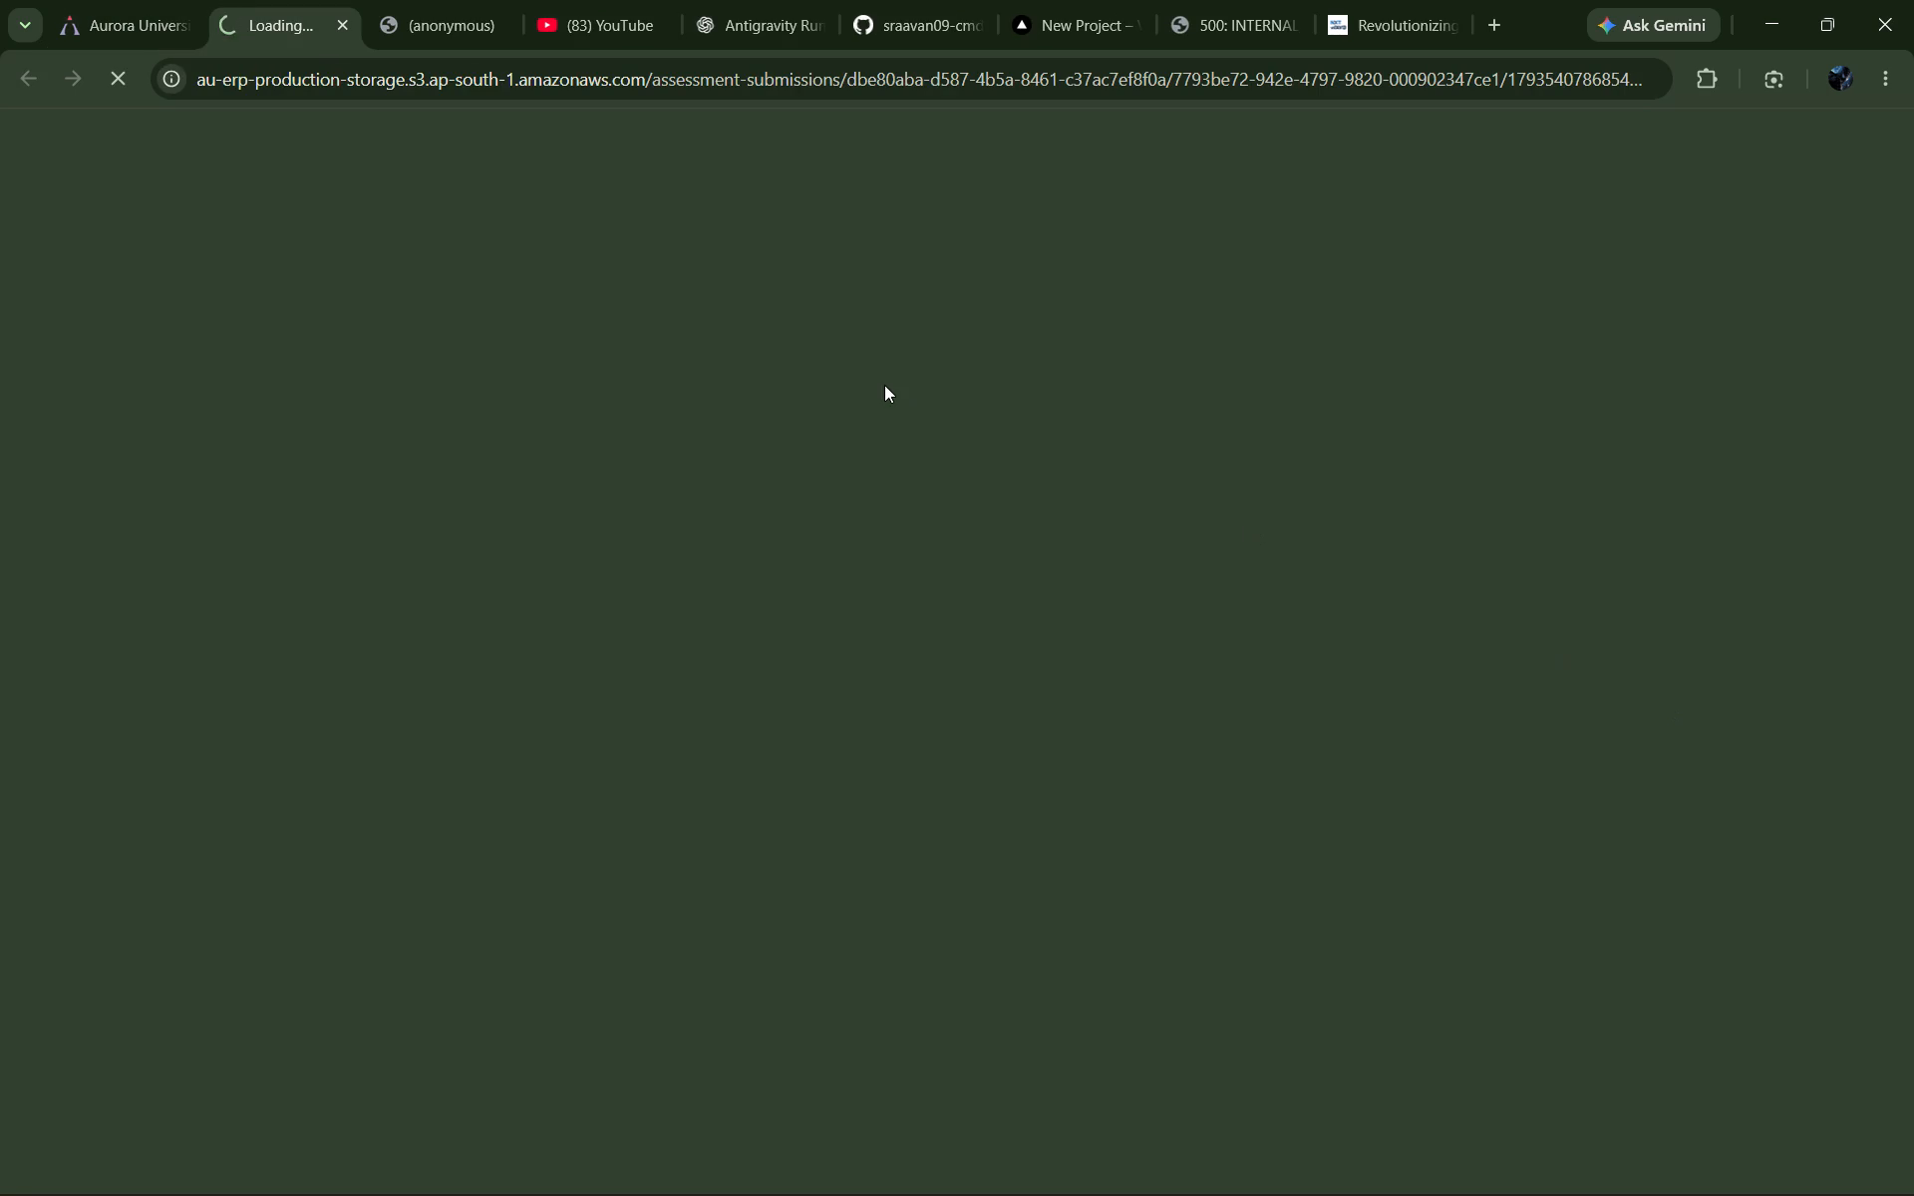
left_click(501, 23)
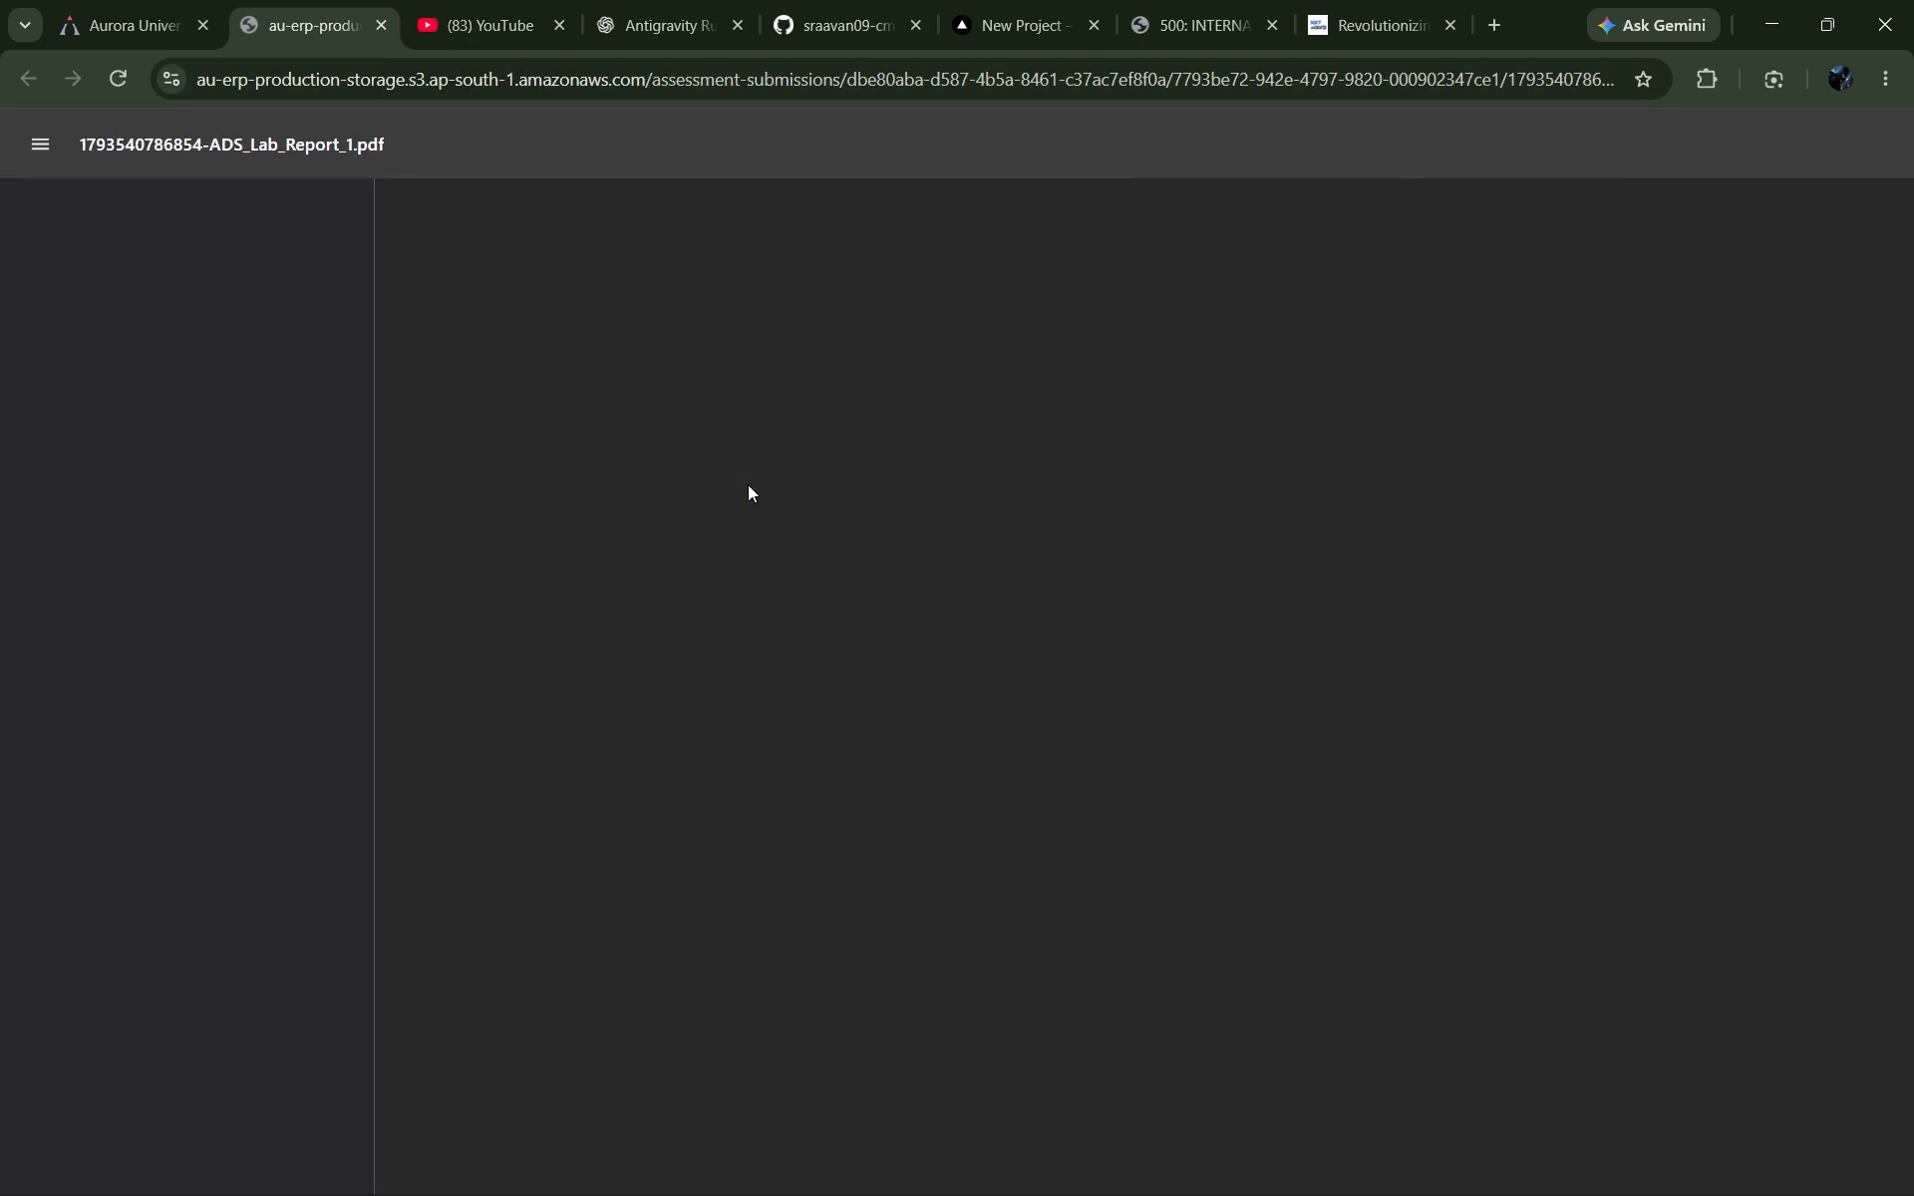
scroll(748, 484, "down", 6)
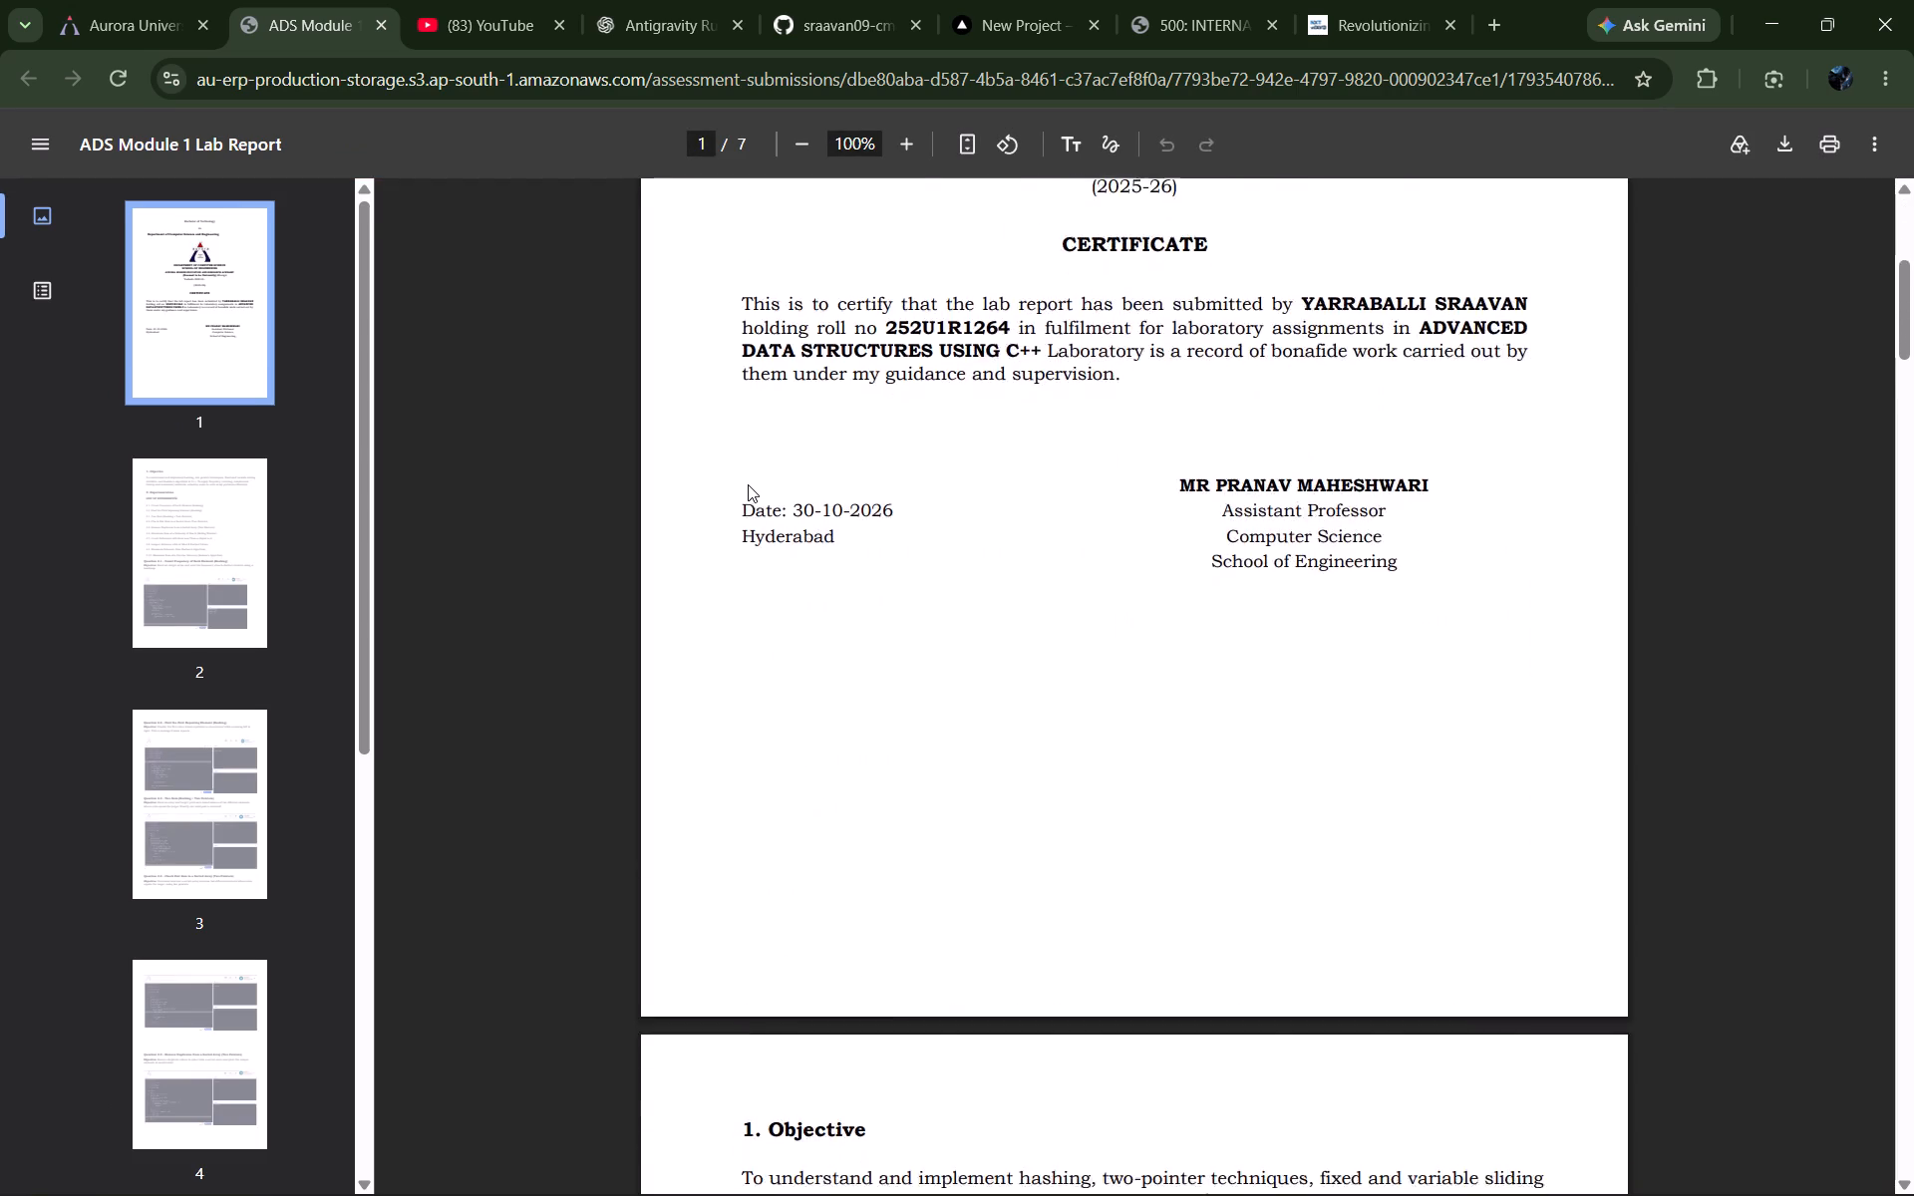
scroll(748, 484, "down", 5)
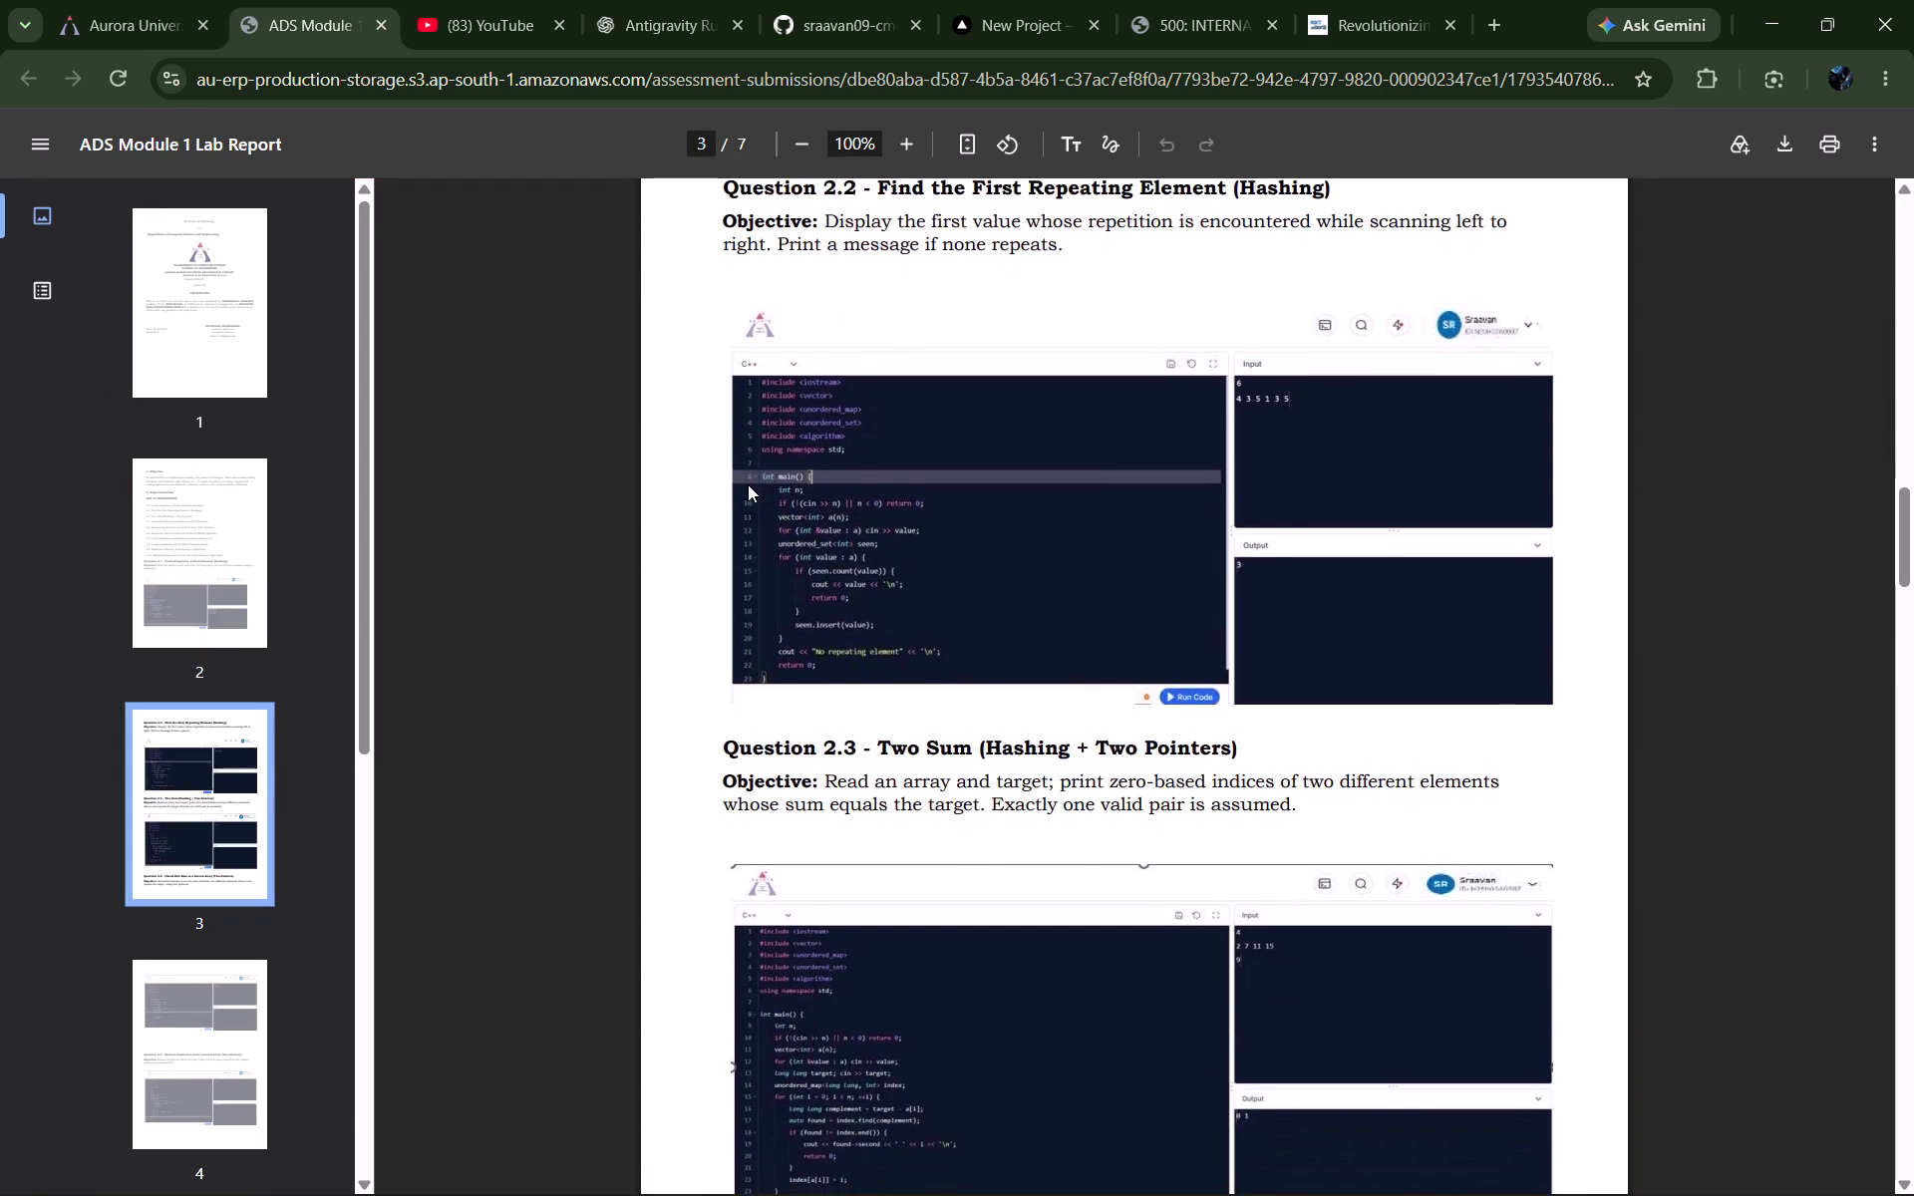
scroll(748, 484, "down", 9)
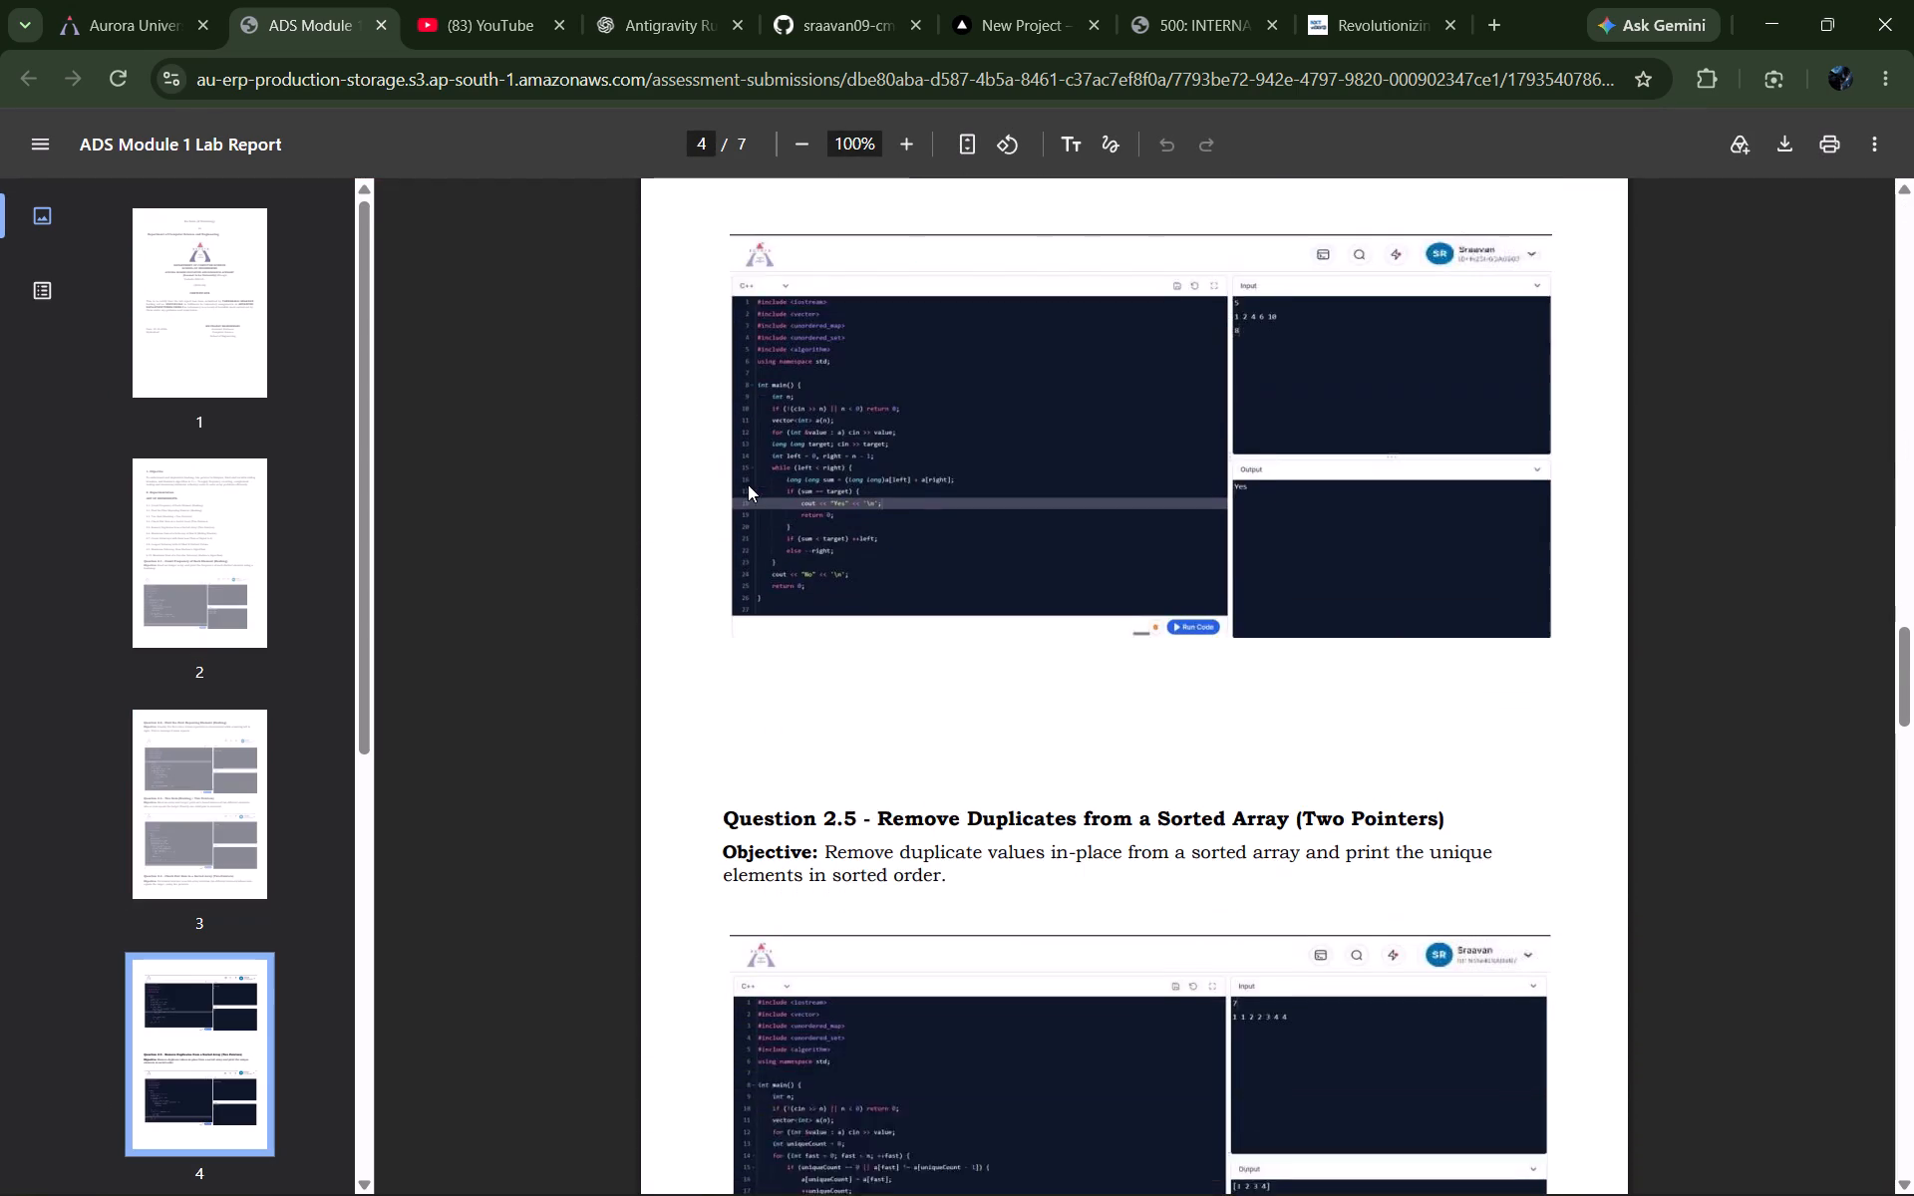
scroll(748, 484, "down", 7)
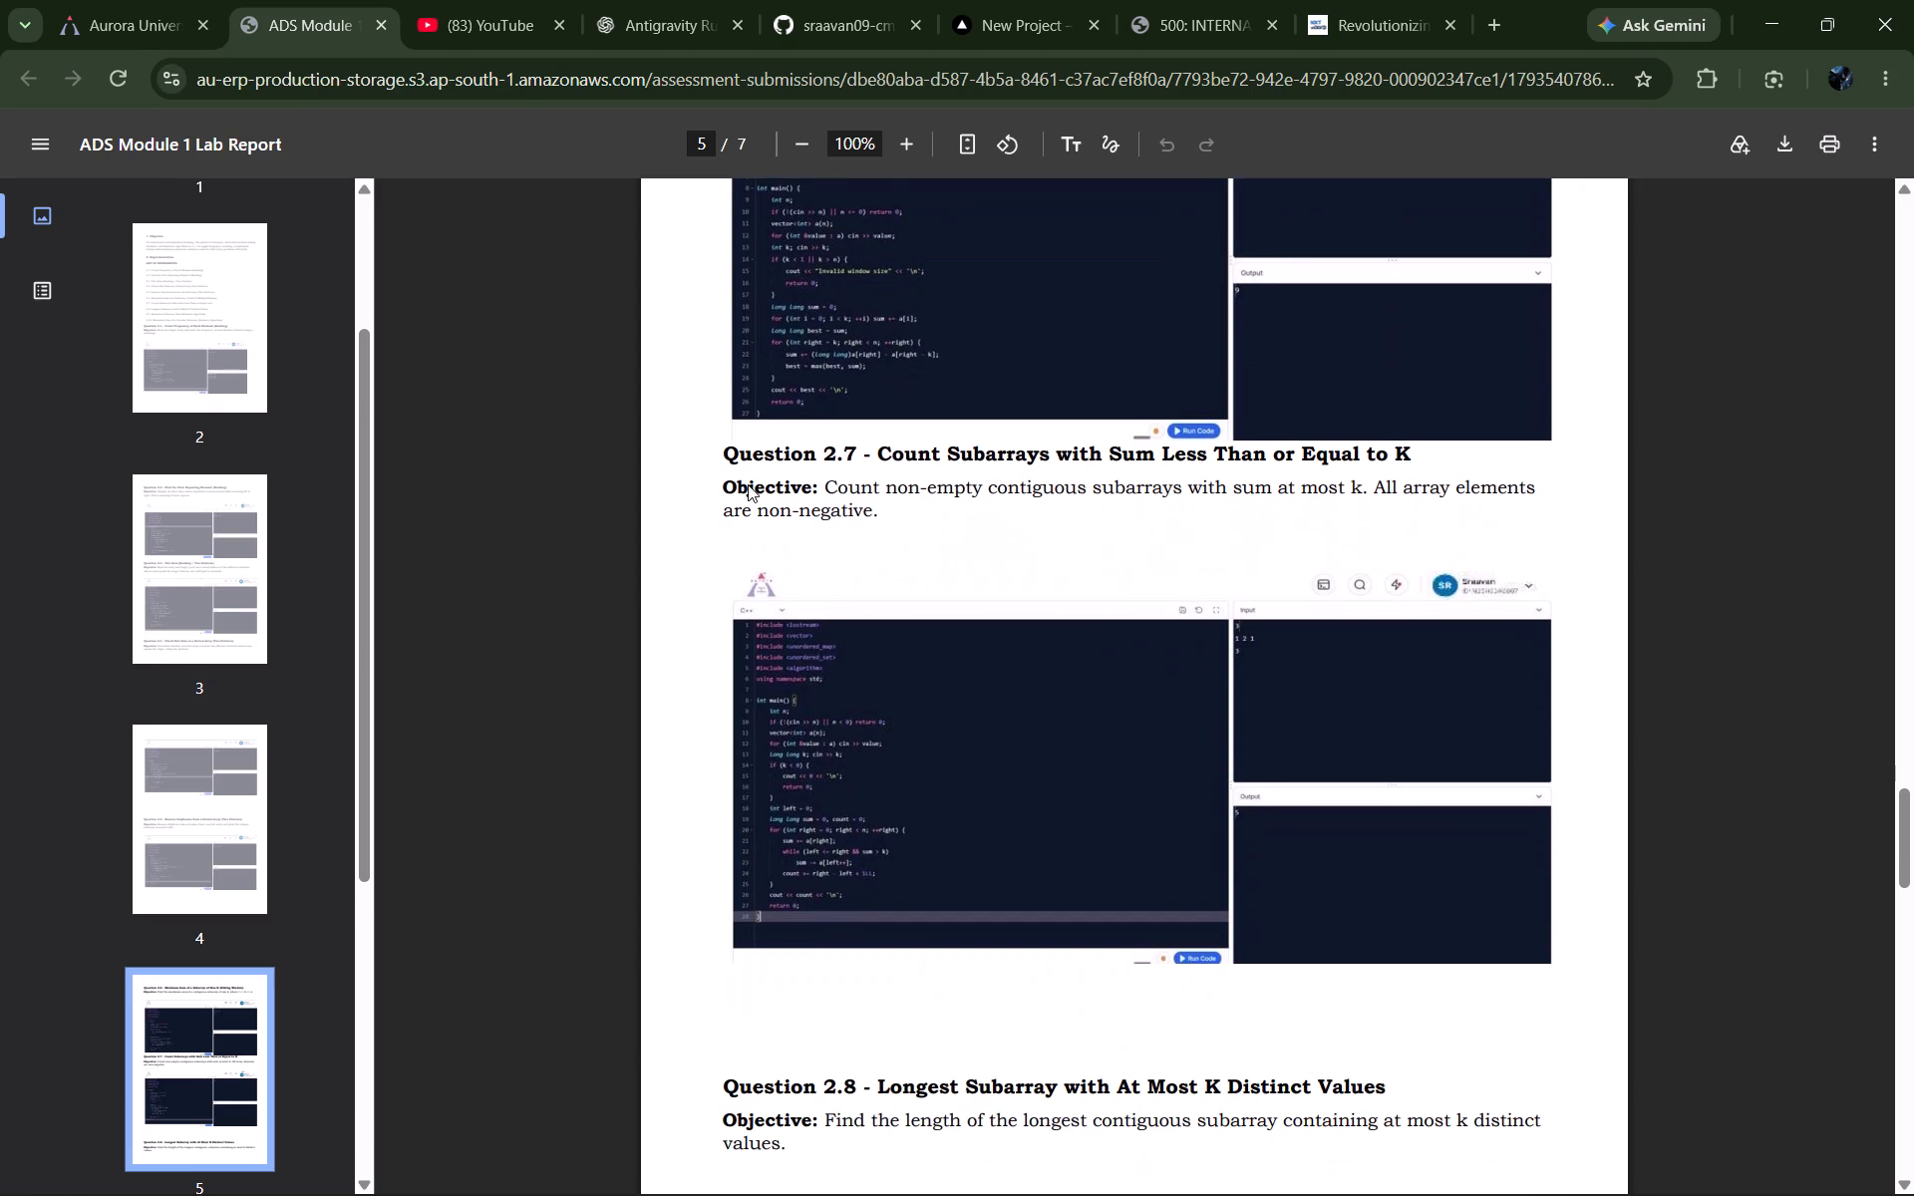
scroll(748, 484, "down", 7)
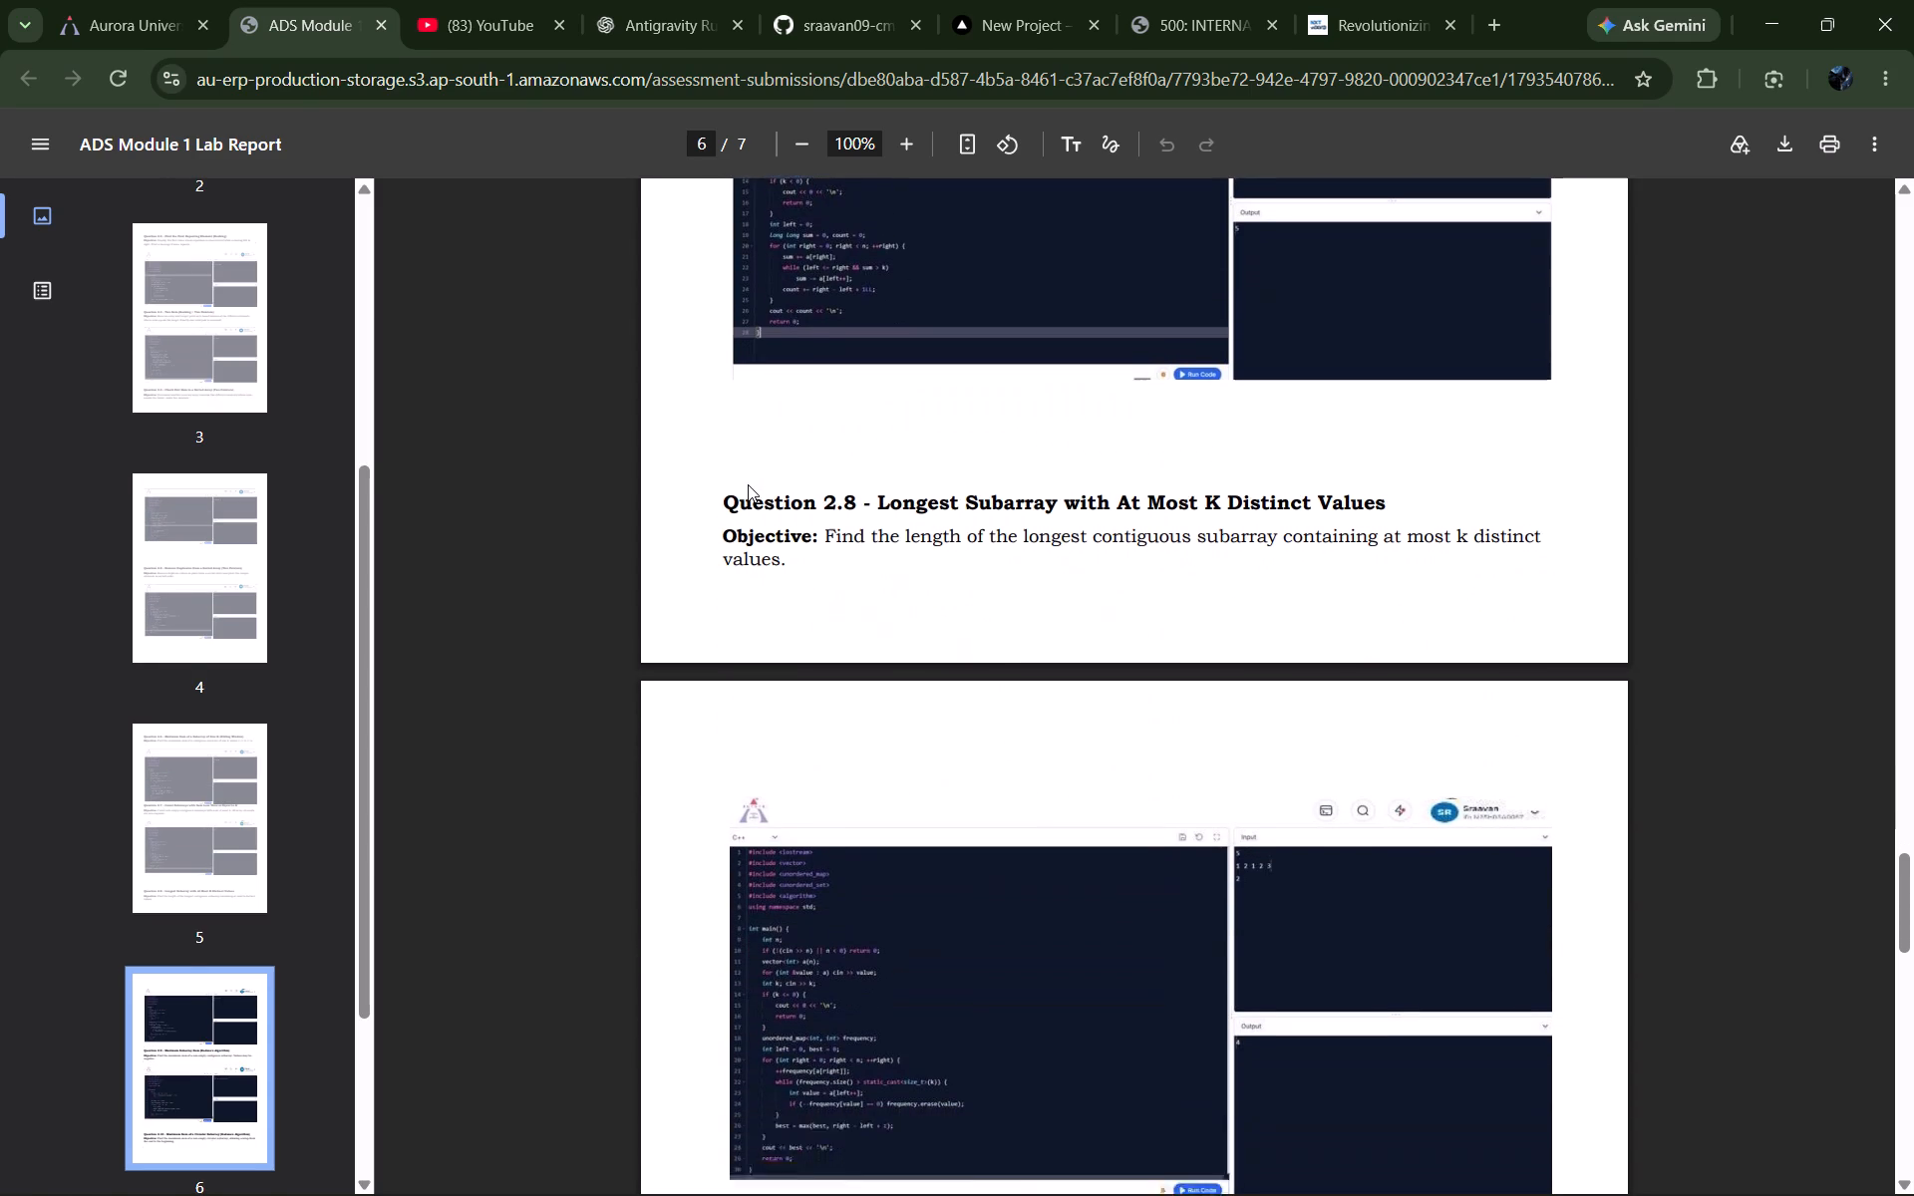
scroll(748, 484, "down", 4)
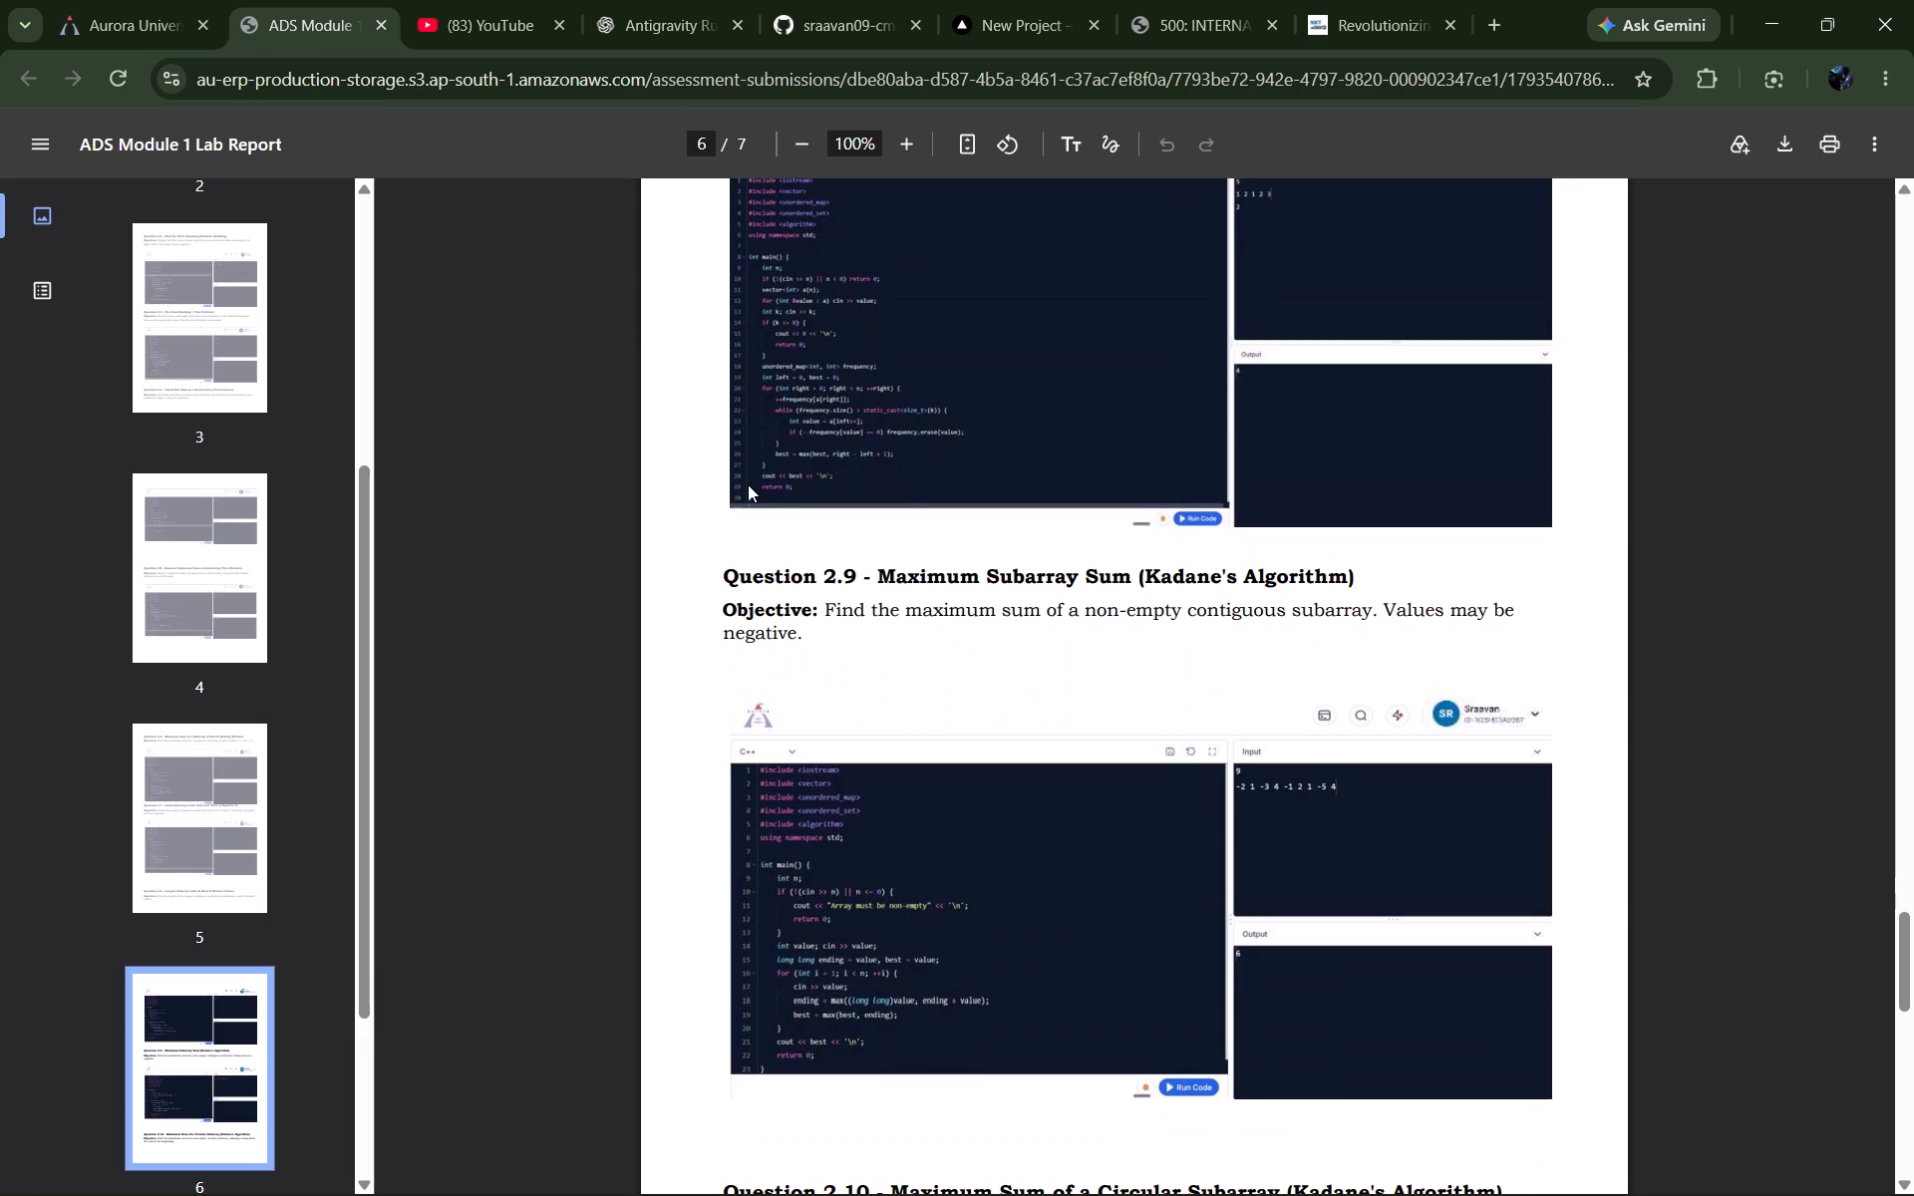
scroll(748, 484, "down", 4)
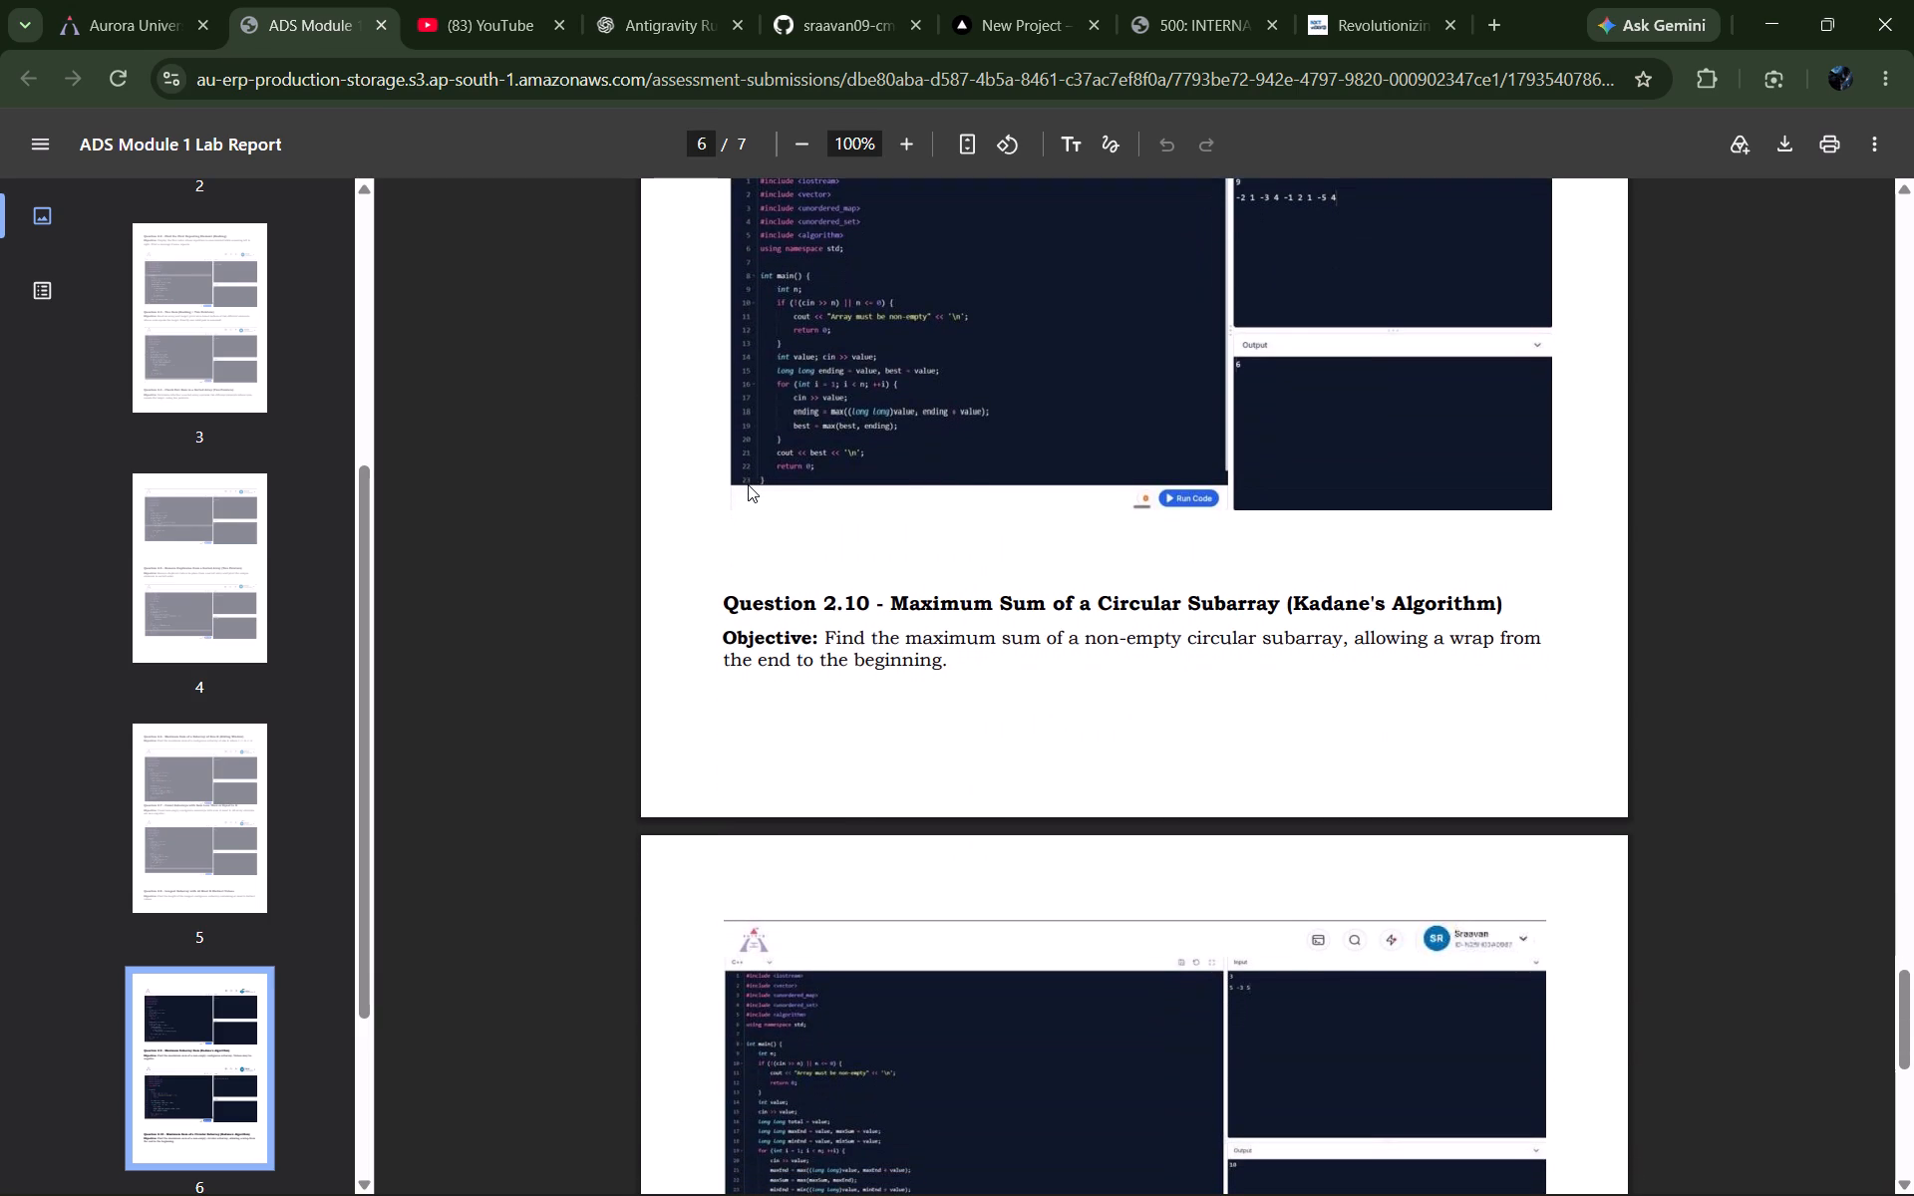
scroll(748, 484, "down", 4)
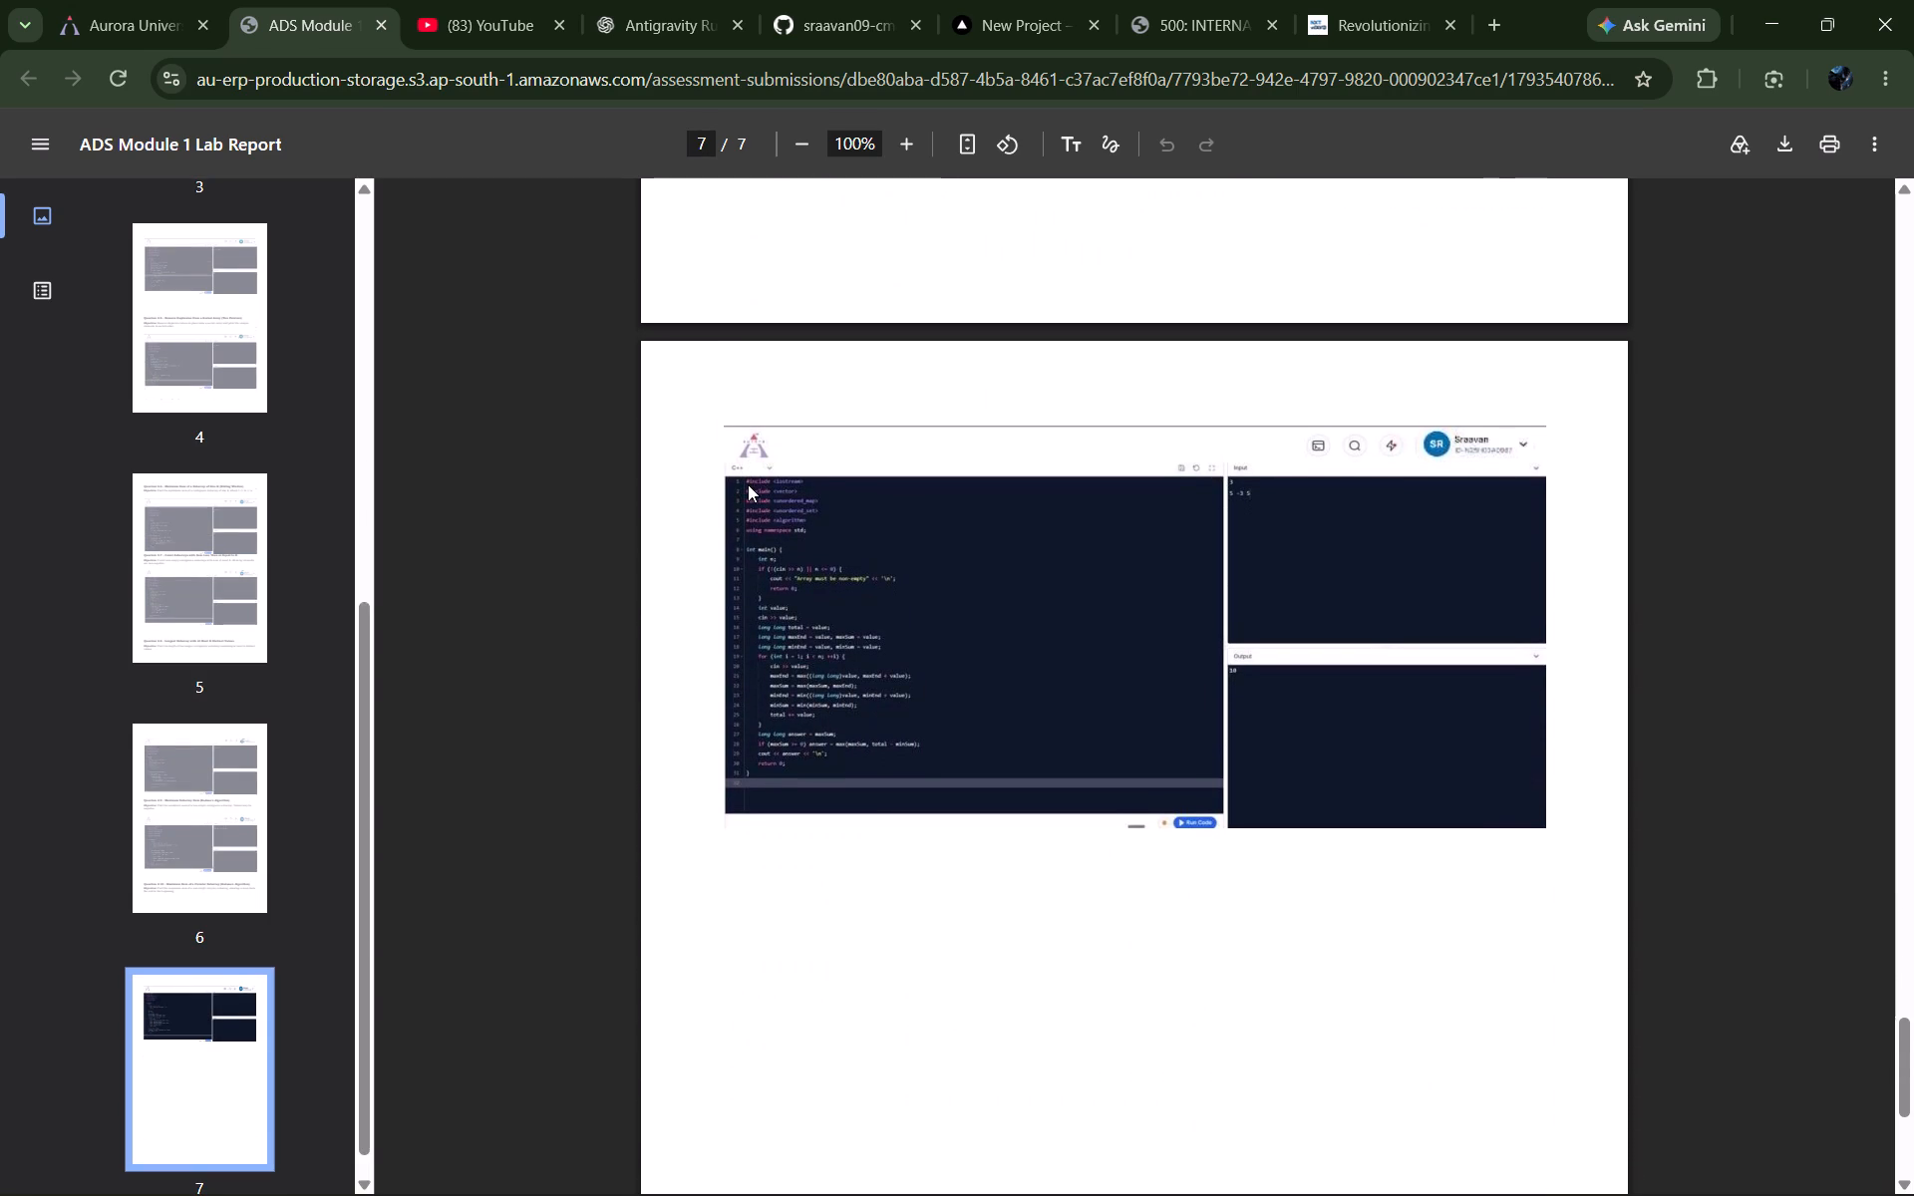
left_click(382, 21)
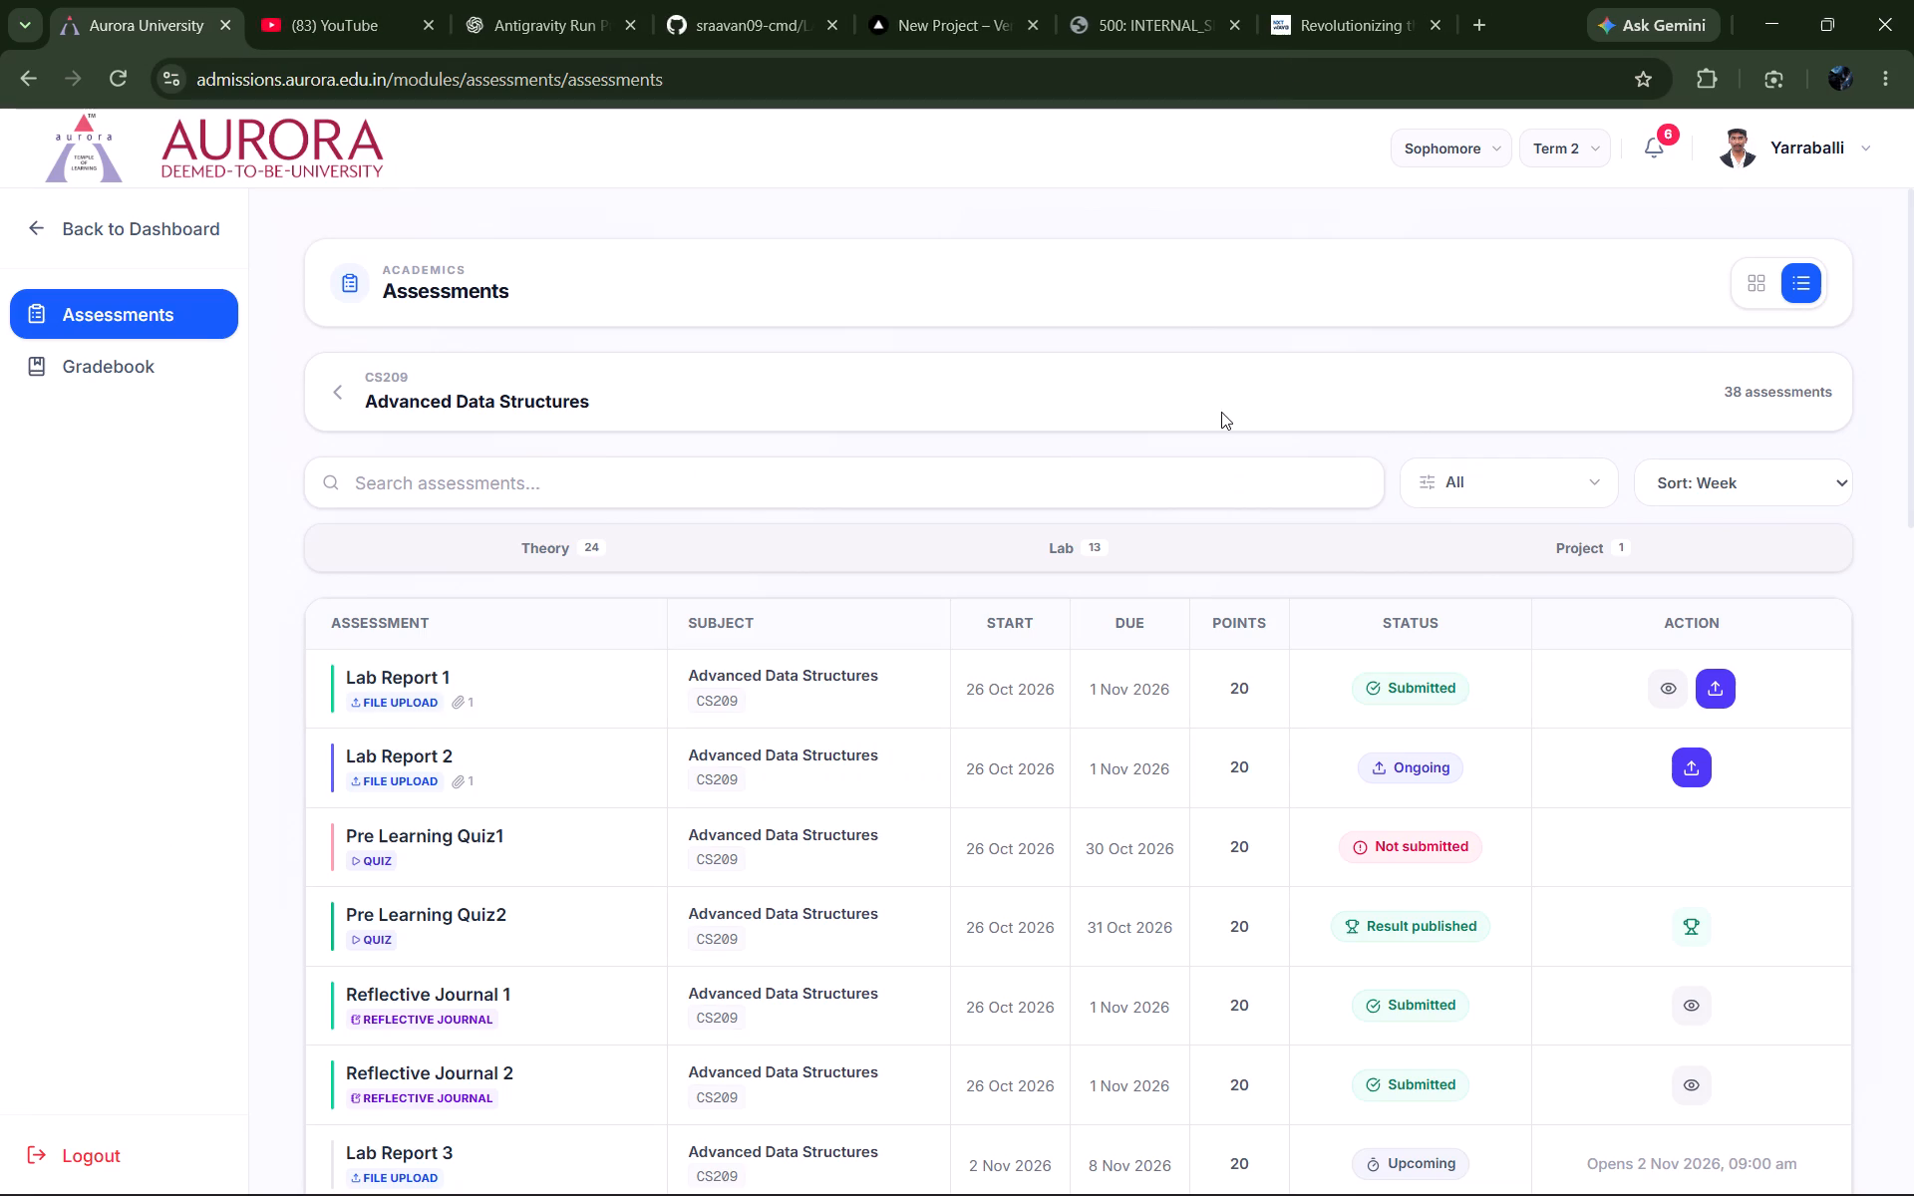